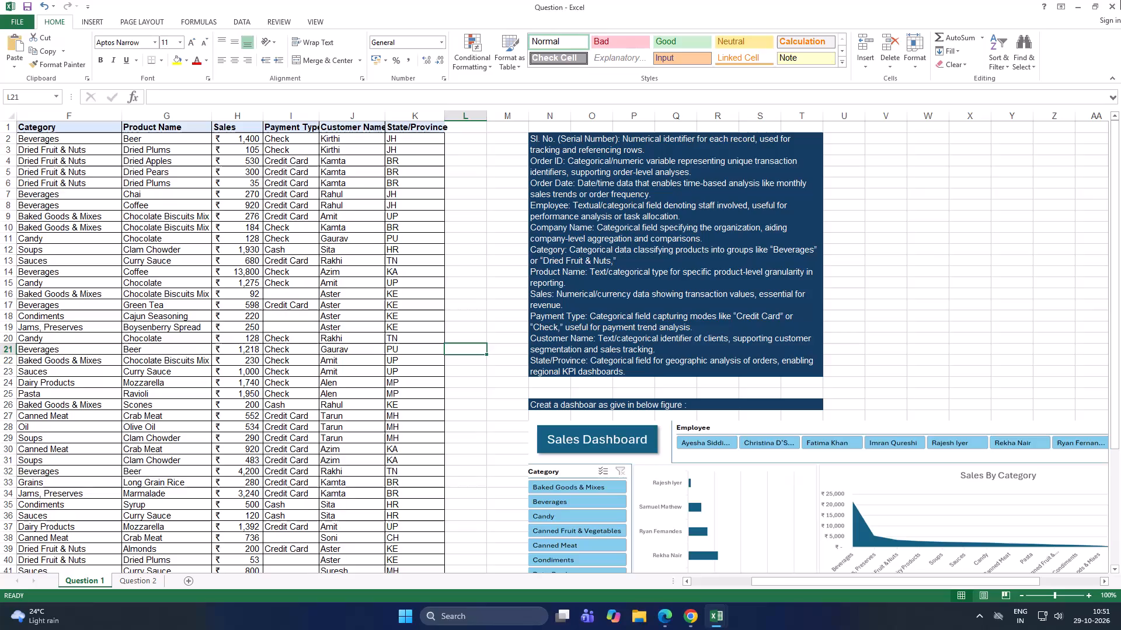
Review the field descriptions and required dashboards on the Question 1 and Question 2 sheets, ending on Question 1.
left_click(136, 580)
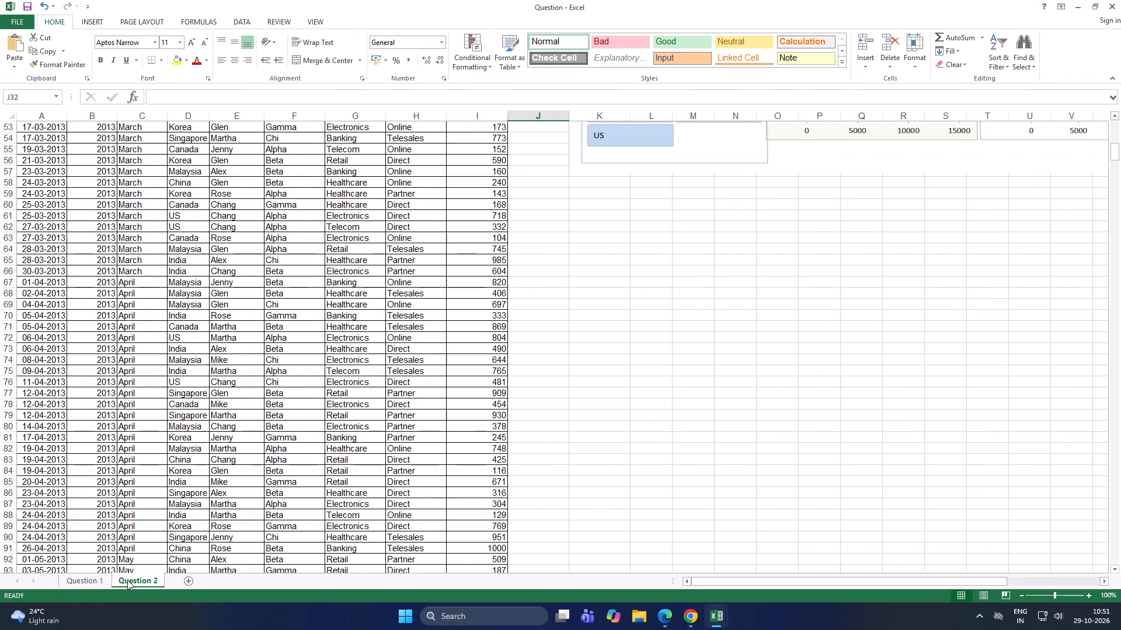
scroll(647, 393, "up", 20)
scroll(647, 393, "up", 1)
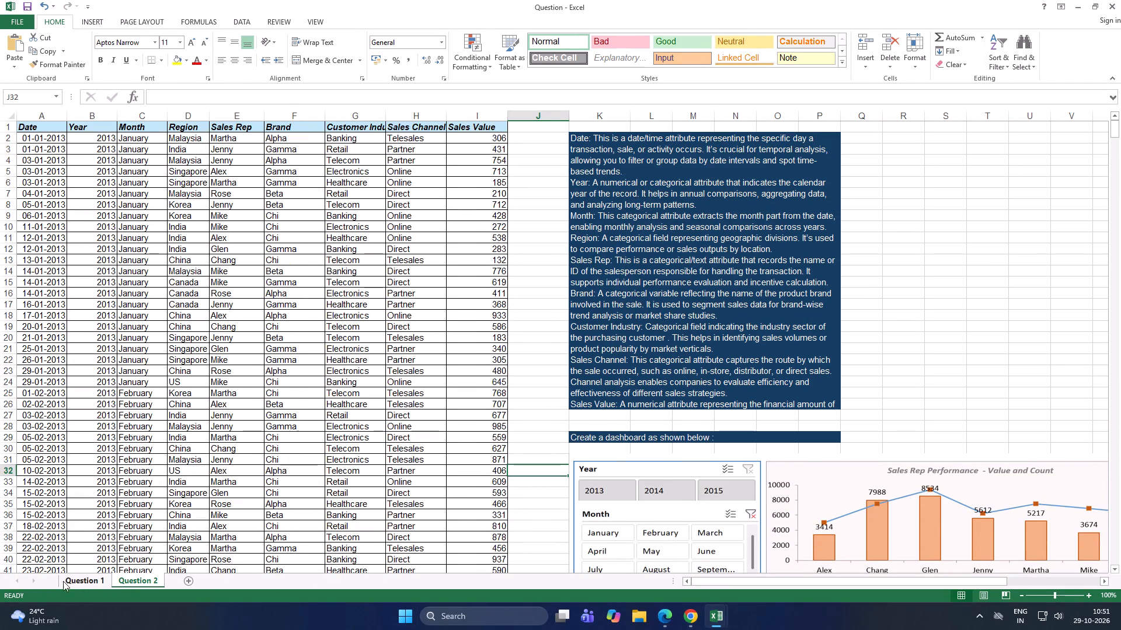
left_click(57, 577)
left_click(80, 580)
scroll(792, 369, "up", 2)
scroll(793, 367, "down", 5)
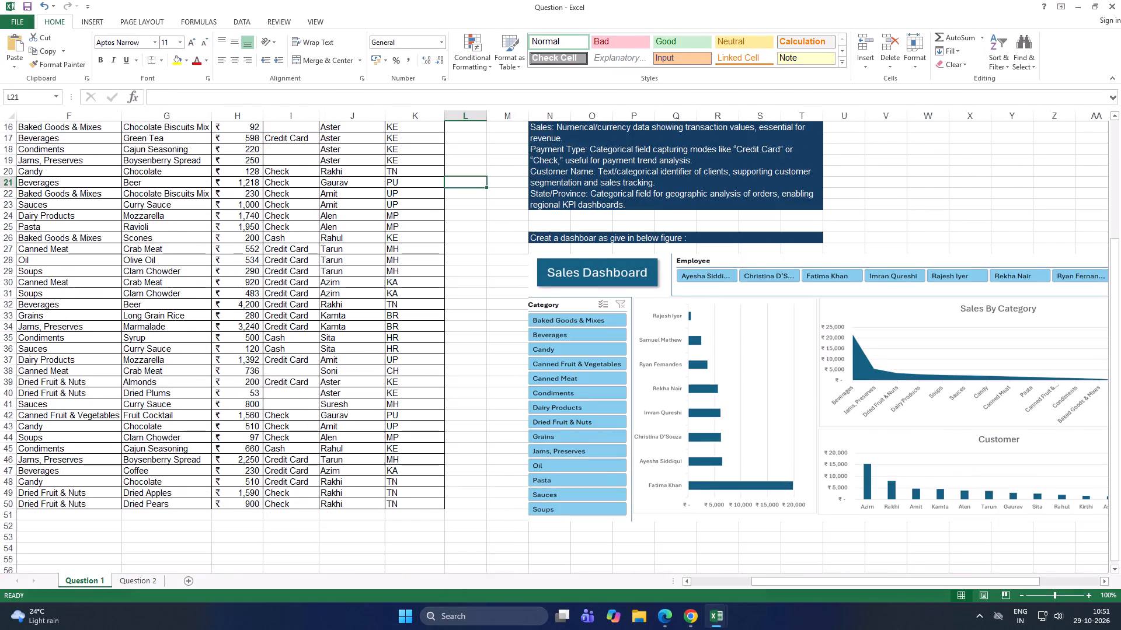
scroll(793, 367, "down", 2)
scroll(793, 367, "up", 2)
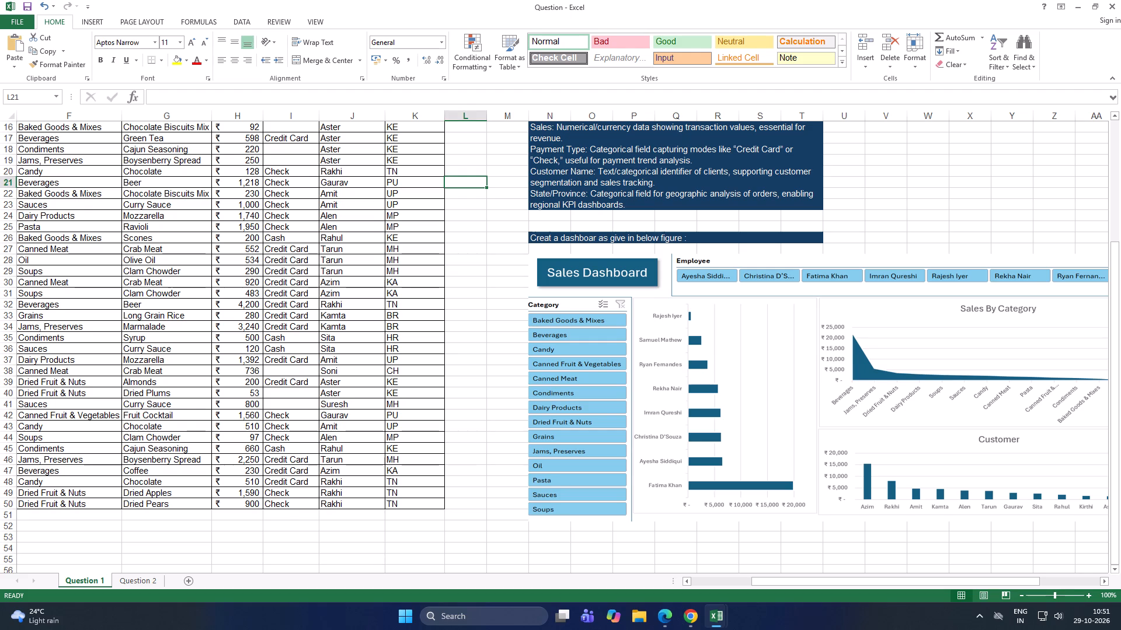
scroll(60, 349, "up", 14)
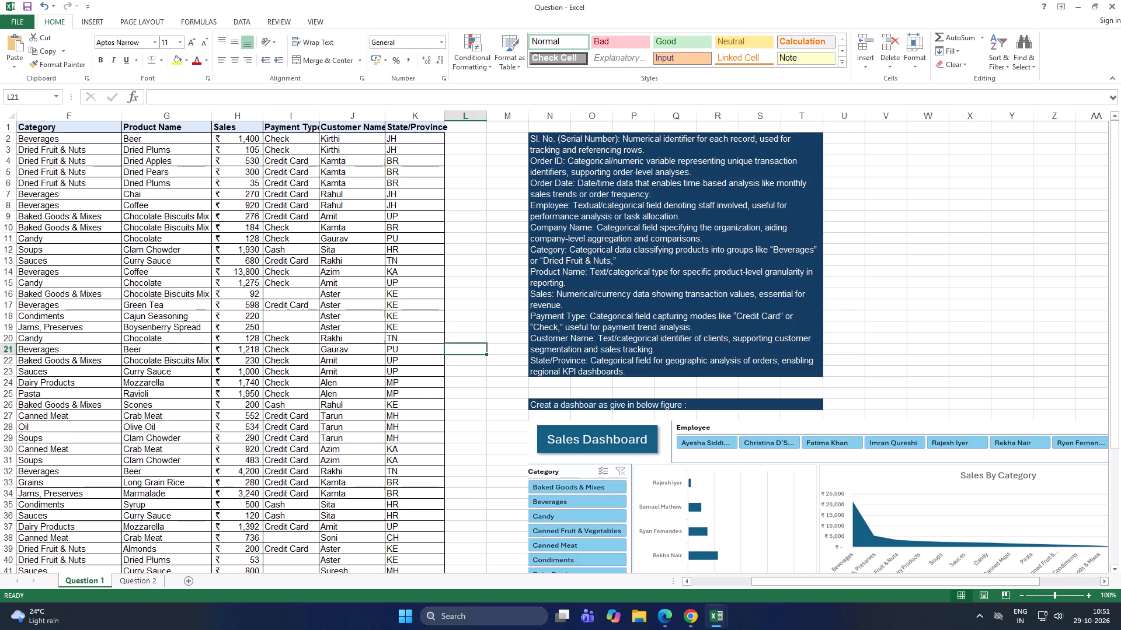
scroll(527, 334, "down", 5)
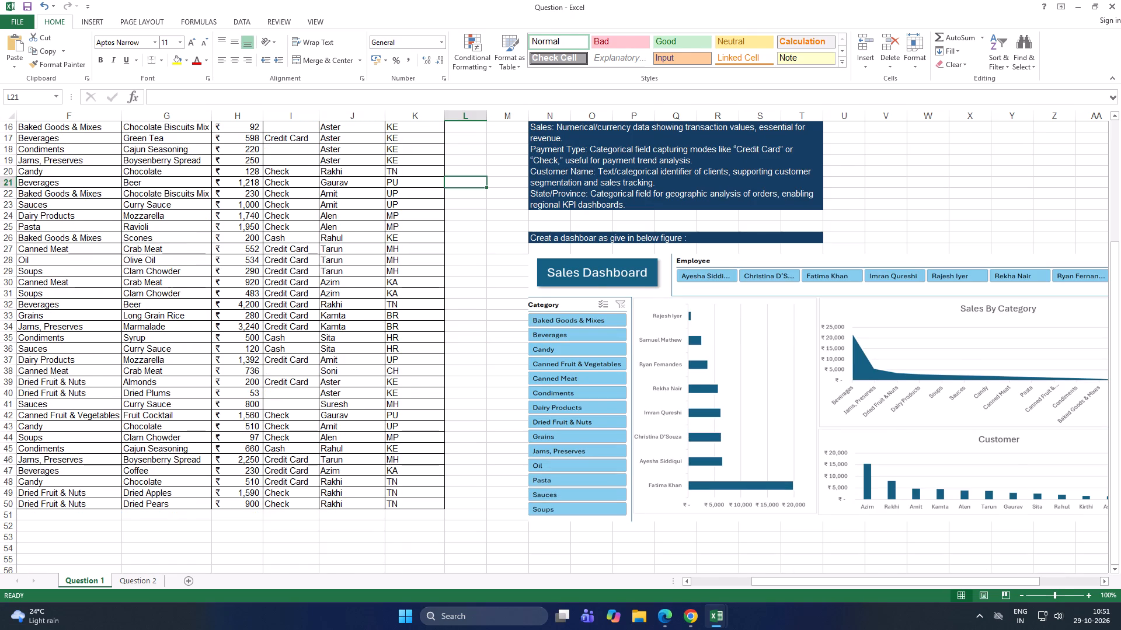
scroll(349, 363, "up", 8)
scroll(680, 510, "down", 2)
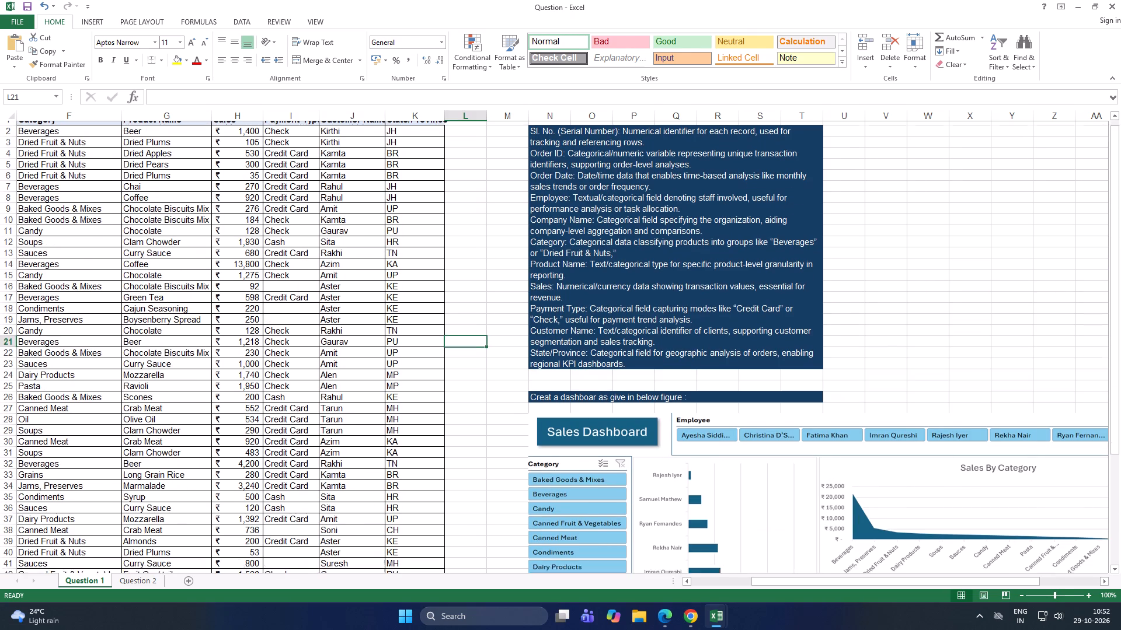
scroll(680, 510, "down", 4)
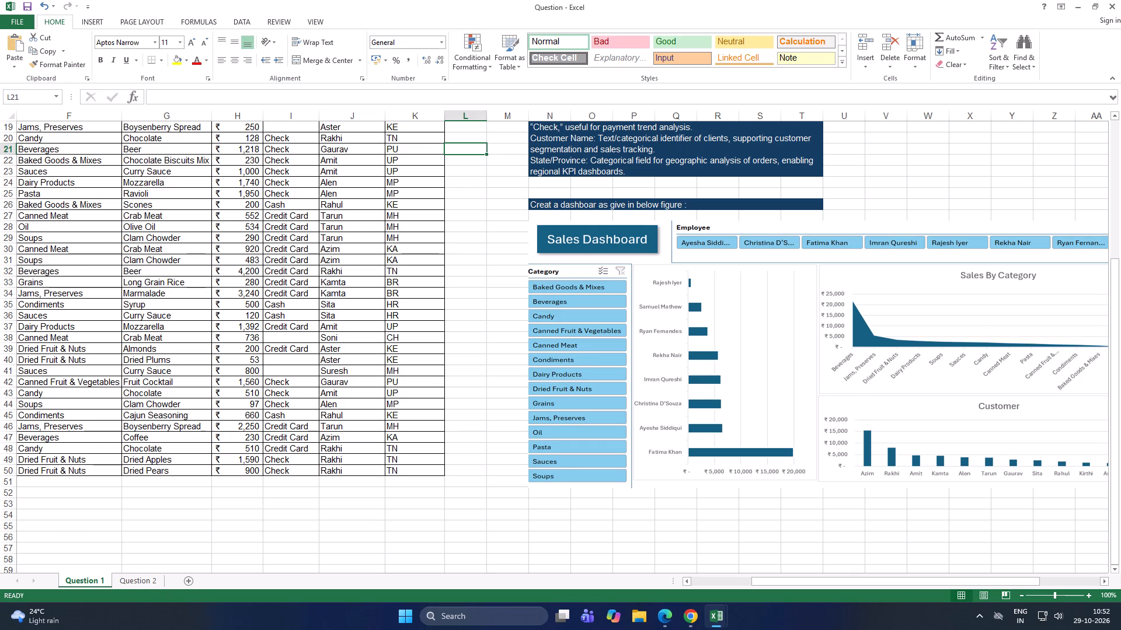
left_click(143, 579)
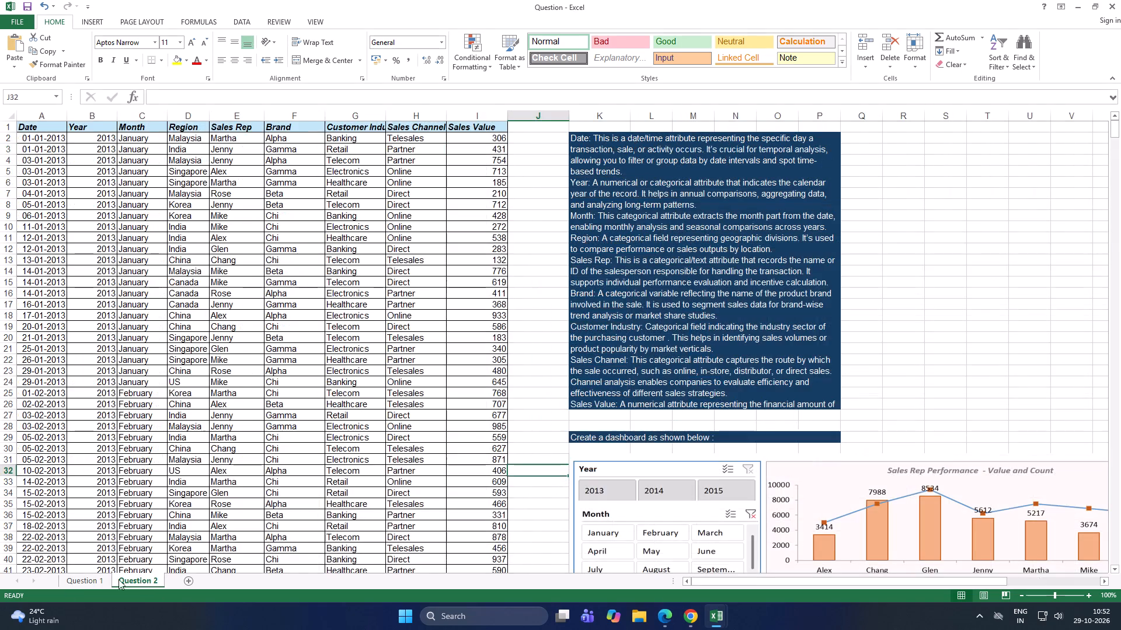
left_click(87, 579)
left_click(126, 581)
left_click(100, 583)
left_click(127, 581)
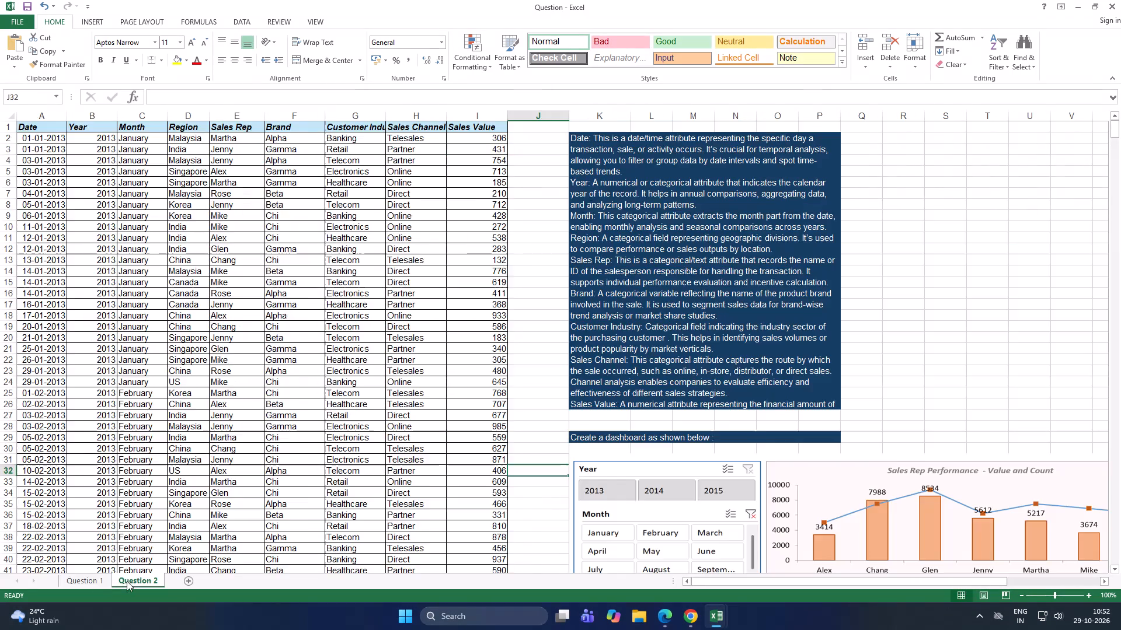
left_click(104, 582)
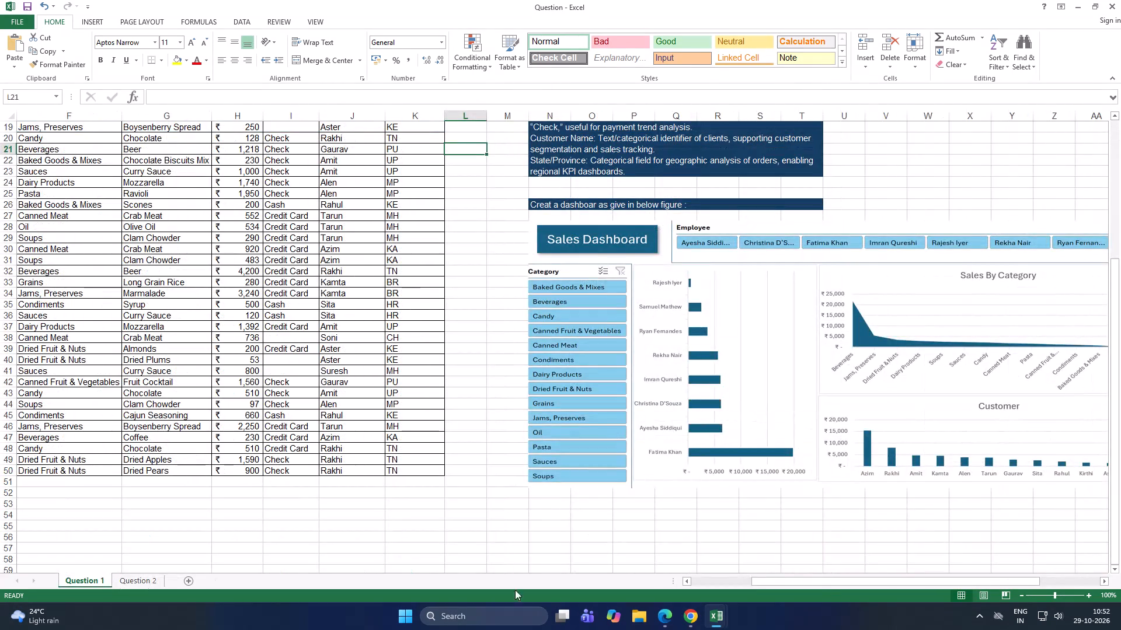
Examine the sales records on the Question 1 sheet, from the Sl. No. column to State/Province, alongside their field descriptions.
left_click_drag(827, 583, 701, 598)
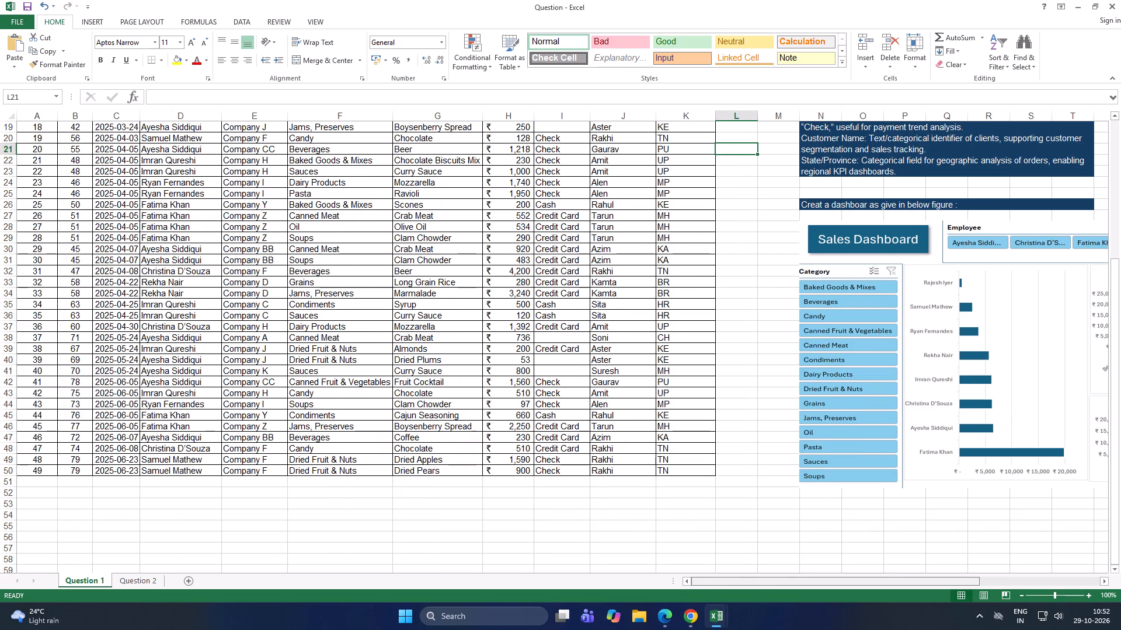
scroll(380, 503, "up", 6)
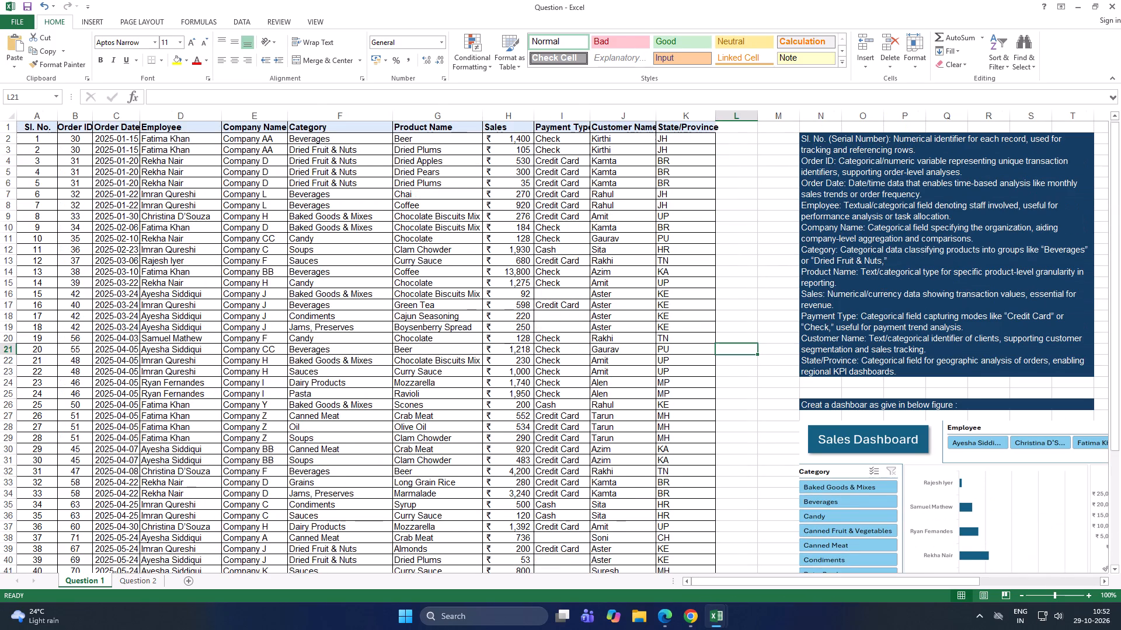
scroll(380, 503, "up", 2)
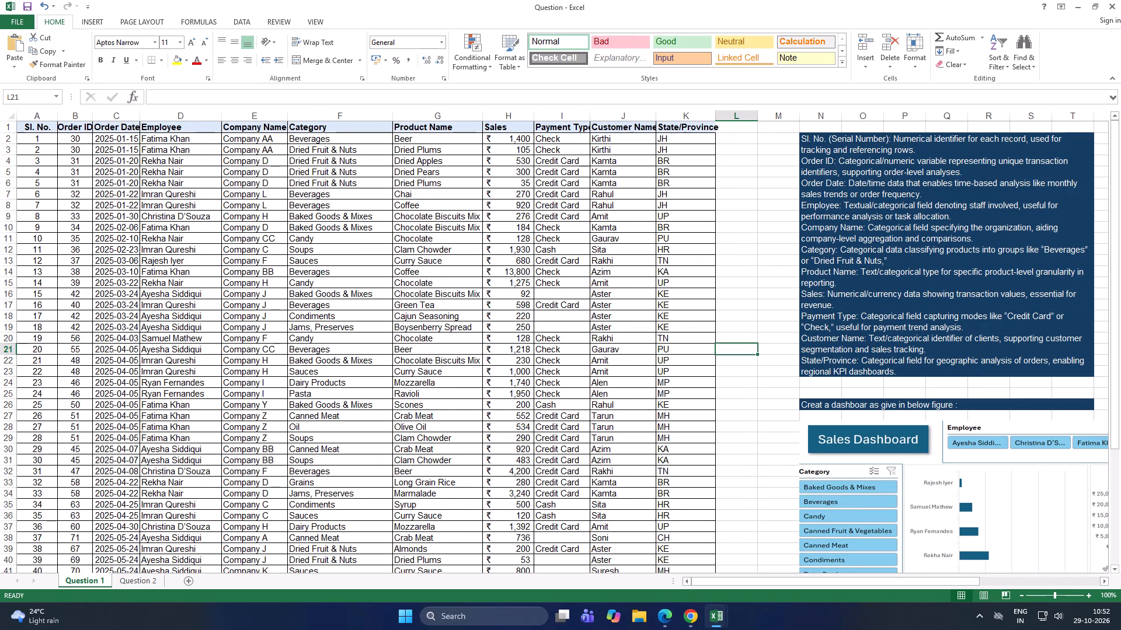
scroll(380, 503, "up", 3)
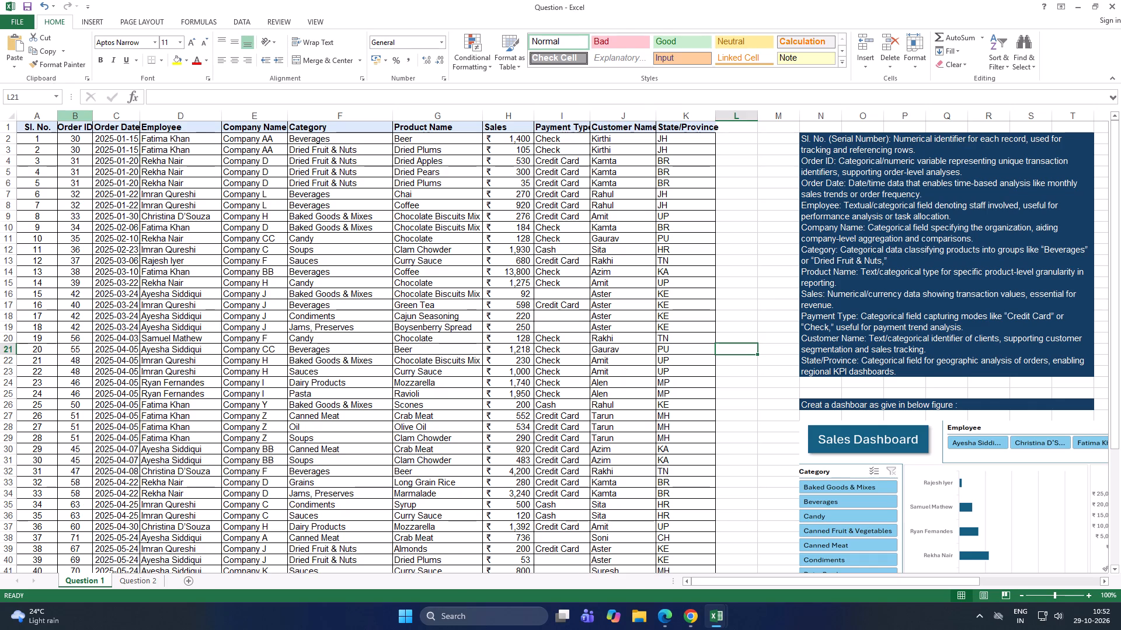
scroll(192, 490, "down", 5)
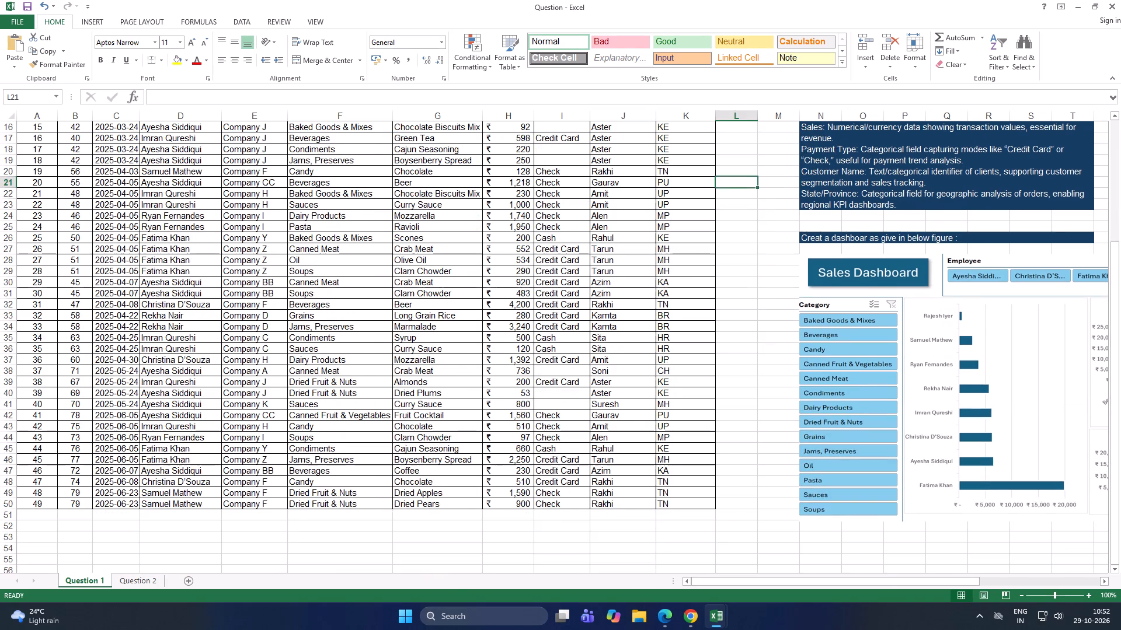
scroll(192, 490, "up", 7)
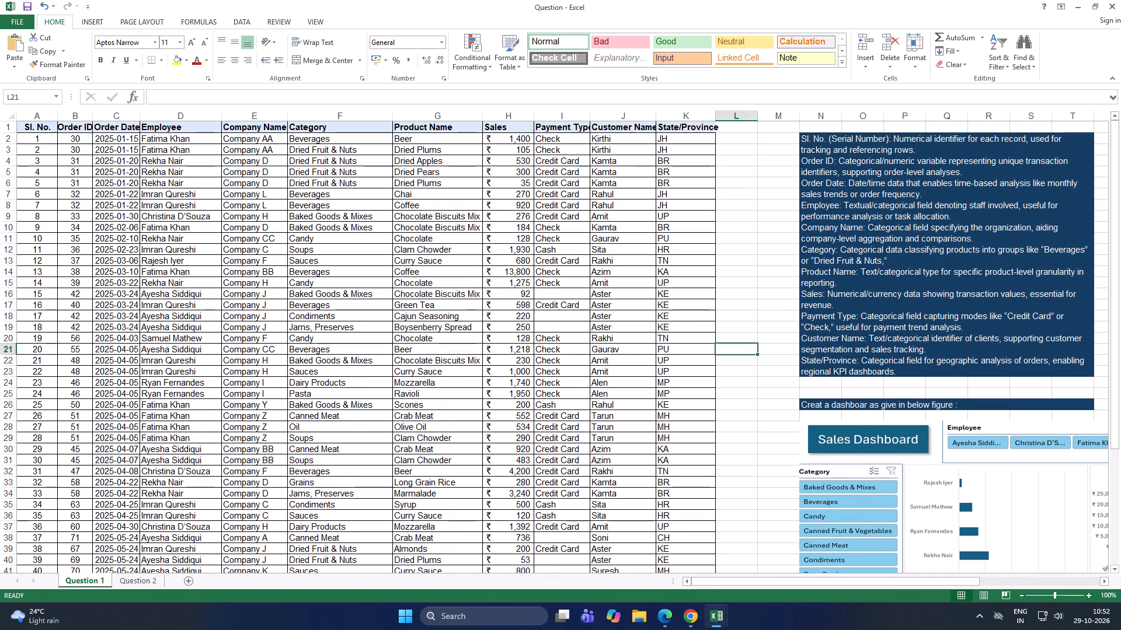
scroll(1040, 461, "down", 4)
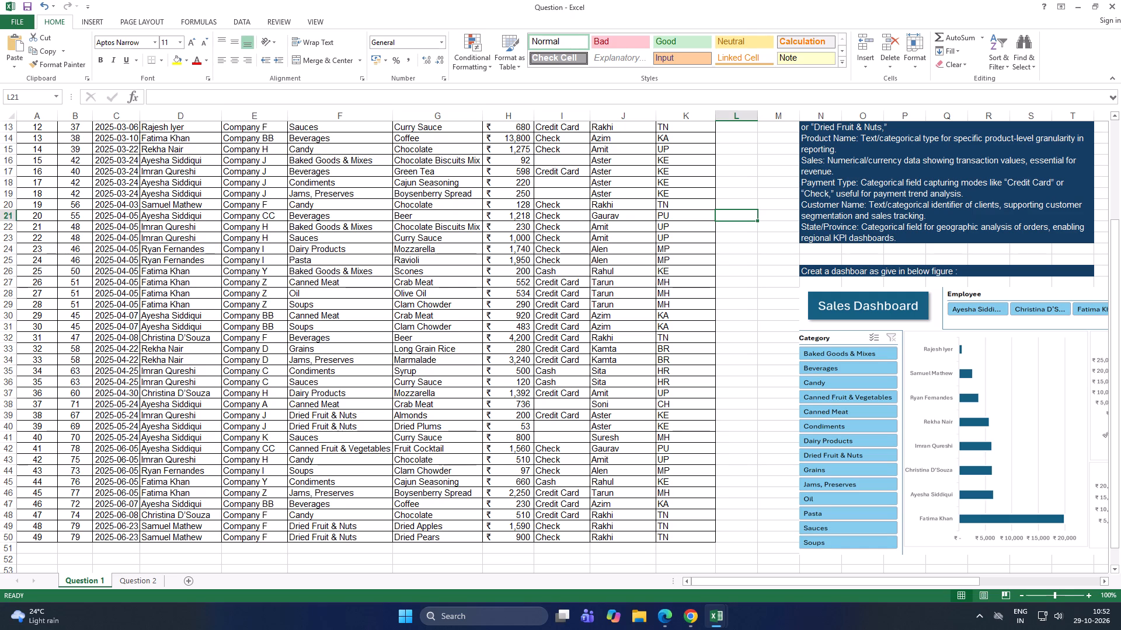
scroll(229, 432, "up", 6)
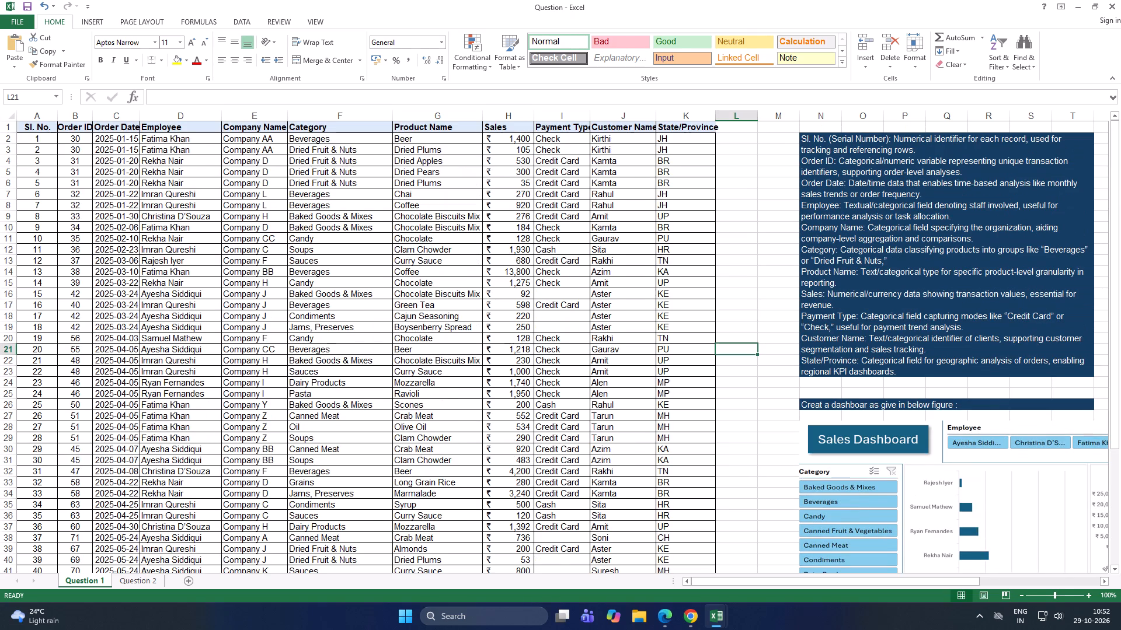
scroll(517, 257, "down", 5)
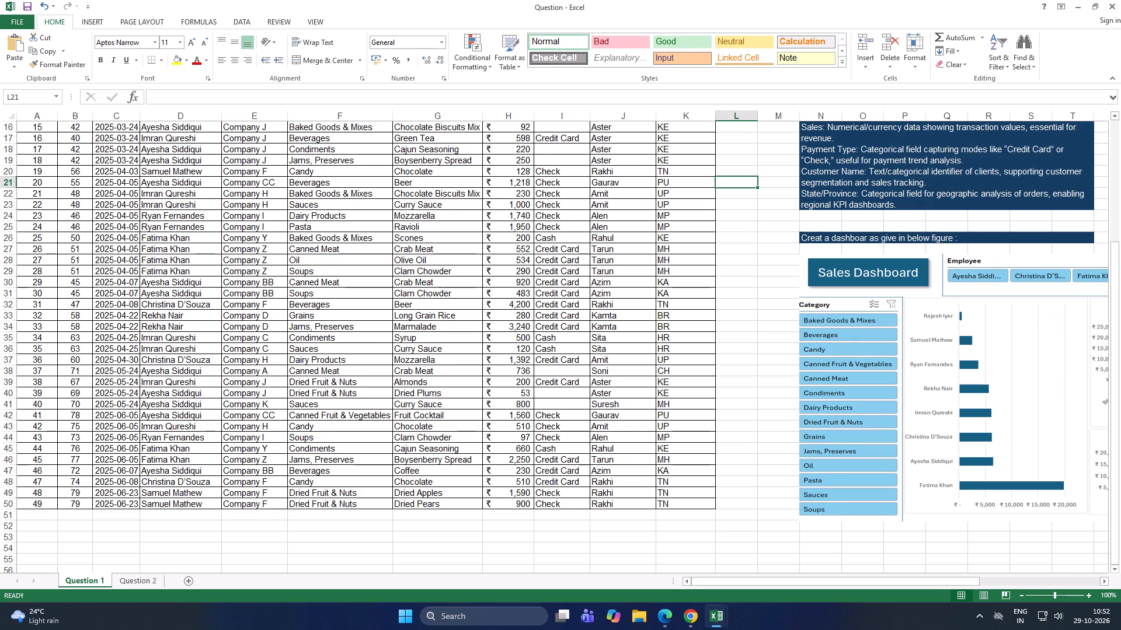
scroll(524, 430, "up", 7)
scroll(518, 378, "up", 2)
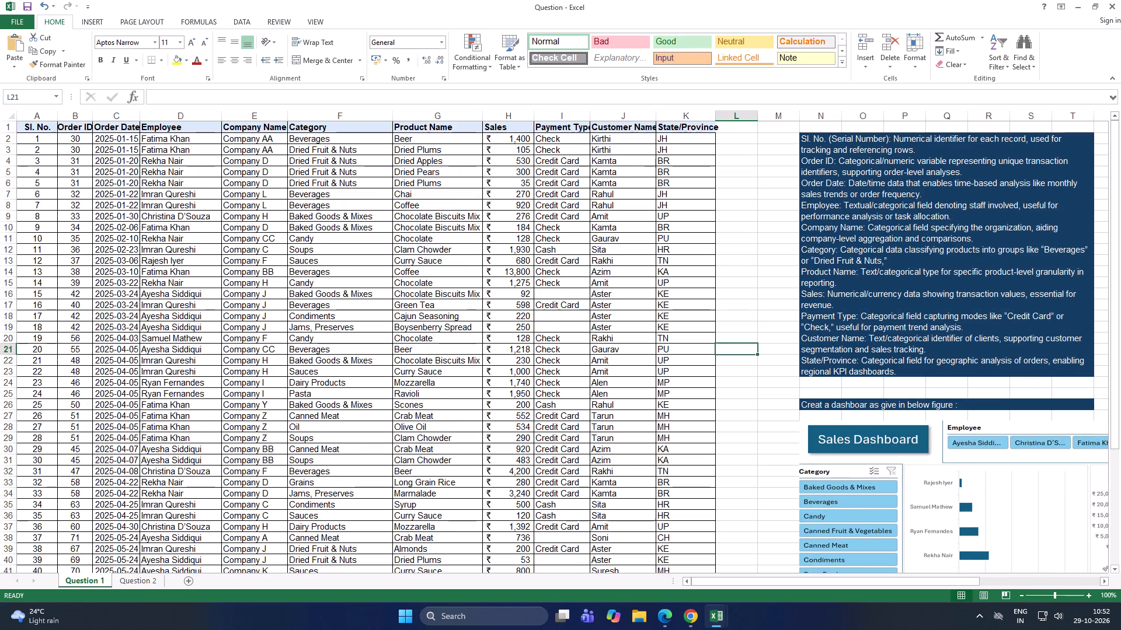
scroll(518, 378, "up", 2)
scroll(526, 271, "down", 4)
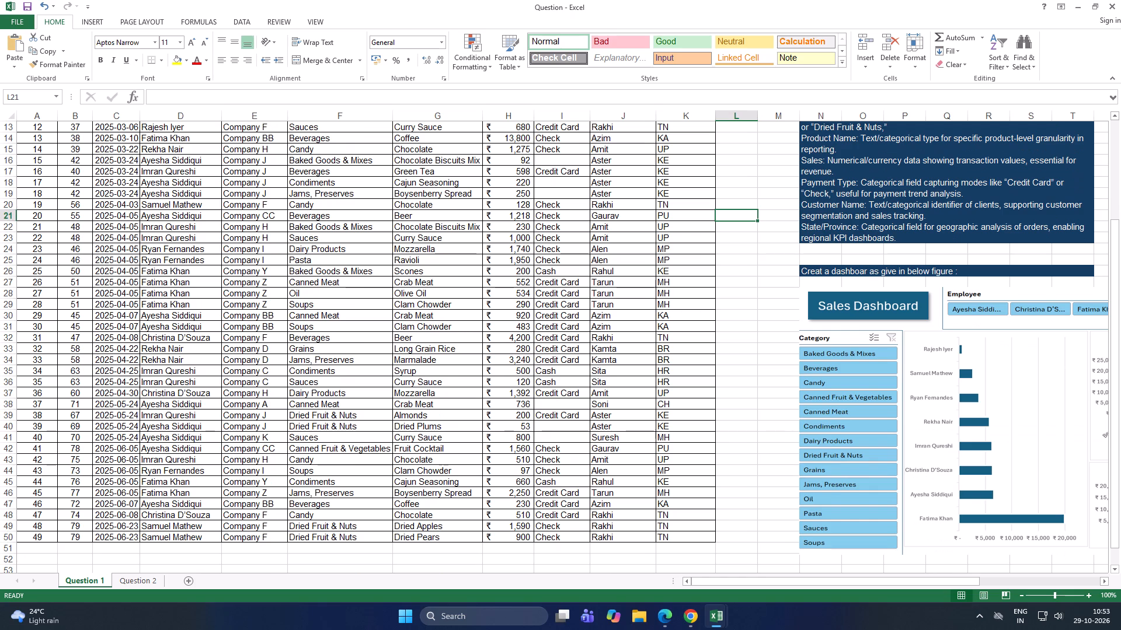
scroll(525, 275, "down", 2)
Examine the full reference Sales Dashboard picture on the Question 1 sheet, including its slicers and charts.
left_click(1120, 405)
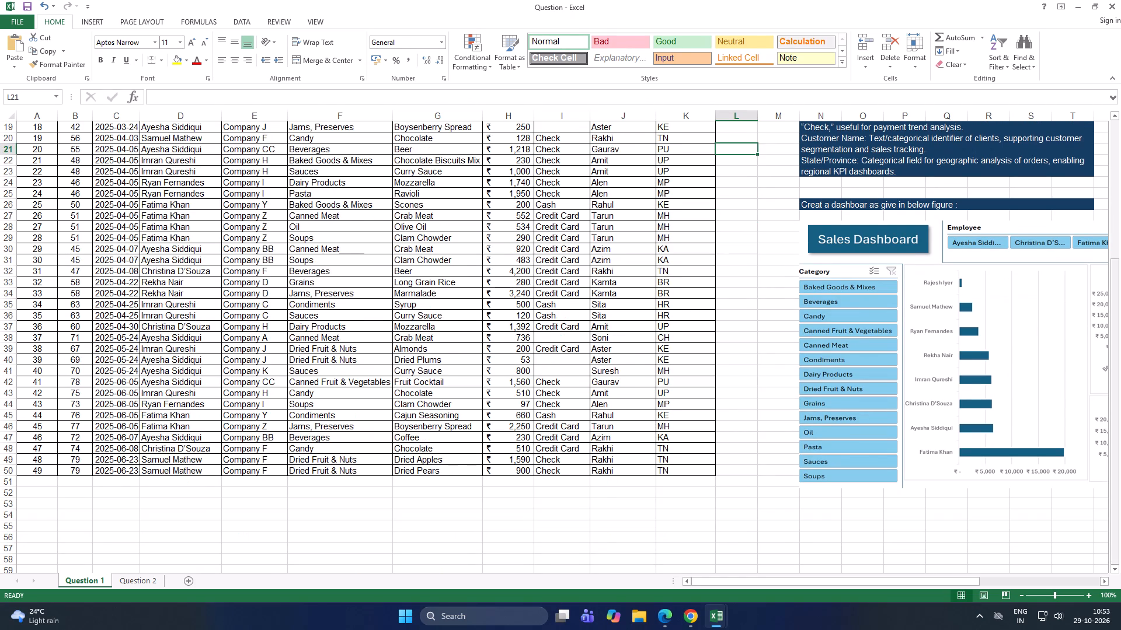
double_click(1005, 392)
left_click_drag(841, 585, 892, 584)
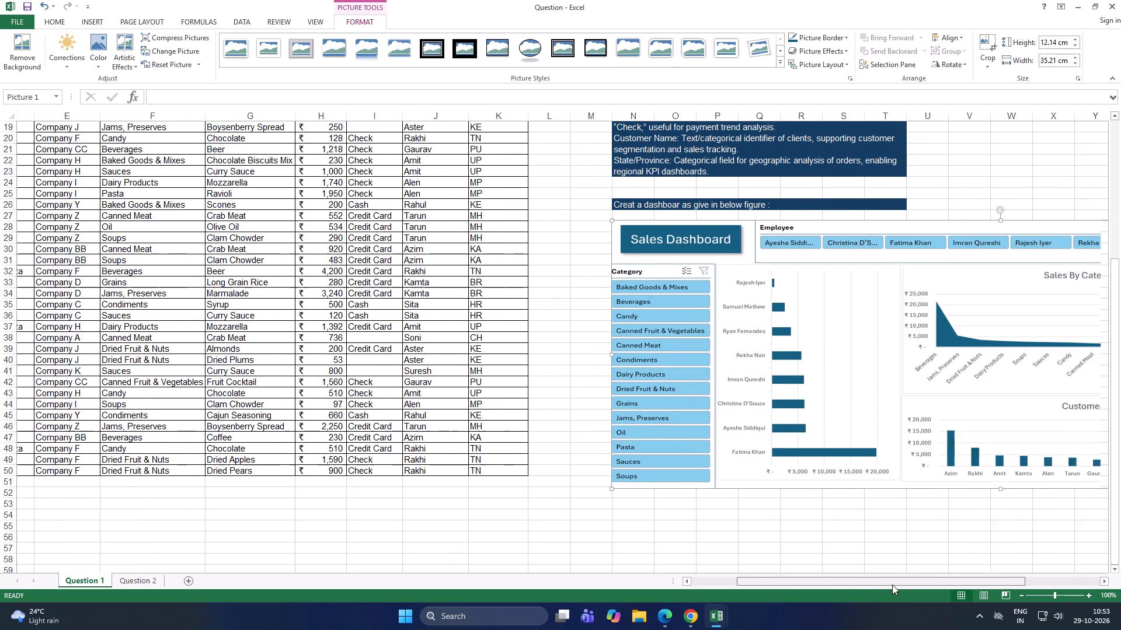
left_click_drag(892, 584, 955, 582)
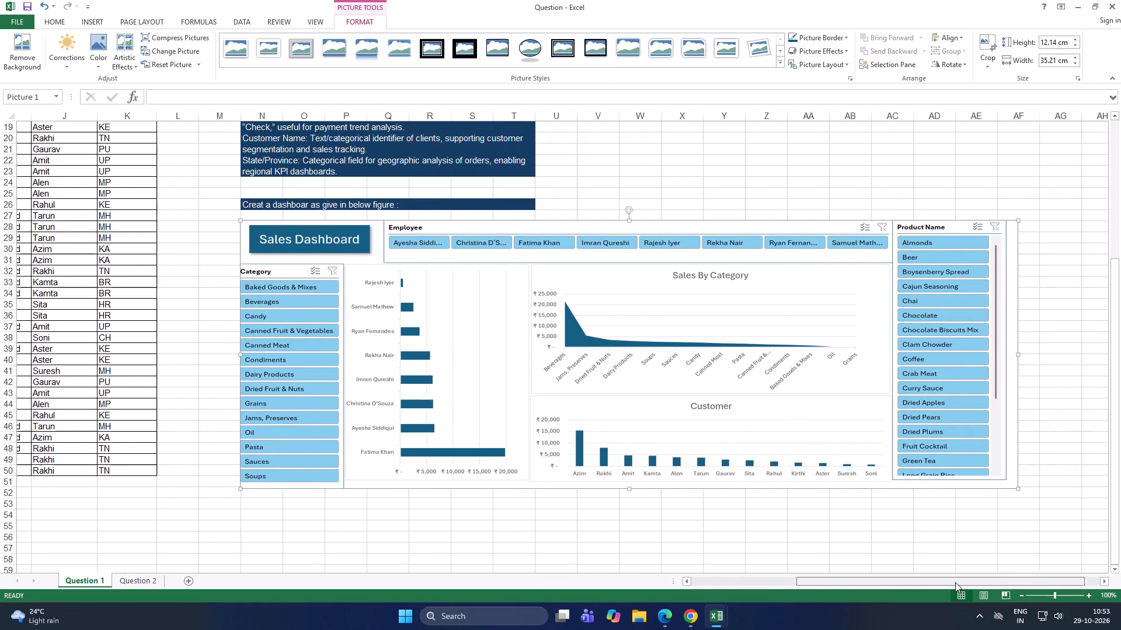
left_click_drag(955, 582, 956, 582)
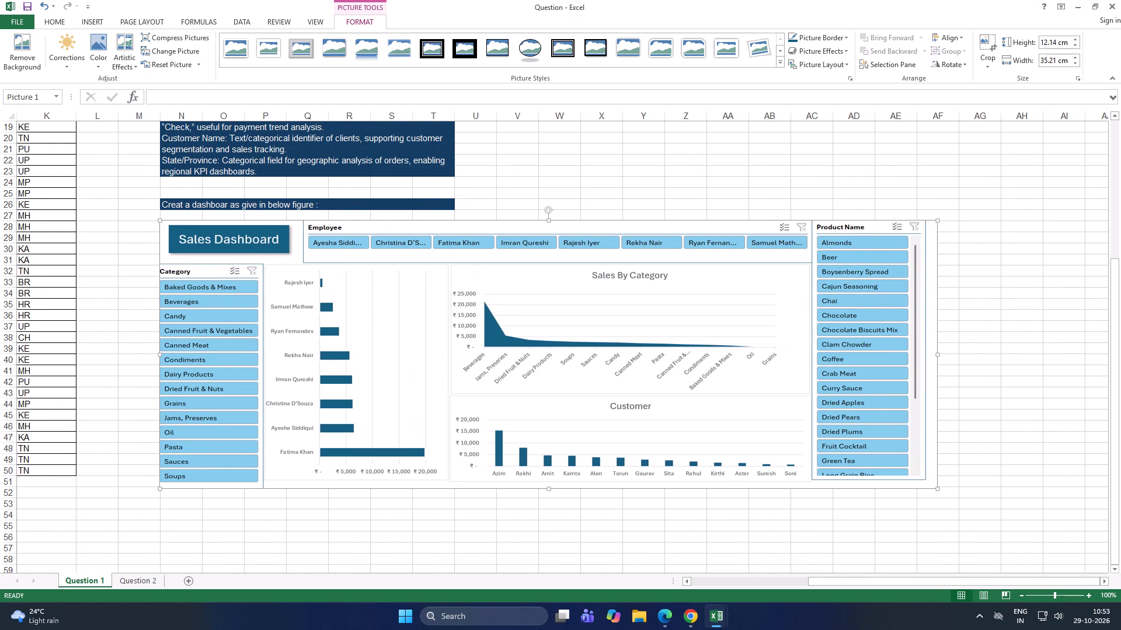
left_click(400, 385)
Create a PivotTable on a new worksheet from the whole Question 1 data table, range A1:K50.
left_click_drag(841, 580, 682, 596)
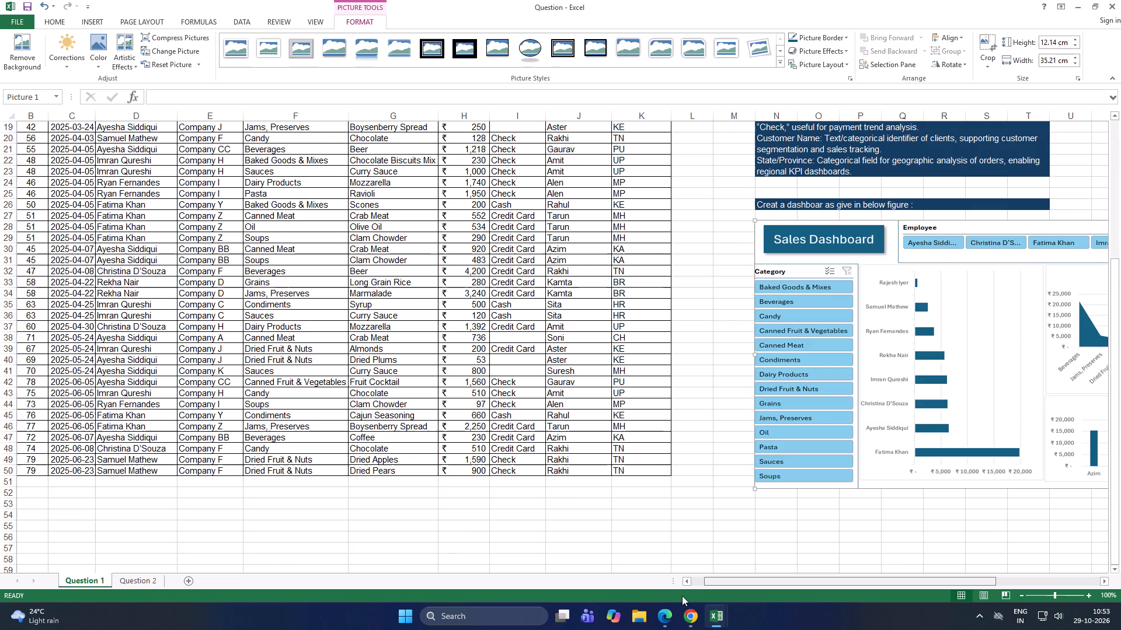
left_click_drag(682, 596, 601, 592)
scroll(103, 263, "up", 11)
left_click(33, 126)
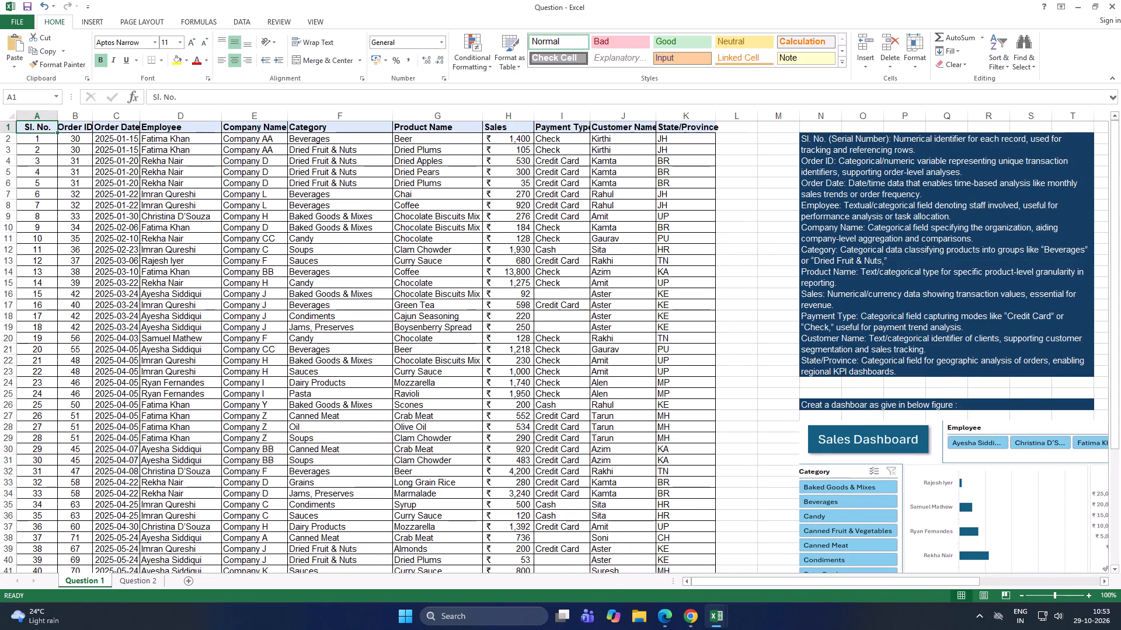
key("ctrl+a")
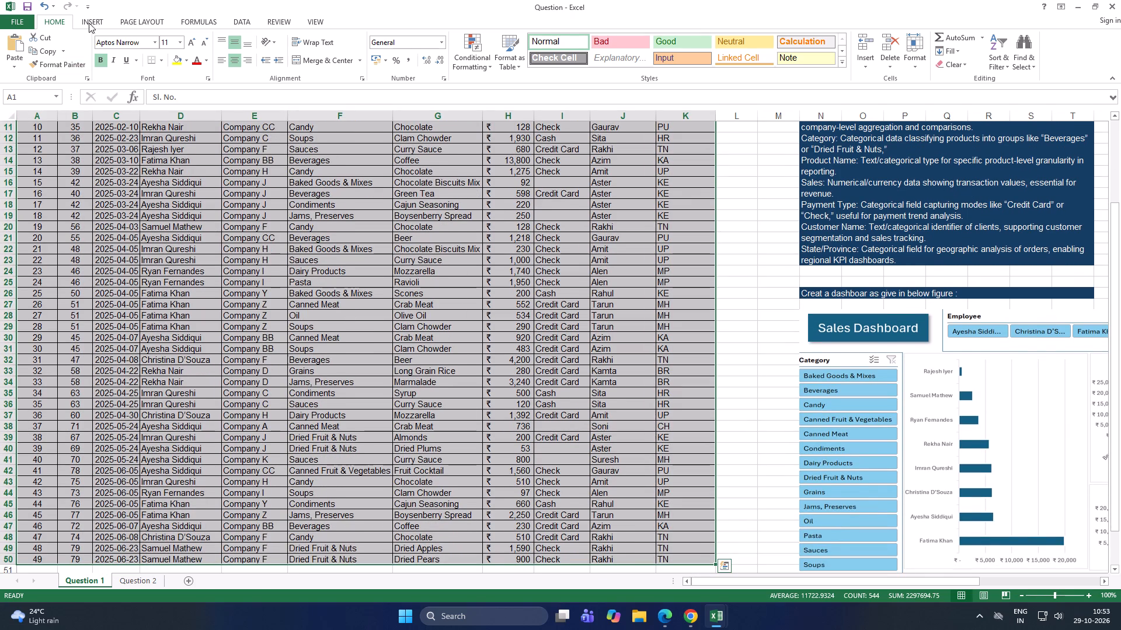
left_click(89, 22)
left_click(13, 57)
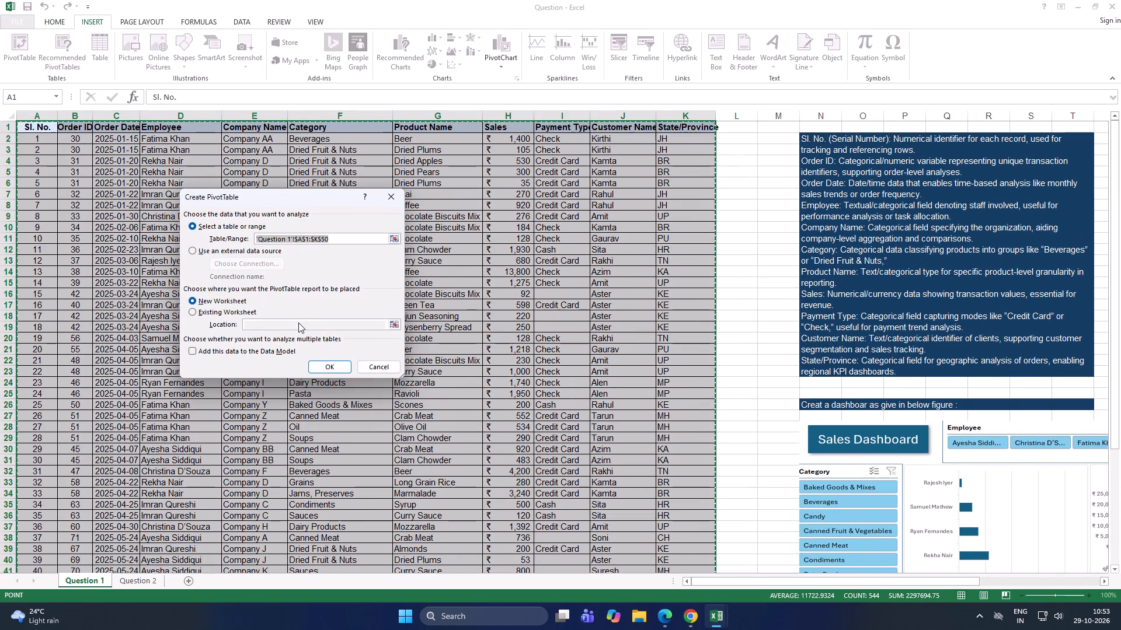
left_click(321, 366)
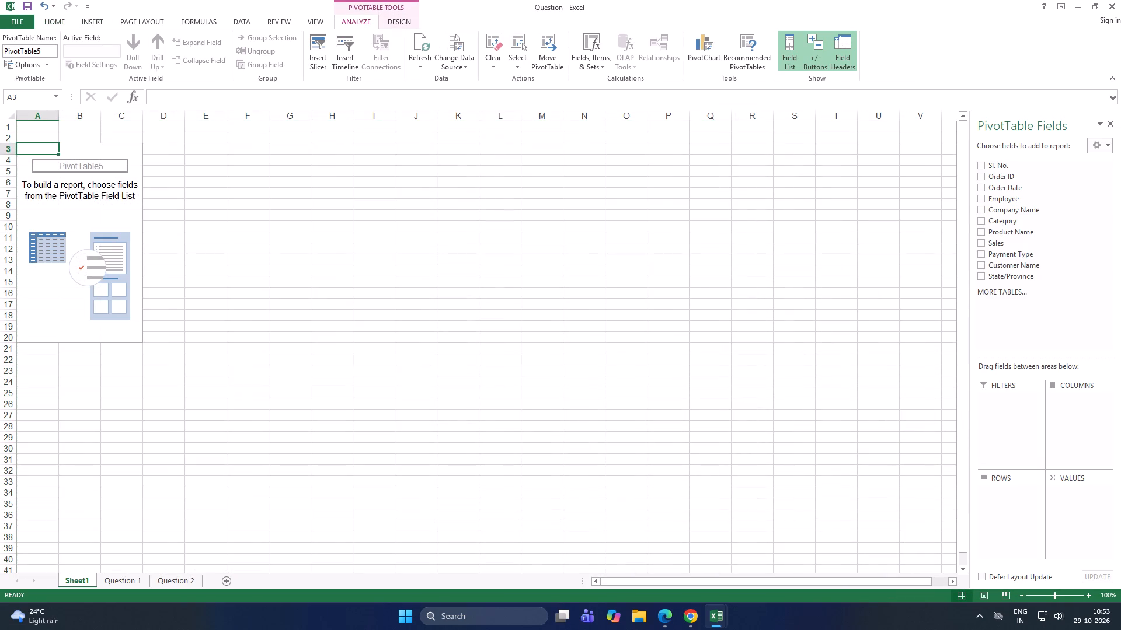
Build the PivotTable with Employee as the row field and Sum of Sales as the values.
left_click_drag(995, 197, 1017, 470)
left_click_drag(1017, 470, 1012, 508)
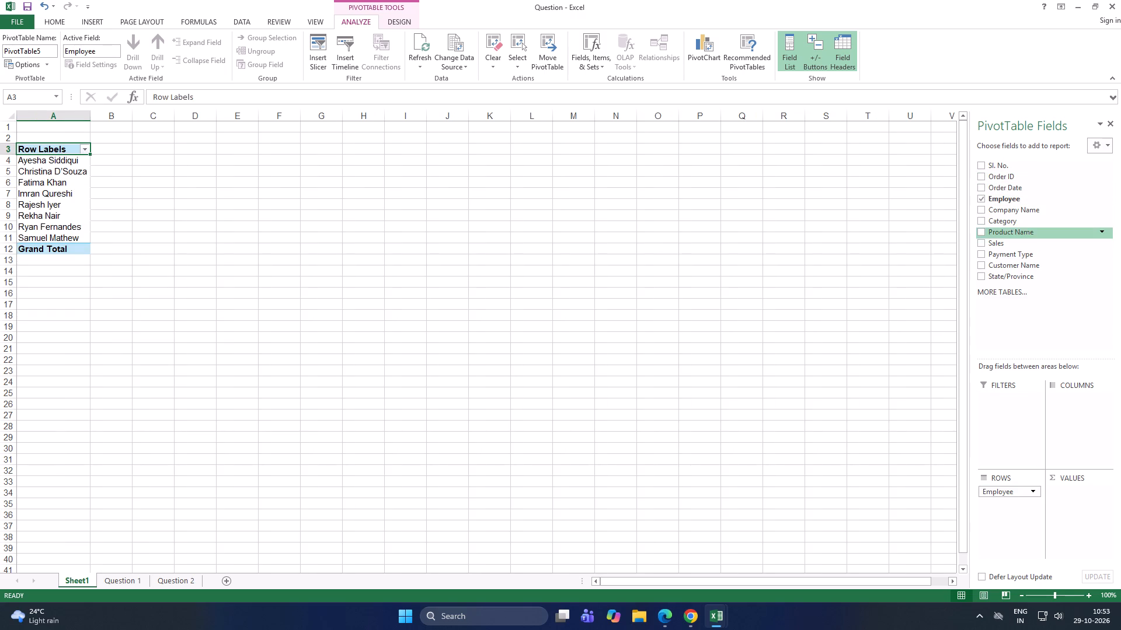
left_click_drag(1002, 245, 1094, 456)
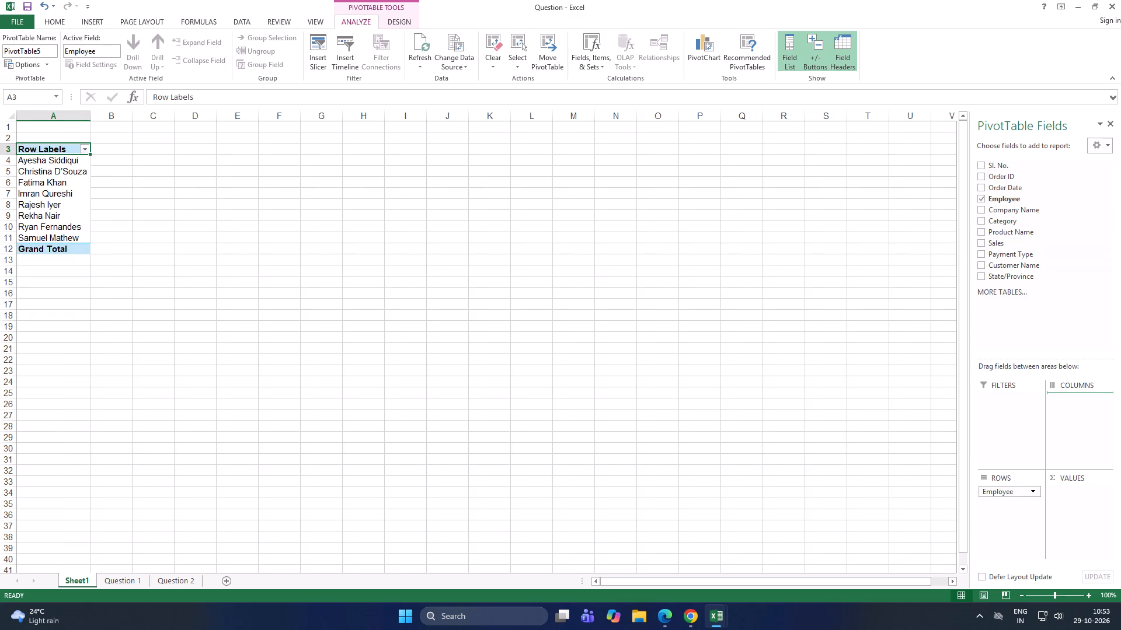
left_click_drag(1094, 456, 1088, 495)
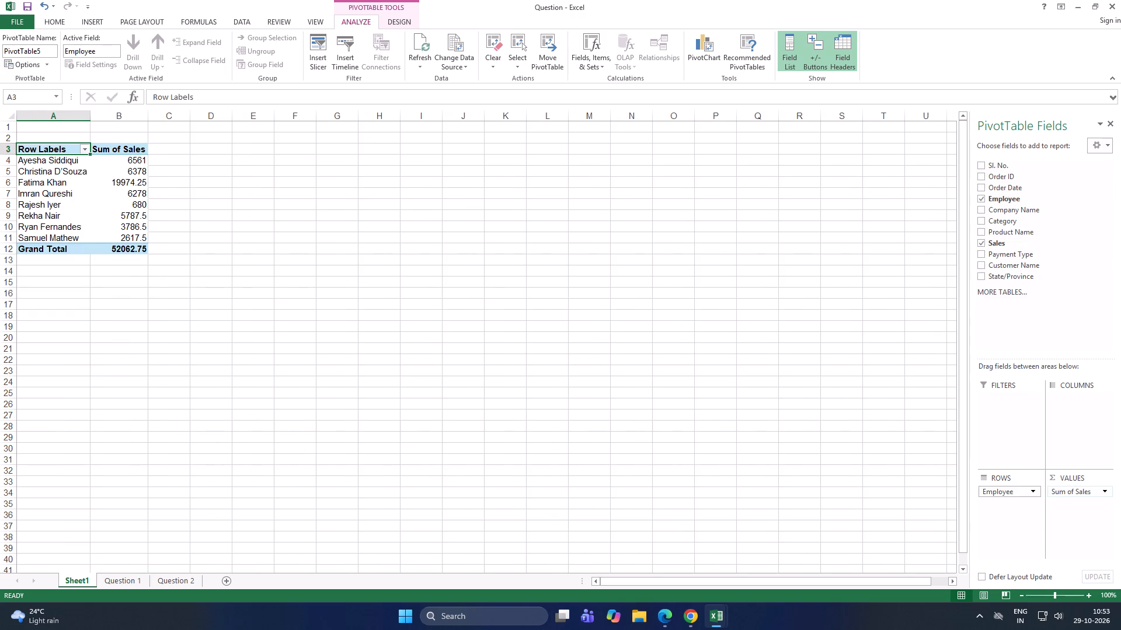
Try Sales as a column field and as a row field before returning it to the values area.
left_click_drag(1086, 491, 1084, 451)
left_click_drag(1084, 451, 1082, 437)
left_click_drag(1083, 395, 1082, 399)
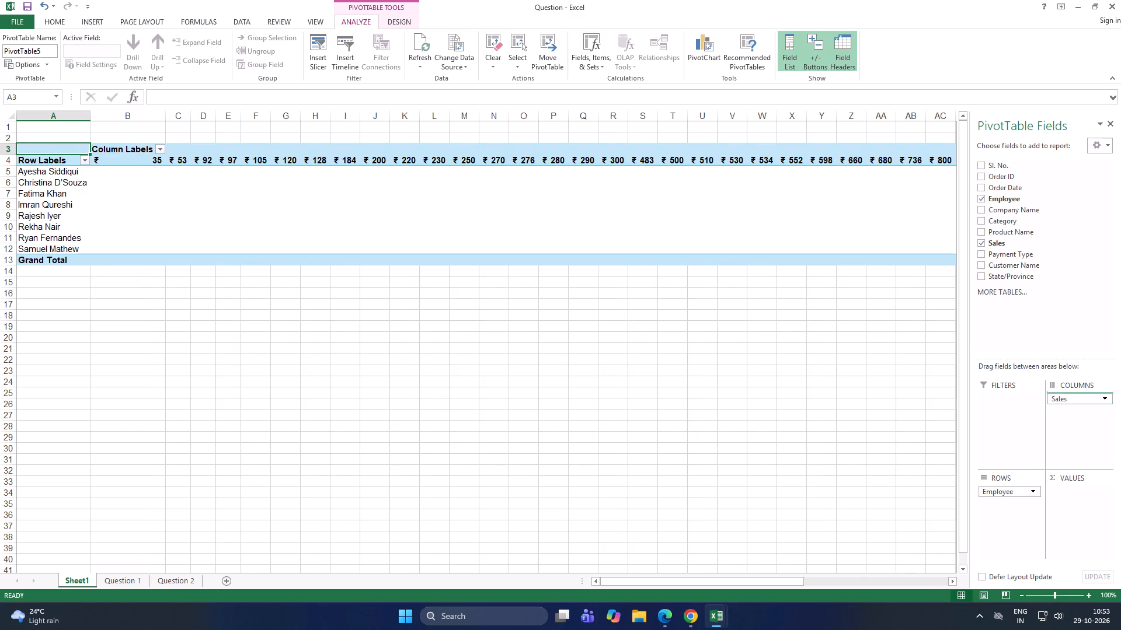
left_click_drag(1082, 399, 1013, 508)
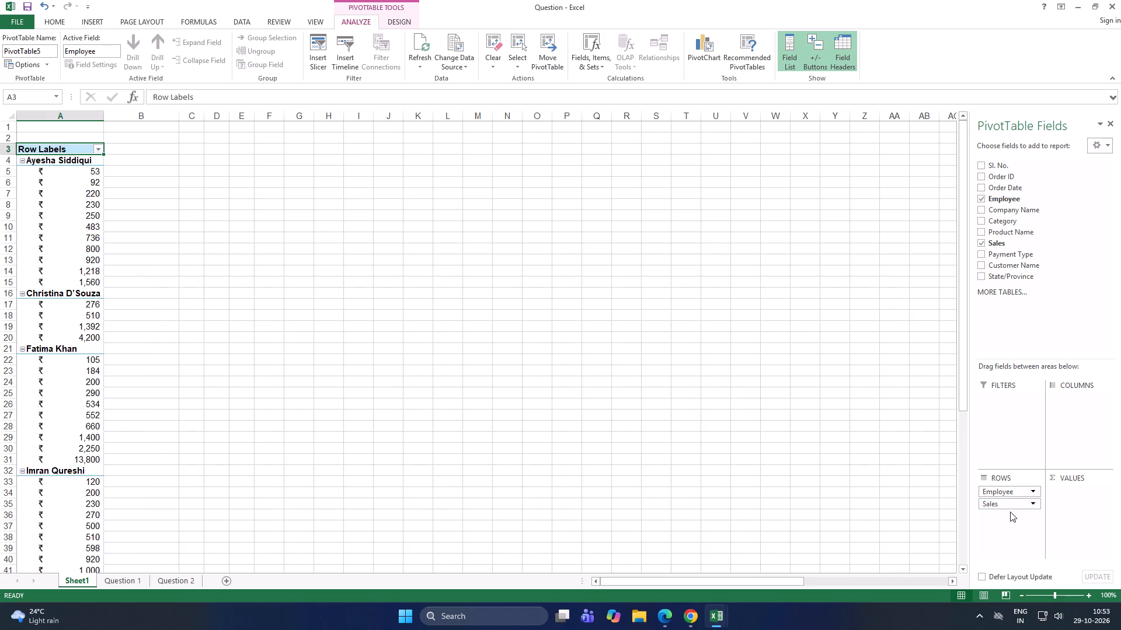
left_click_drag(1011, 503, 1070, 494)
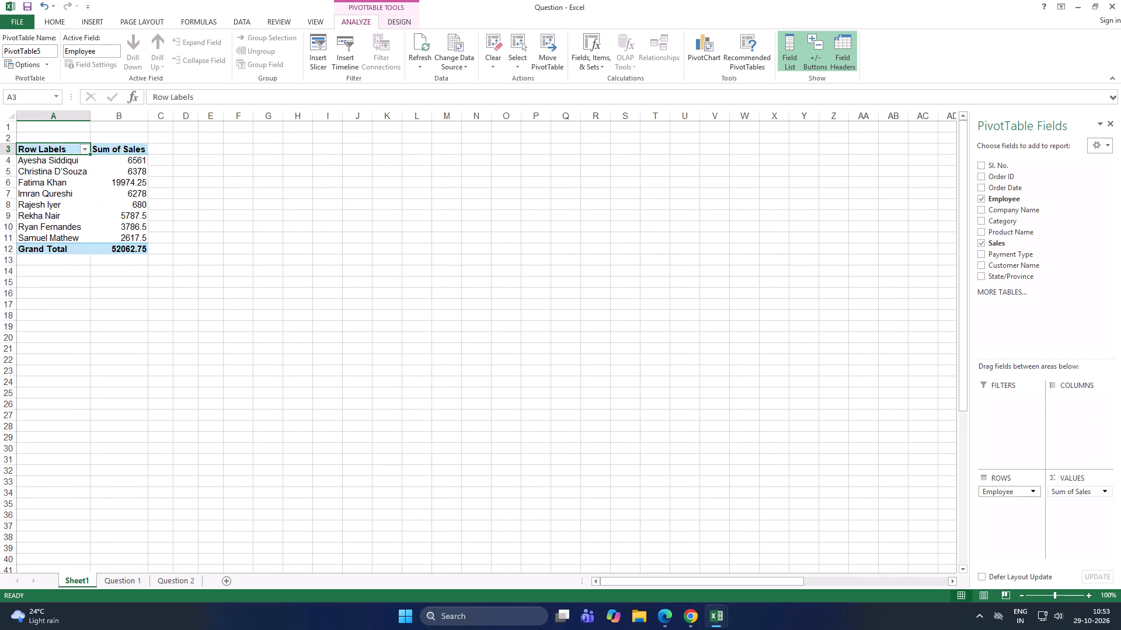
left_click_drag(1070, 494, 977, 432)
Review the summary functions in the Sum of Sales value field settings, keeping Sum.
left_click(1109, 491)
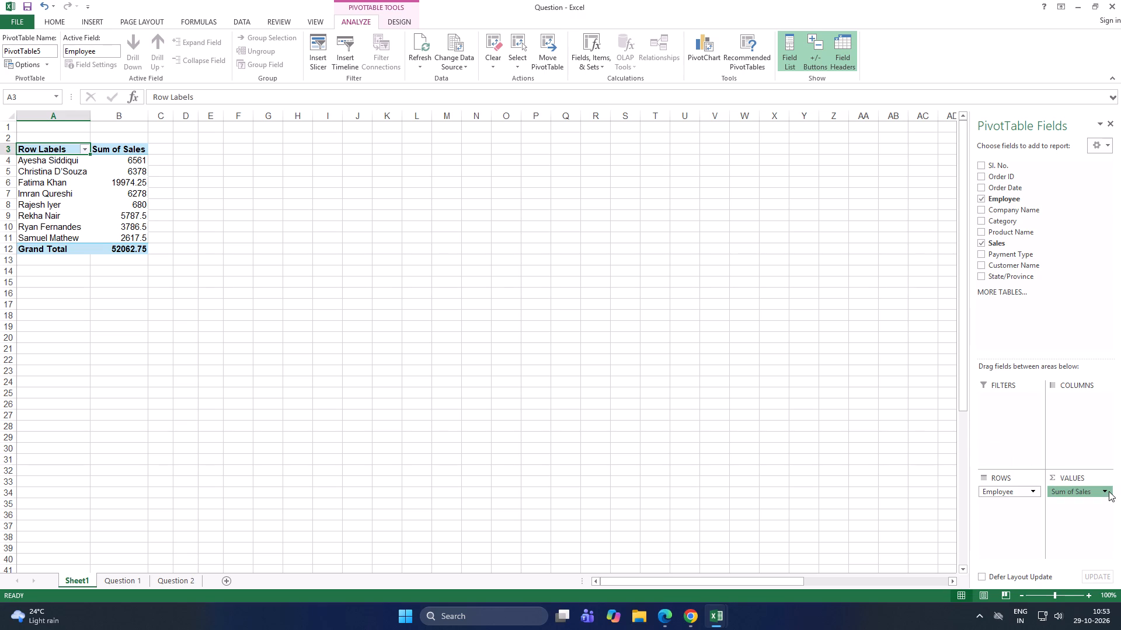
double_click(1104, 491)
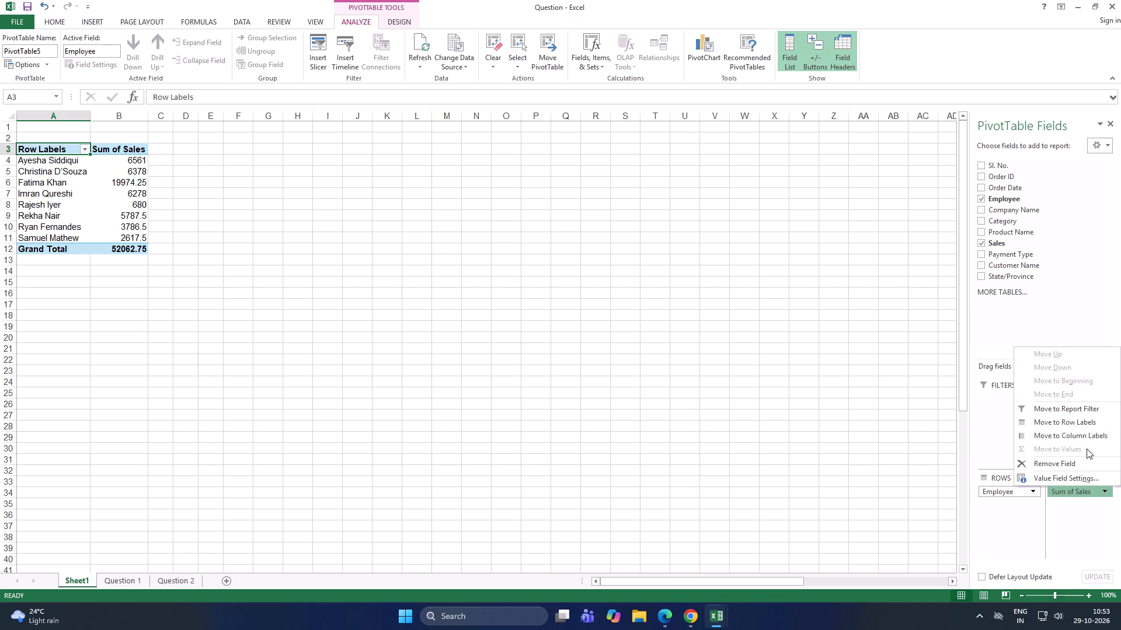
left_click(1084, 478)
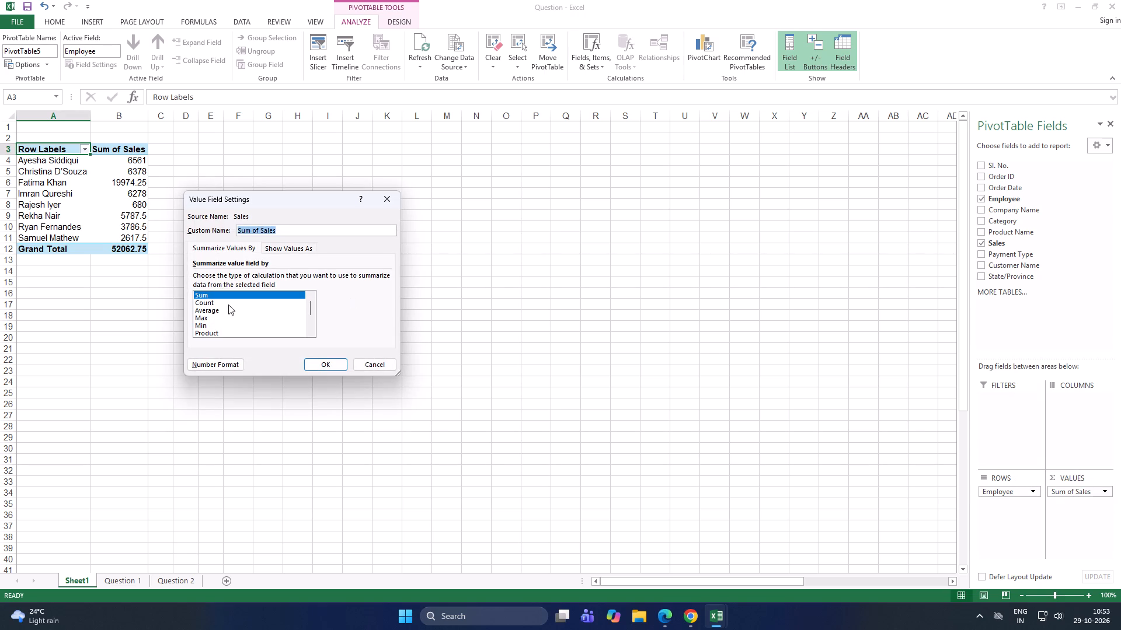
scroll(217, 317, "down", 5)
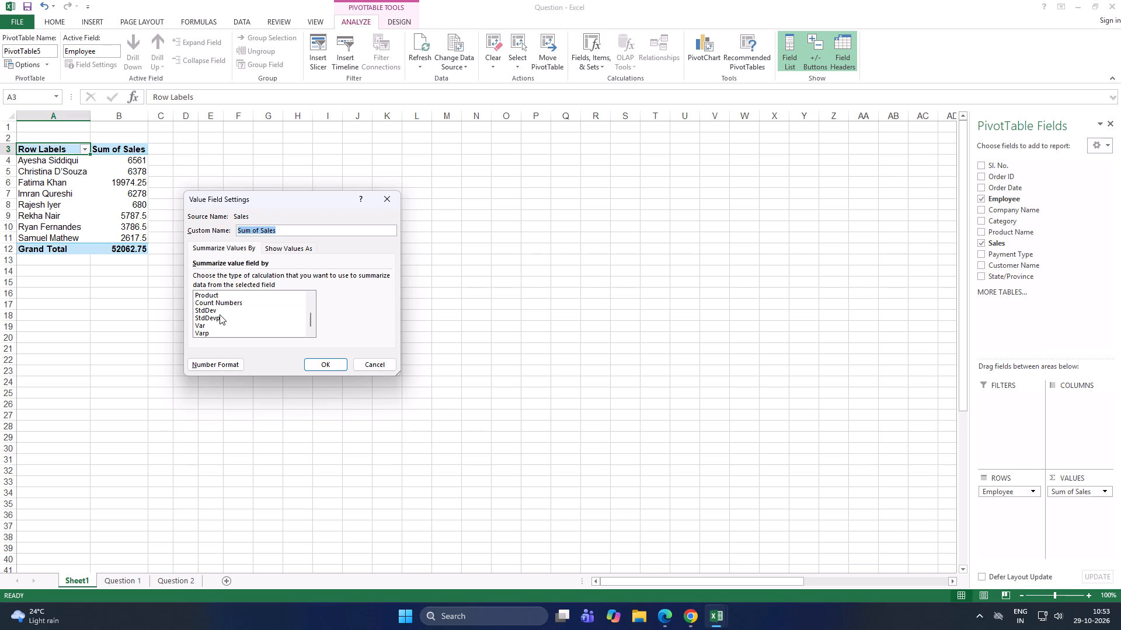
scroll(267, 318, "up", 4)
left_click(331, 365)
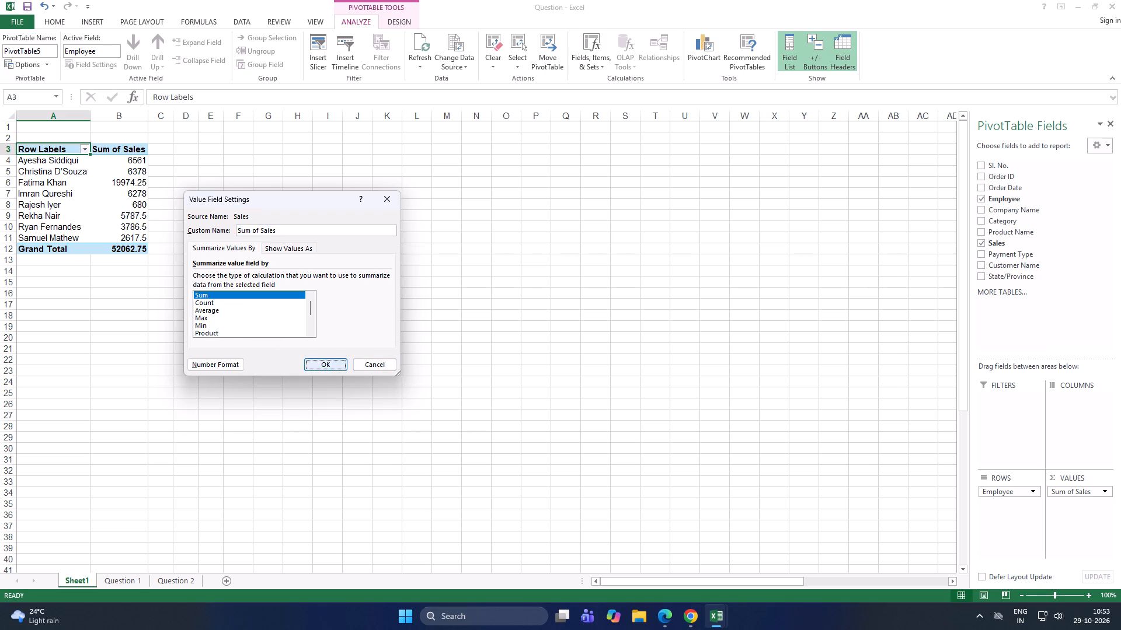
Insert a clustered bar PivotChart from the employee sales PivotTable and place it below the table, starting around row 17.
left_click(124, 586)
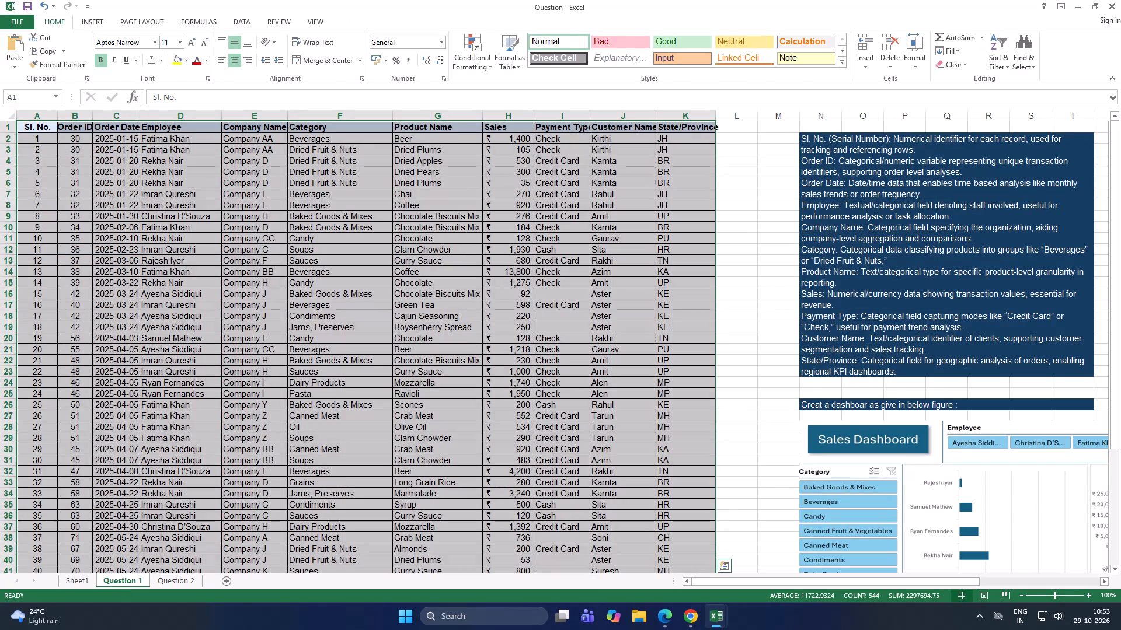
scroll(941, 571, "down", 5)
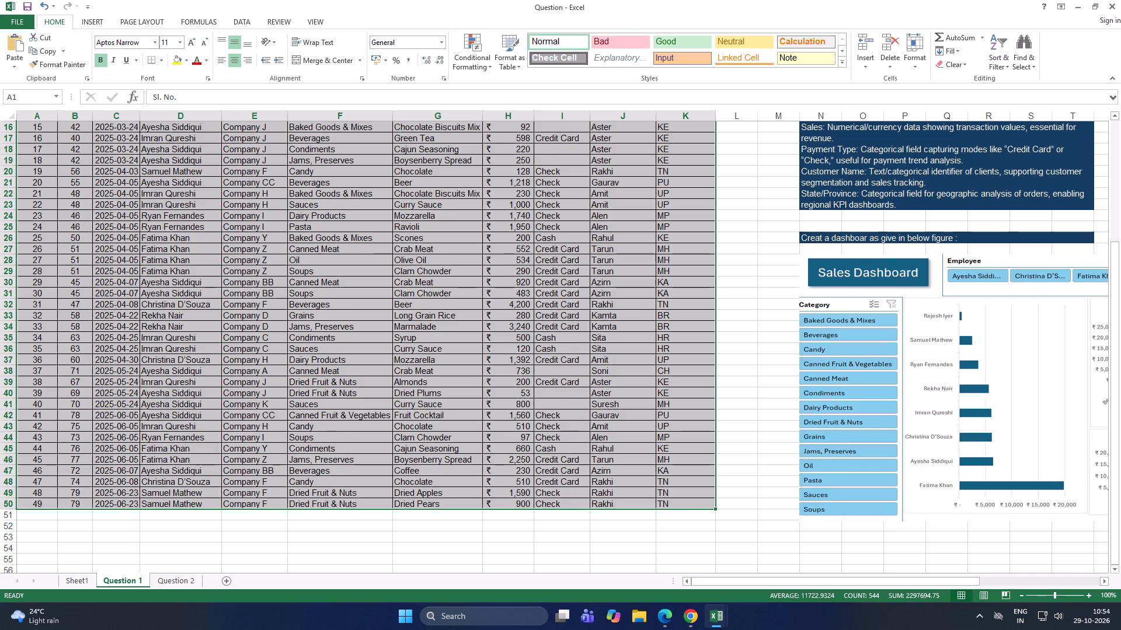
scroll(943, 561, "up", 2)
left_click(62, 582)
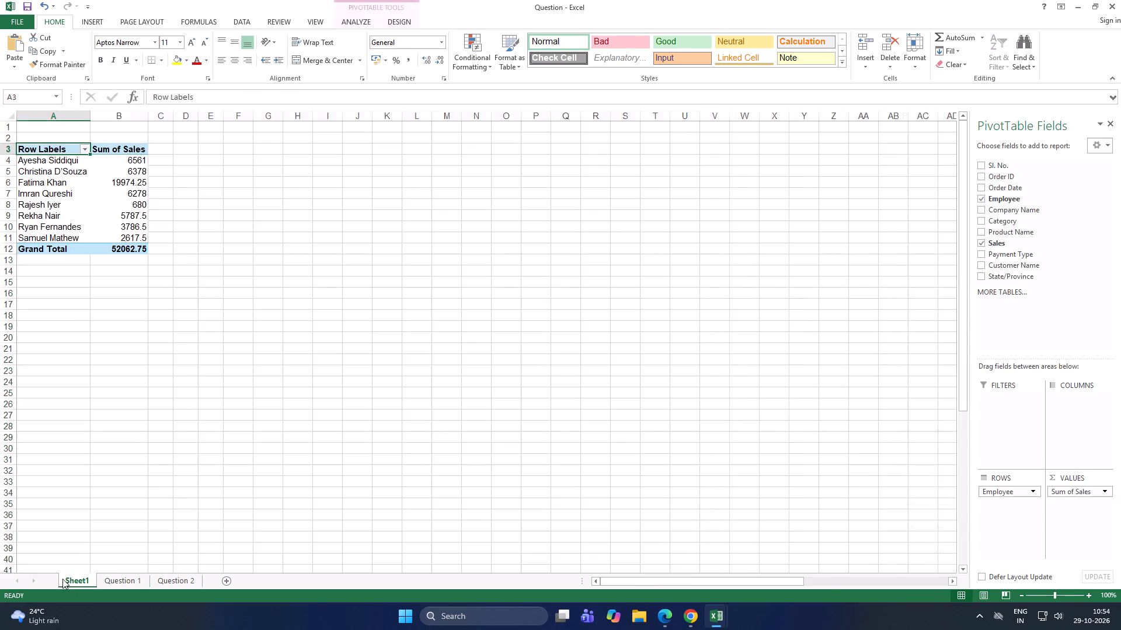
left_click(53, 142)
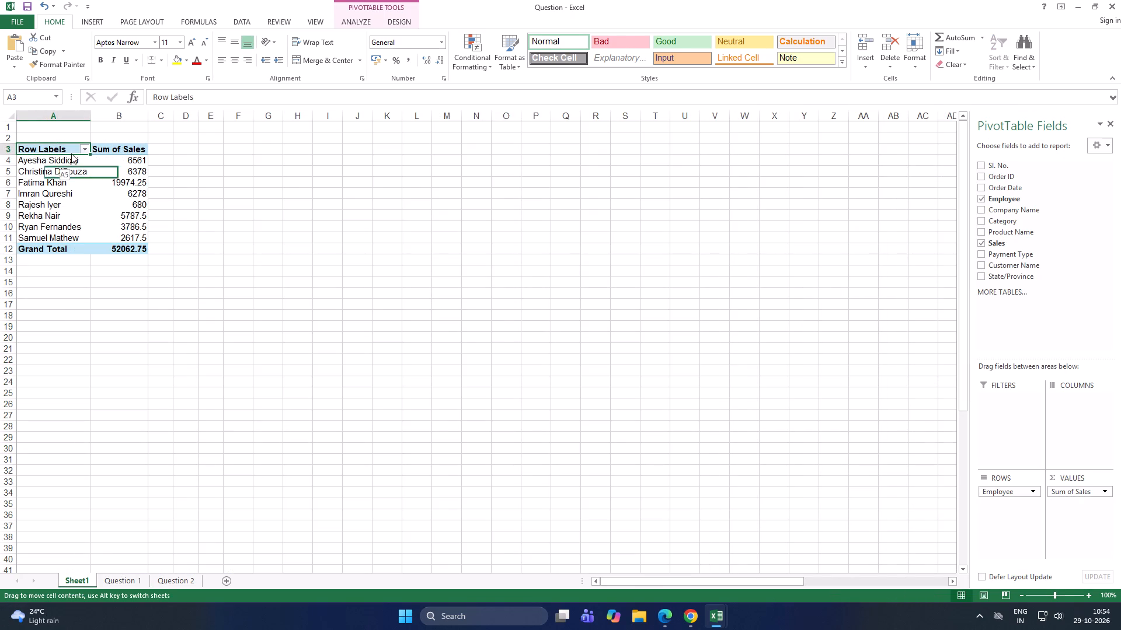
left_click_drag(68, 150, 122, 251)
left_click(96, 16)
left_click(403, 52)
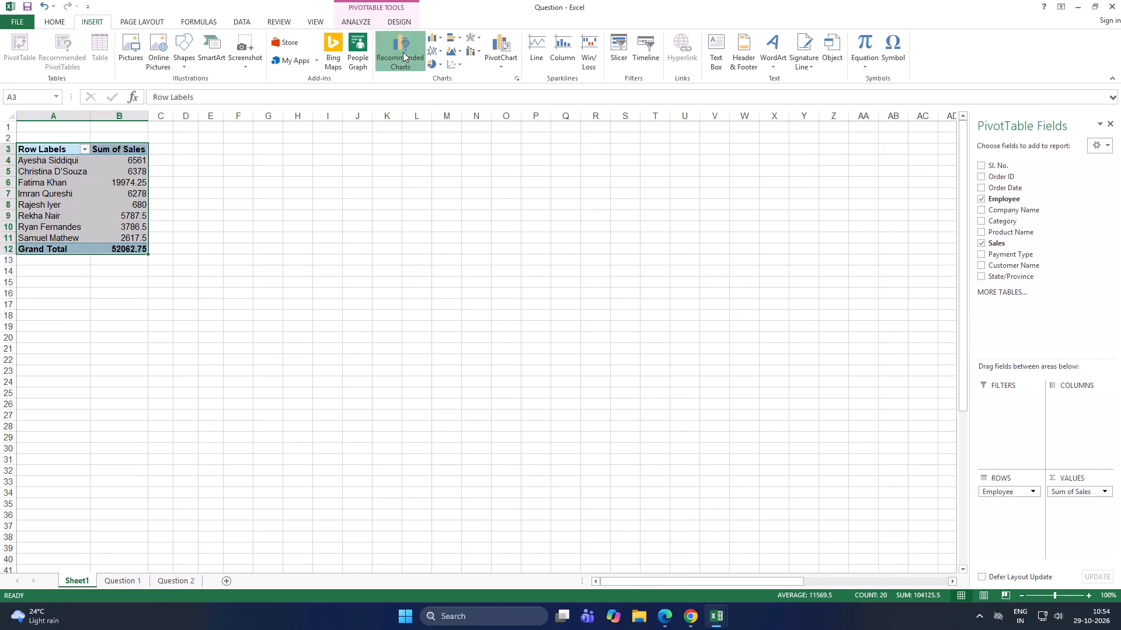
left_click(413, 244)
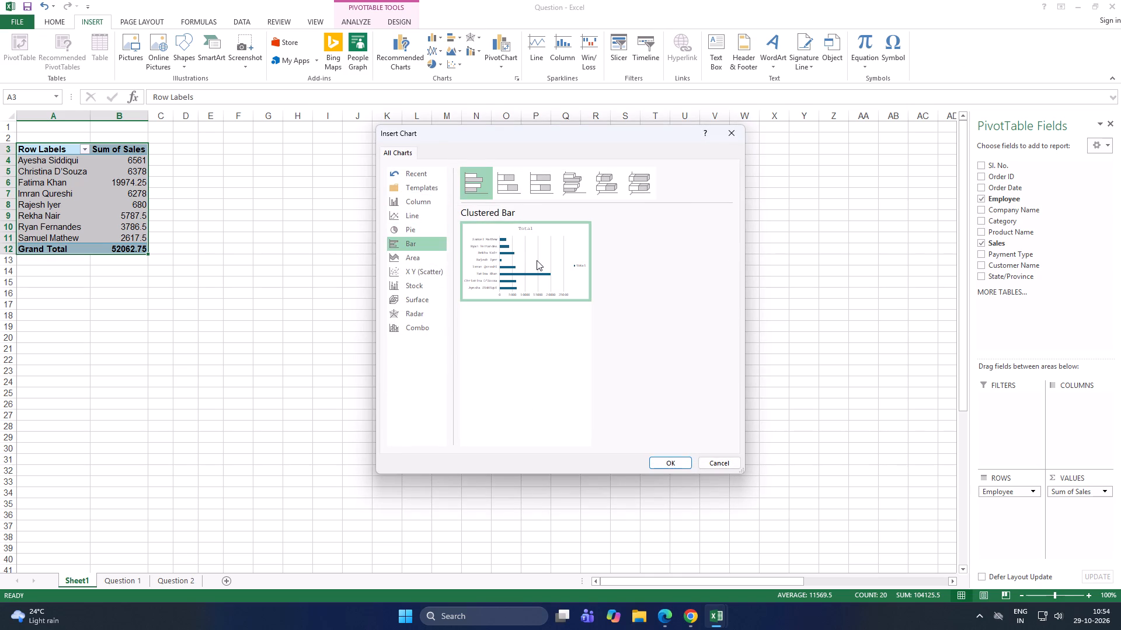
left_click(537, 260)
left_click(673, 467)
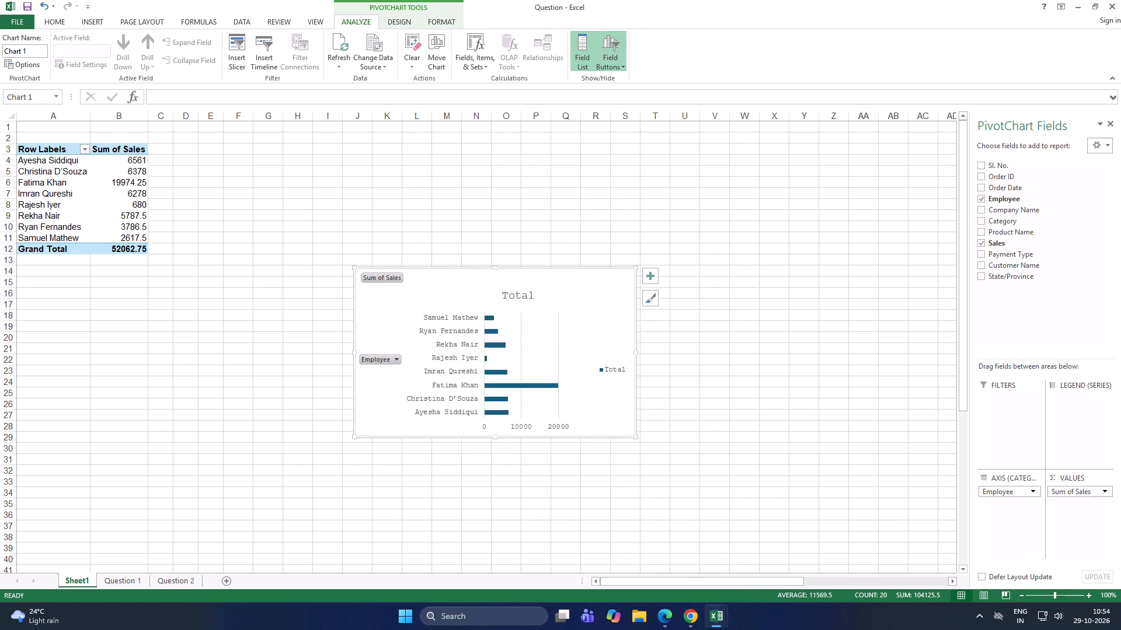
left_click_drag(426, 295, 90, 332)
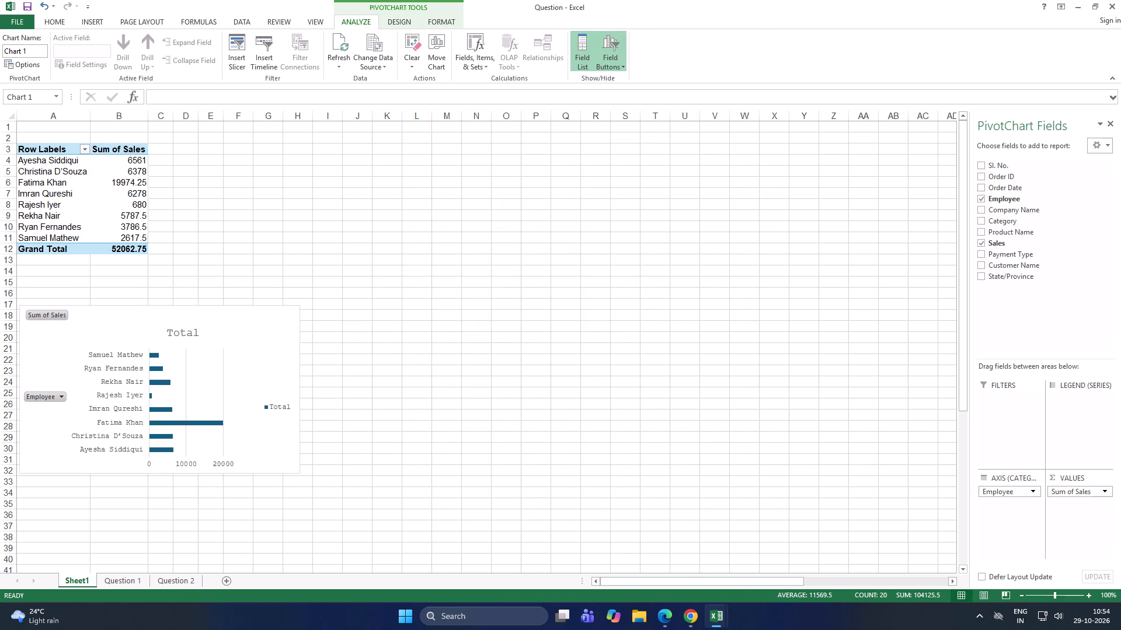
Create a second PivotTable from Question 1 range A1:K50 on the existing worksheet, at Sheet1 cell F3.
left_click_drag(133, 573, 127, 580)
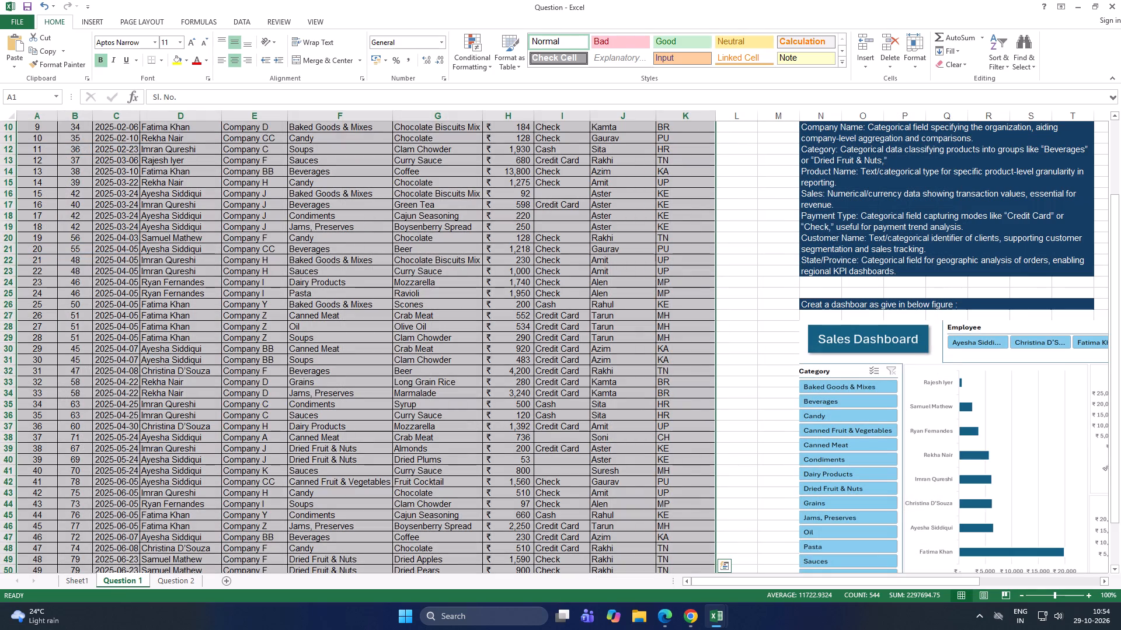
scroll(1008, 490, "up", 1)
scroll(1008, 490, "down", 3)
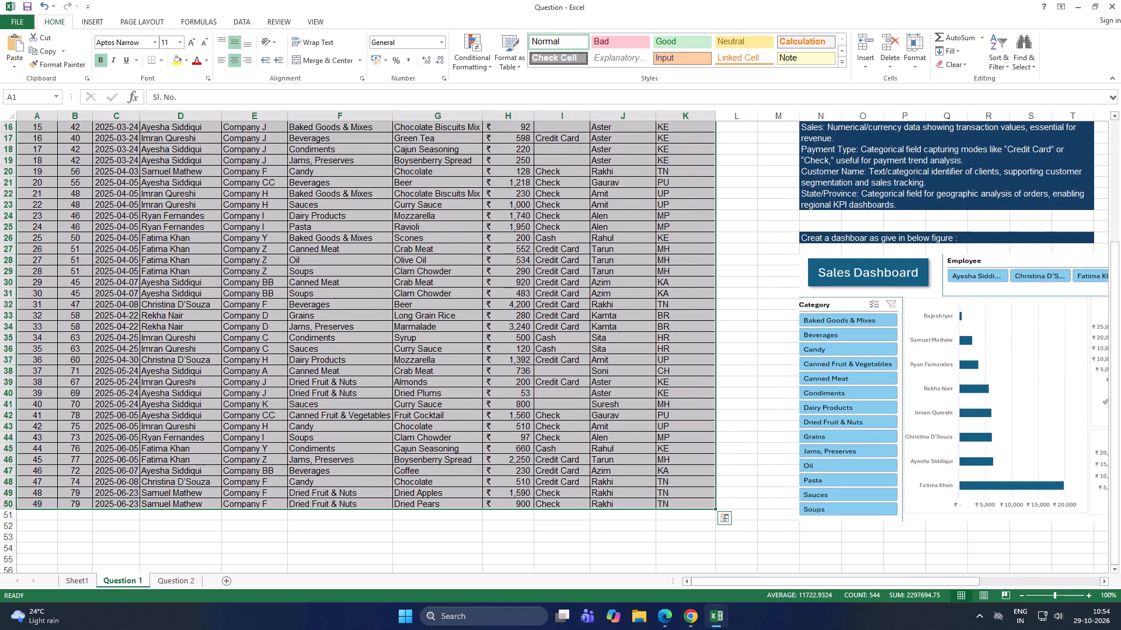
left_click_drag(942, 579, 1029, 581)
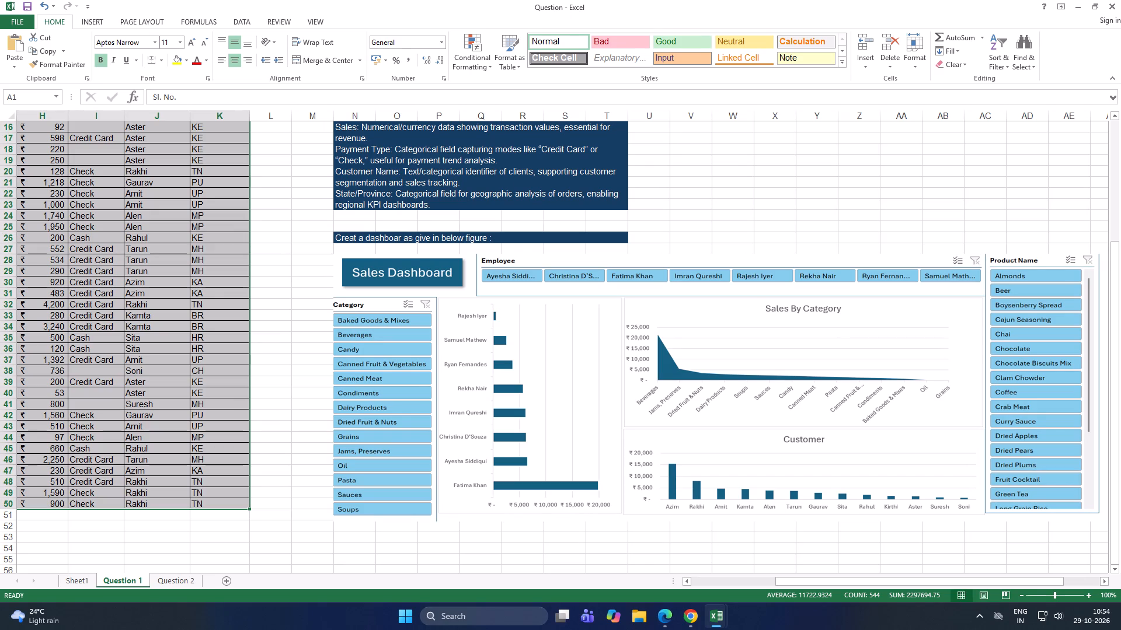
left_click(81, 18)
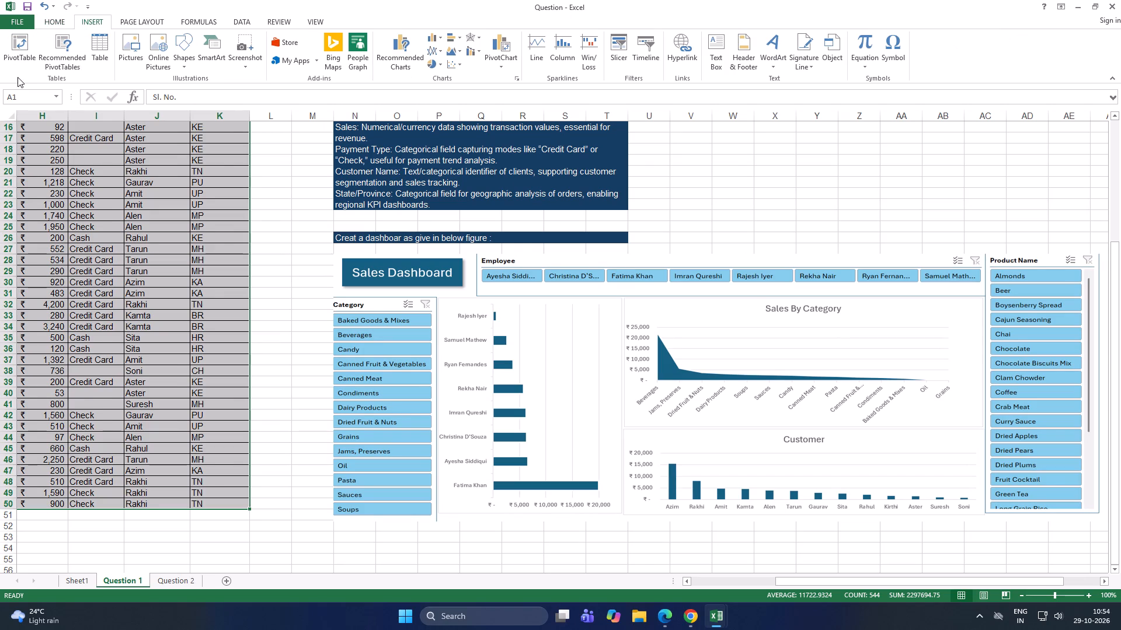
left_click(15, 66)
left_click(190, 310)
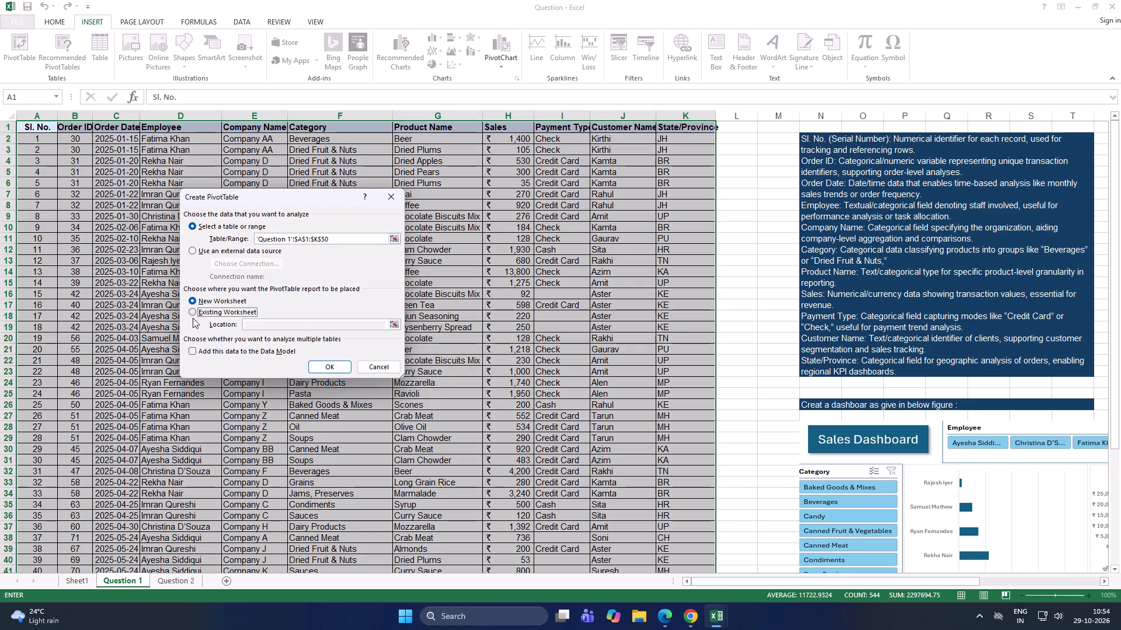
left_click(192, 313)
left_click(89, 579)
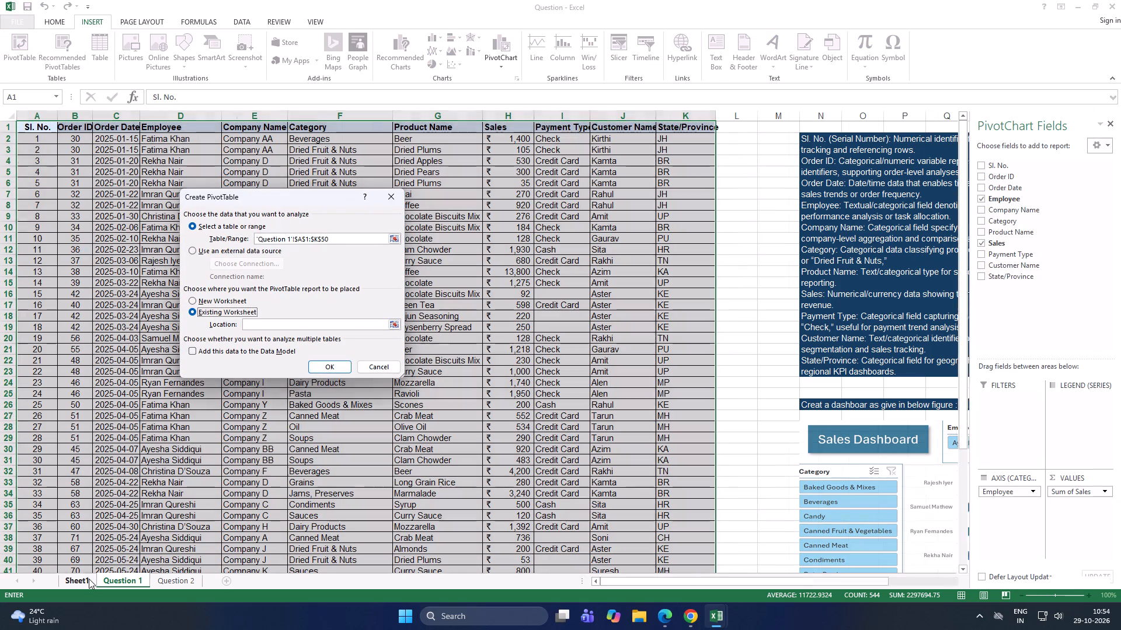
left_click_drag(280, 191, 289, 198)
left_click_drag(289, 198, 331, 262)
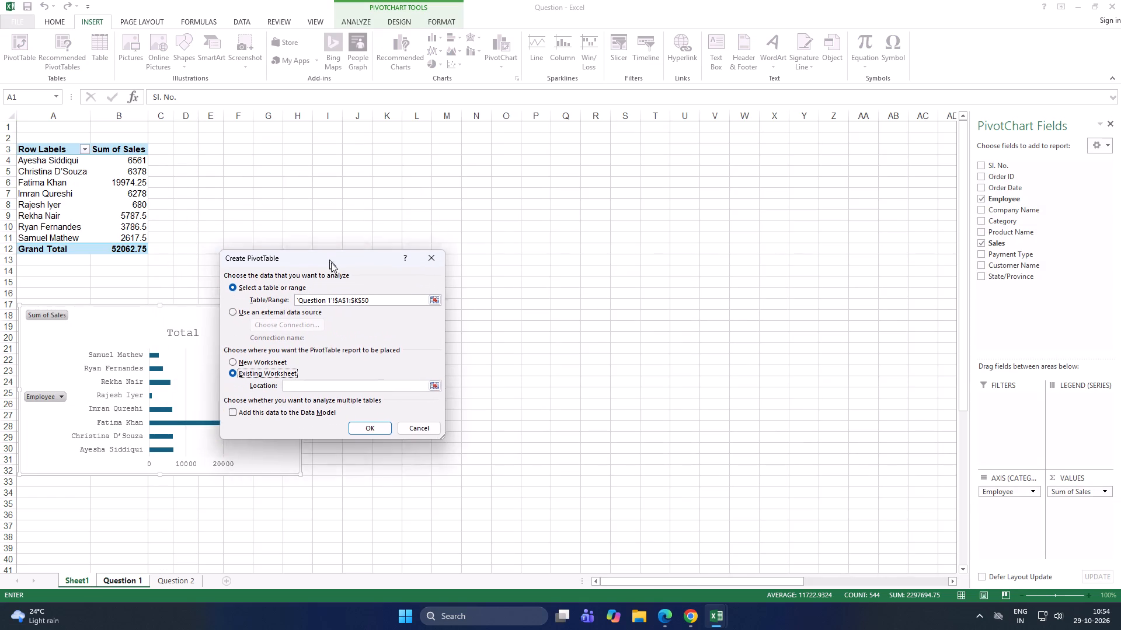
left_click_drag(331, 262, 354, 307)
left_click(241, 151)
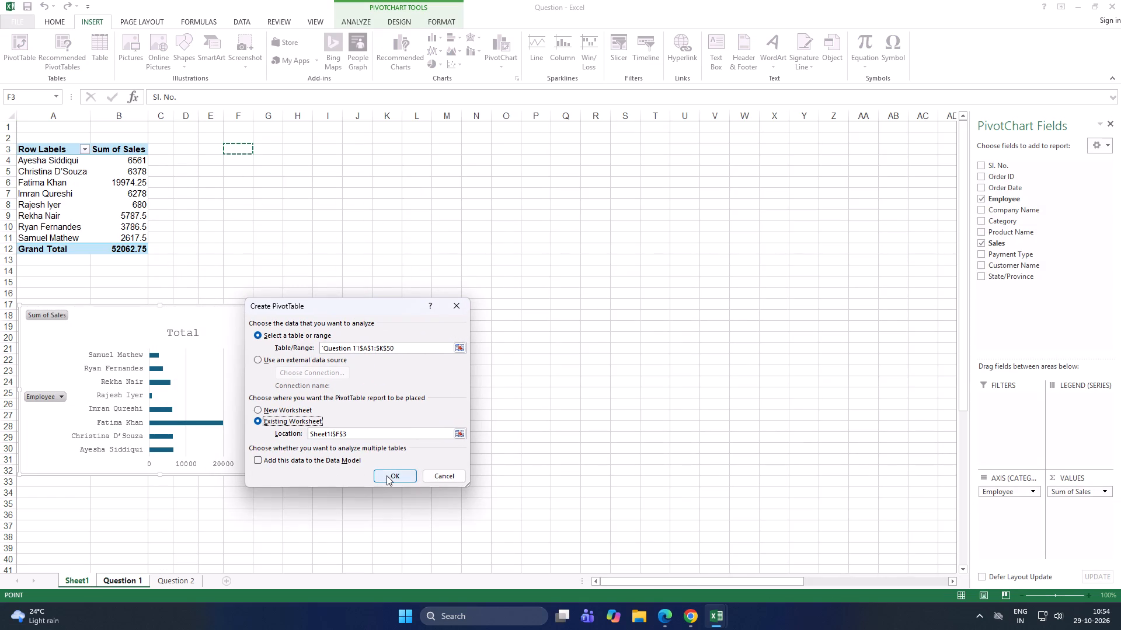
left_click(387, 475)
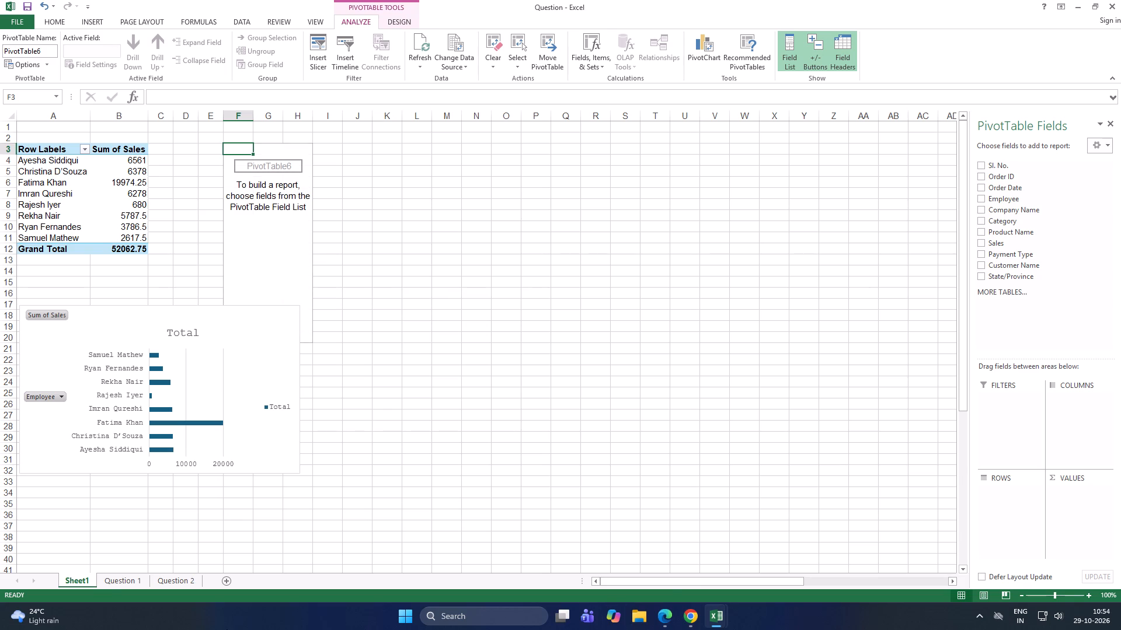
Check the reference dashboard on Question 1, and add Category as the row field of the empty PivotTable at Sheet1 F3.
left_click(108, 583)
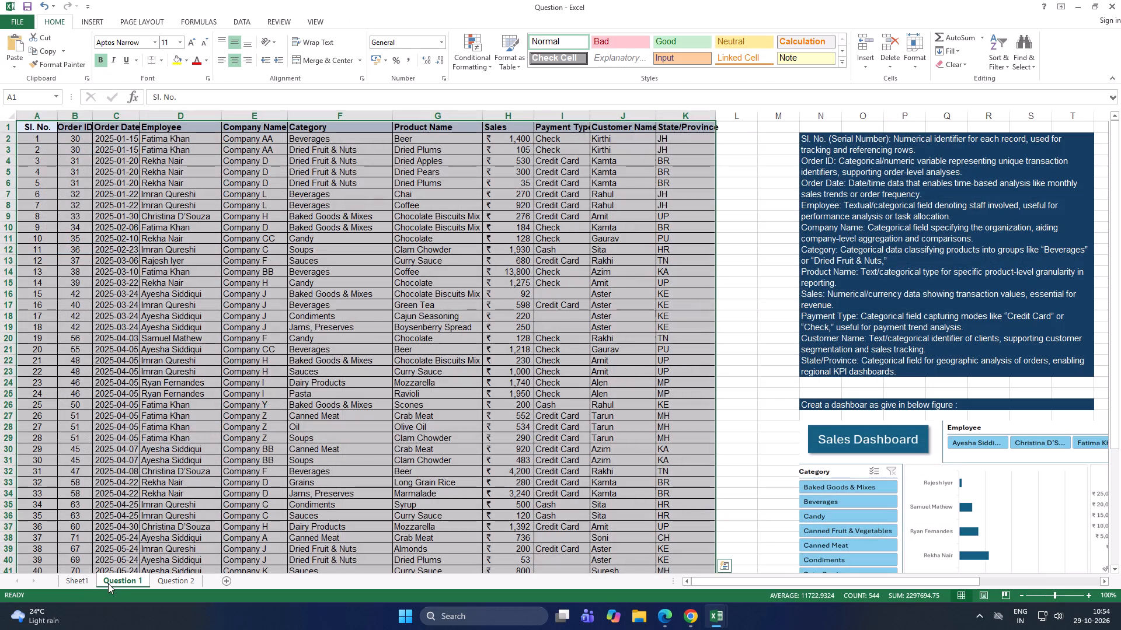
scroll(1014, 514, "down", 6)
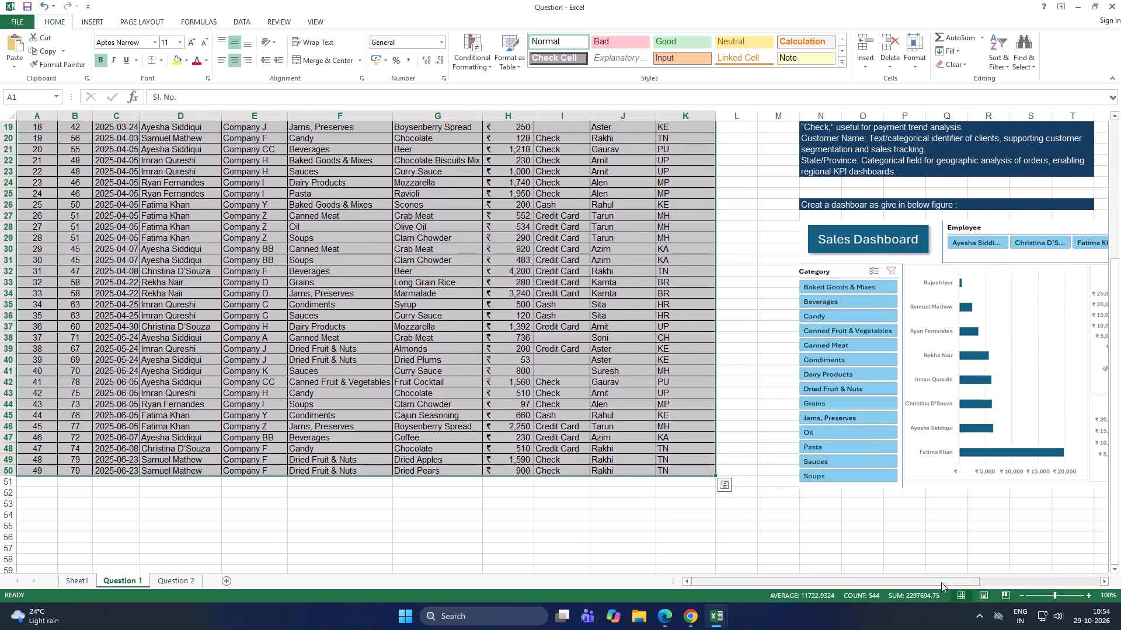
left_click_drag(941, 582, 1045, 576)
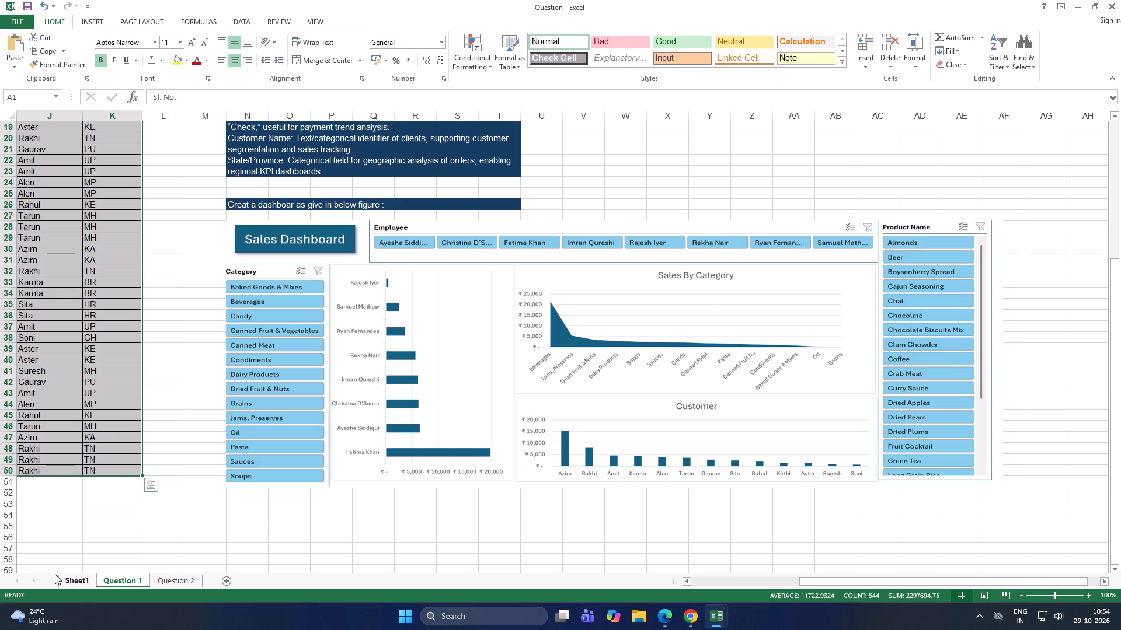
left_click(69, 577)
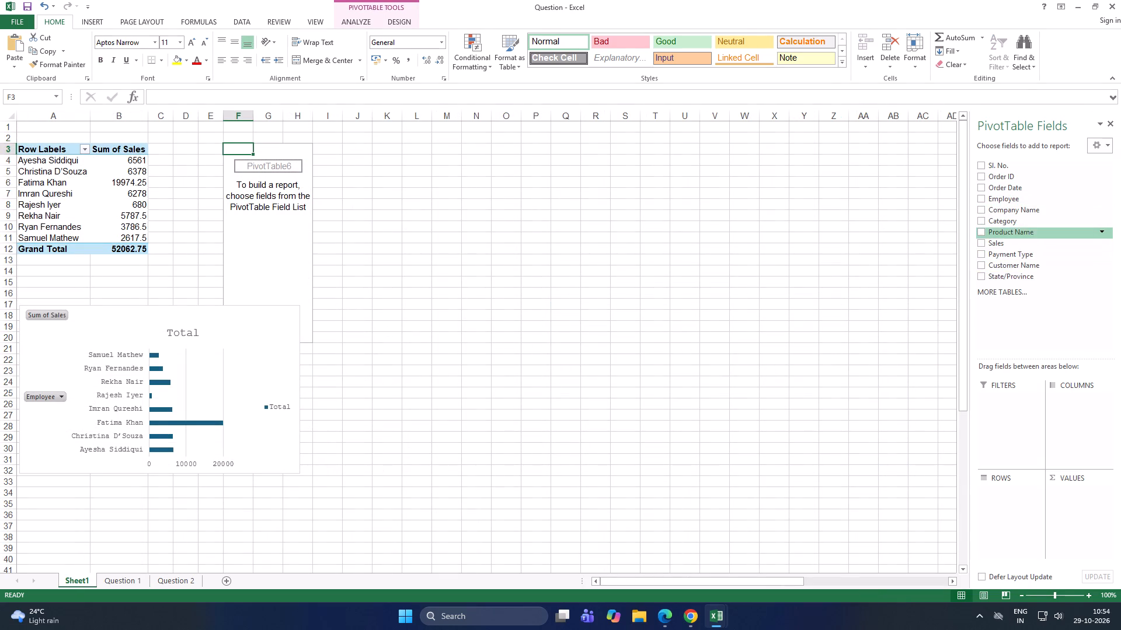
left_click_drag(1016, 223, 1031, 510)
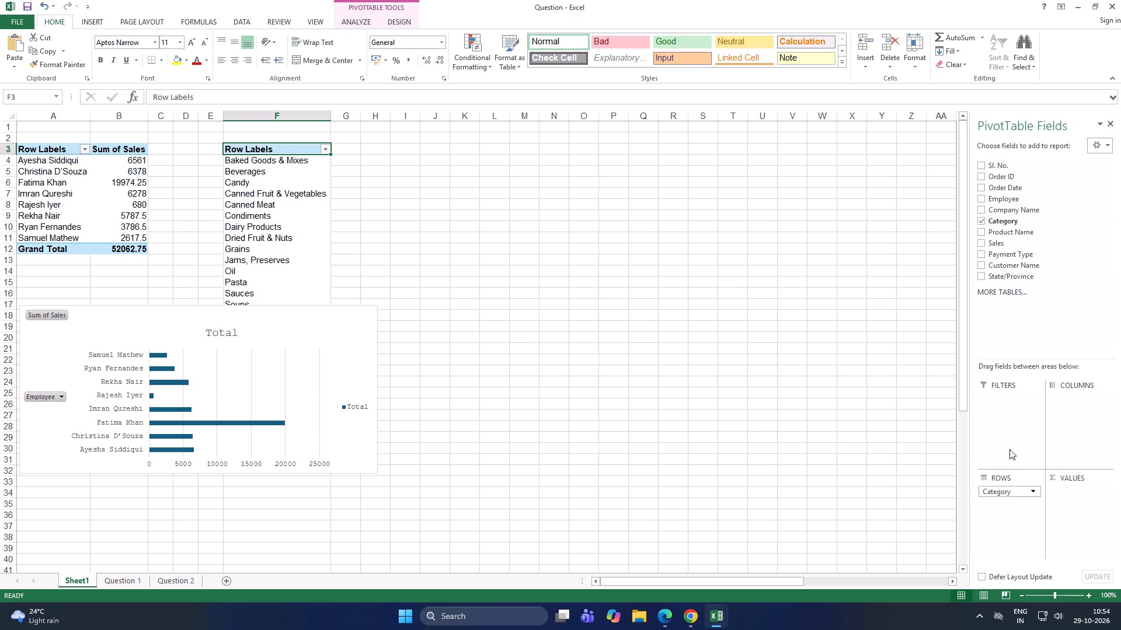
Try Sales as column and row field, settling on Category in the columns and Sum of Sales in the values area.
left_click_drag(1001, 243, 1021, 409)
left_click_drag(1021, 409, 1073, 425)
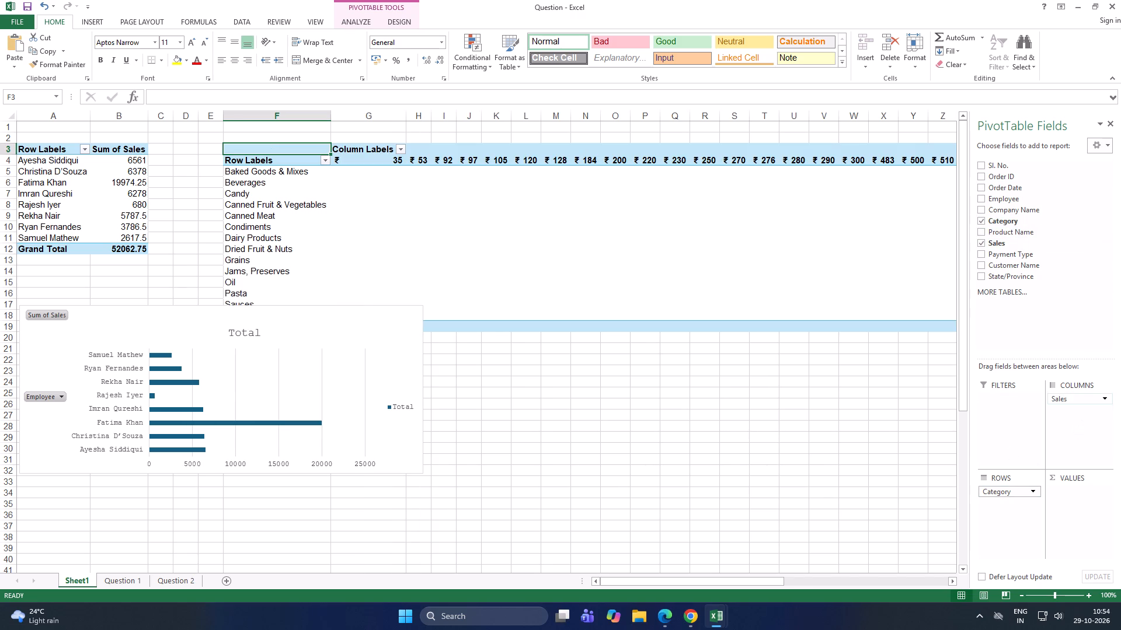
left_click_drag(1083, 400, 1019, 556)
left_click_drag(1019, 556, 1014, 547)
left_click_drag(1007, 492, 1064, 445)
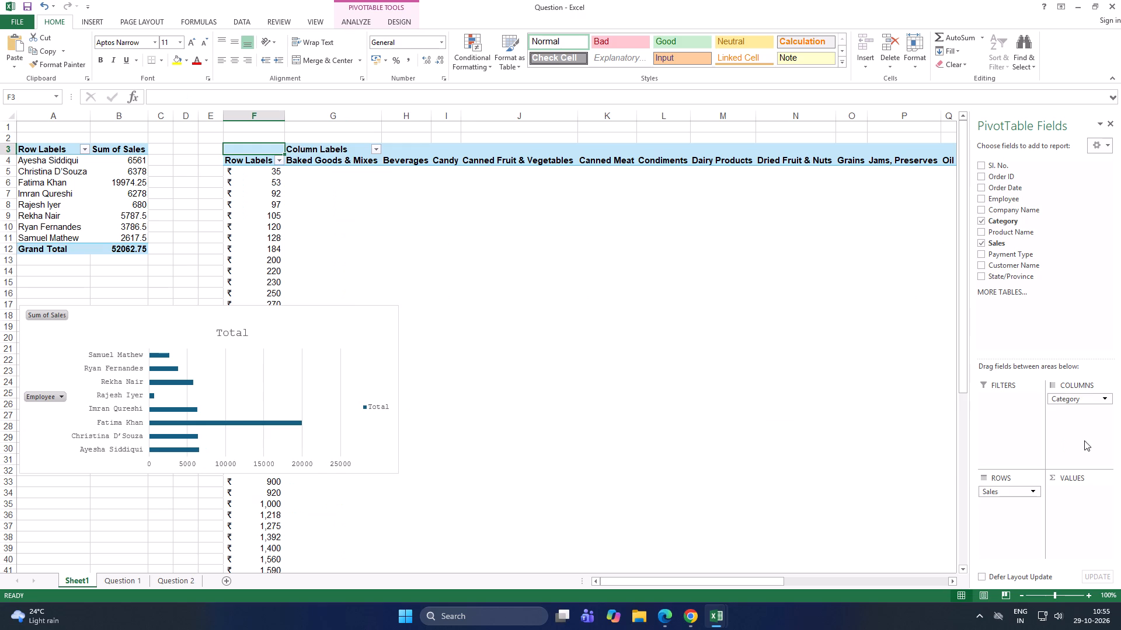
left_click_drag(1080, 398, 1009, 523)
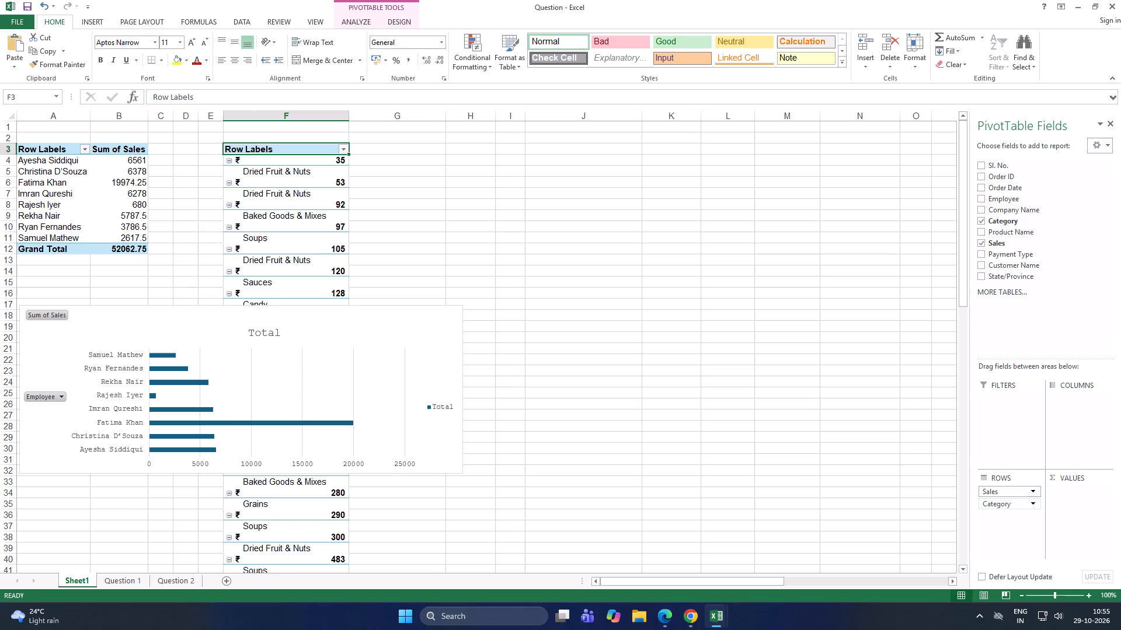
left_click_drag(1015, 506, 1065, 431)
left_click_drag(1002, 489, 1011, 492)
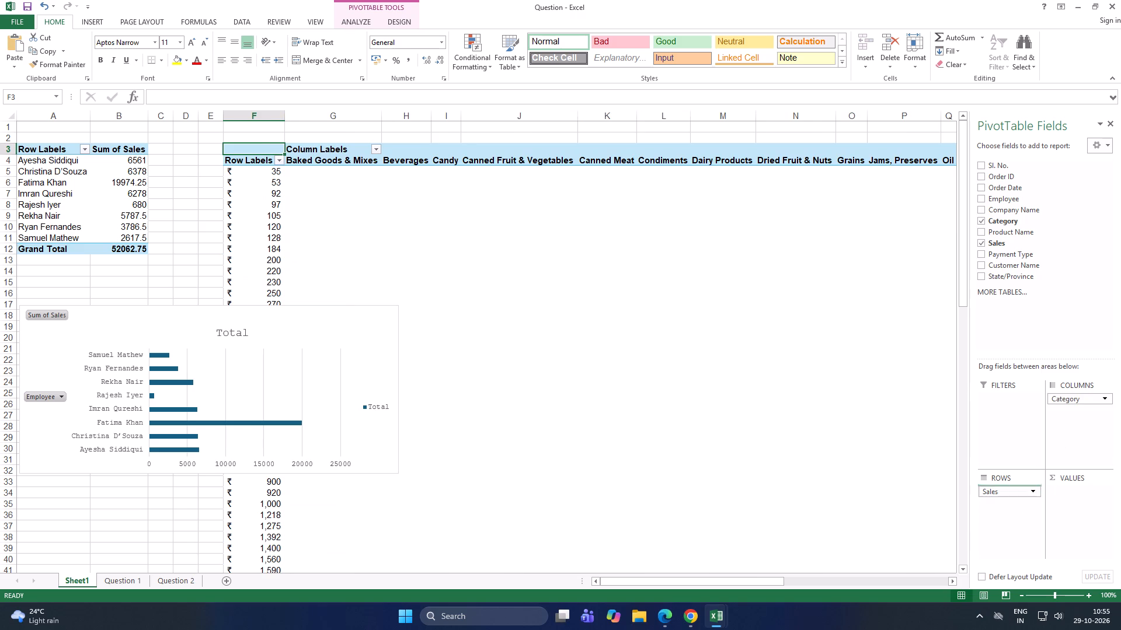
left_click_drag(1011, 492, 1076, 494)
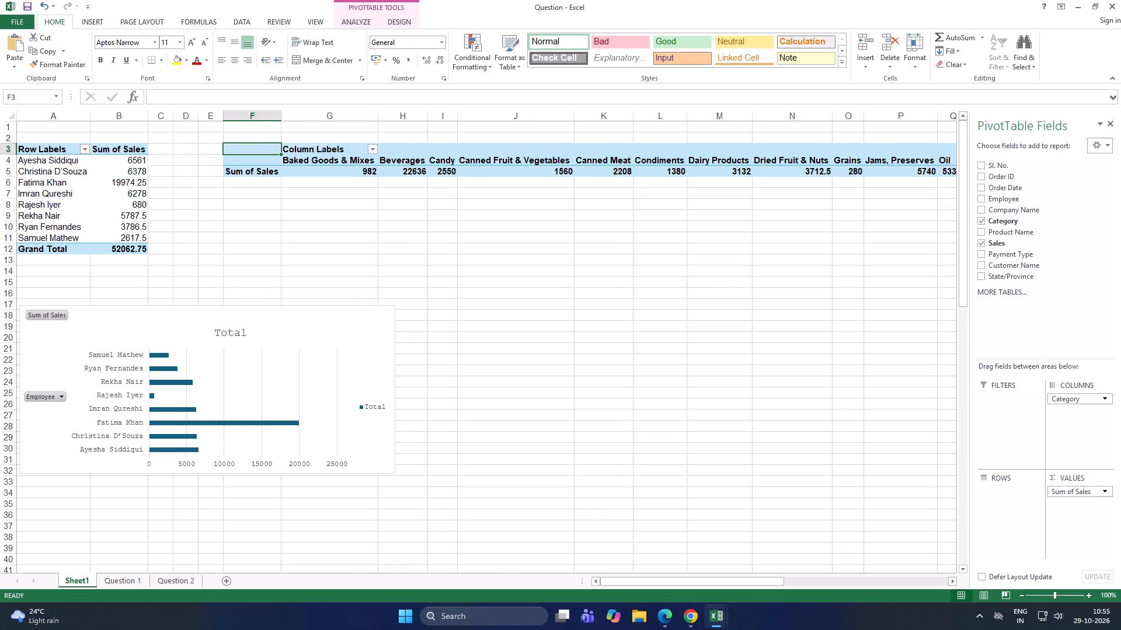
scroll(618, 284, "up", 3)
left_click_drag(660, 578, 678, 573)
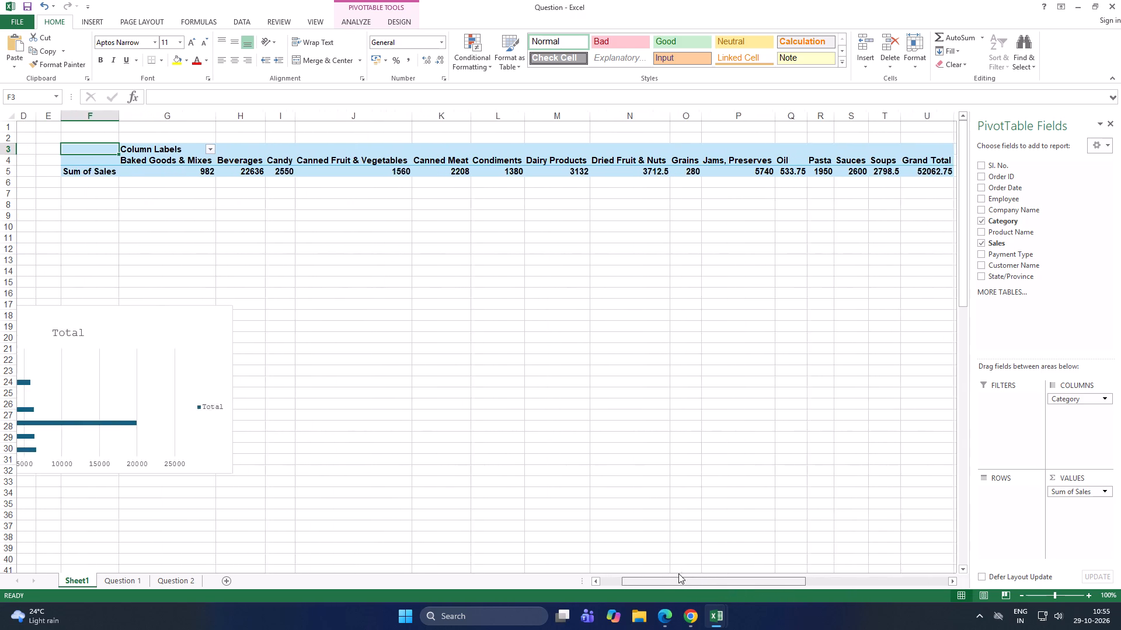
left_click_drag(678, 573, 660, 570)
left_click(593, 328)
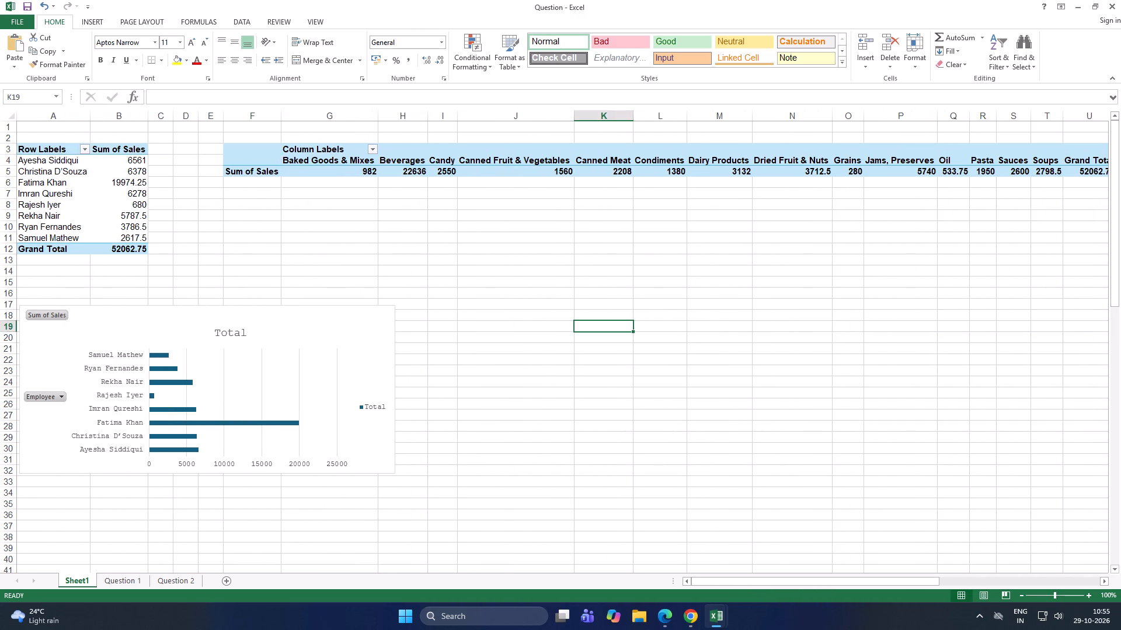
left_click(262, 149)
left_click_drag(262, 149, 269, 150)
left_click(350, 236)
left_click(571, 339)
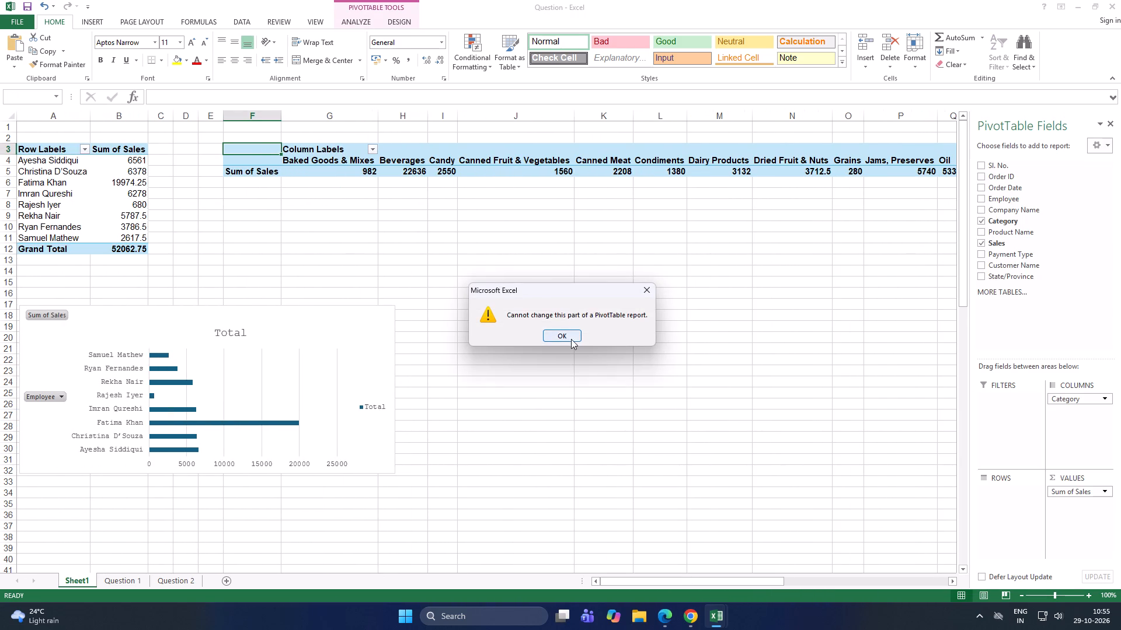
Compare chart types for the whole category sales PivotTable and insert a clustered column PivotChart from it.
key("ctrl+a")
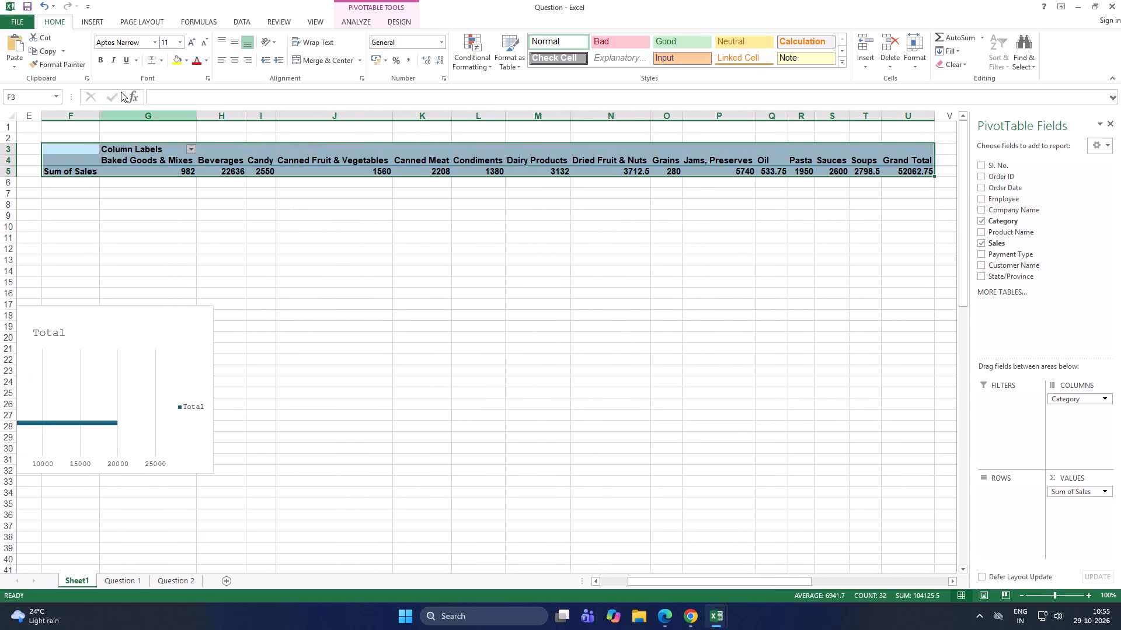
left_click(96, 16)
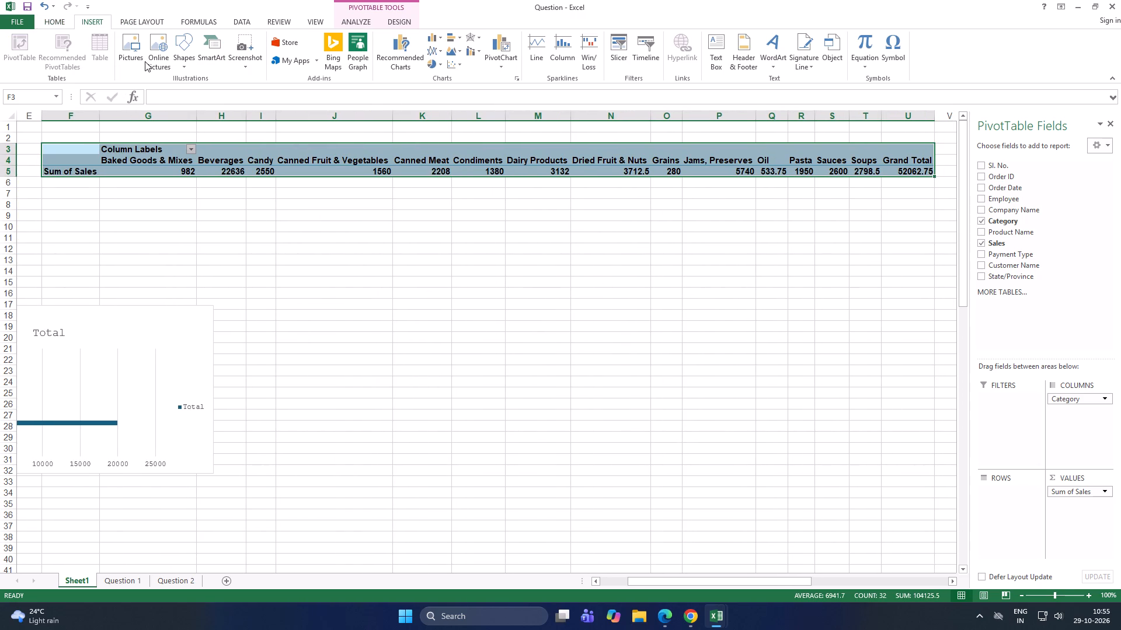
left_click(405, 55)
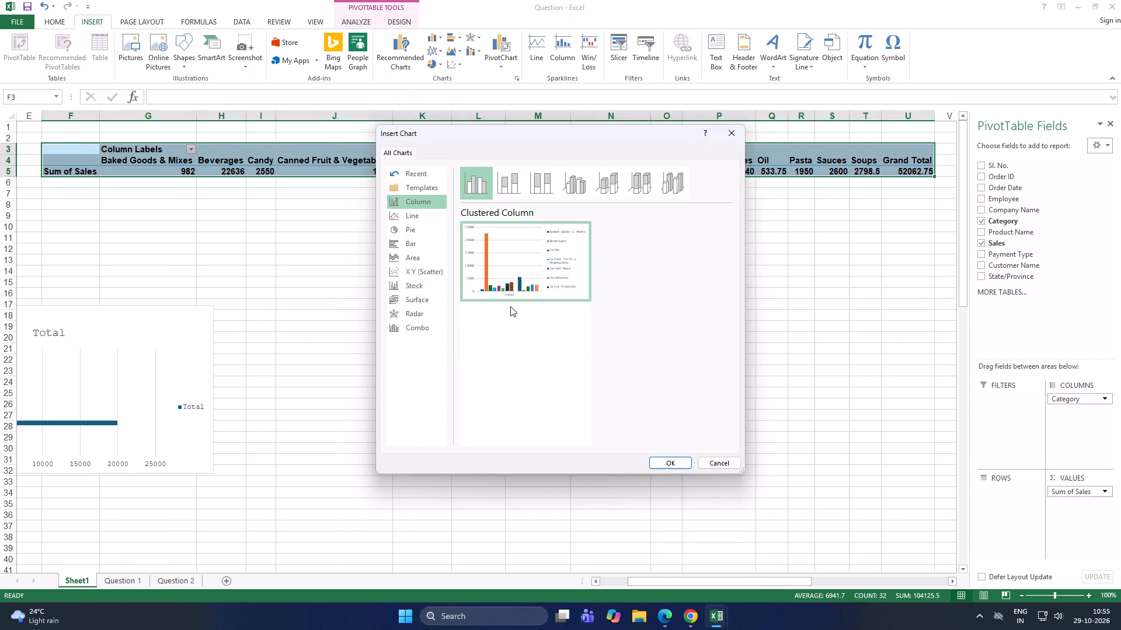
left_click(413, 216)
left_click(415, 226)
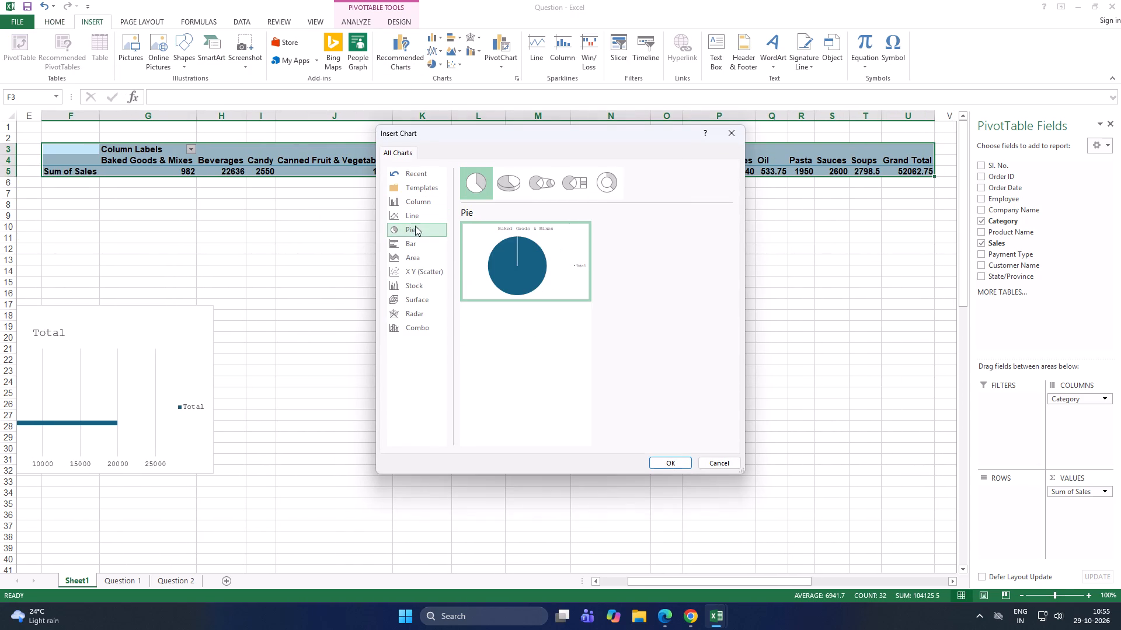
left_click(417, 244)
left_click(427, 202)
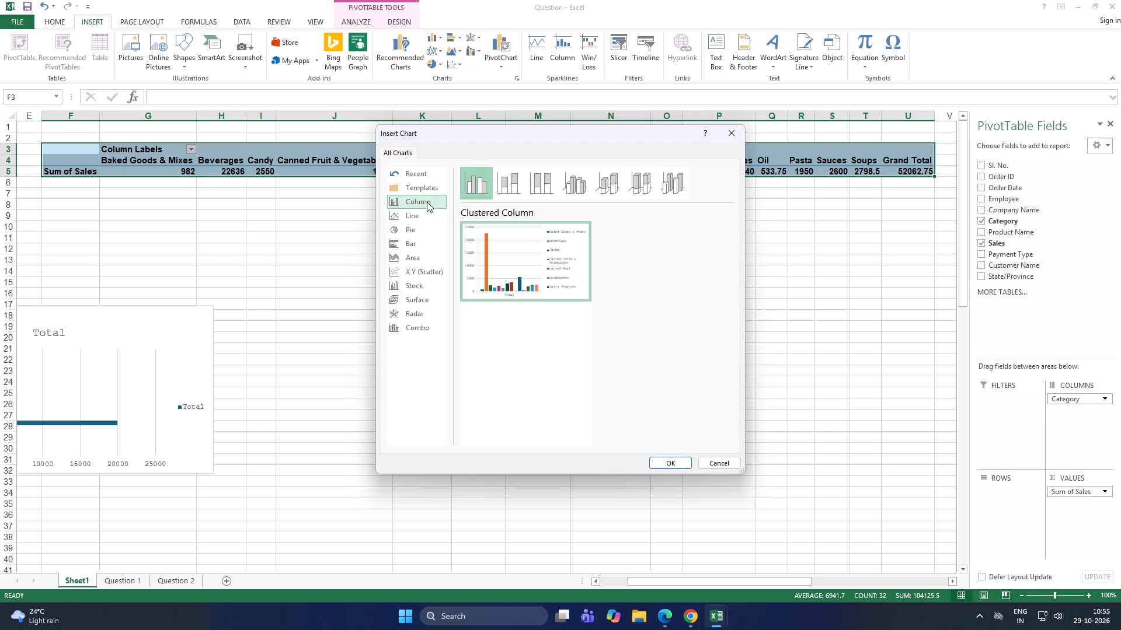
left_click(516, 179)
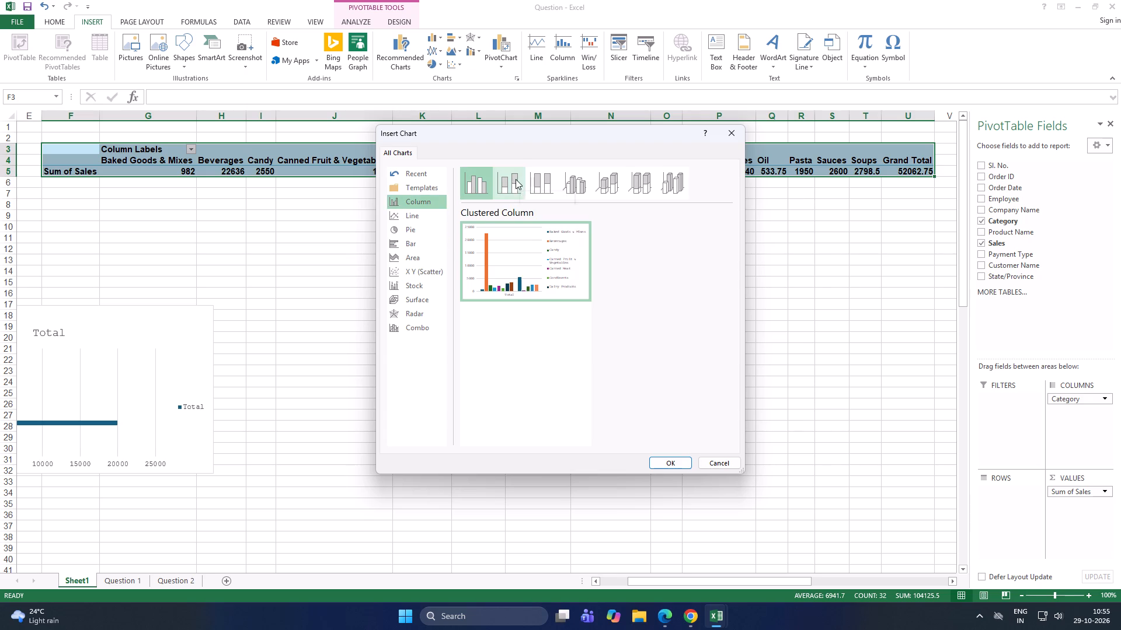
left_click(537, 179)
left_click(597, 188)
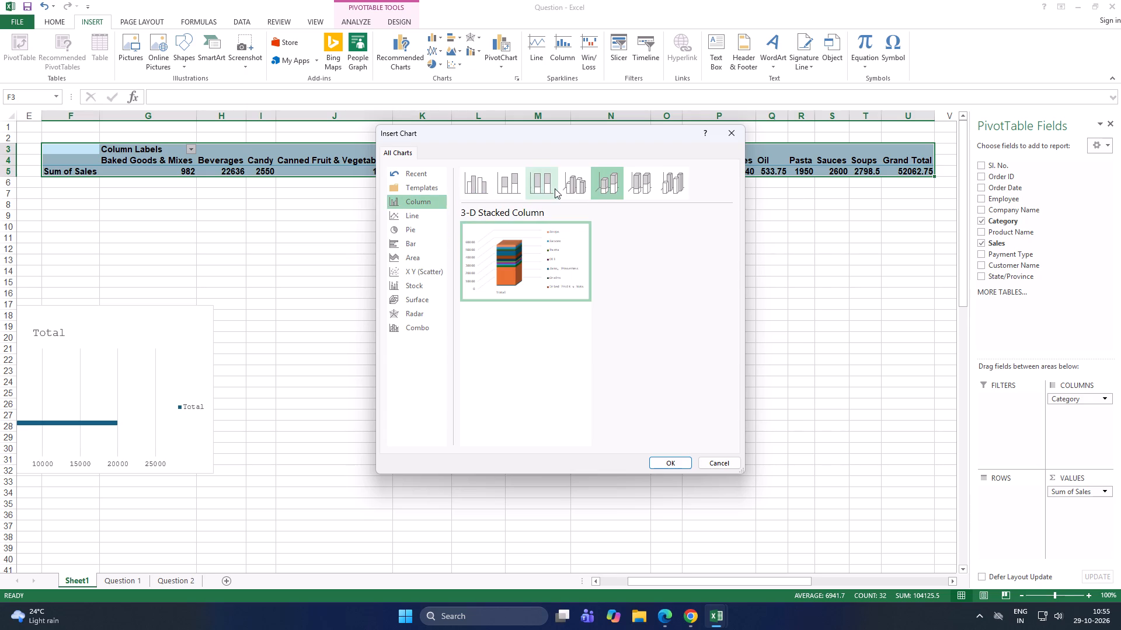
left_click(474, 181)
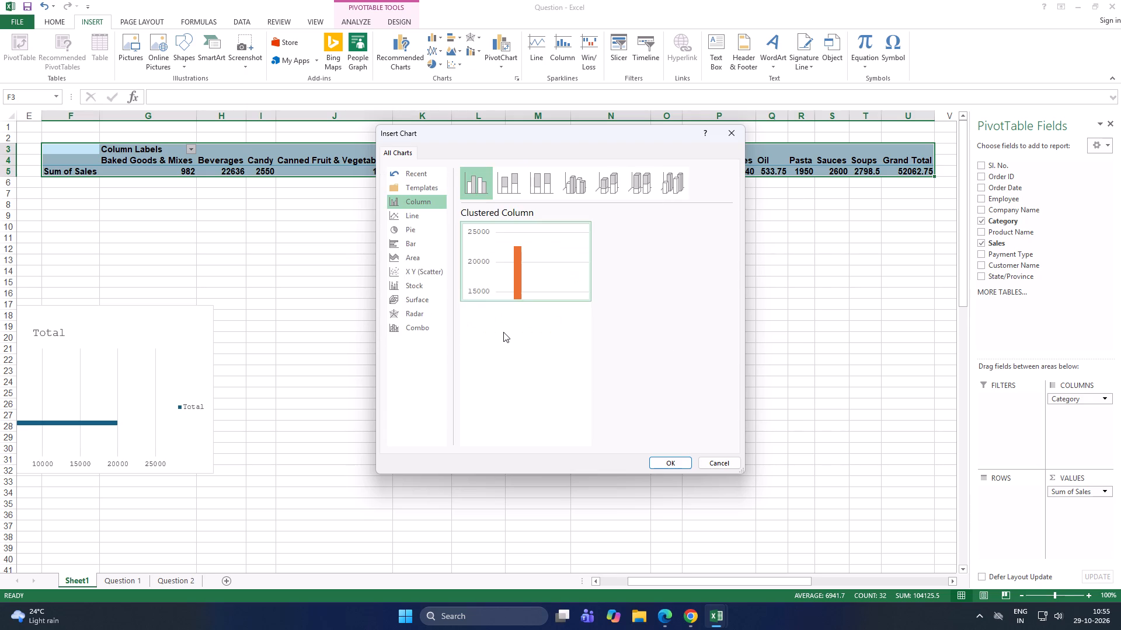
left_click(672, 465)
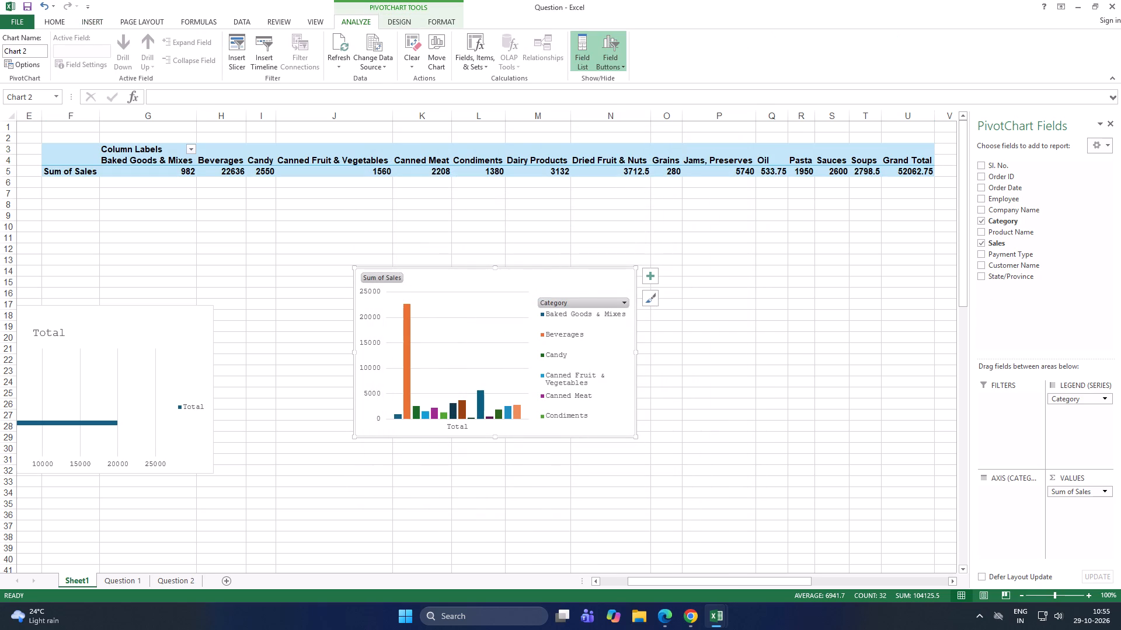
Move the category sales chart beside the employee bar chart, with its top edge at about row 17 and starting at column I.
left_click_drag(455, 295, 386, 317)
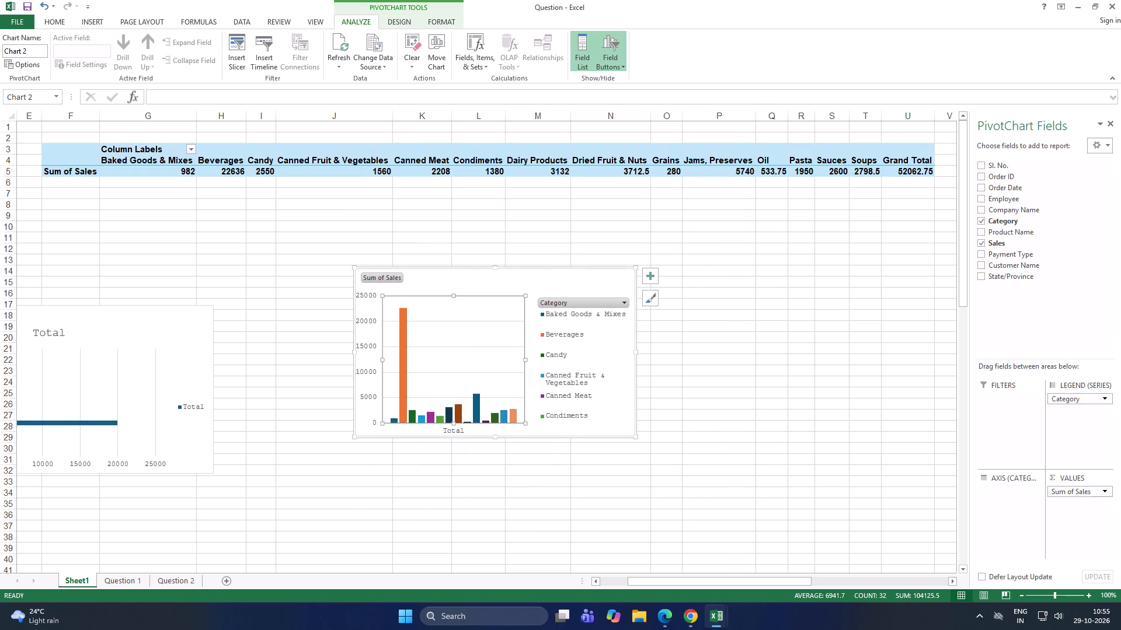
left_click(470, 232)
left_click_drag(472, 273, 366, 312)
scroll(498, 395, "down", 3)
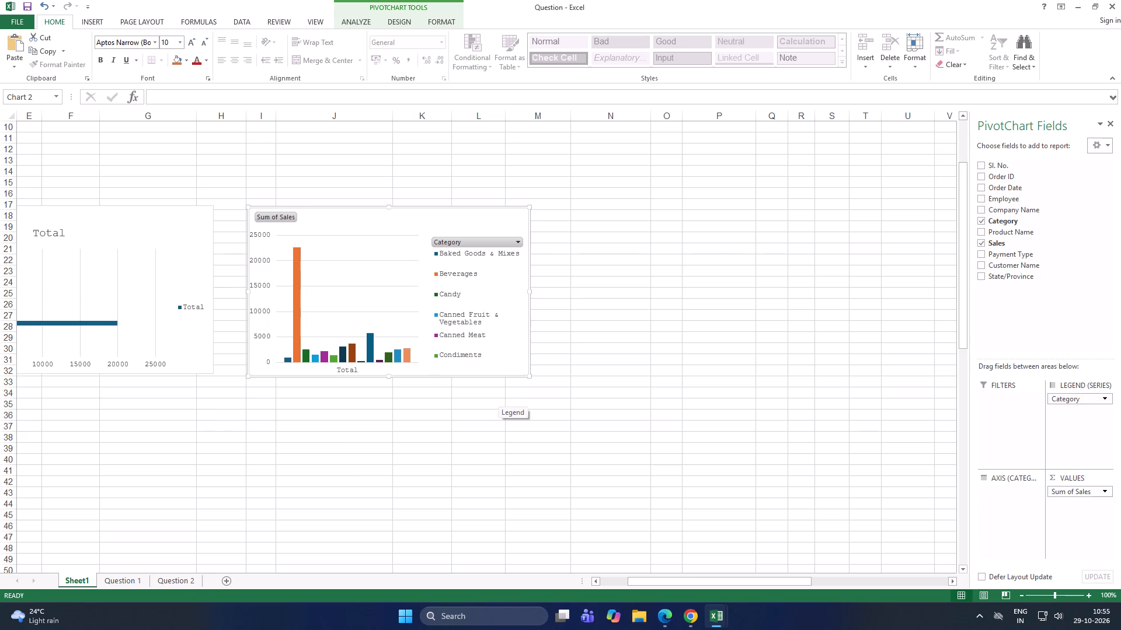
scroll(496, 395, "up", 2)
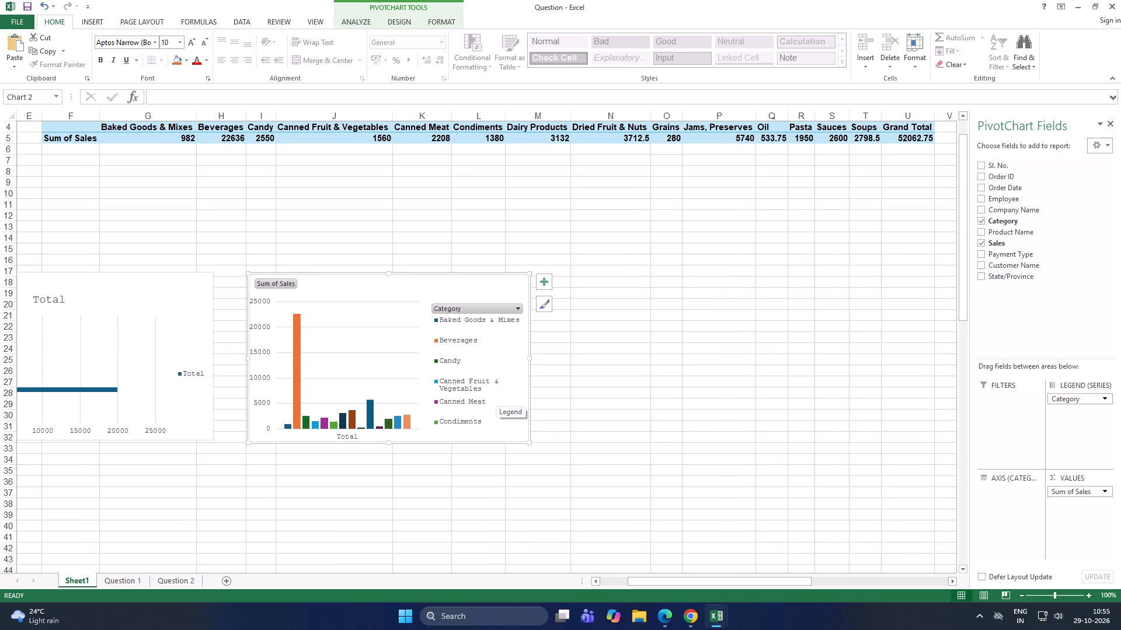
Examine the reference dashboard's category and customer charts and the source data on Question 1, and return to Sheet1.
left_click(112, 582)
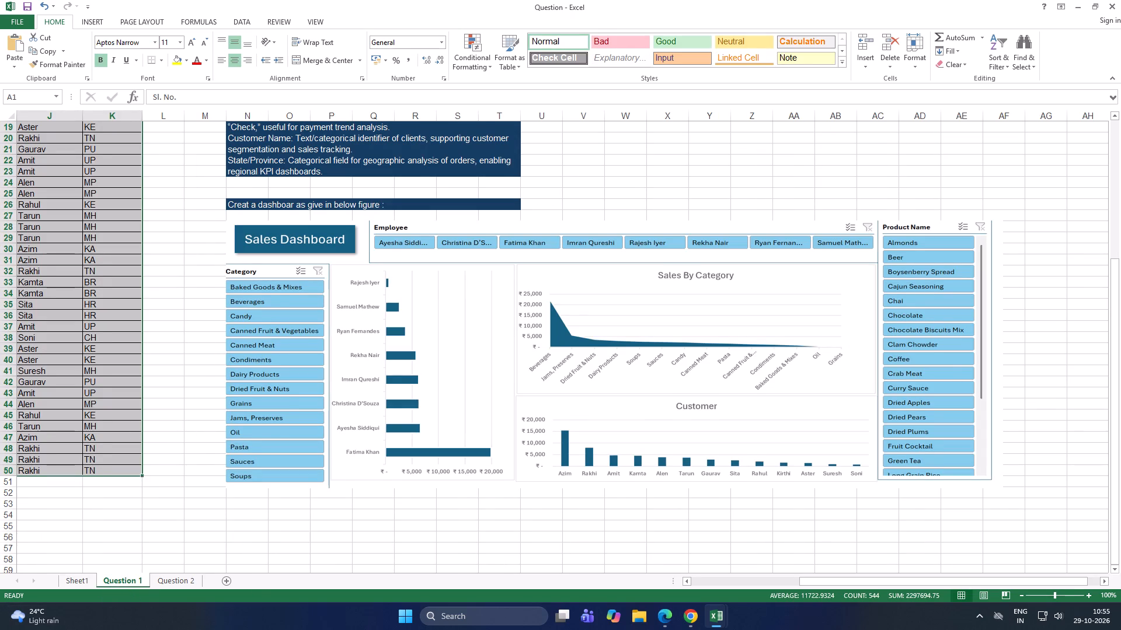
scroll(185, 514, "up", 1)
left_click_drag(804, 583, 737, 594)
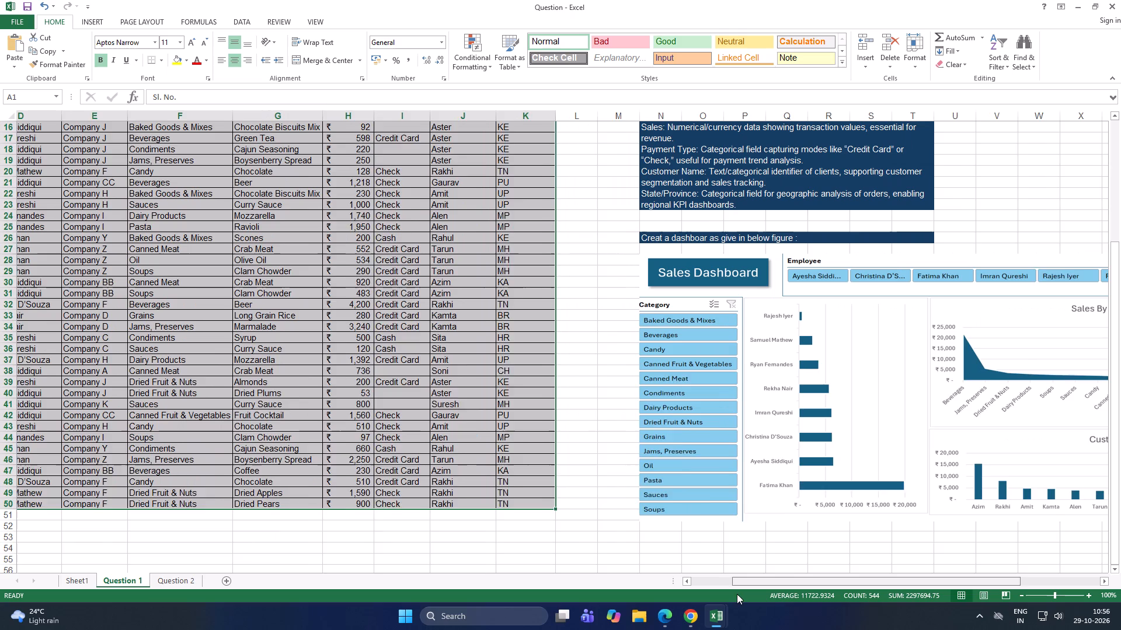
left_click_drag(737, 594, 704, 595)
scroll(455, 462, "up", 7)
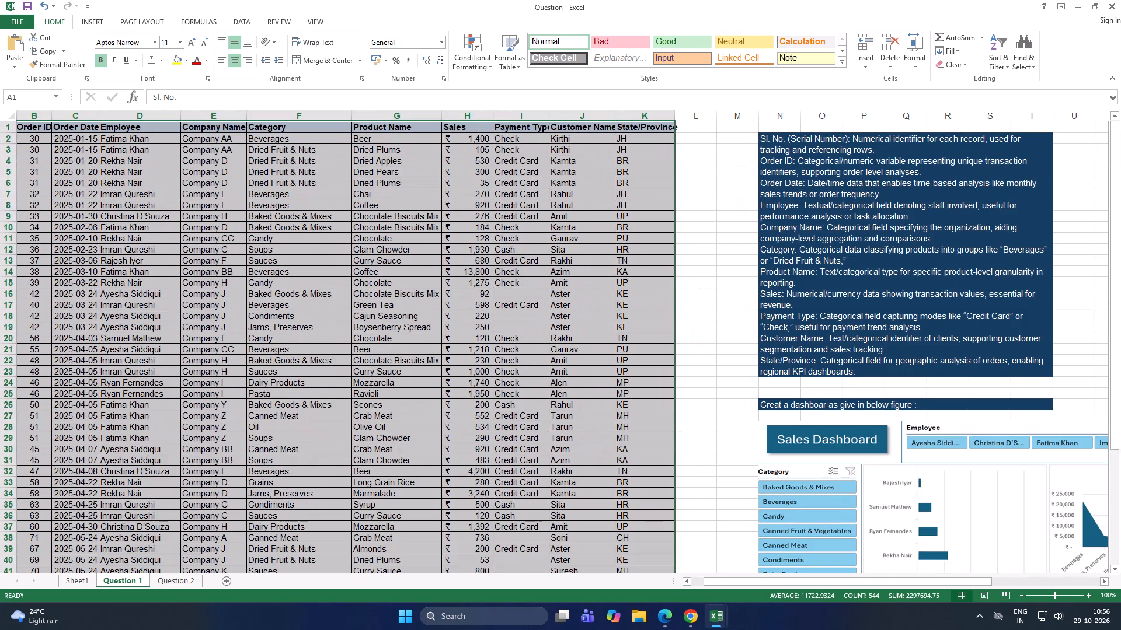
scroll(455, 461, "up", 5)
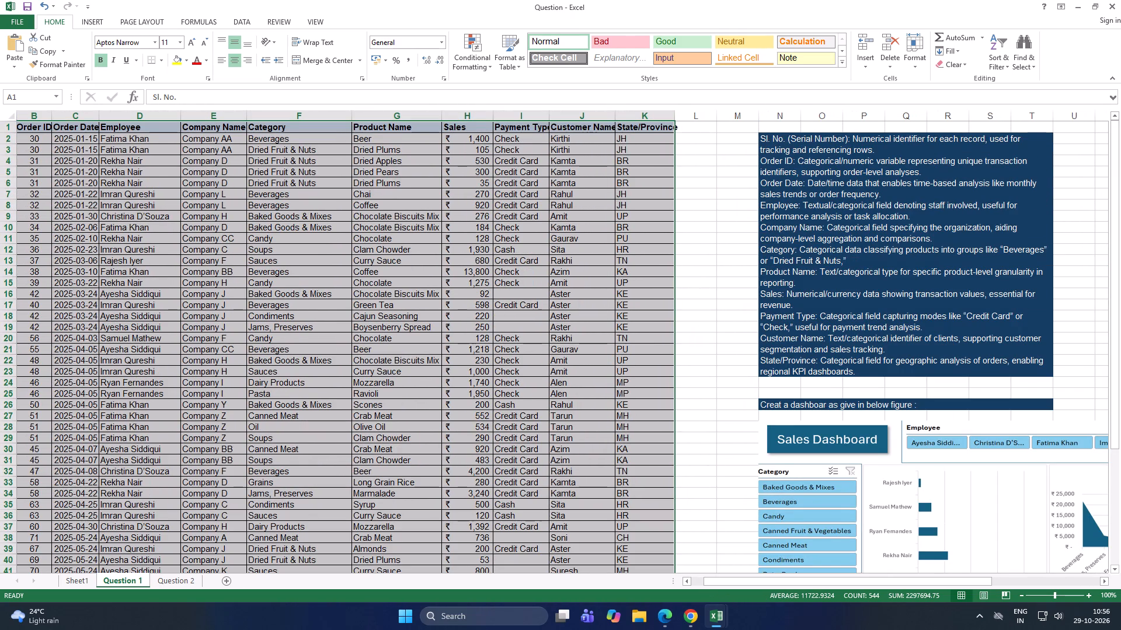
left_click(76, 579)
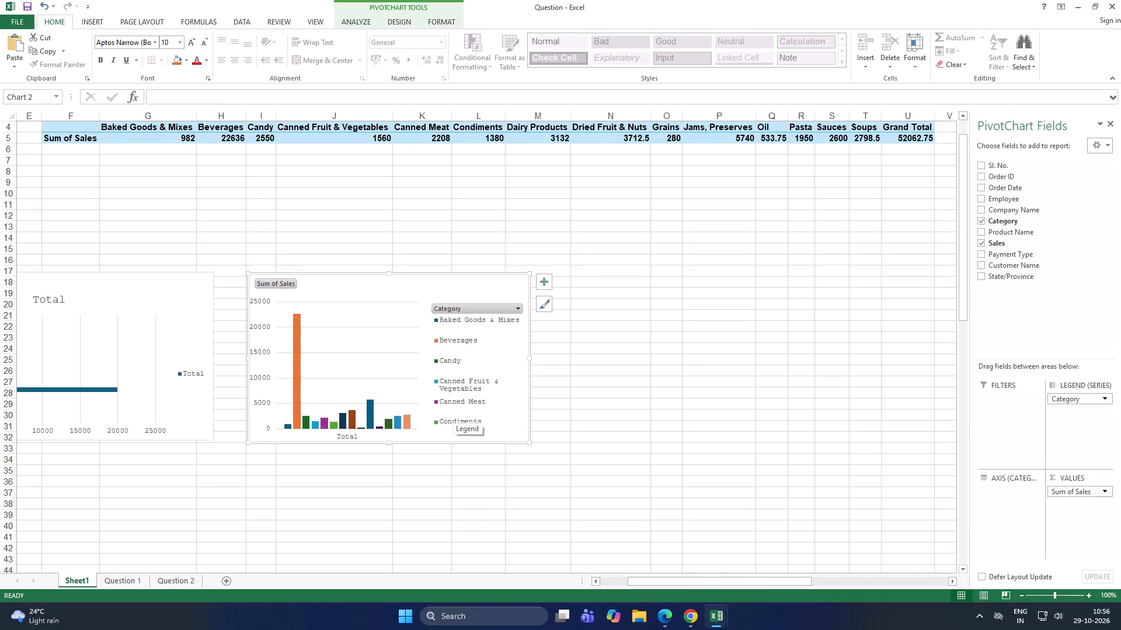
Increase the category sales chart's height so its bottom edge reaches about row 35.
scroll(452, 412, "down", 1)
scroll(452, 412, "up", 1)
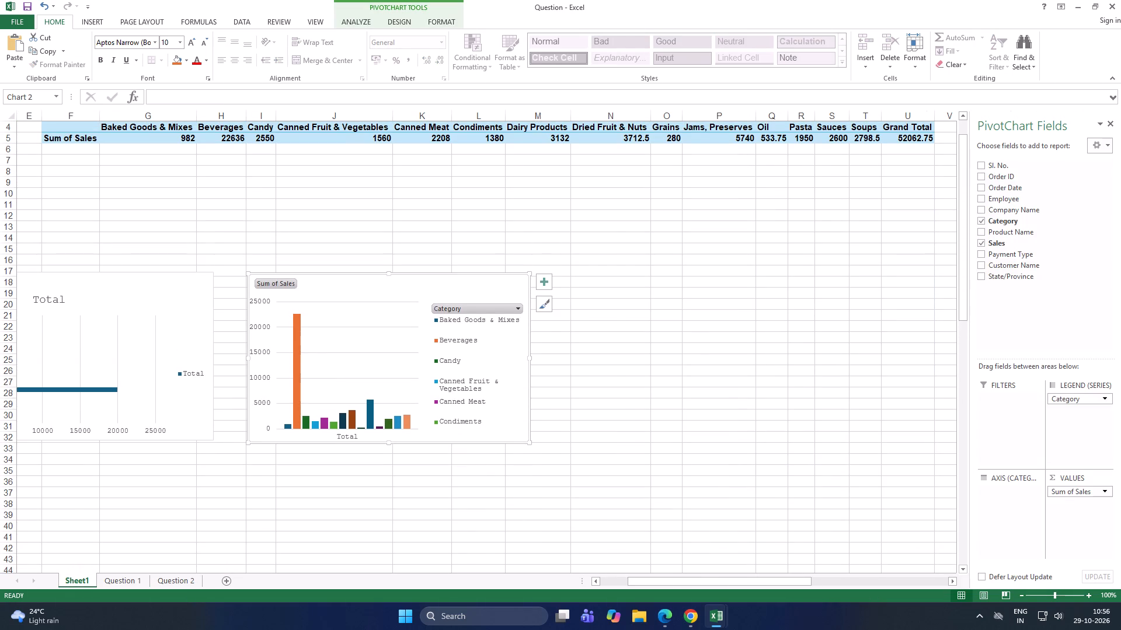
left_click_drag(389, 443, 389, 475)
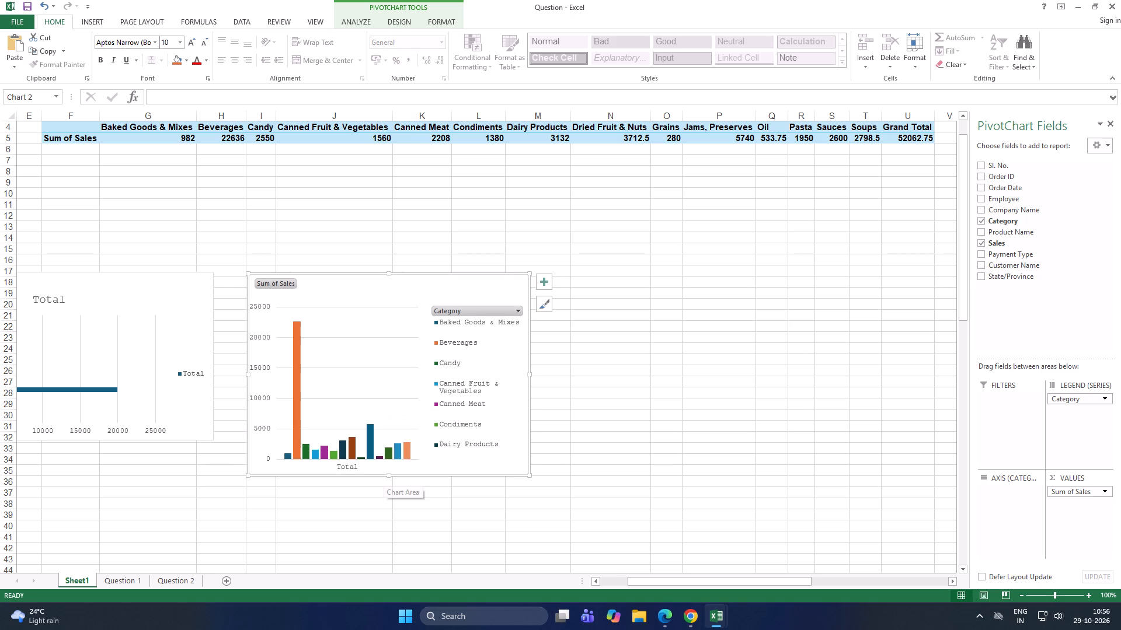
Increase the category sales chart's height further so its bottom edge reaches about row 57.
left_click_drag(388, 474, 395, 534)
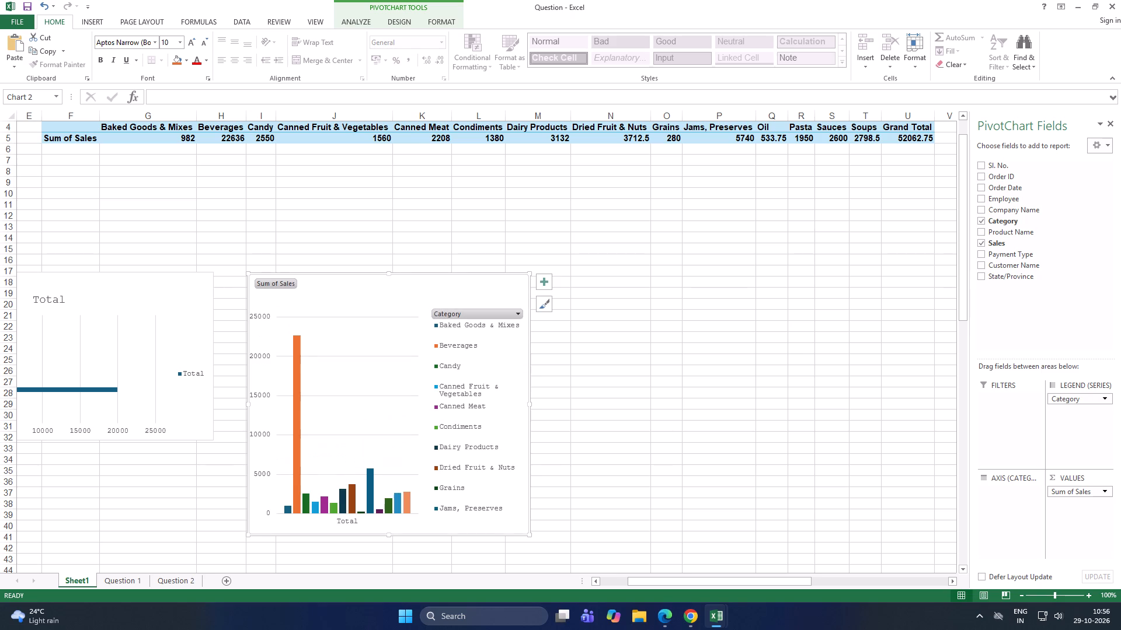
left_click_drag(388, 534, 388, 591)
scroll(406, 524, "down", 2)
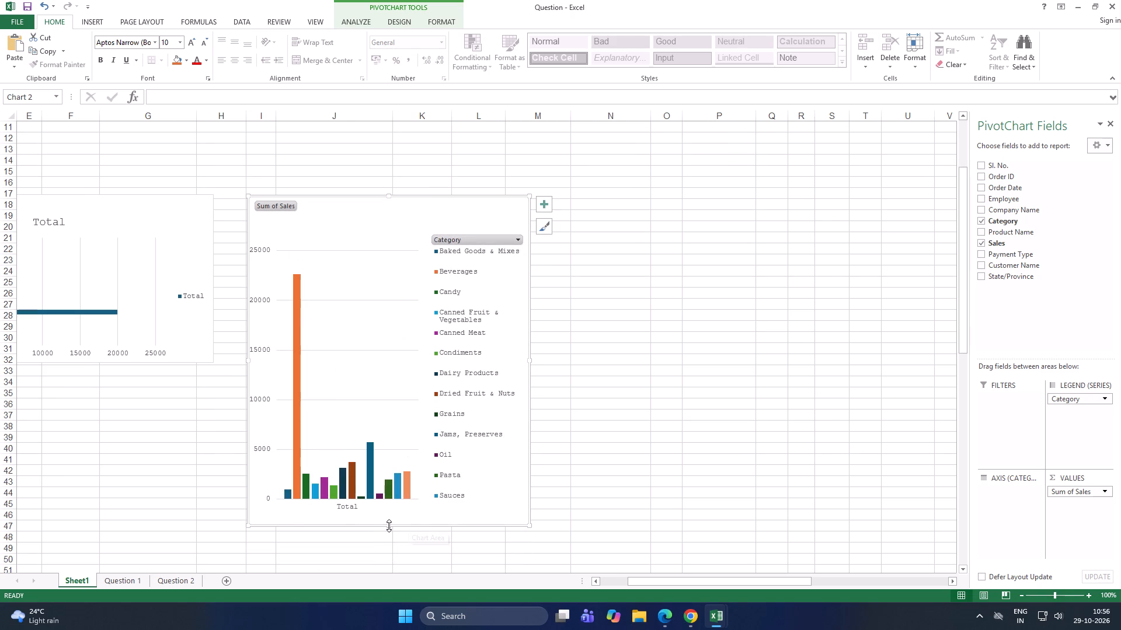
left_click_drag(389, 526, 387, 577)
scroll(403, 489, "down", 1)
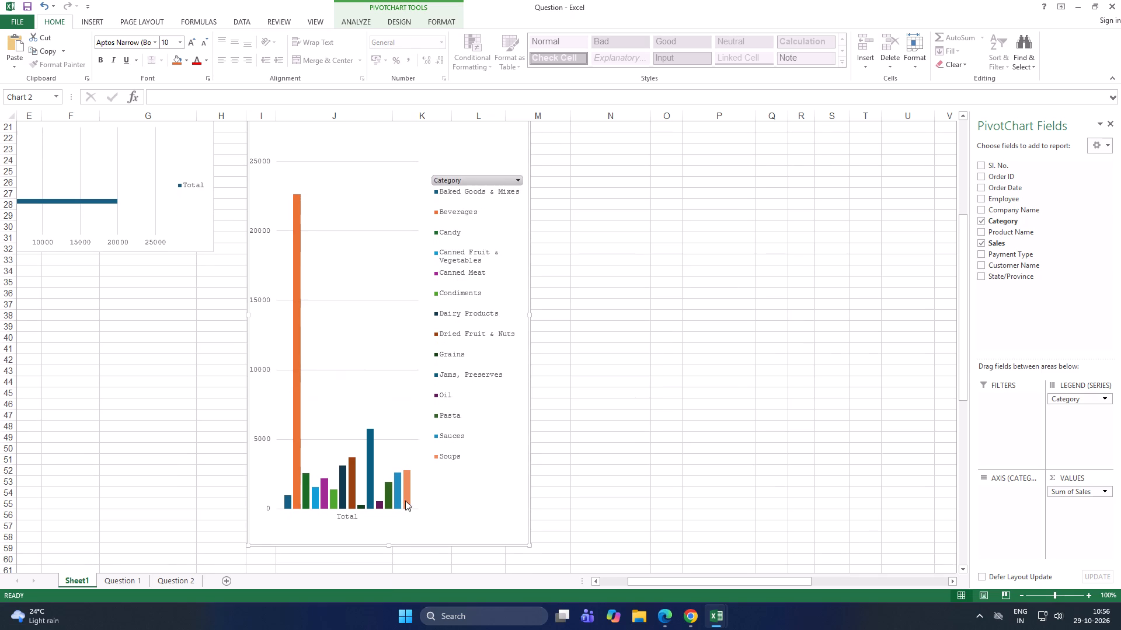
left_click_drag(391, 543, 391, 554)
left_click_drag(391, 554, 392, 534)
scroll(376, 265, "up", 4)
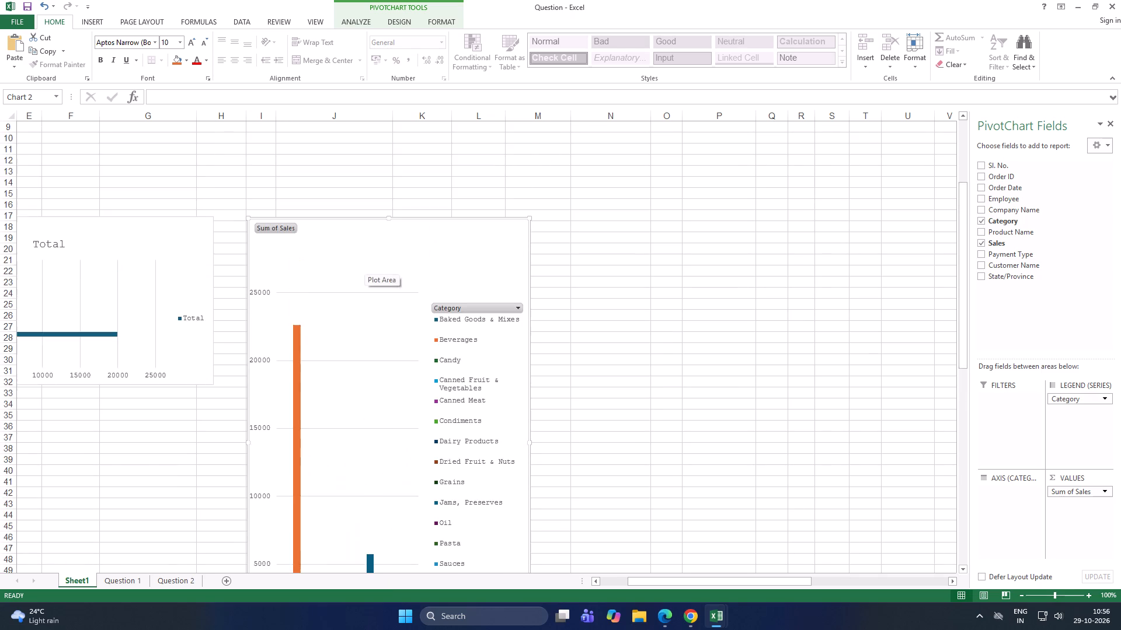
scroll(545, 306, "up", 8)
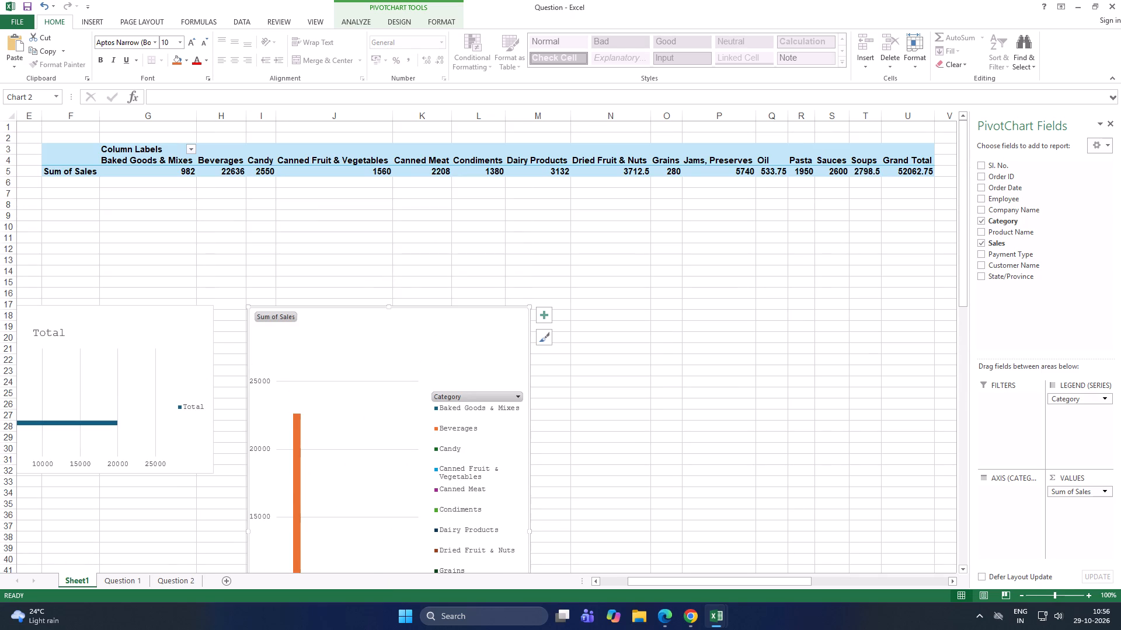
Check the reference dashboard on Question 1 again and return to the category sales chart on Sheet1.
left_click(130, 577)
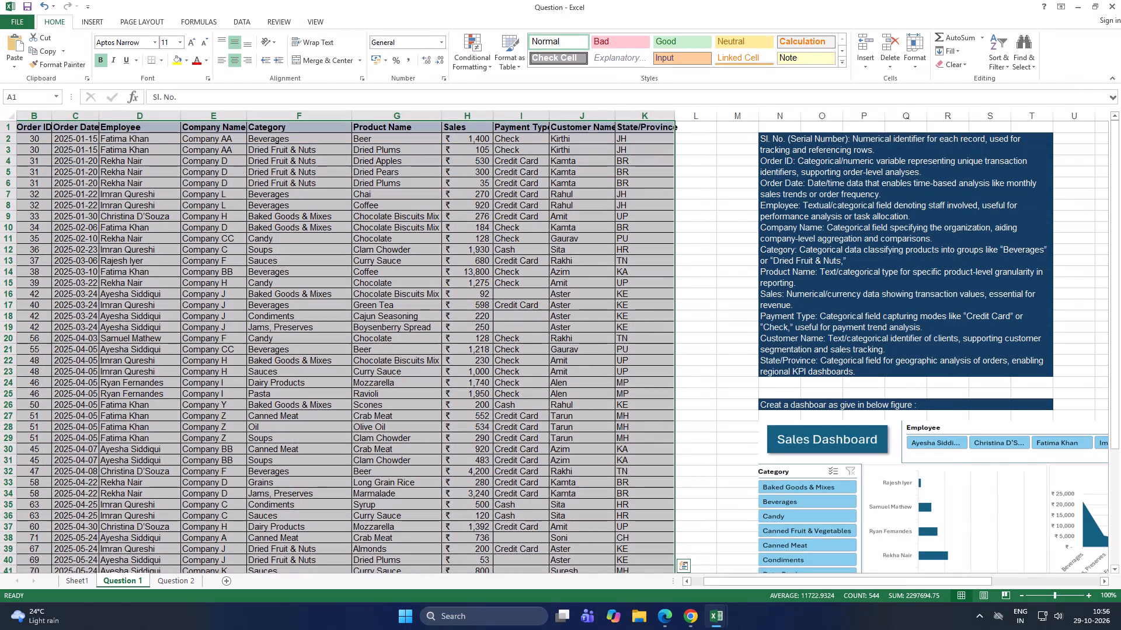
scroll(754, 444, "down", 2)
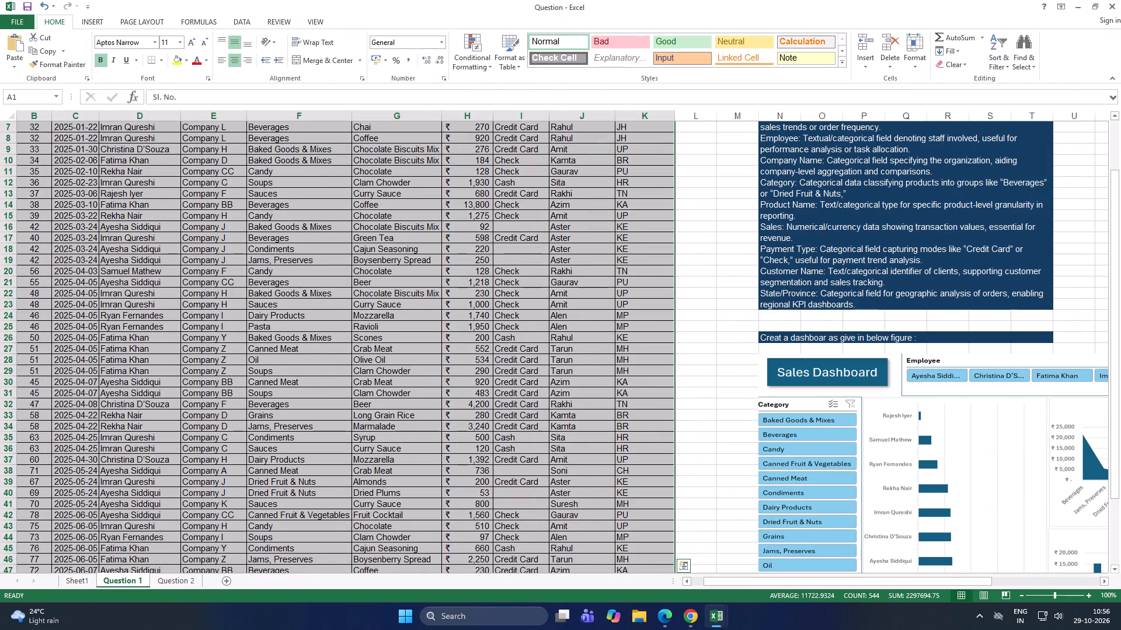
left_click(74, 585)
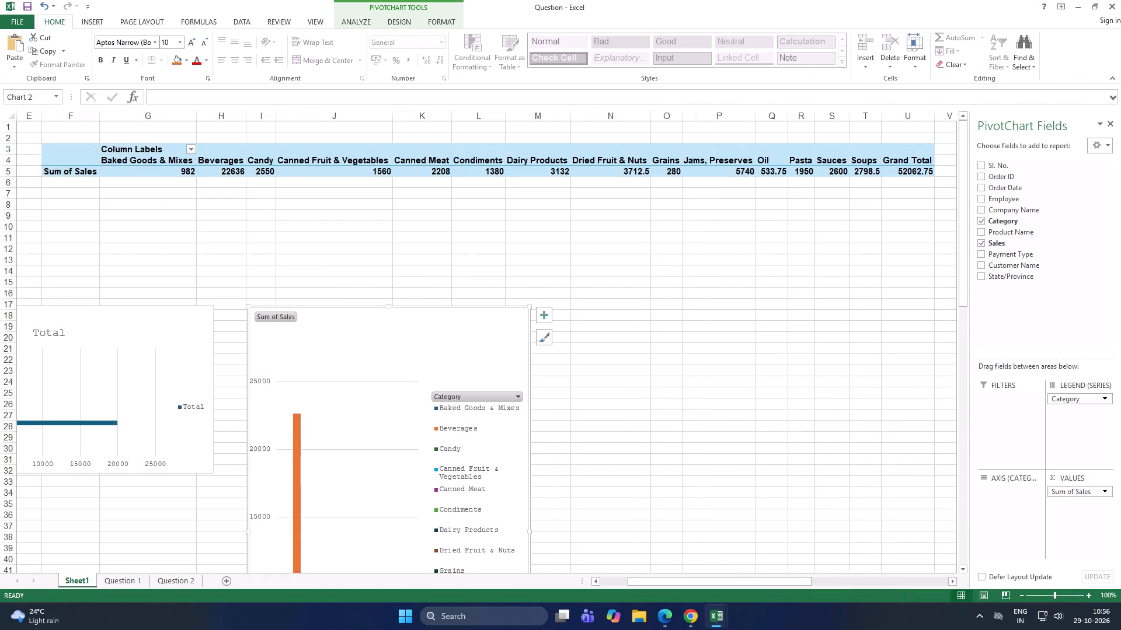
scroll(337, 464, "down", 5)
left_click(413, 417)
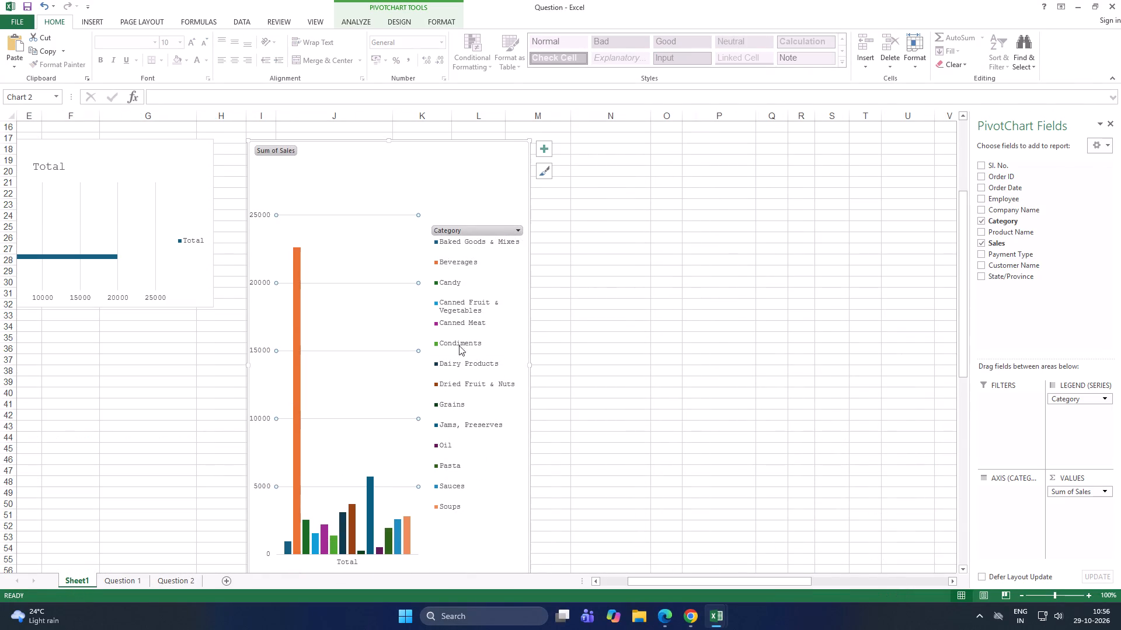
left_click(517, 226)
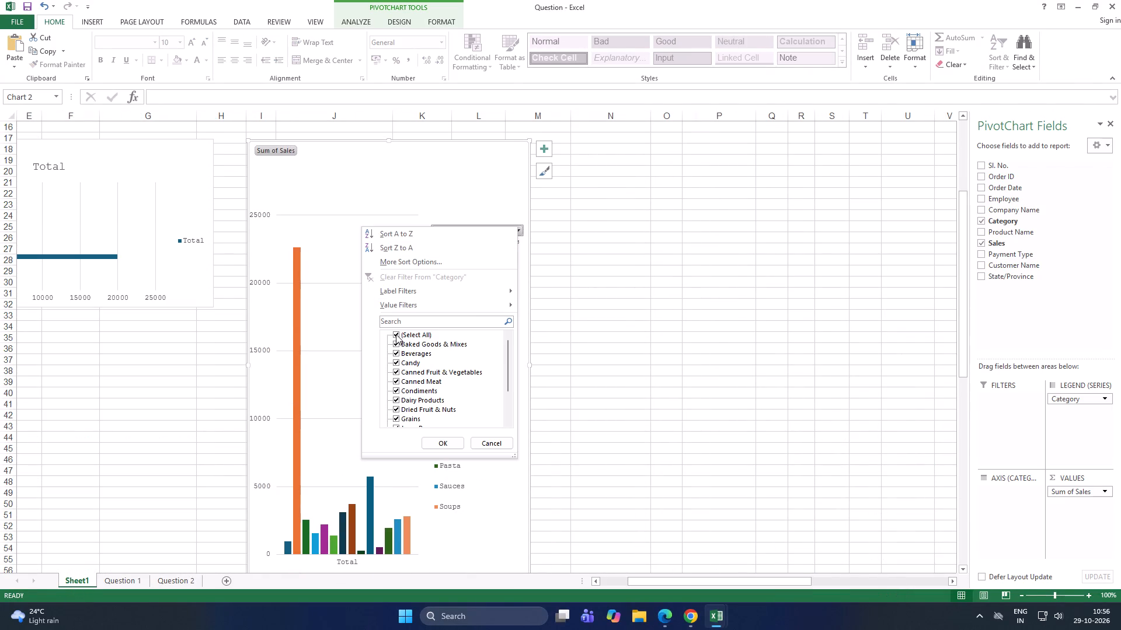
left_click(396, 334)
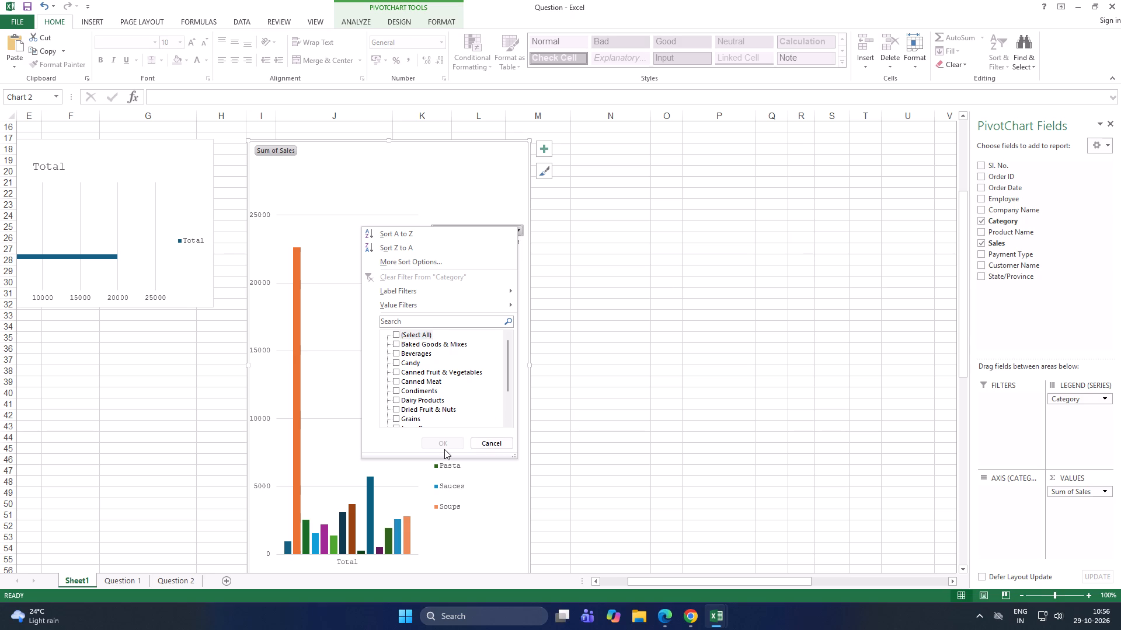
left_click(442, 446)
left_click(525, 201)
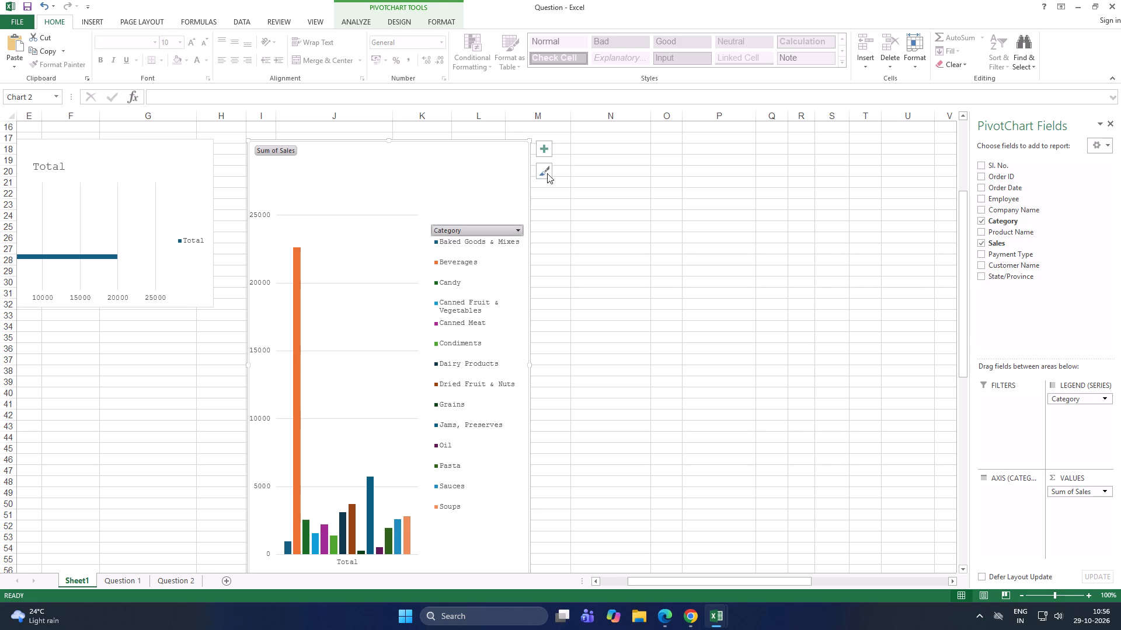
Remove the gridlines and the legend from the category sales chart.
left_click(539, 152)
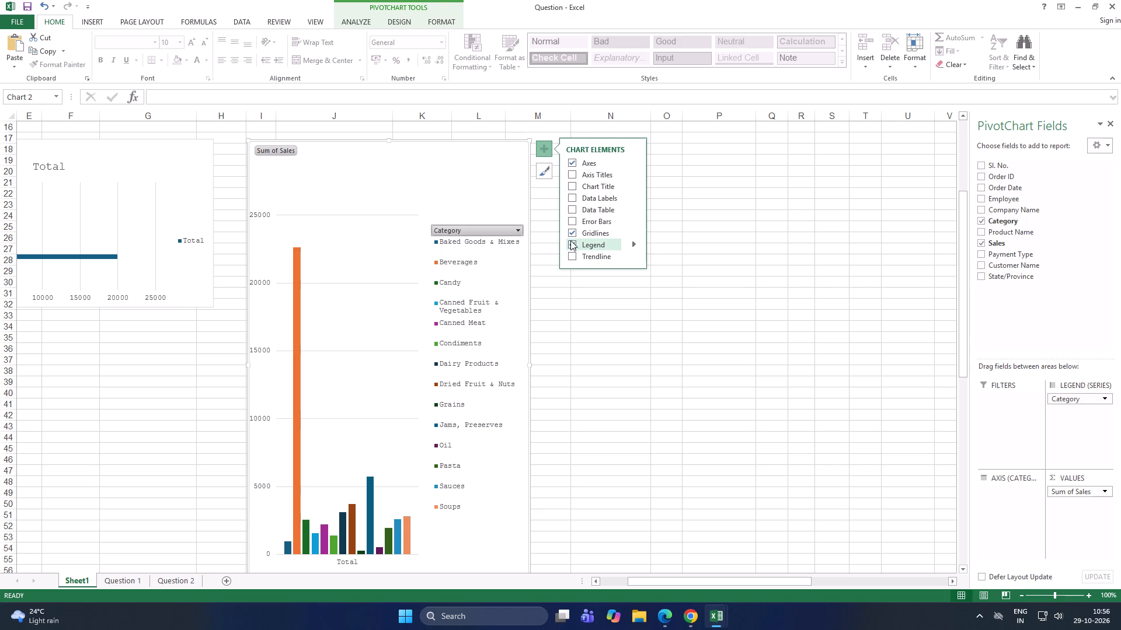
left_click(569, 230)
left_click(573, 233)
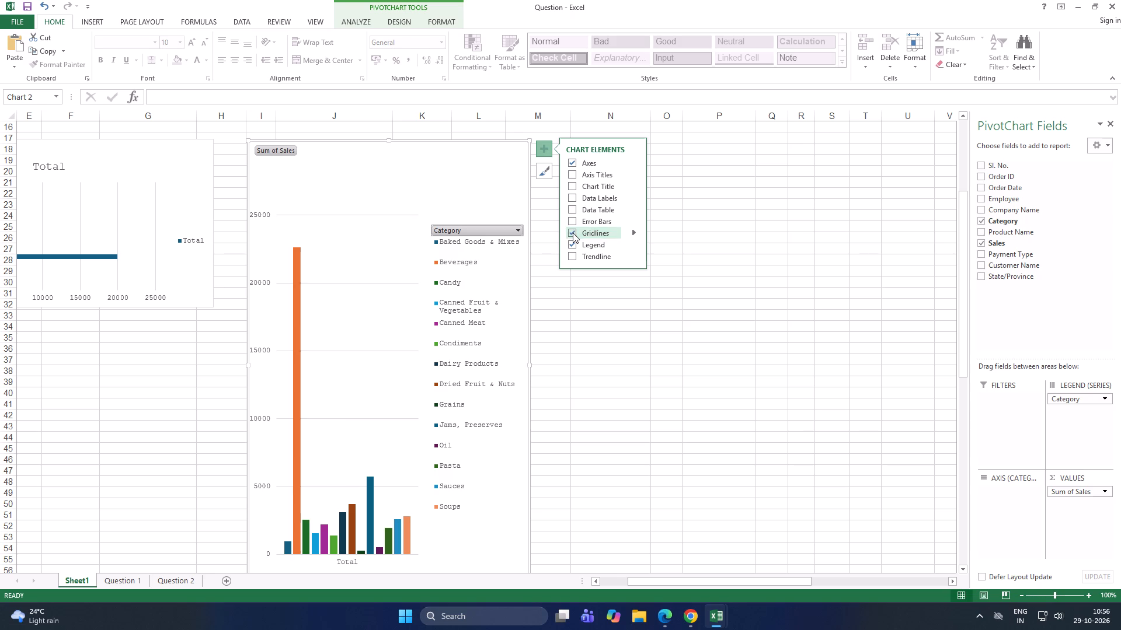
left_click(573, 233)
left_click(571, 244)
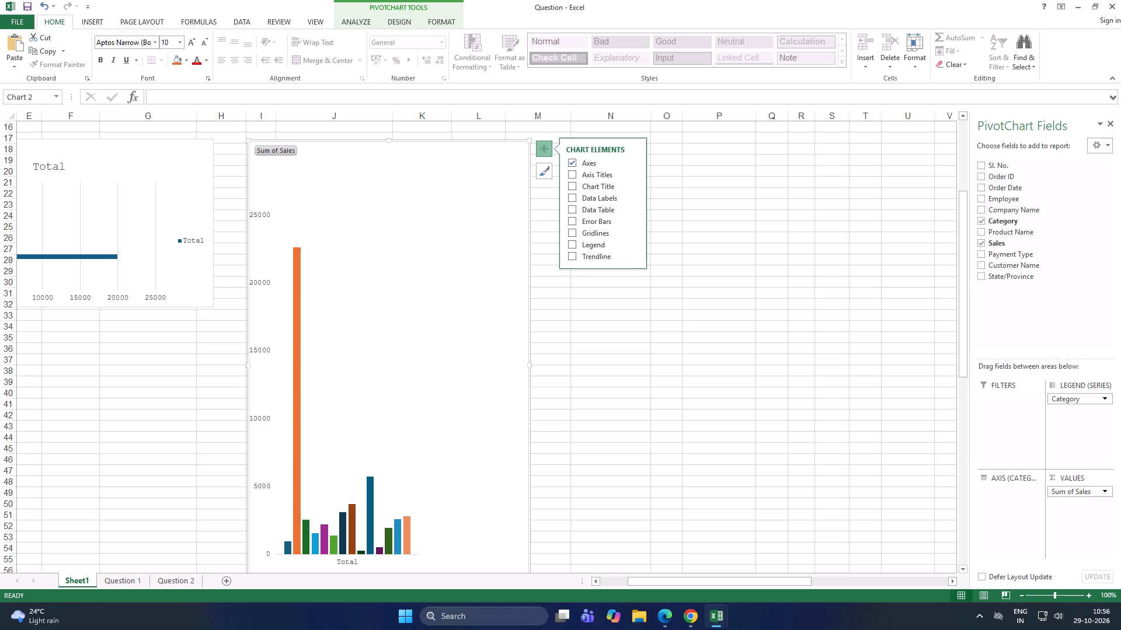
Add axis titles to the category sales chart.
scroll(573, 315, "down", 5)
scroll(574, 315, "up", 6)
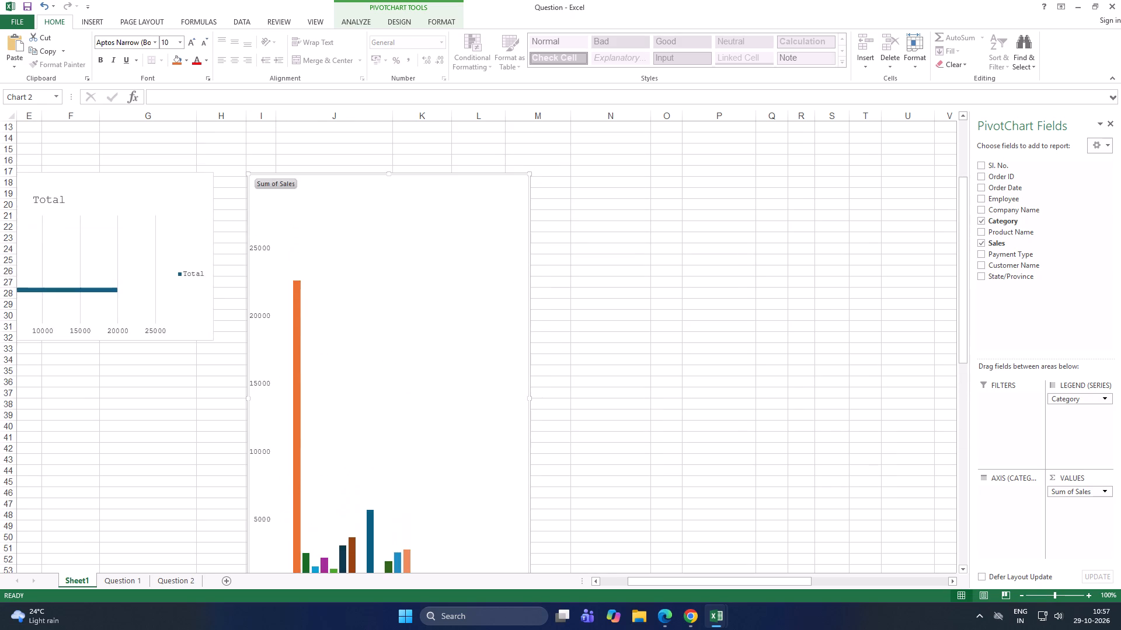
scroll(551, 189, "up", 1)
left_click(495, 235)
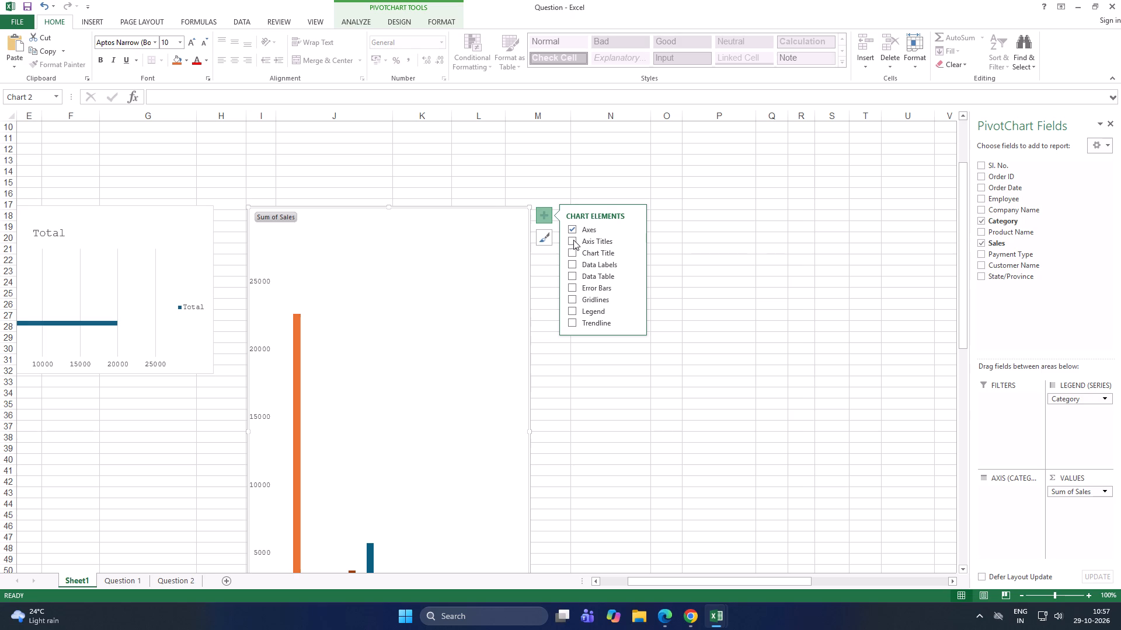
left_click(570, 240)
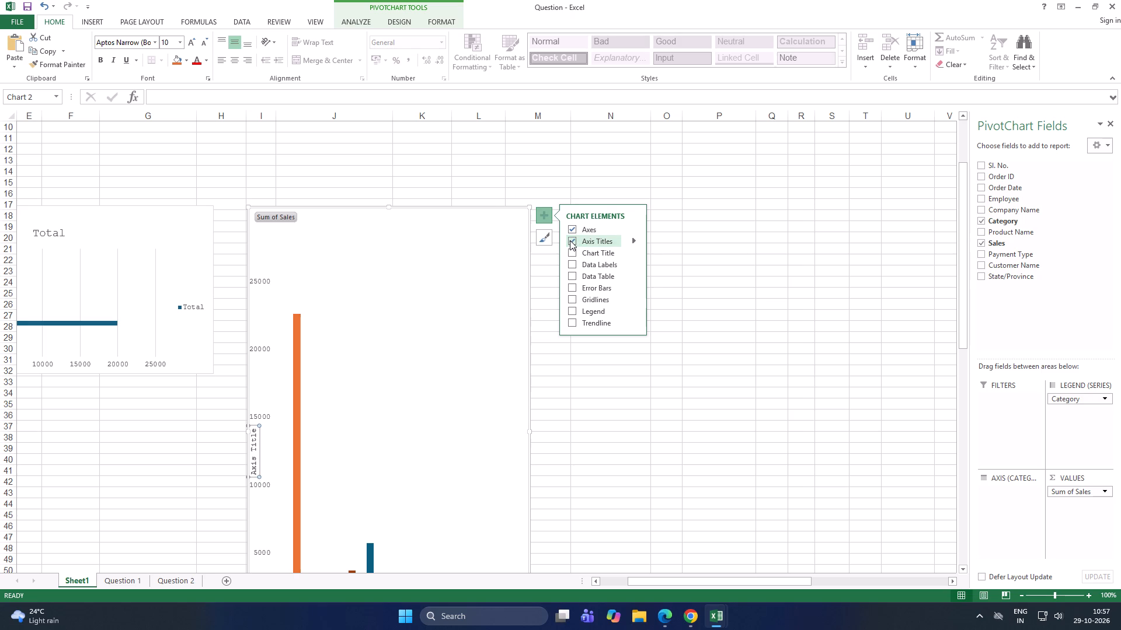
Add a chart title above the category sales chart and set its text to "sales by category".
left_click(569, 254)
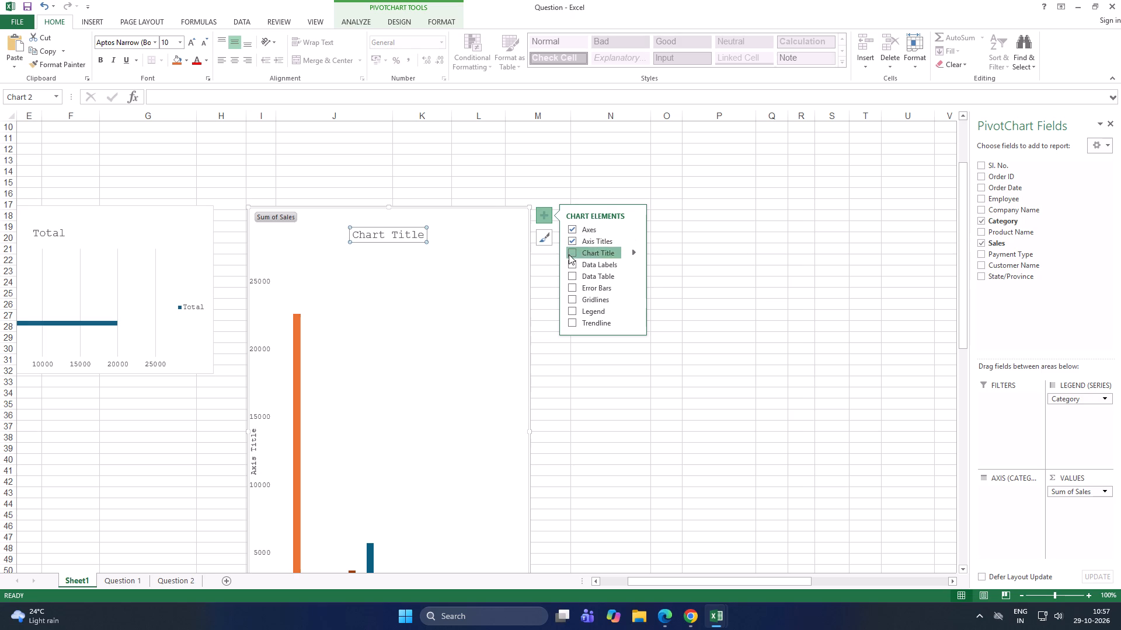
left_click(633, 253)
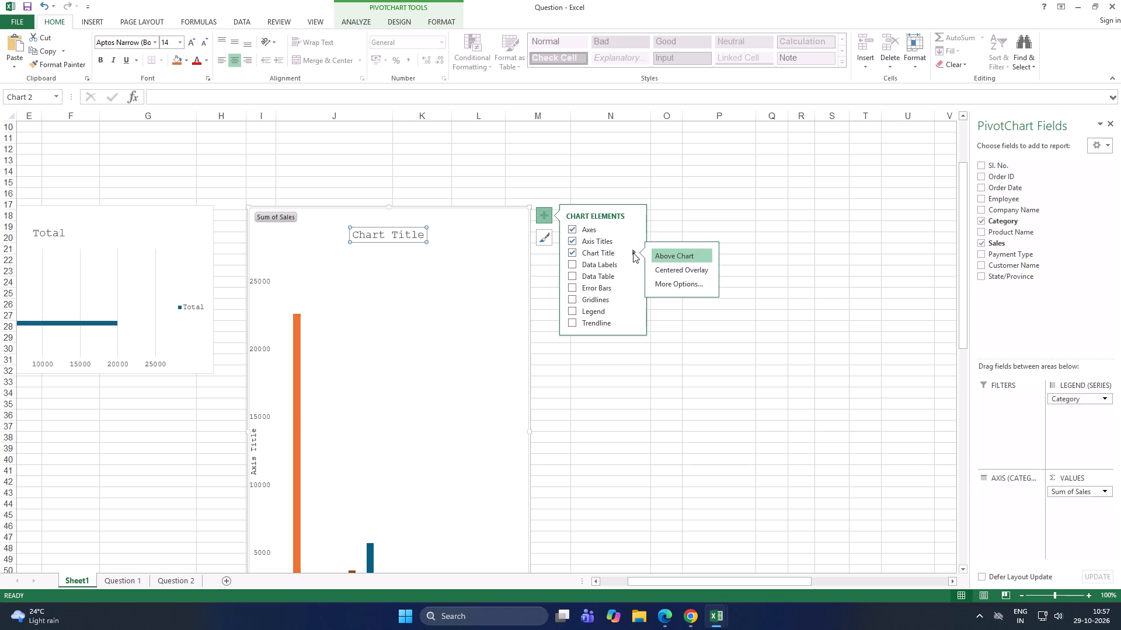
left_click(423, 233)
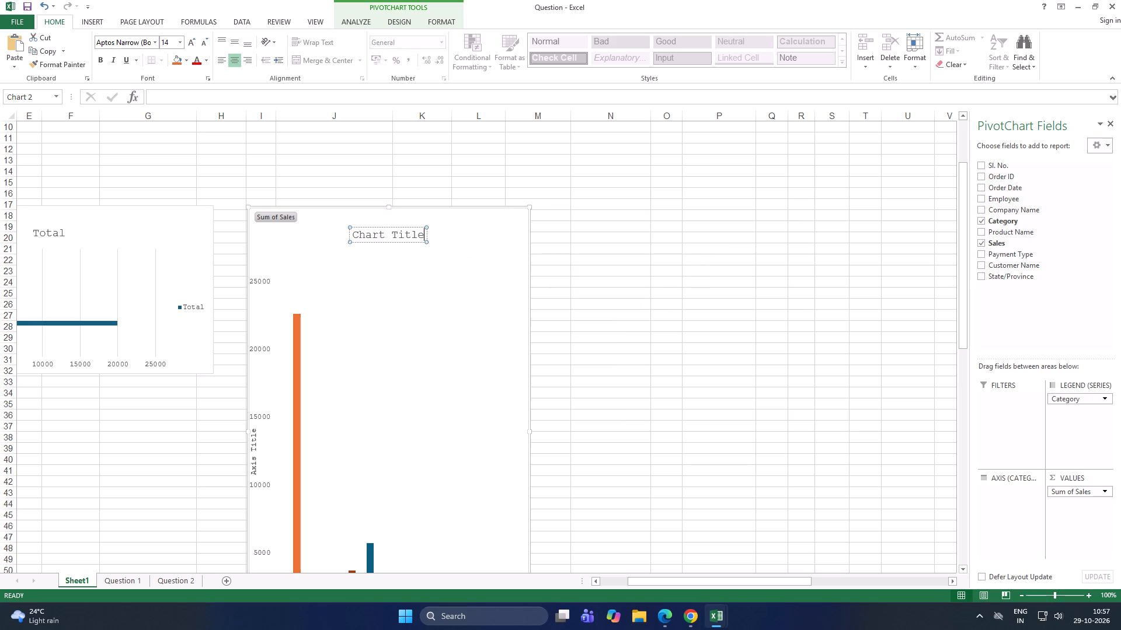
key("BackSpace")
key("BackSpace")
key("BackSpace")
key("BackSpace")
key("BackSpace")
key("BackSpace")
key("BackSpace")
key("BackSpace")
key("BackSpace")
key("BackSpace")
key("BackSpace")
key("BackSpace")
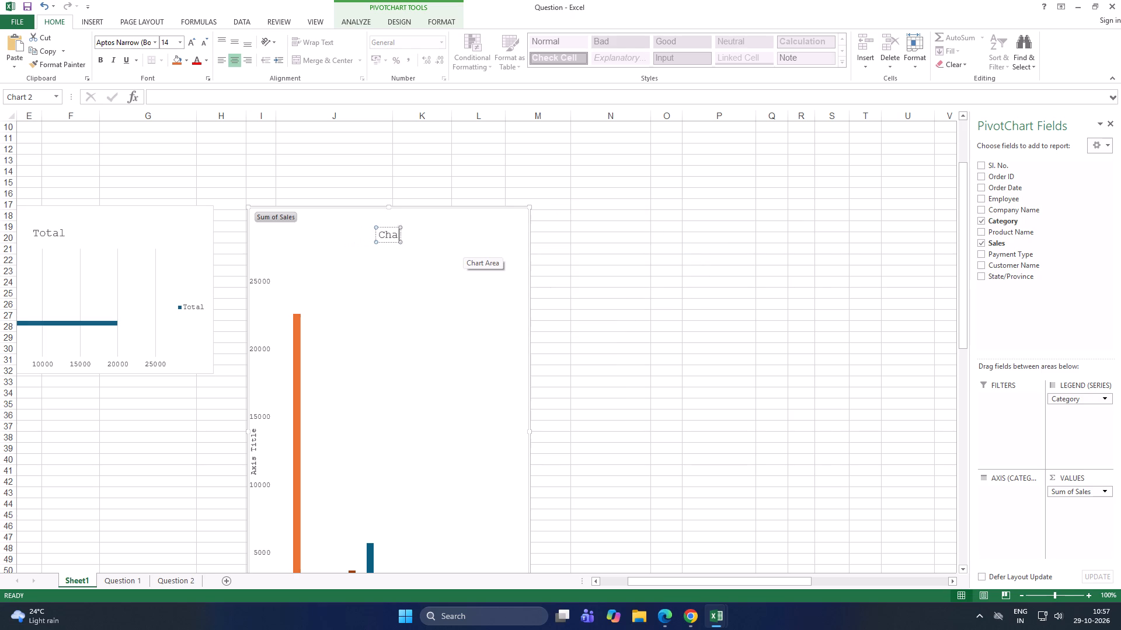
key("BackSpace")
type("salews by")
key("space")
key("BackSpace")
key("BackSpace")
key("BackSpace")
key("BackSpace")
key("BackSpace")
key("BackSpace")
type("s by category")
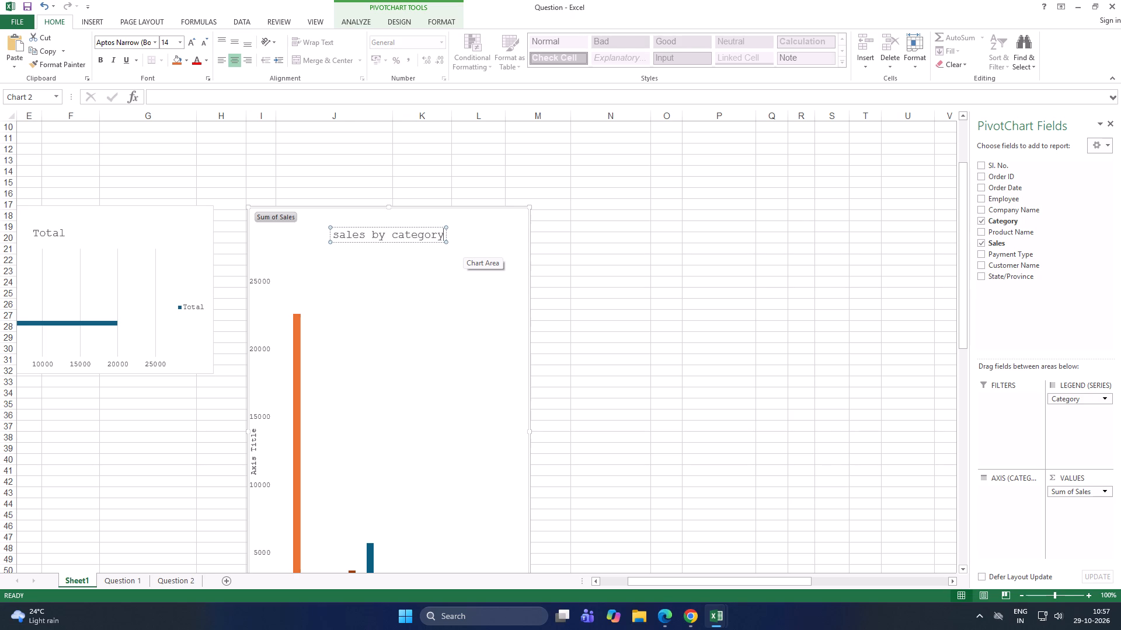
key("Return")
left_click(496, 233)
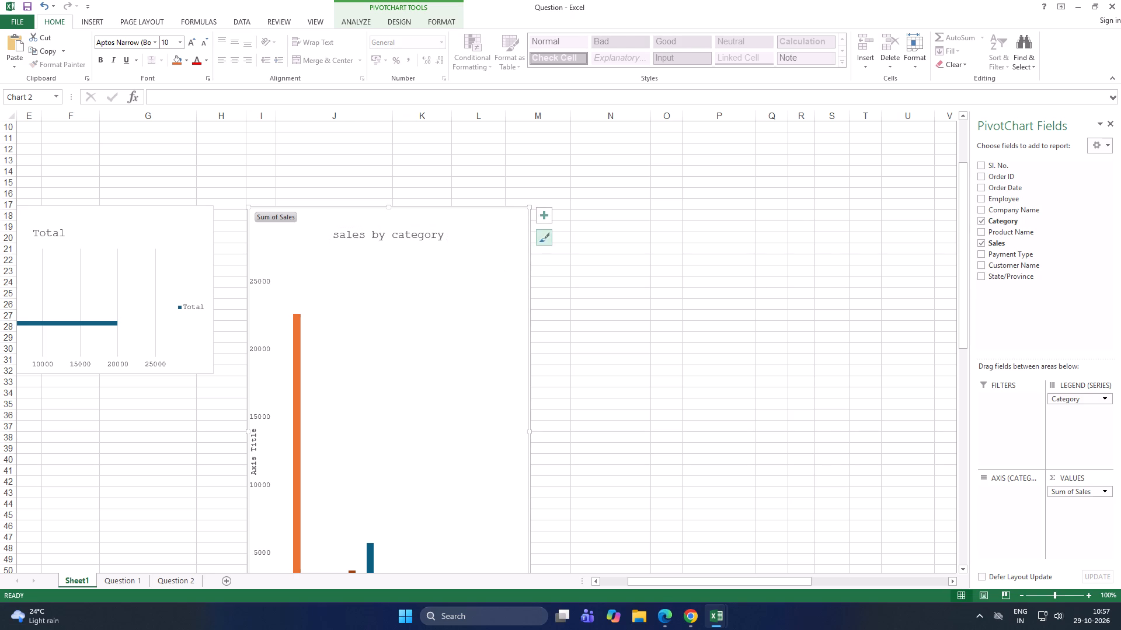
Widen the plot area of the category sales chart so the columns extend to the chart's right edge.
scroll(583, 313, "down", 4)
left_click(362, 461)
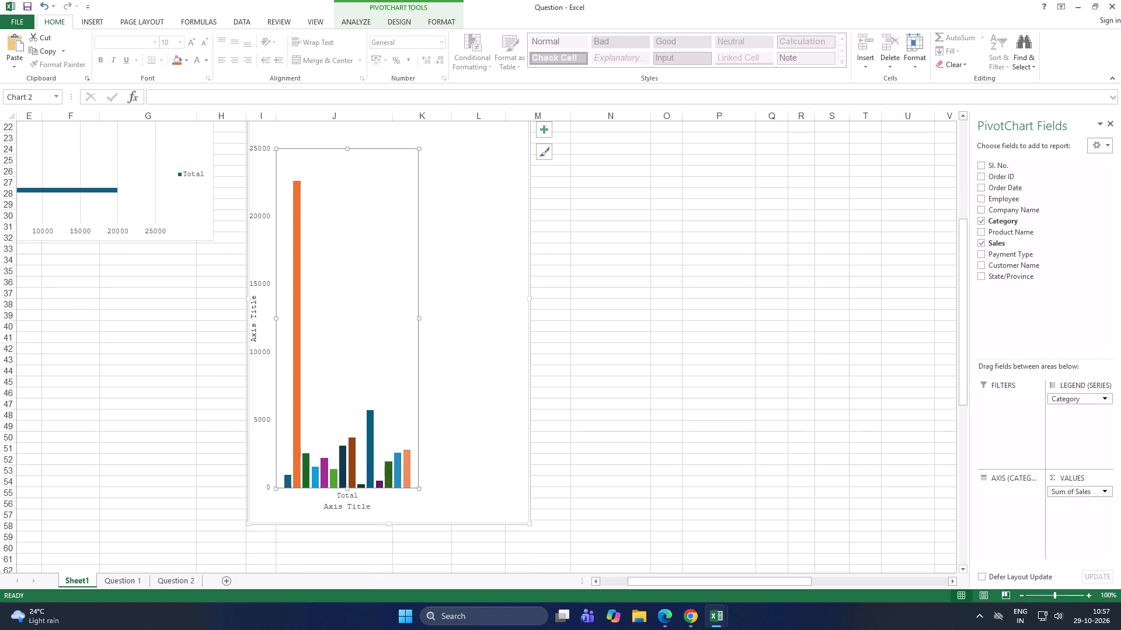
left_click_drag(419, 317, 805, 294)
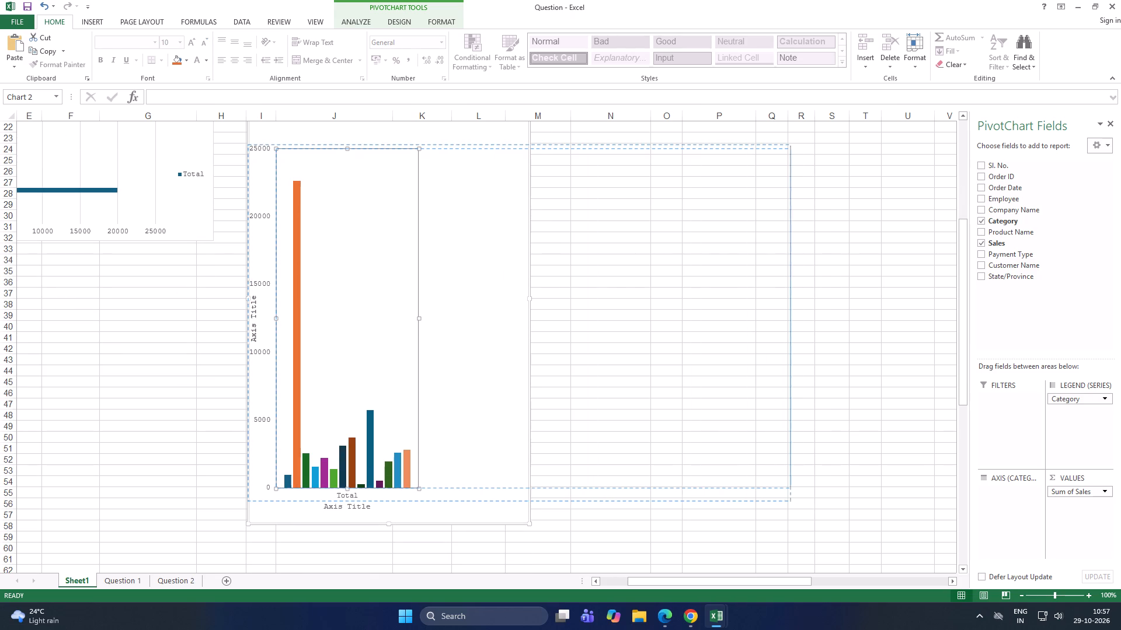
left_click_drag(805, 294, 831, 294)
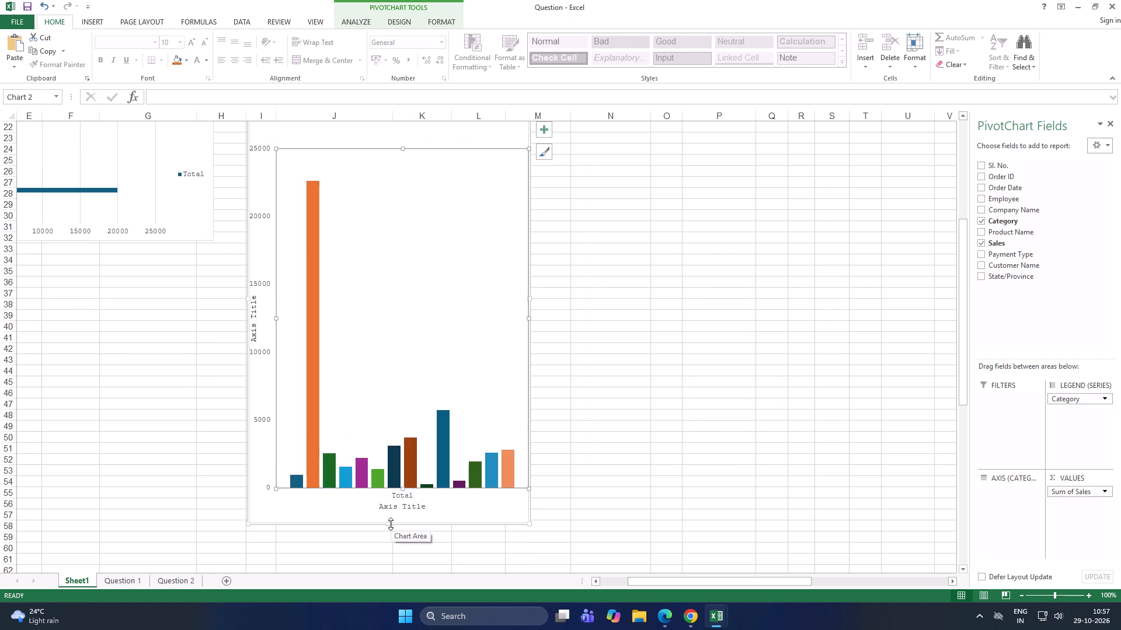
Resize the category sales chart so its bottom edge sits at about row 32 and its right edge at the end of column P.
left_click_drag(391, 524, 395, 240)
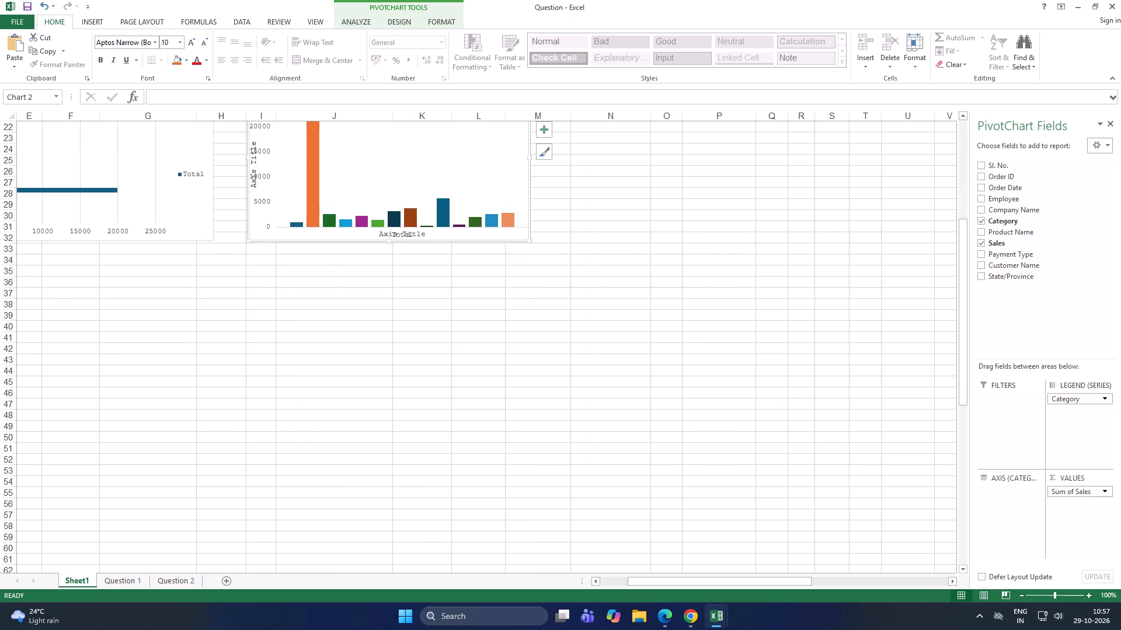
scroll(402, 297, "up", 4)
left_click_drag(530, 291, 744, 288)
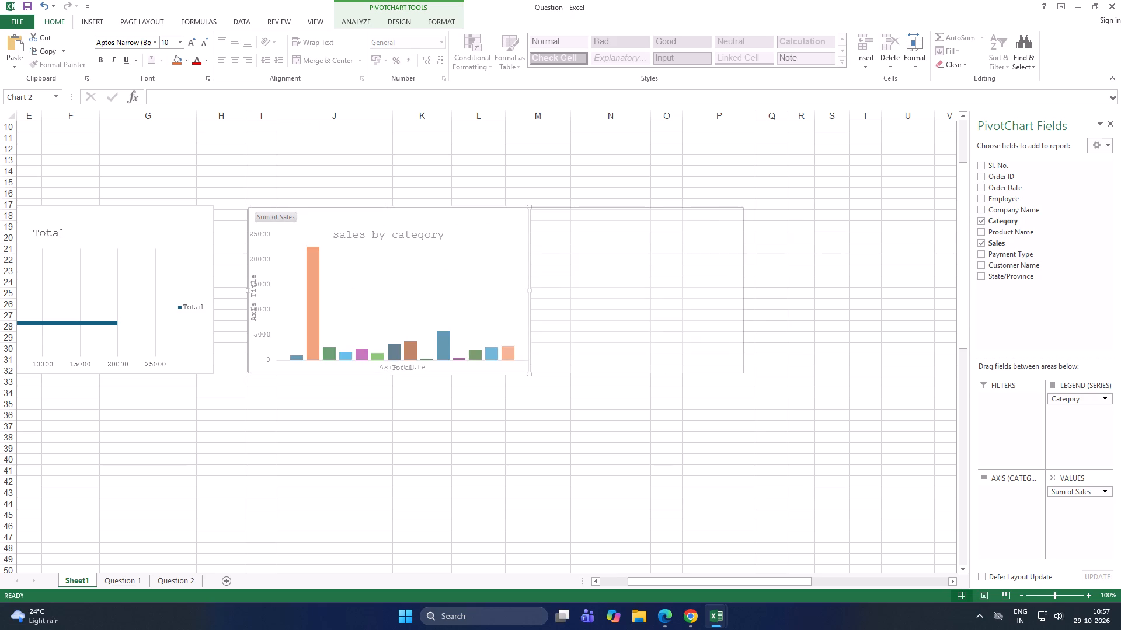
left_click_drag(744, 288, 757, 288)
Remove the axis titles from the category sales chart and add data labels to its columns.
left_click(518, 363)
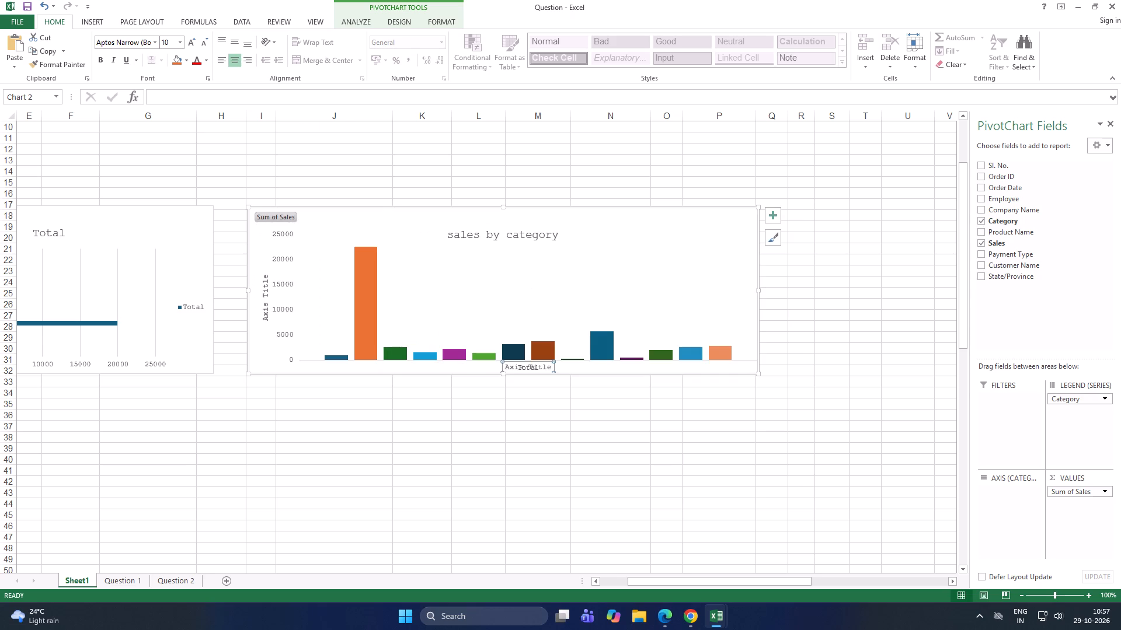
left_click(777, 218)
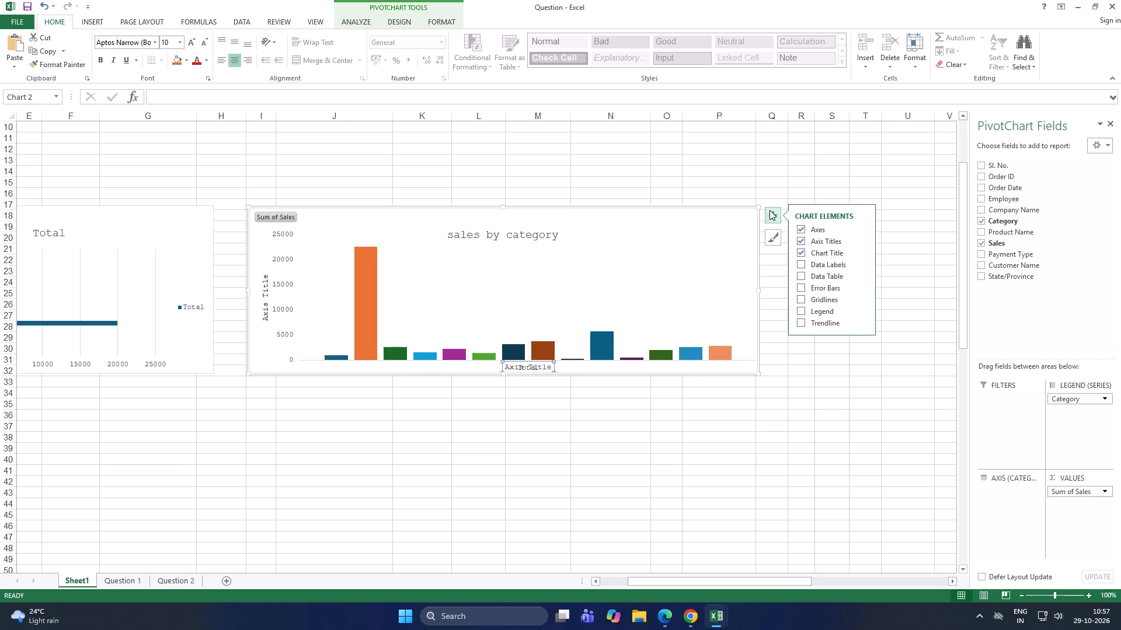
left_click(801, 243)
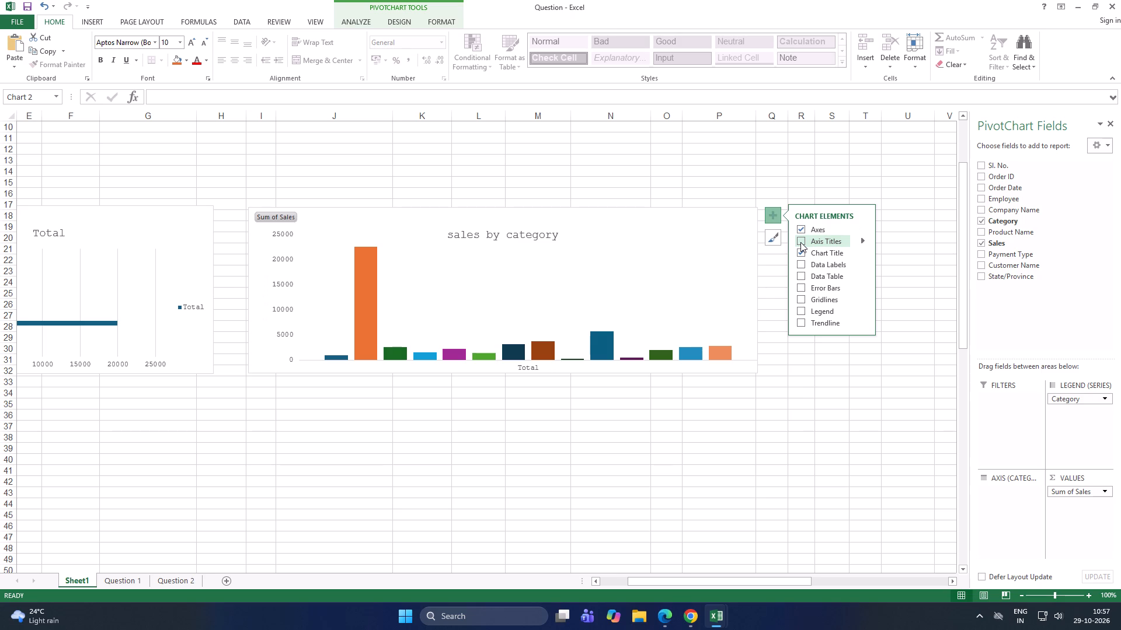
left_click(838, 264)
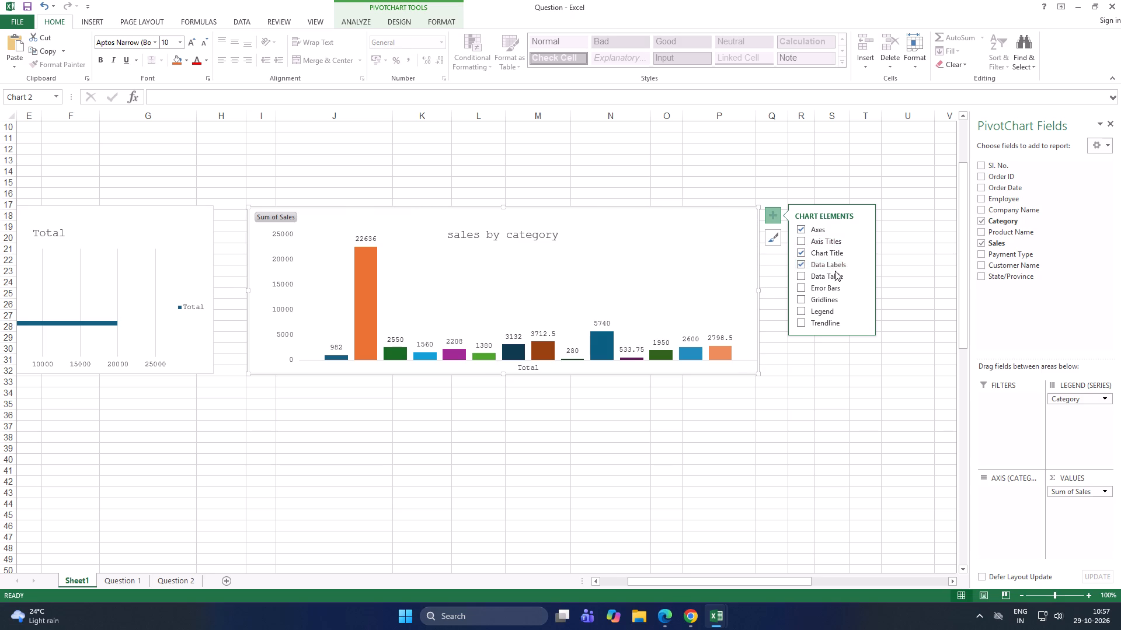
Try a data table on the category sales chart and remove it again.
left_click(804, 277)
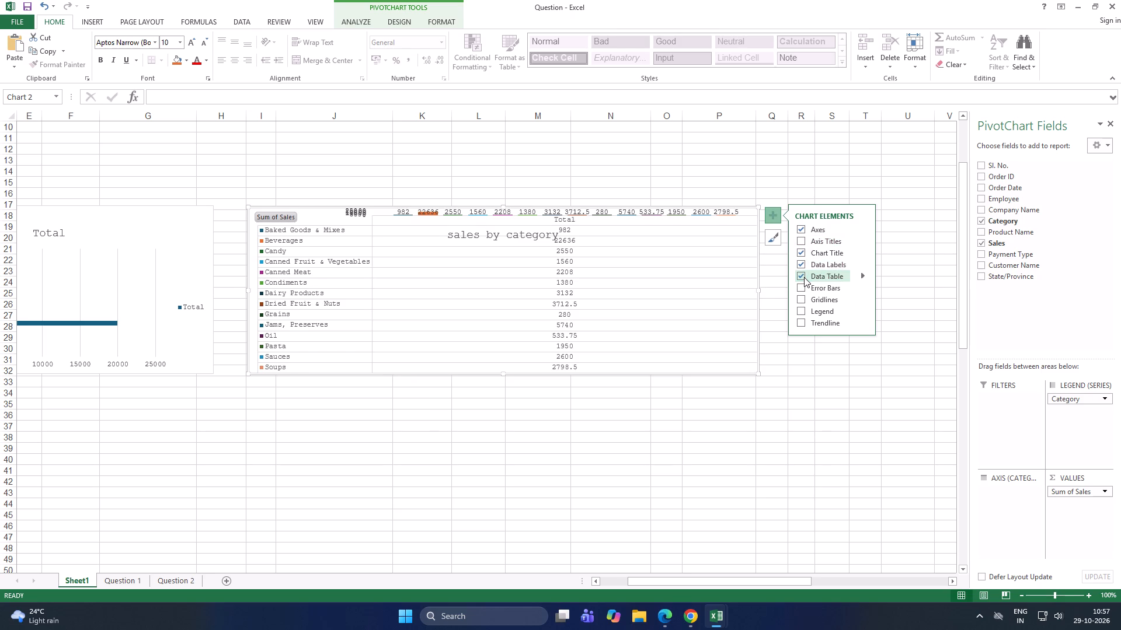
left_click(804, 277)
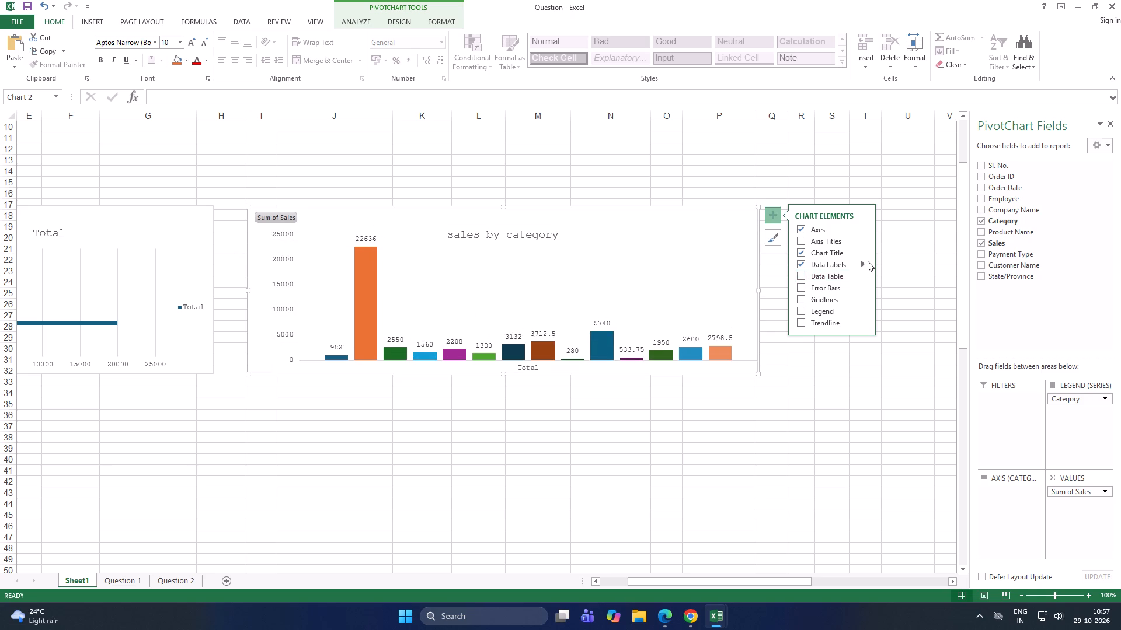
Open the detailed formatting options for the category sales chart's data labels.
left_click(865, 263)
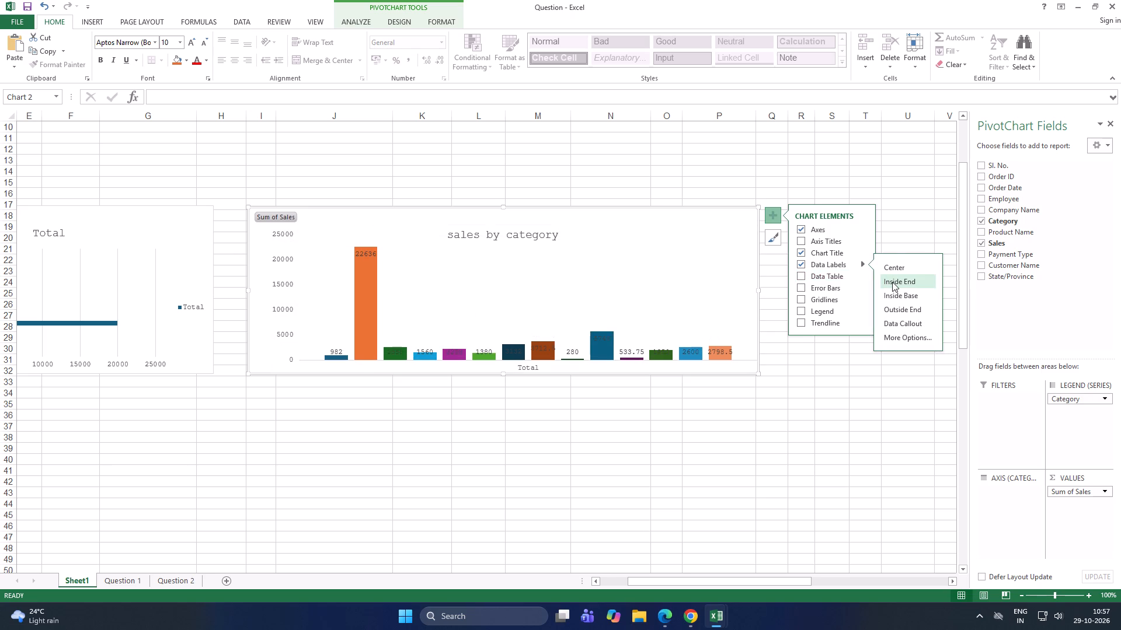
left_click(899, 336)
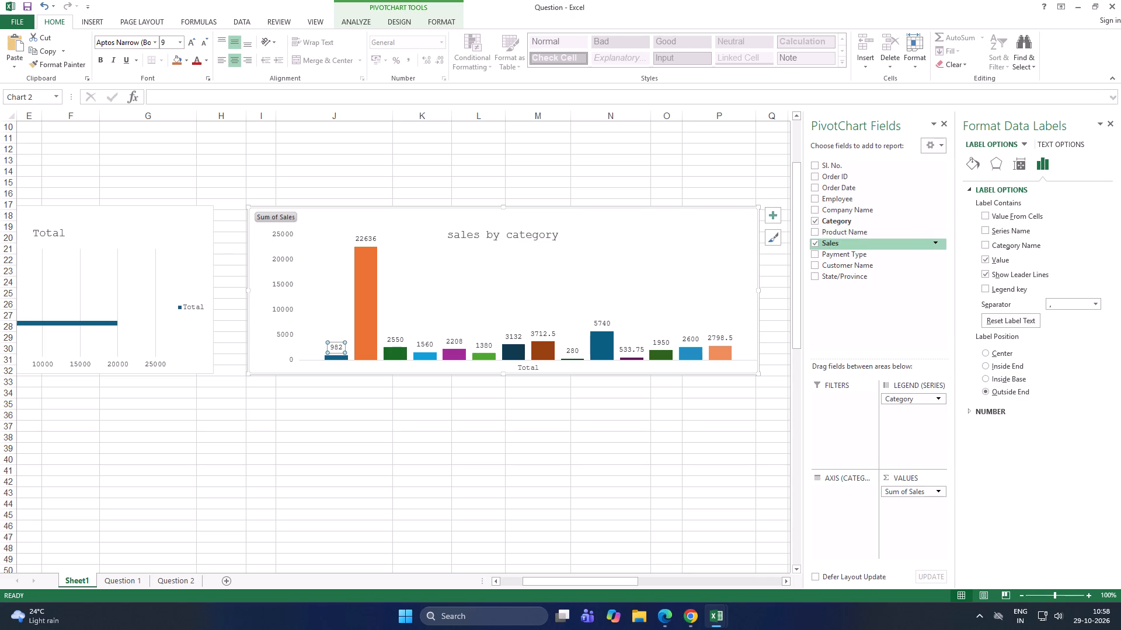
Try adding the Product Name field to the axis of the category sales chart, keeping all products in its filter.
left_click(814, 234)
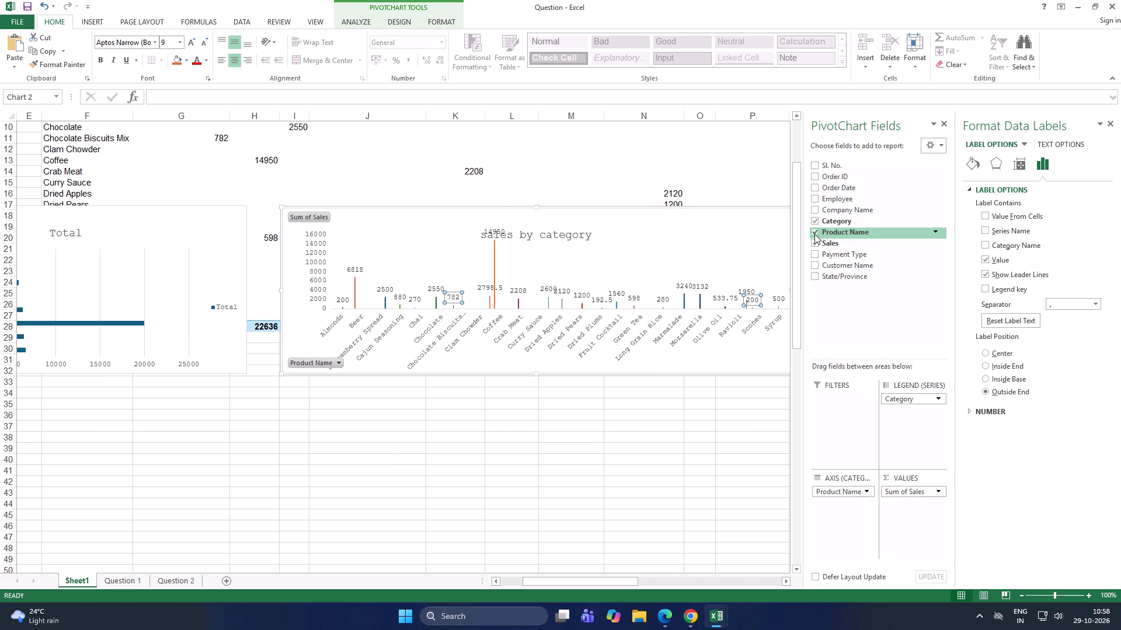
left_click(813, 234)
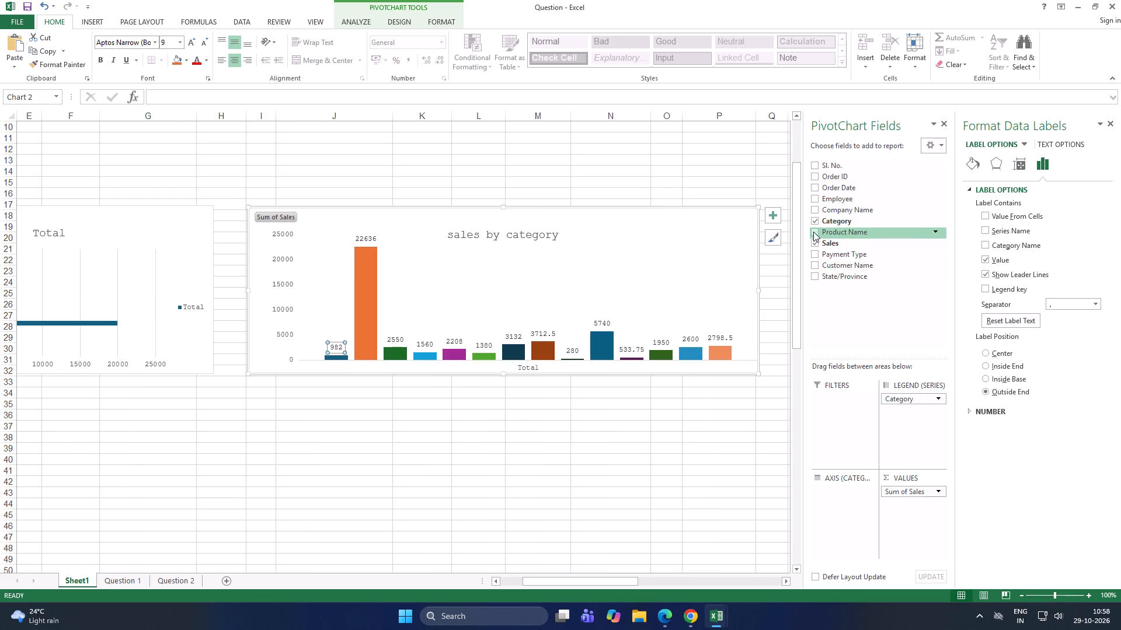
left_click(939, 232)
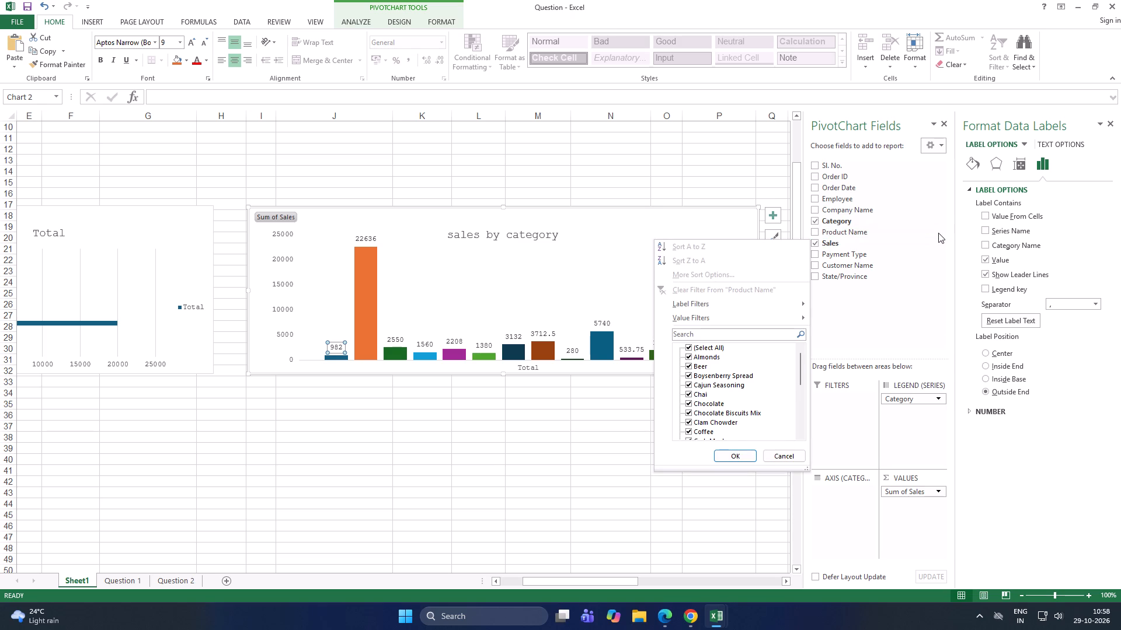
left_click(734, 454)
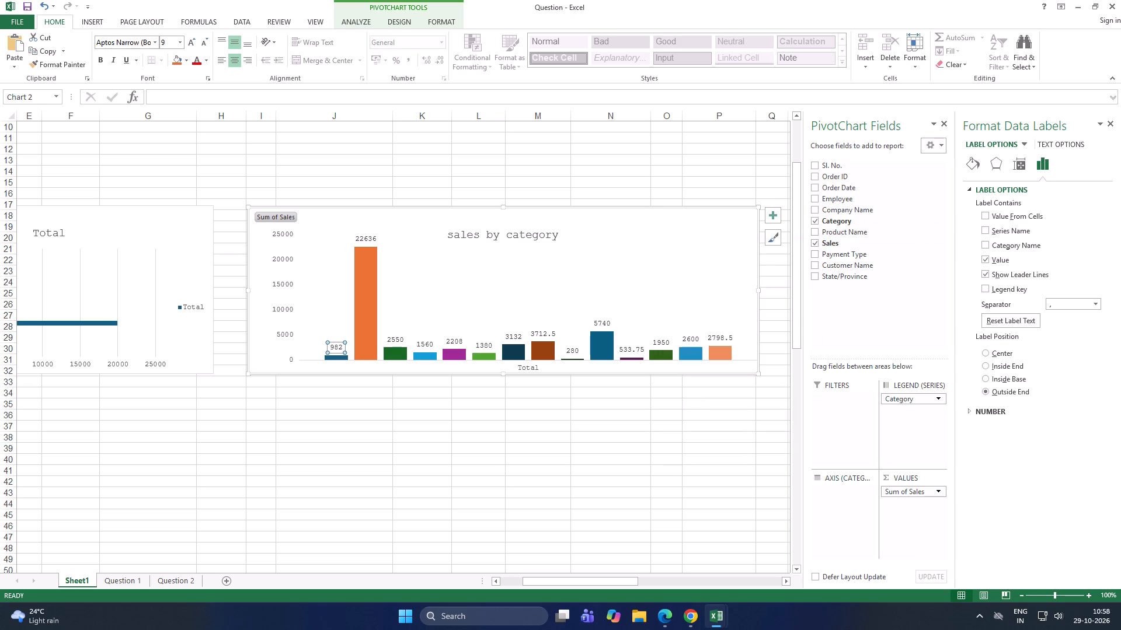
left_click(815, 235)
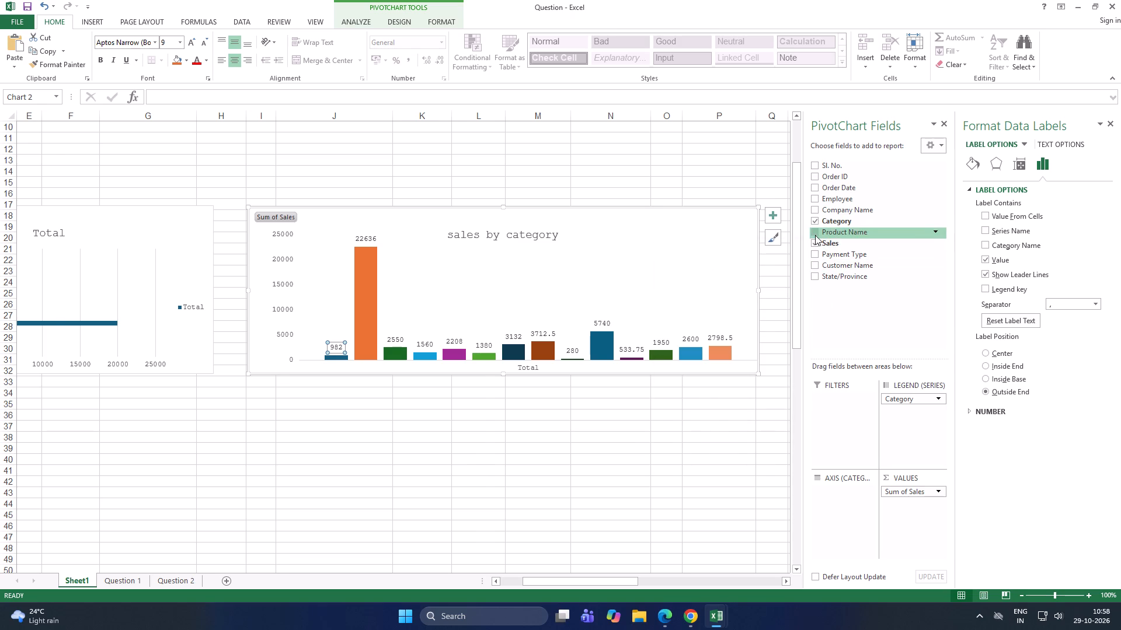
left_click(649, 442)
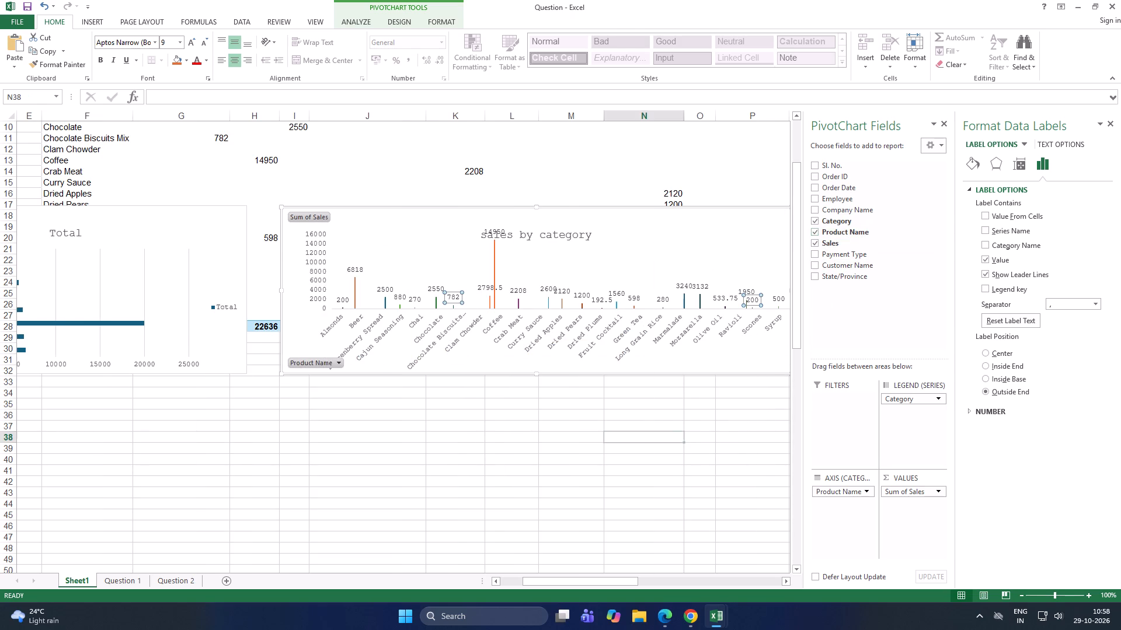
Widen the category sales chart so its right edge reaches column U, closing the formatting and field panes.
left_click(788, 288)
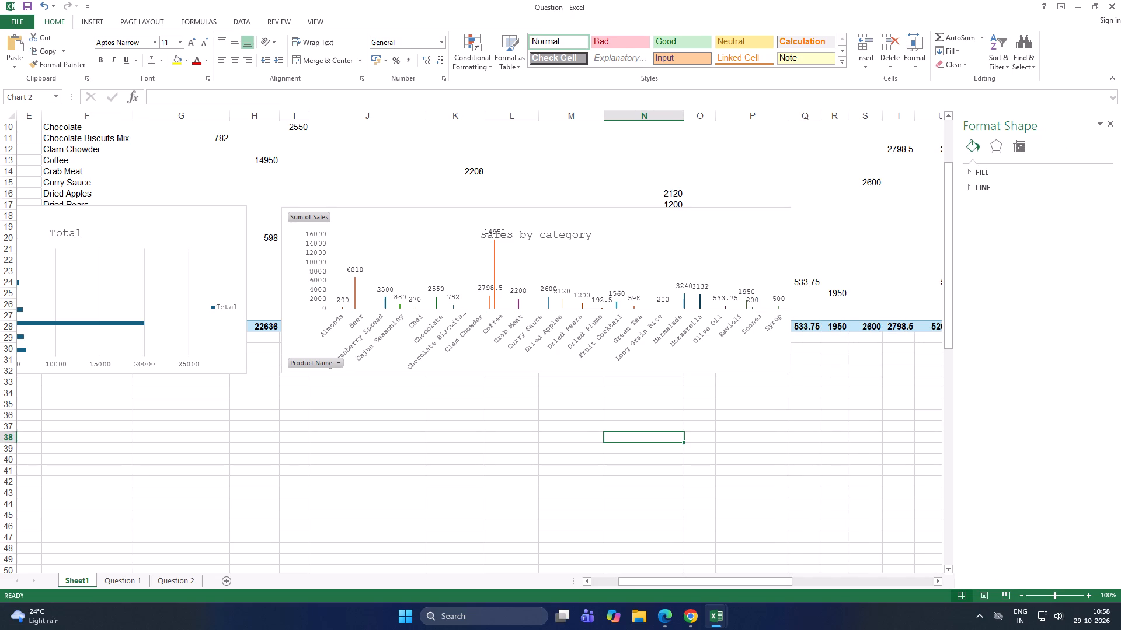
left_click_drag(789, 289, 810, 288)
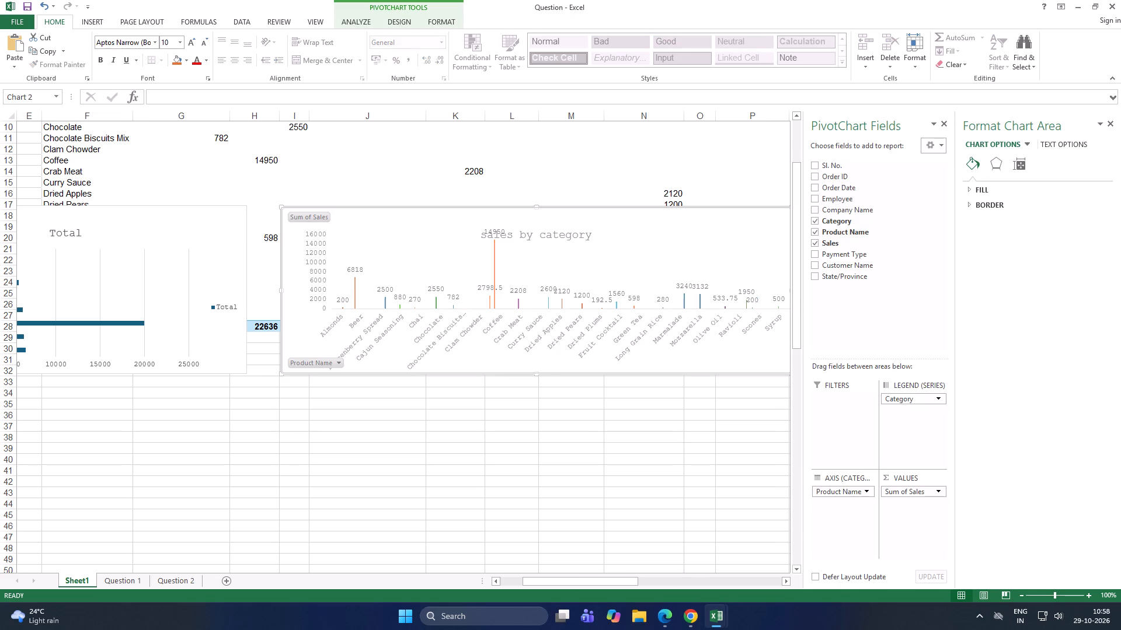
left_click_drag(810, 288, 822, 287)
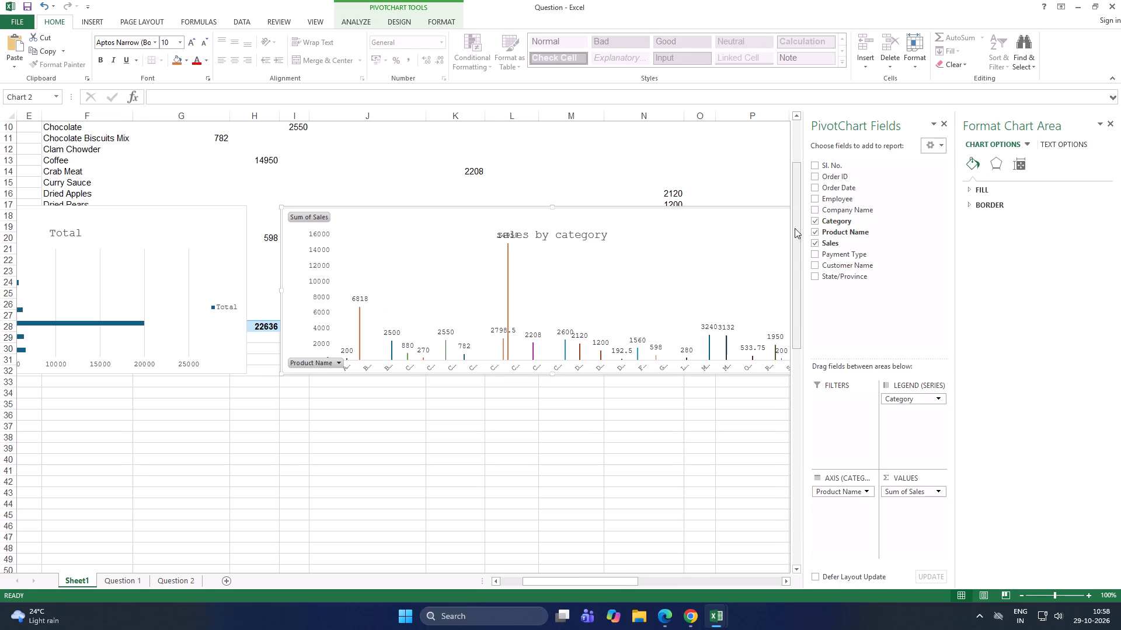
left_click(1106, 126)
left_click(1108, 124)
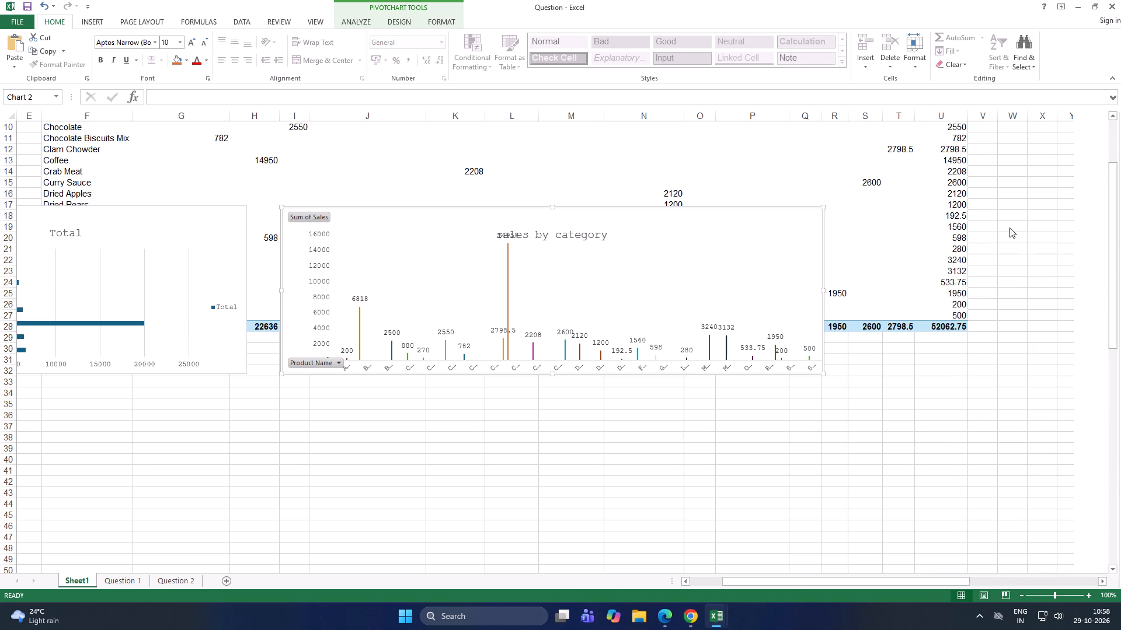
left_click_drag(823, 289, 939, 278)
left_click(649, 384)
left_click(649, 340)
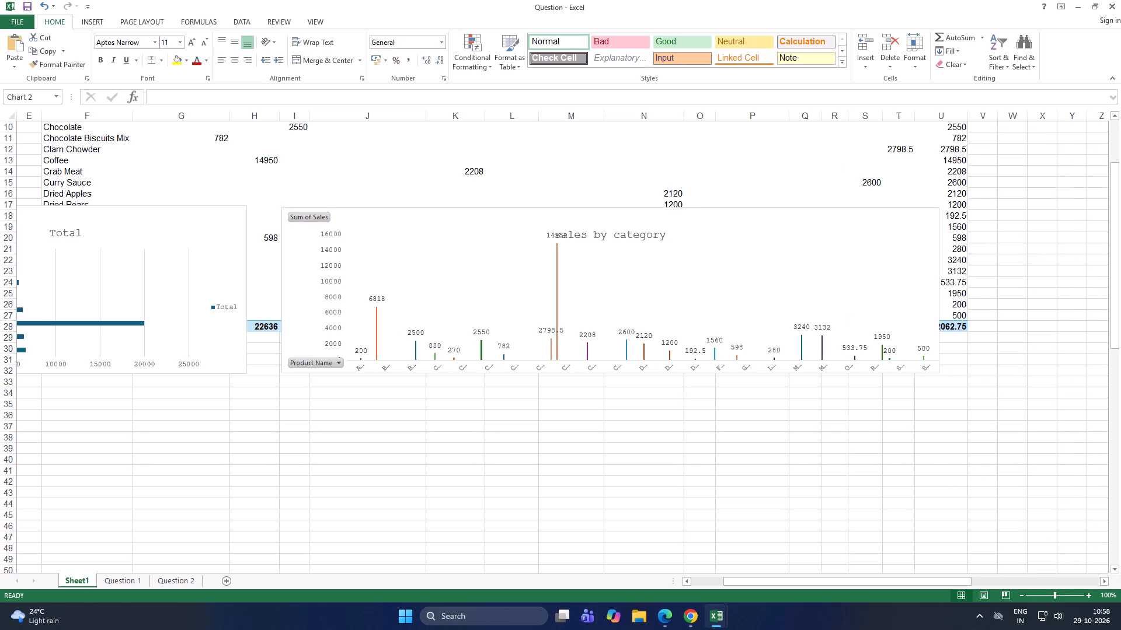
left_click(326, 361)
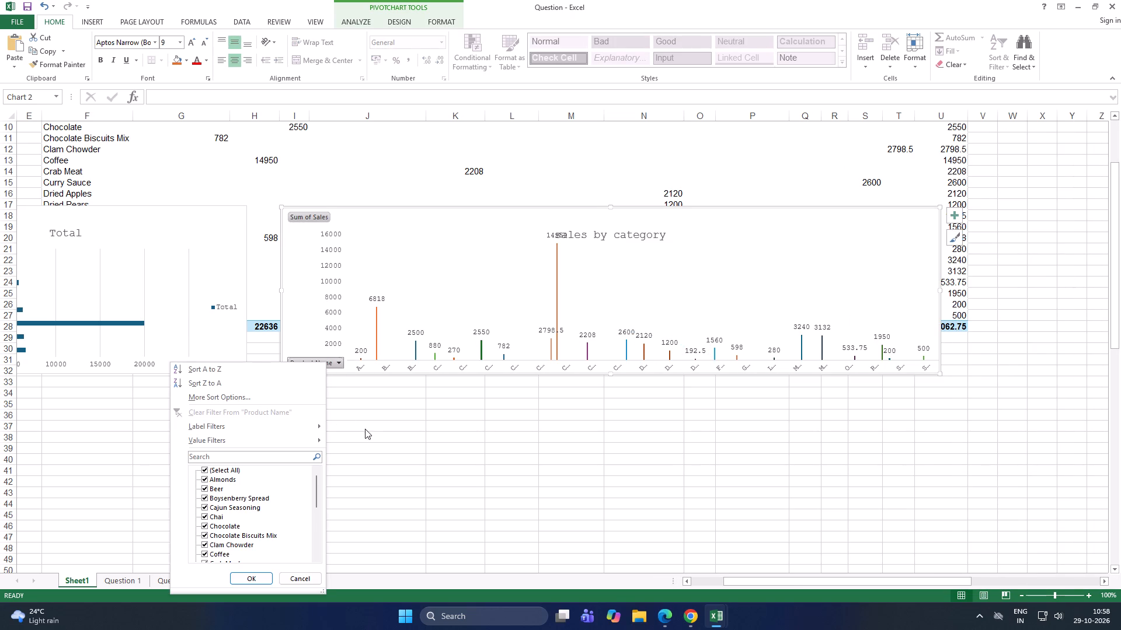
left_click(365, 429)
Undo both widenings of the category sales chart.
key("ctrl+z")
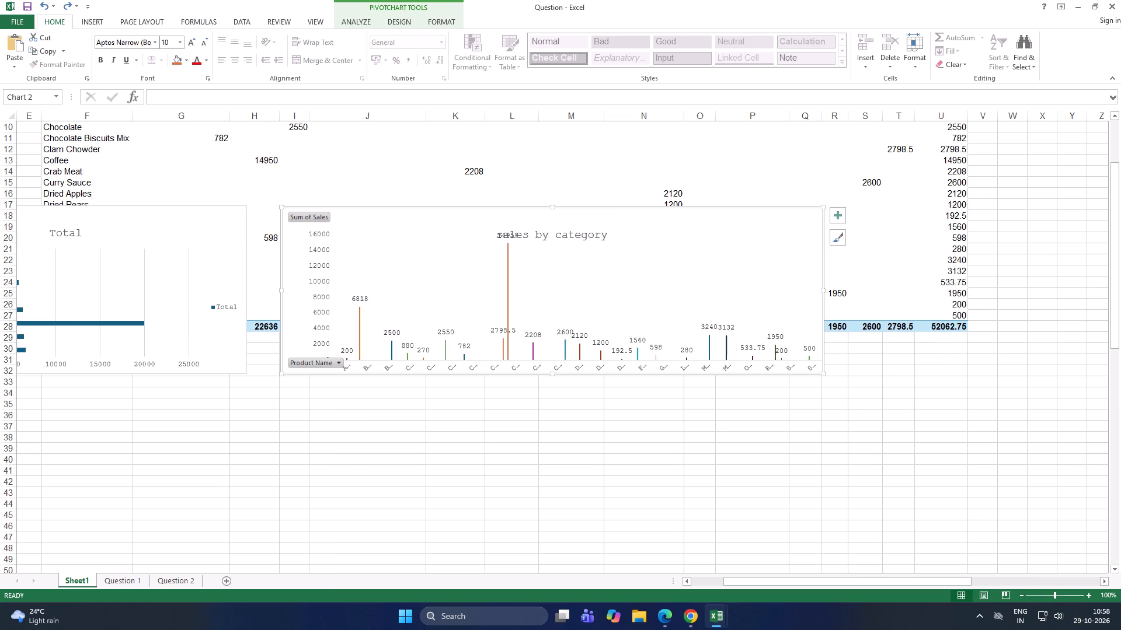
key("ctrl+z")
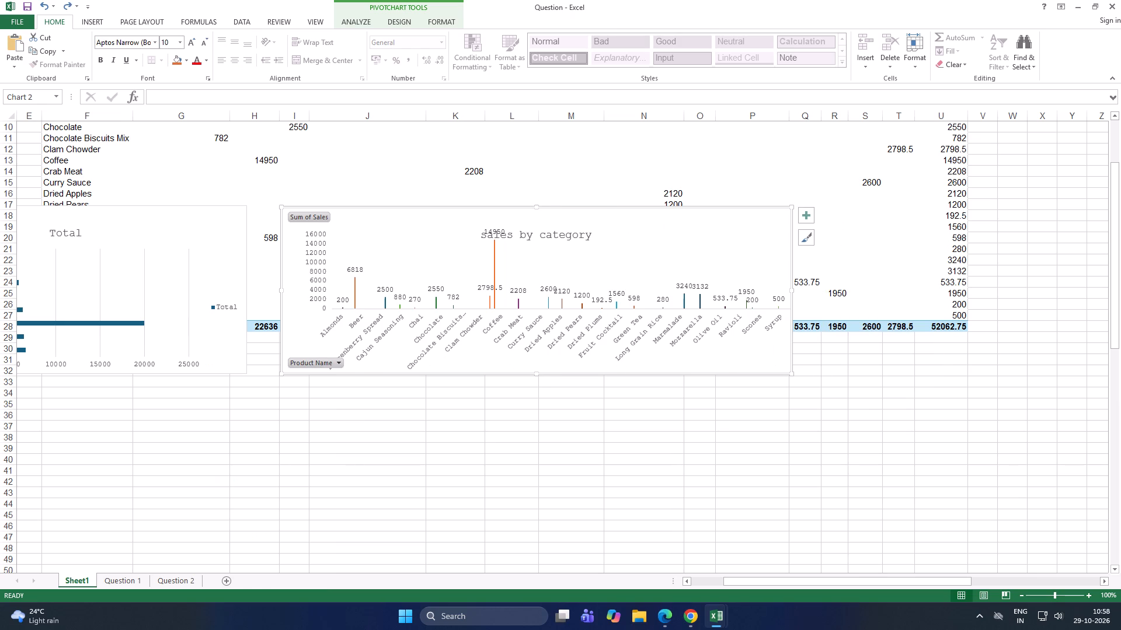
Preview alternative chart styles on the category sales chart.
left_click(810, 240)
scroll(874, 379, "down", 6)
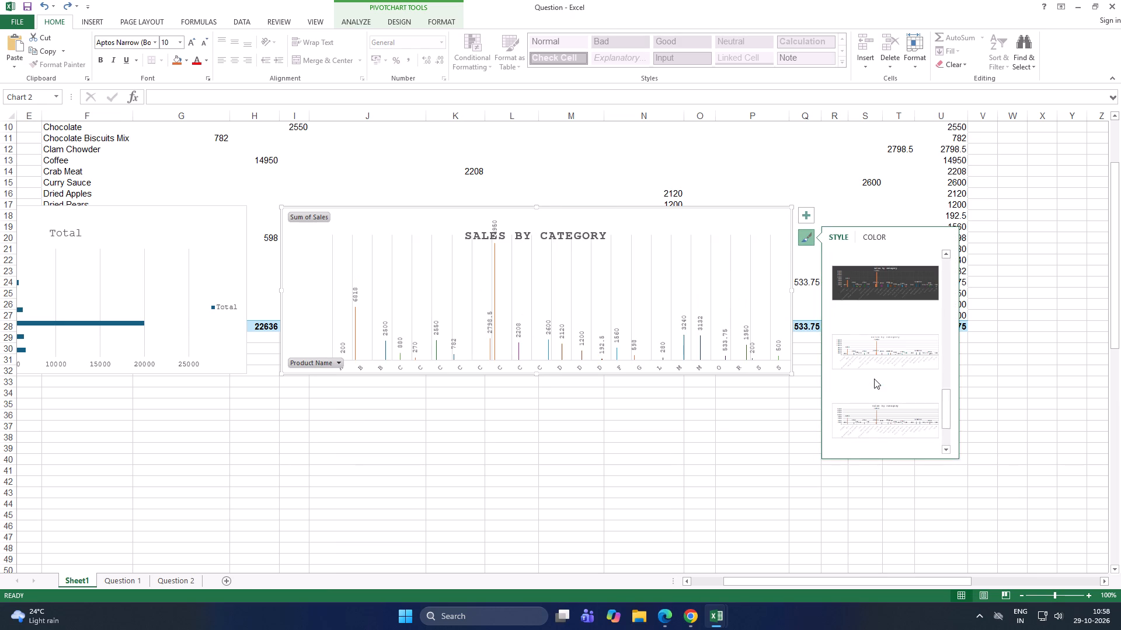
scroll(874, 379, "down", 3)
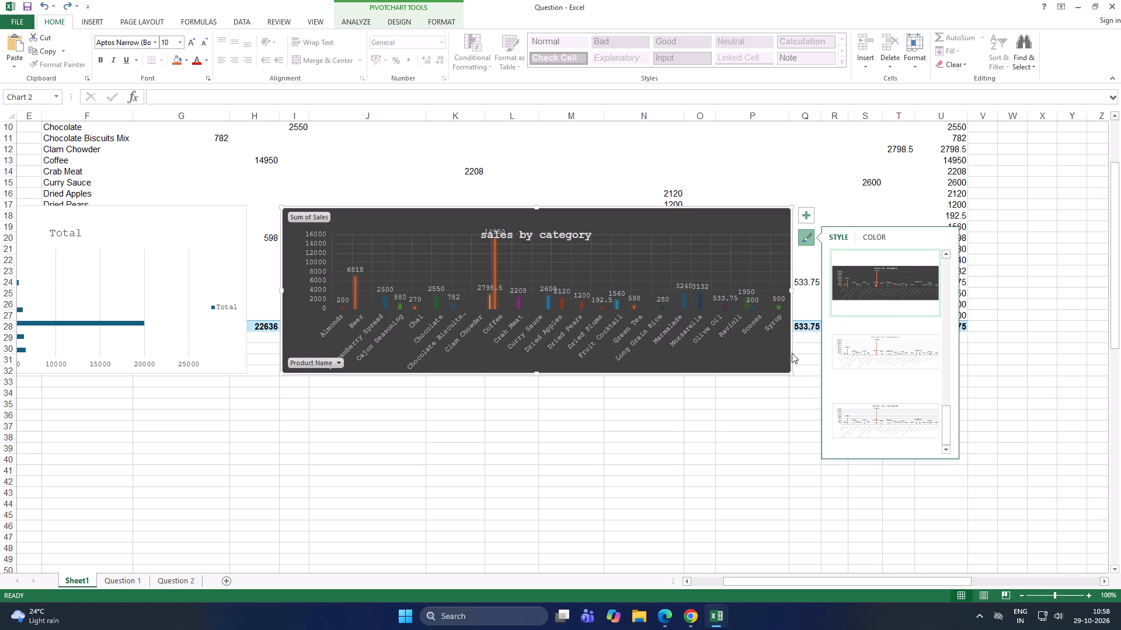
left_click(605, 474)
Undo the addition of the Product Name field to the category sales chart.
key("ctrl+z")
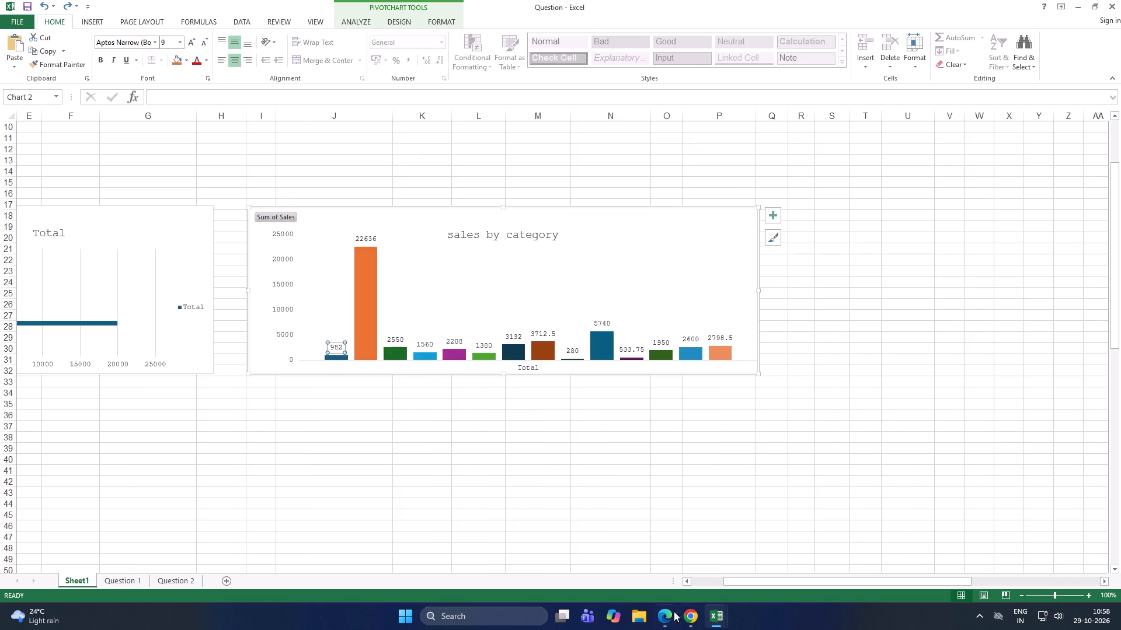
Examine the Sales By Category chart in the reference dashboard on the Question 1 sheet and return to Sheet1.
left_click(126, 587)
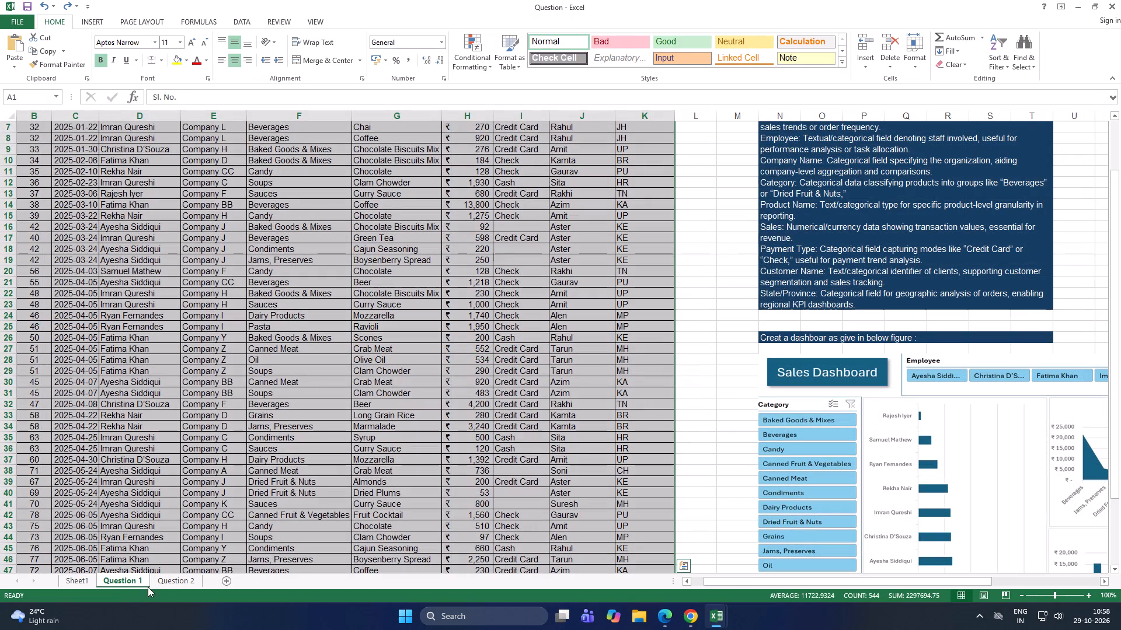
left_click_drag(876, 582, 935, 573)
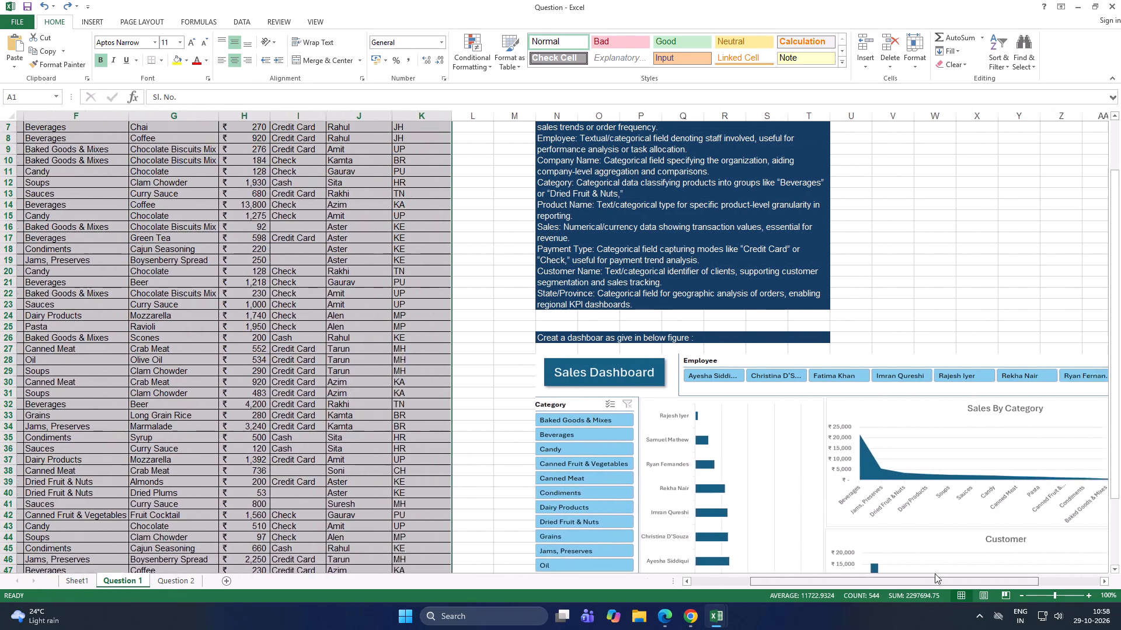
left_click_drag(935, 573, 958, 569)
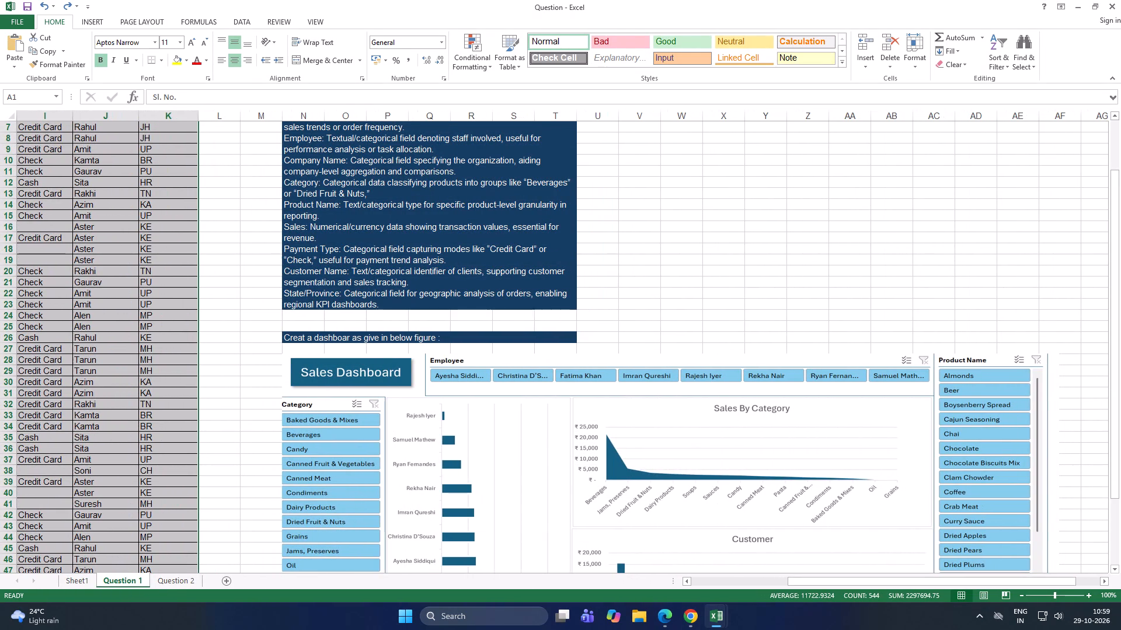
left_click(69, 588)
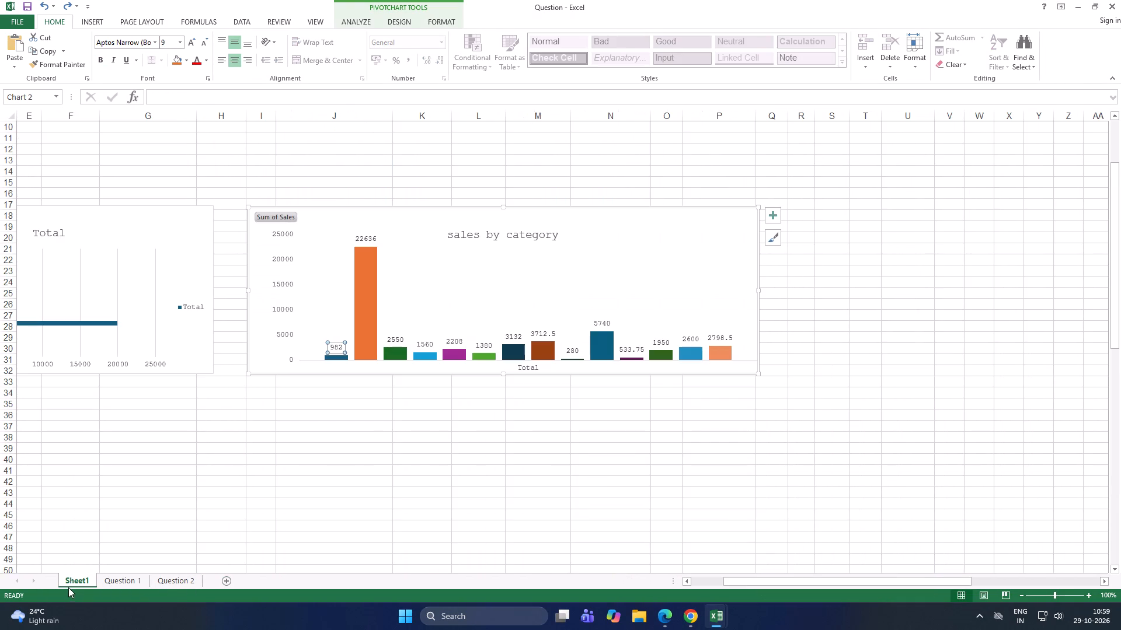
Preview the column chart variants from Stacked Column to 3-D Column for the category sales chart without changing its type.
left_click(403, 296)
right_click(403, 296)
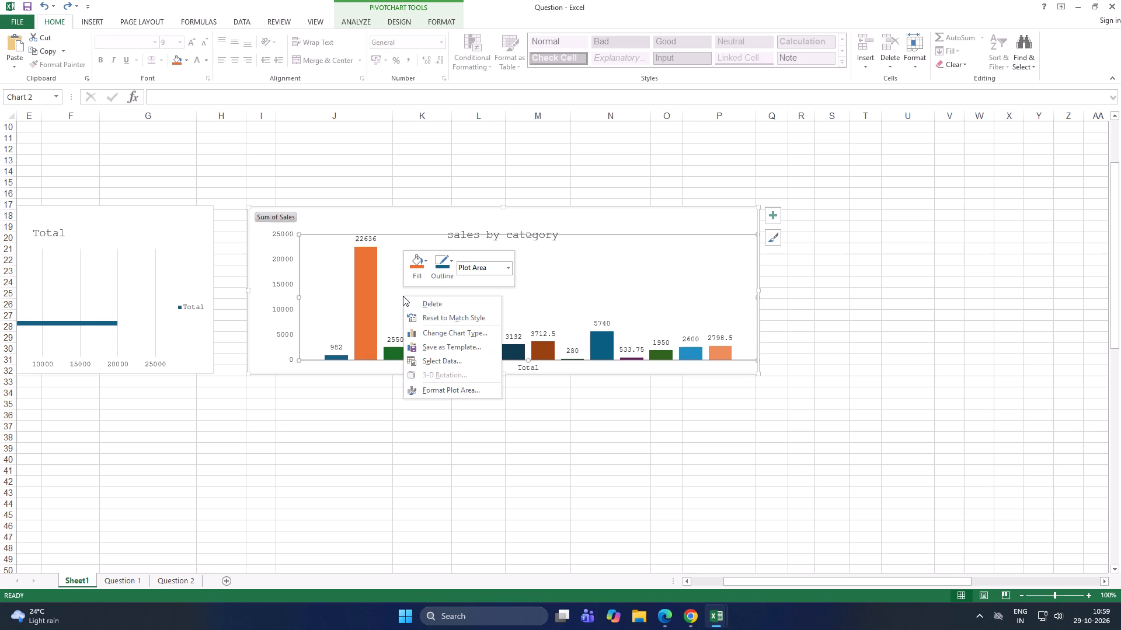
left_click(451, 328)
left_click(510, 178)
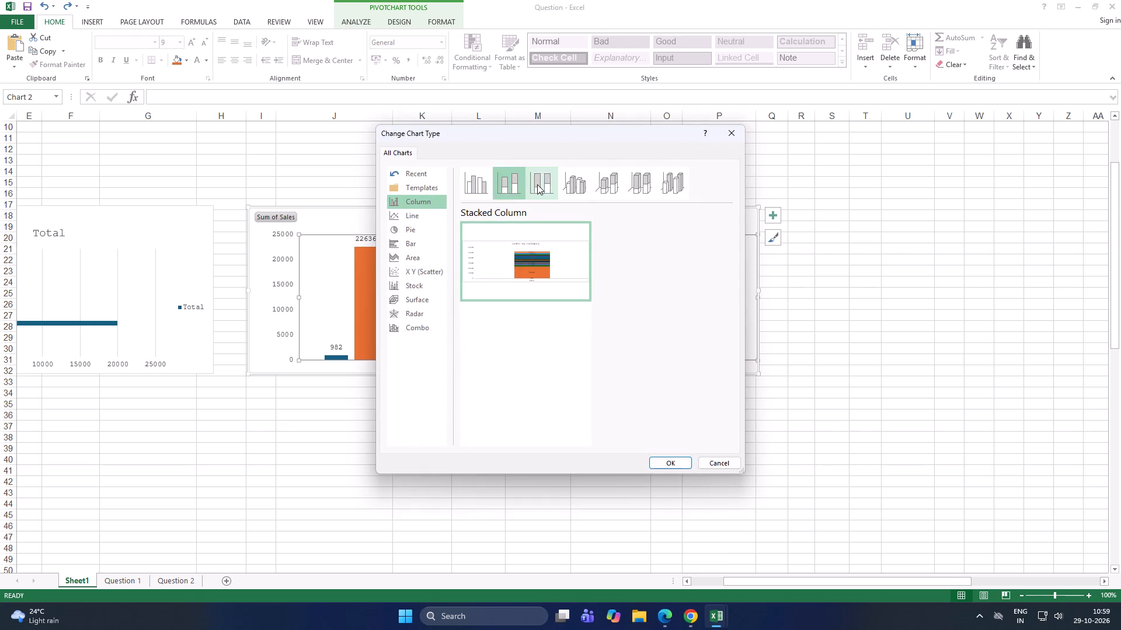
left_click(539, 184)
left_click(566, 186)
left_click(604, 191)
left_click(631, 192)
left_click_drag(657, 186, 664, 185)
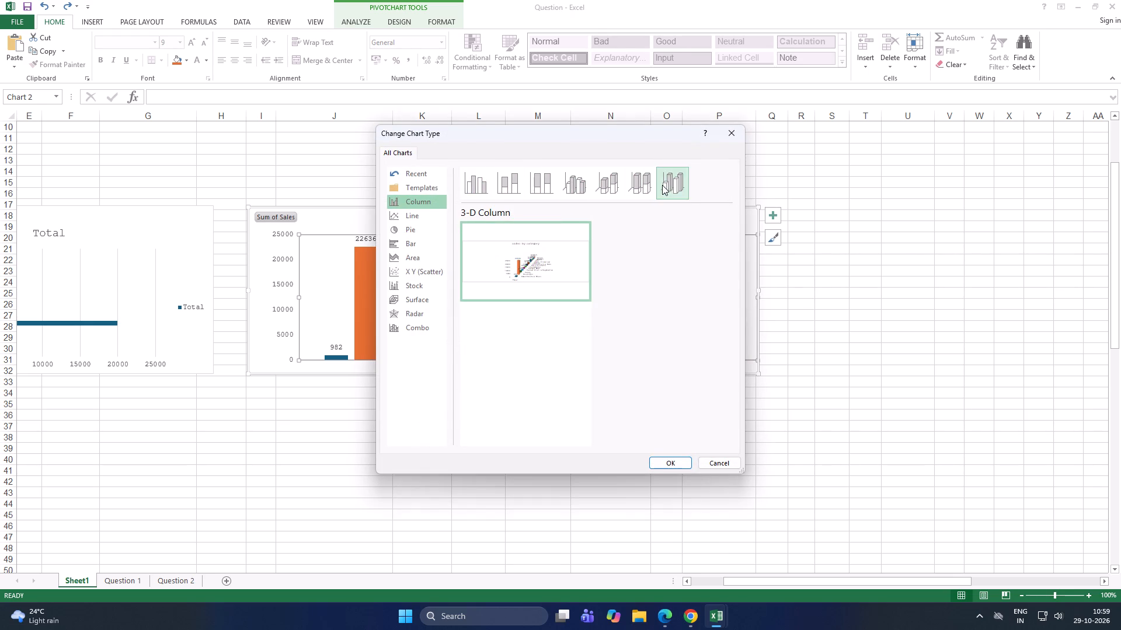
left_click(483, 191)
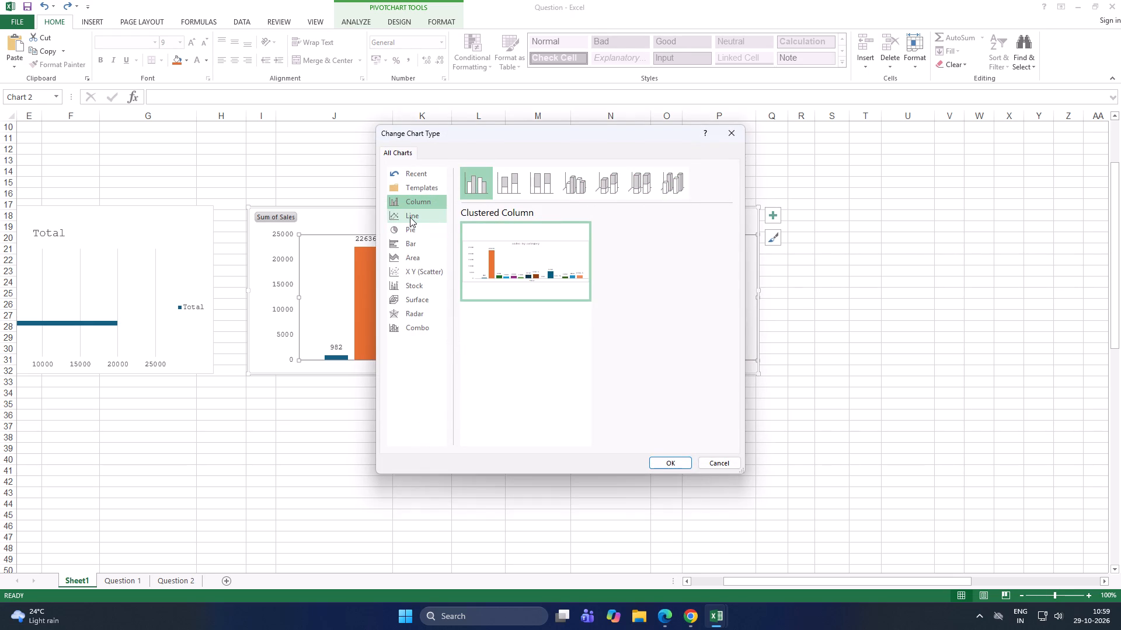
left_click(431, 184)
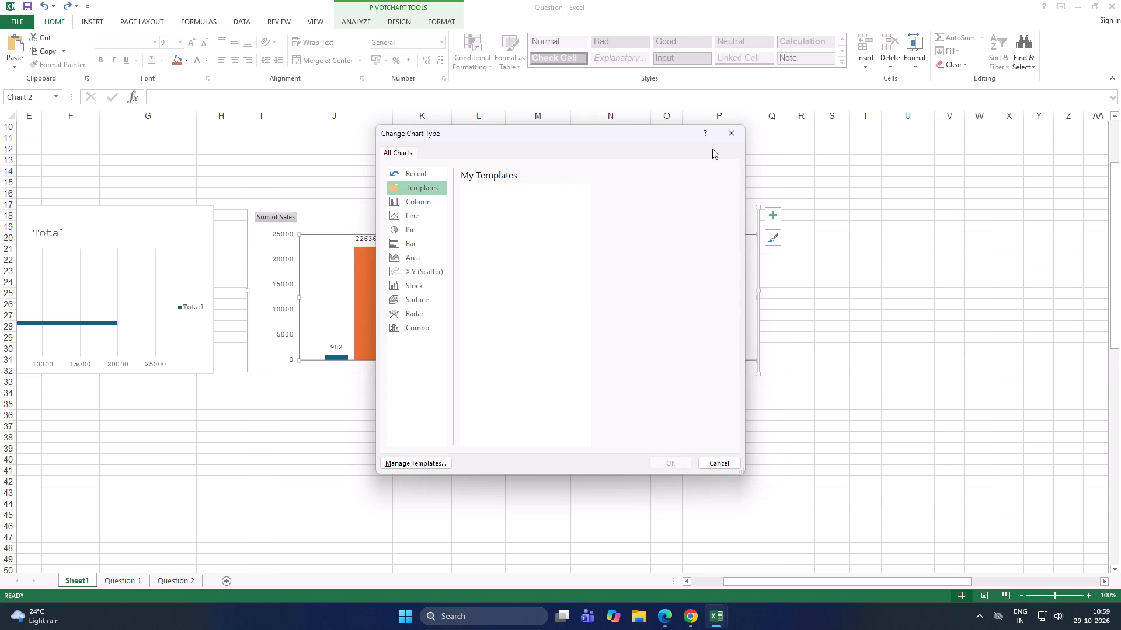
left_click(722, 134)
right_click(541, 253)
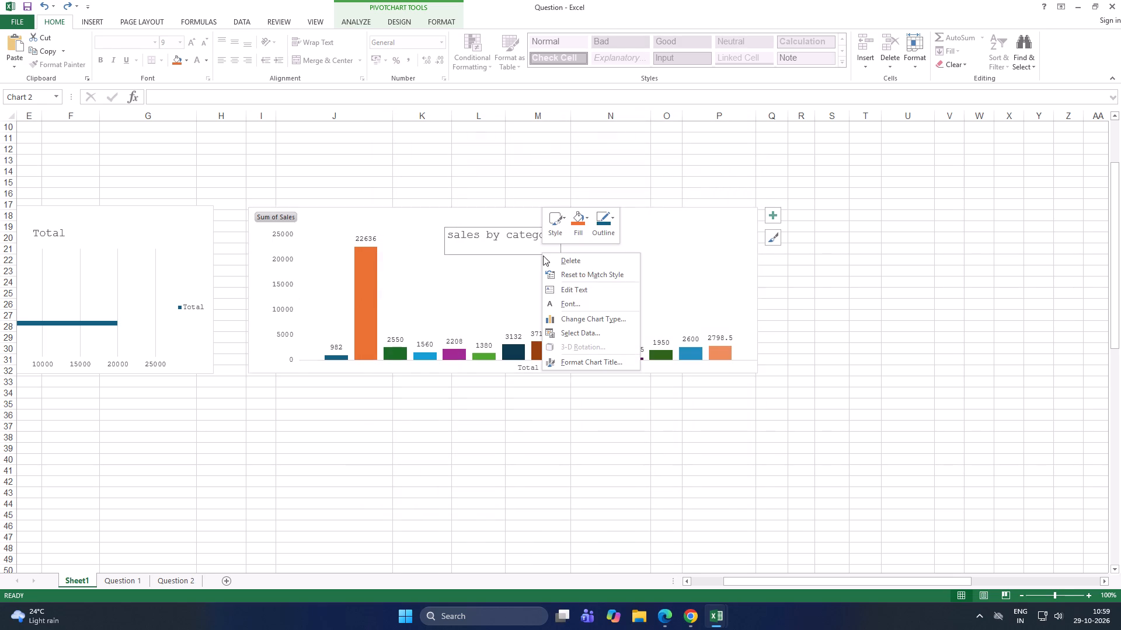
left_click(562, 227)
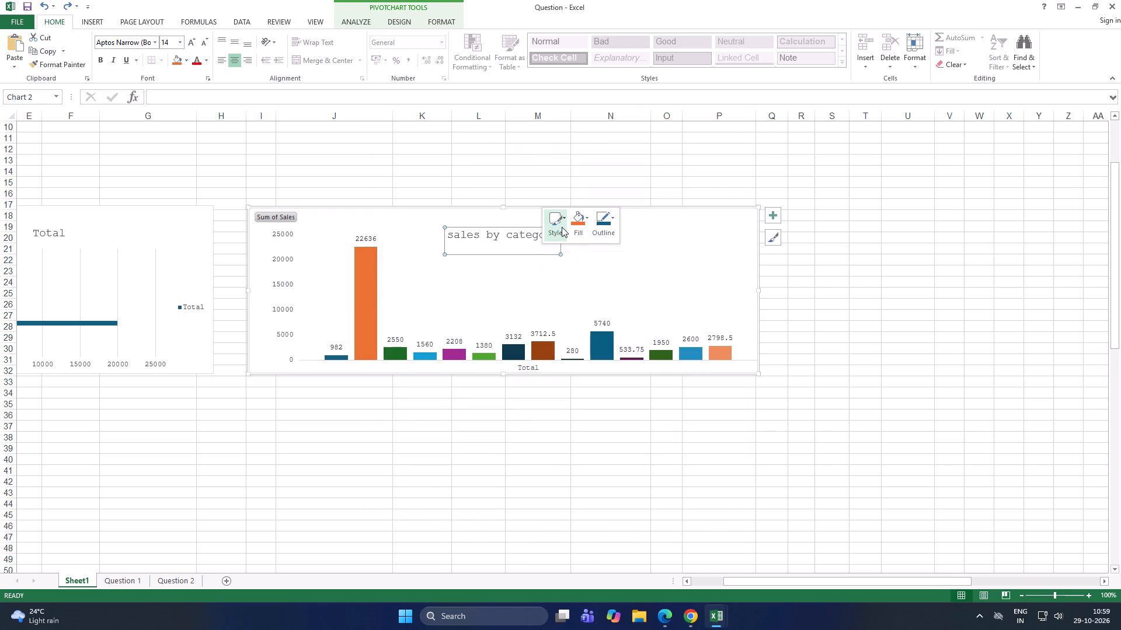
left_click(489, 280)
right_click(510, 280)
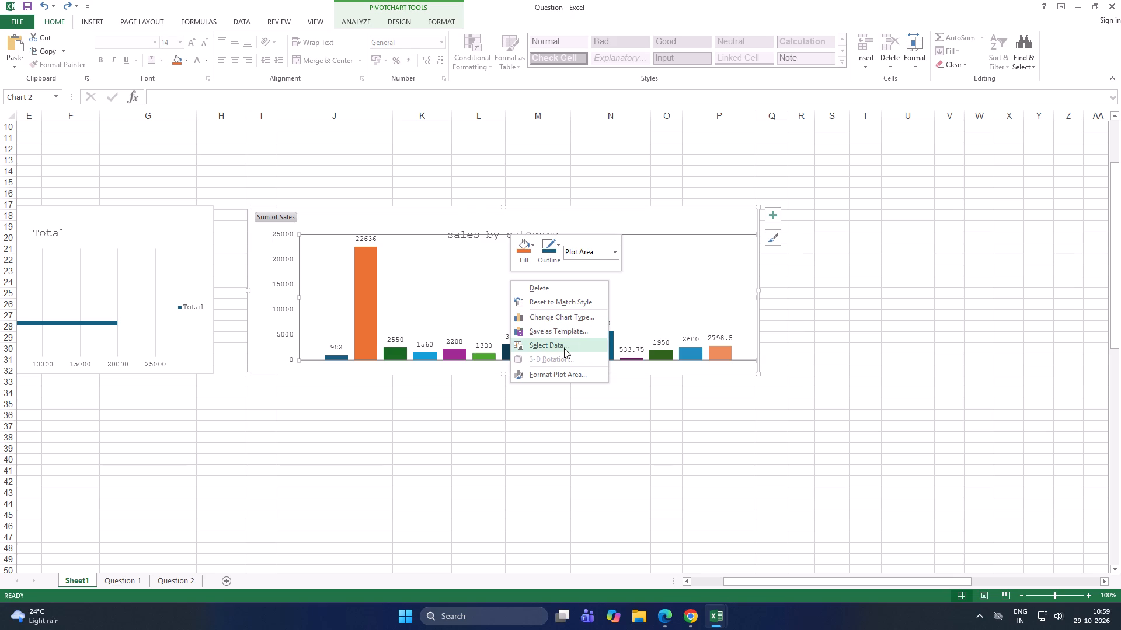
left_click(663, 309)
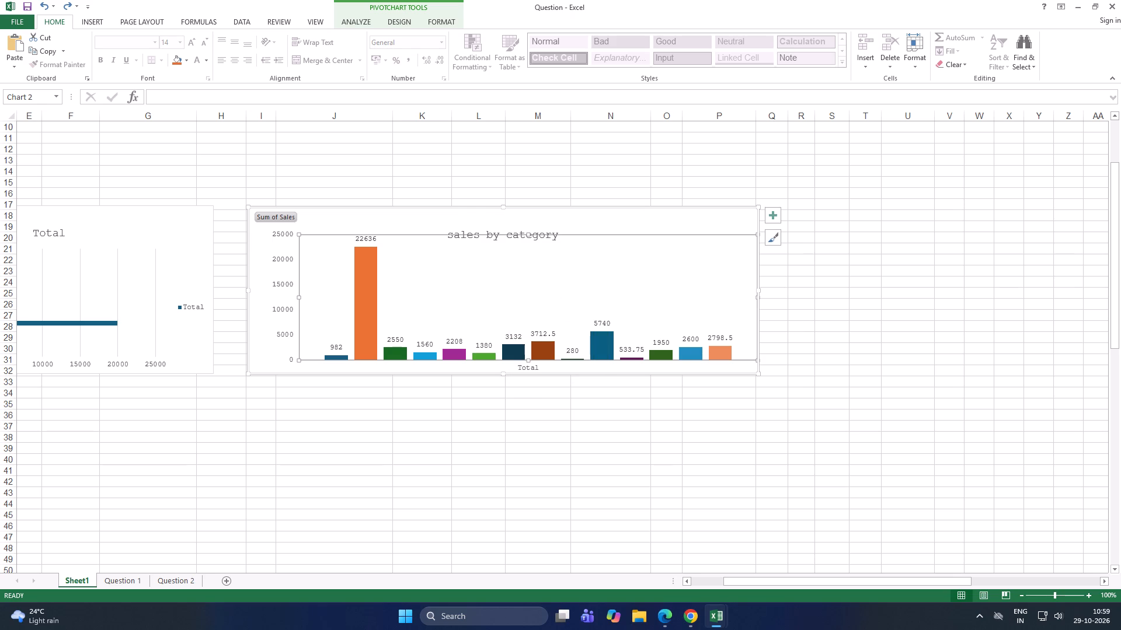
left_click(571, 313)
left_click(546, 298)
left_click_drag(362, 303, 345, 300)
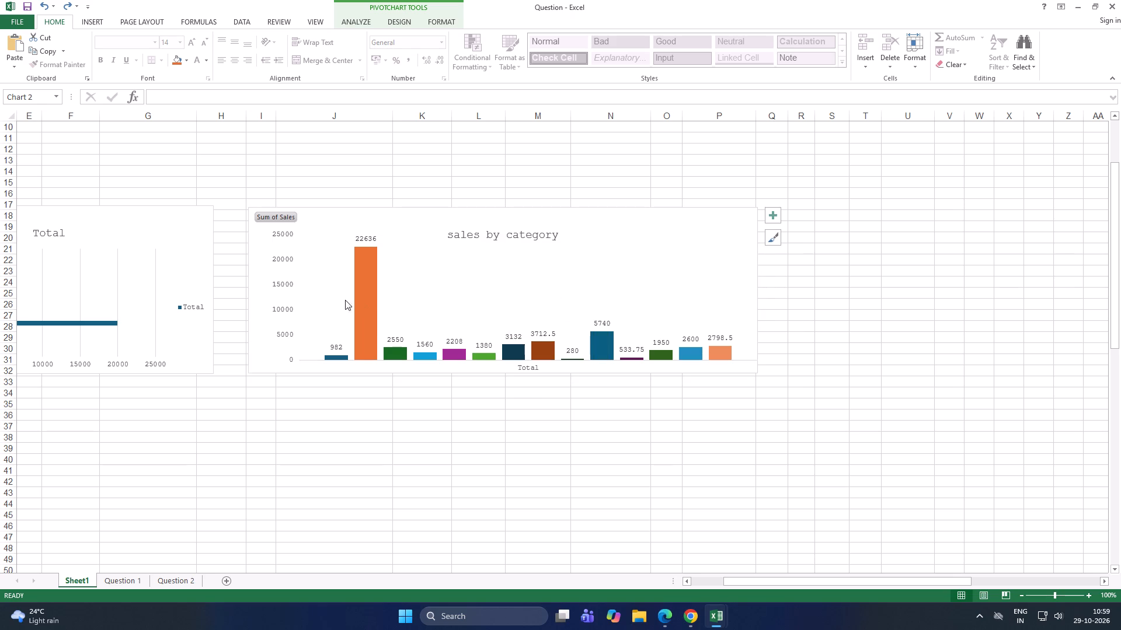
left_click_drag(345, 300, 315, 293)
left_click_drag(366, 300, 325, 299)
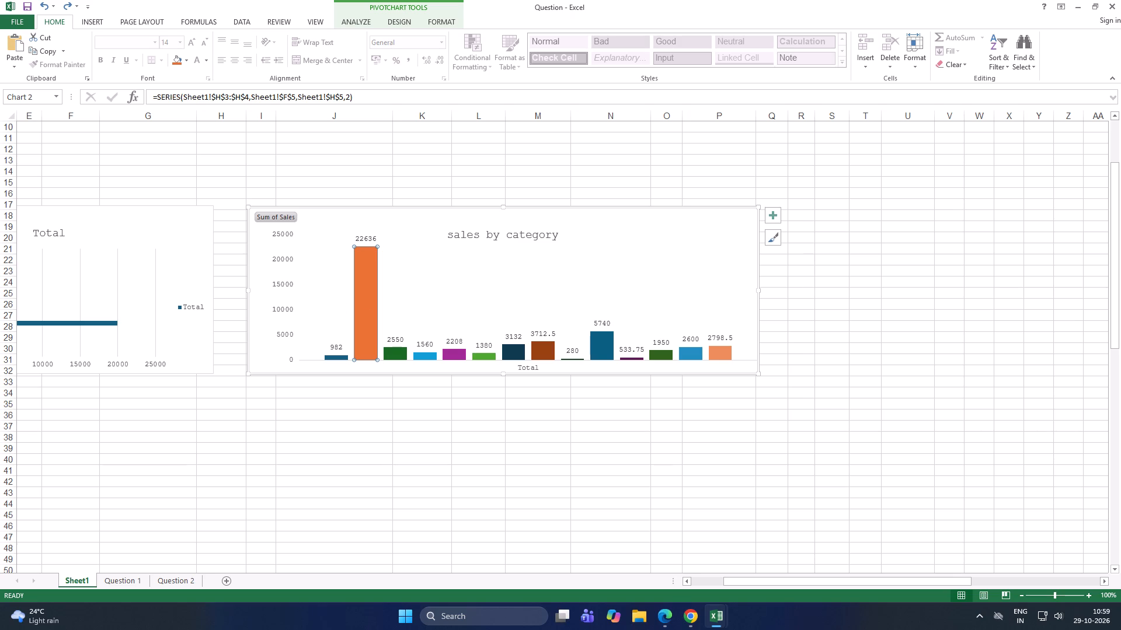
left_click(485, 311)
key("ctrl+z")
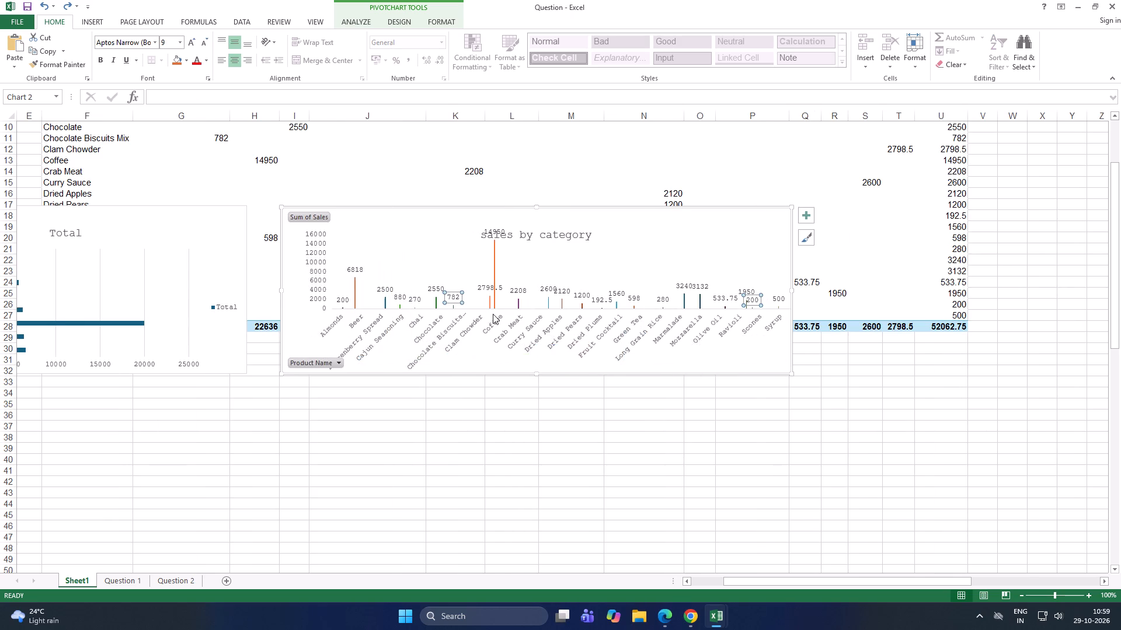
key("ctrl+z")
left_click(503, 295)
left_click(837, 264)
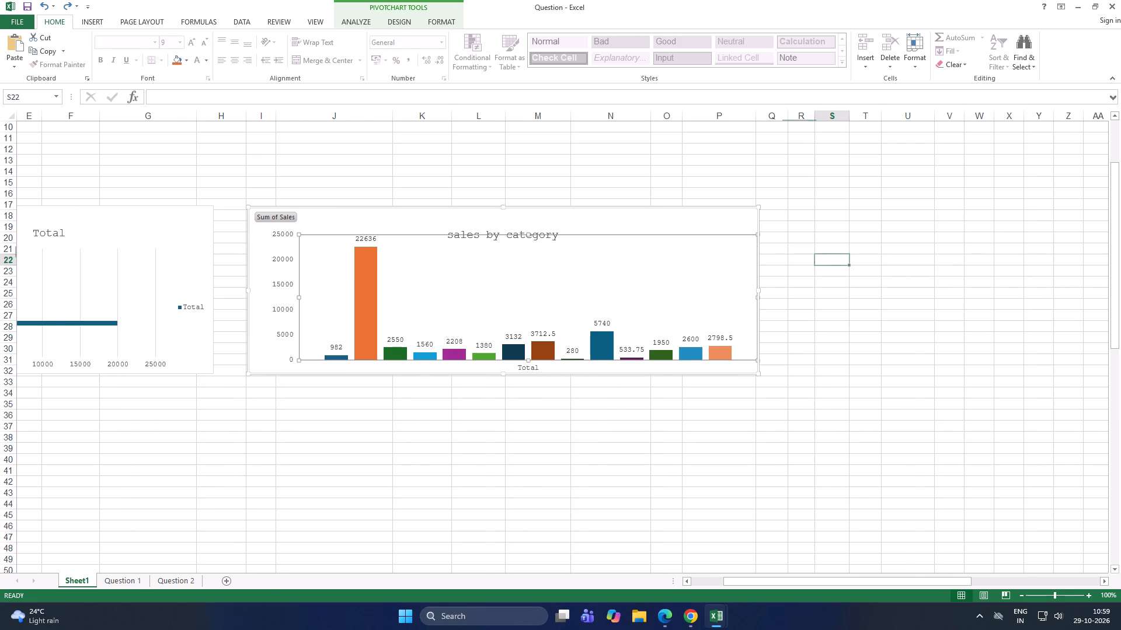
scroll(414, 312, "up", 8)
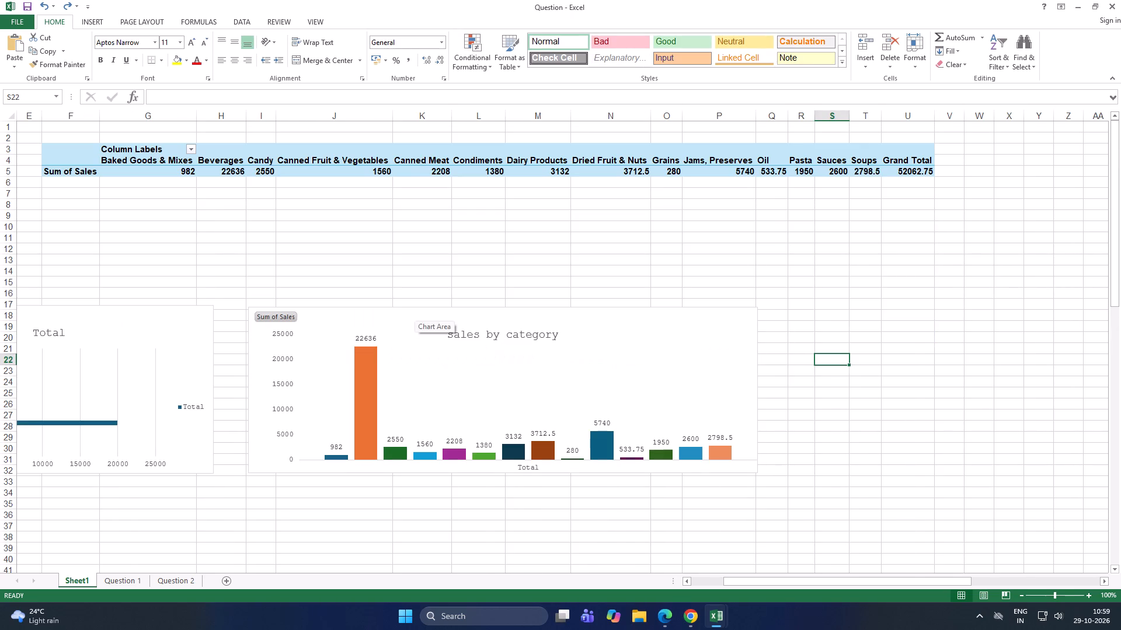
Insert a PivotTable from the Question 1 sales data (A1:K50) on the existing Sheet1 at cell T12.
left_click(126, 578)
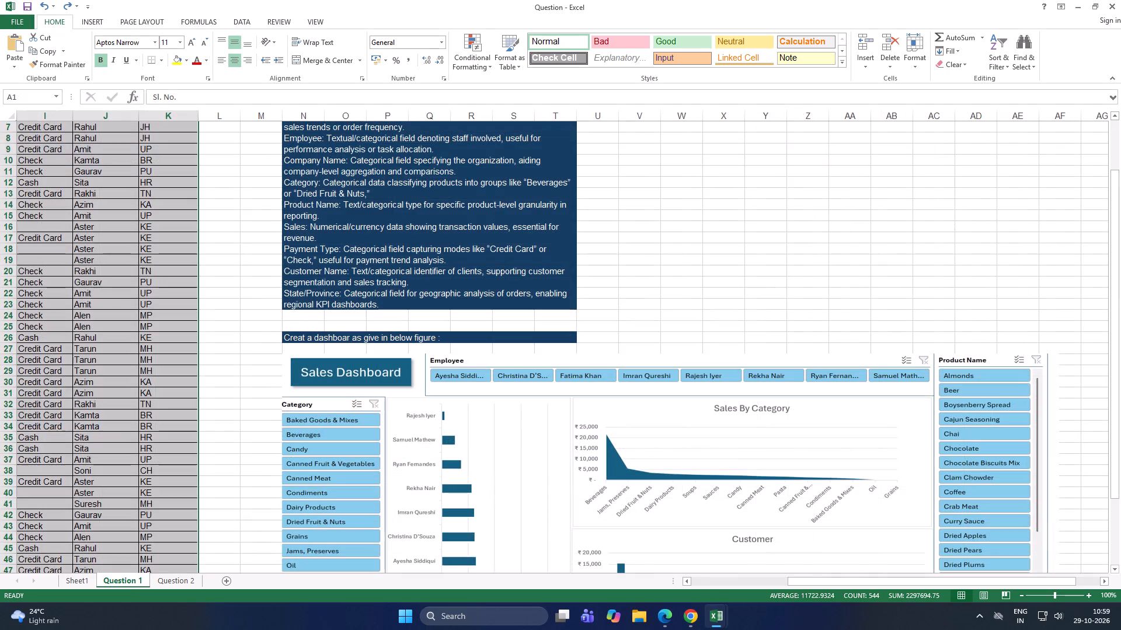
scroll(908, 427, "down", 3)
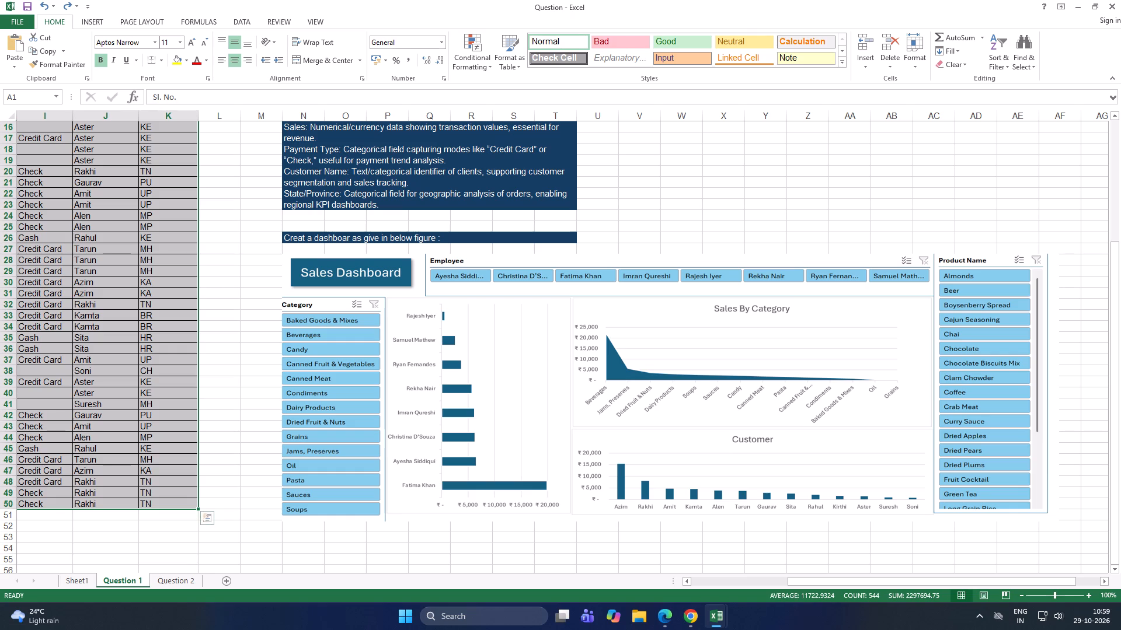
left_click(92, 19)
left_click(3, 59)
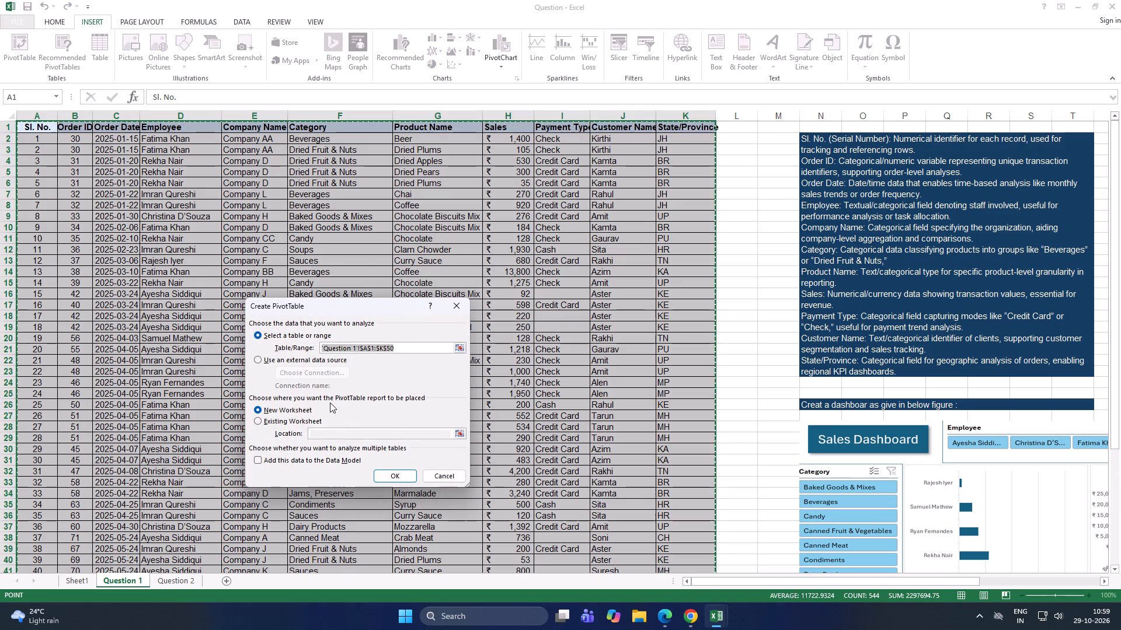
left_click(257, 422)
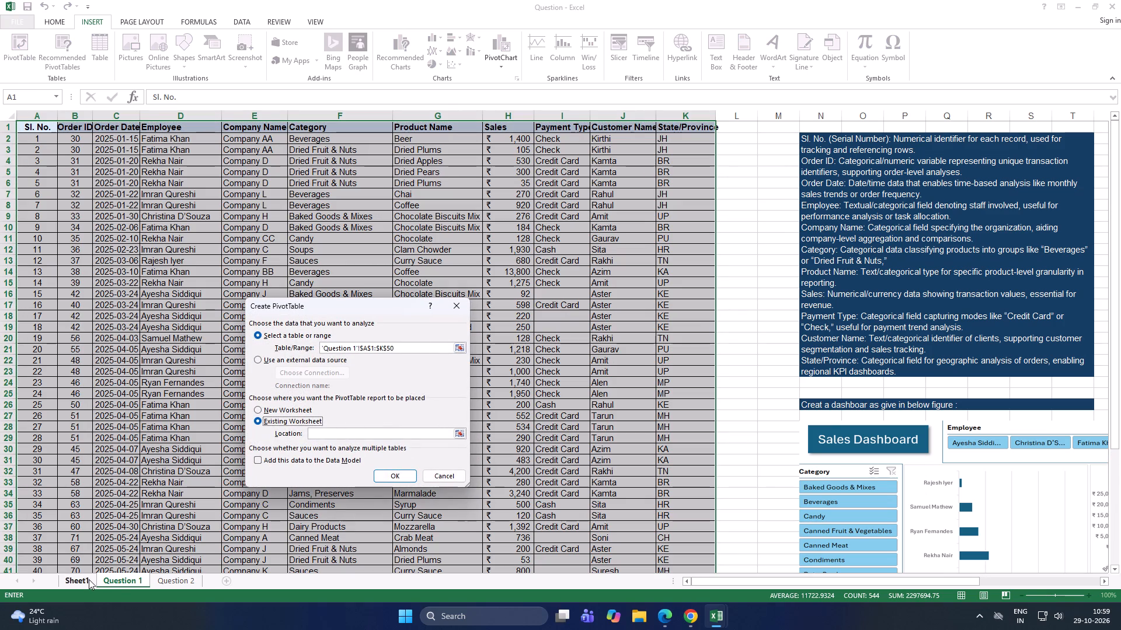
left_click(88, 579)
left_click(861, 254)
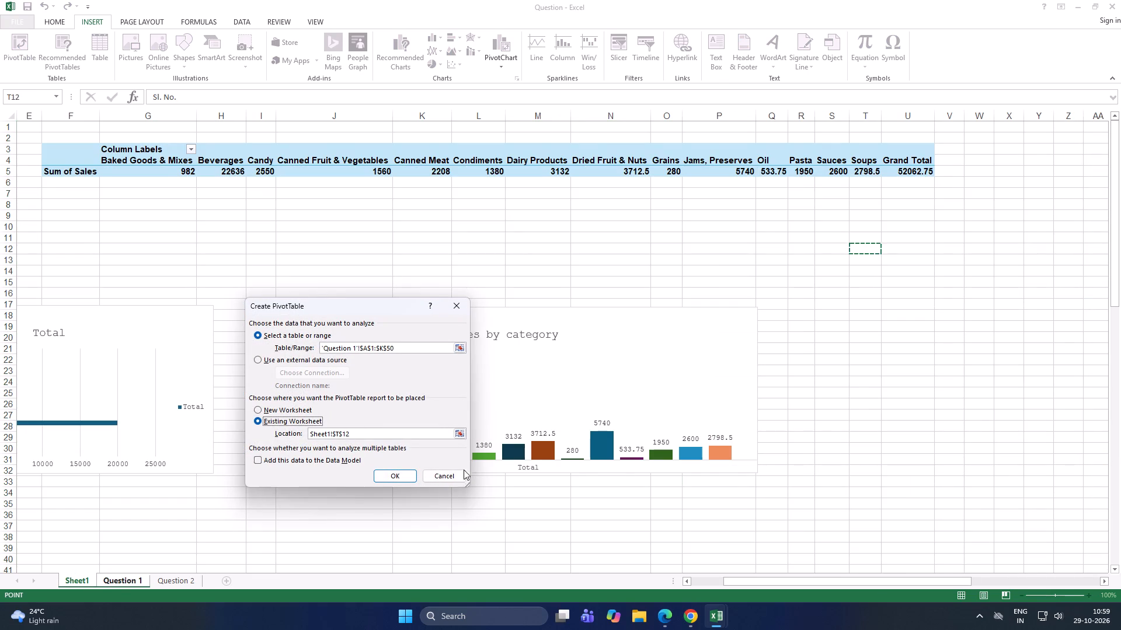
left_click(387, 480)
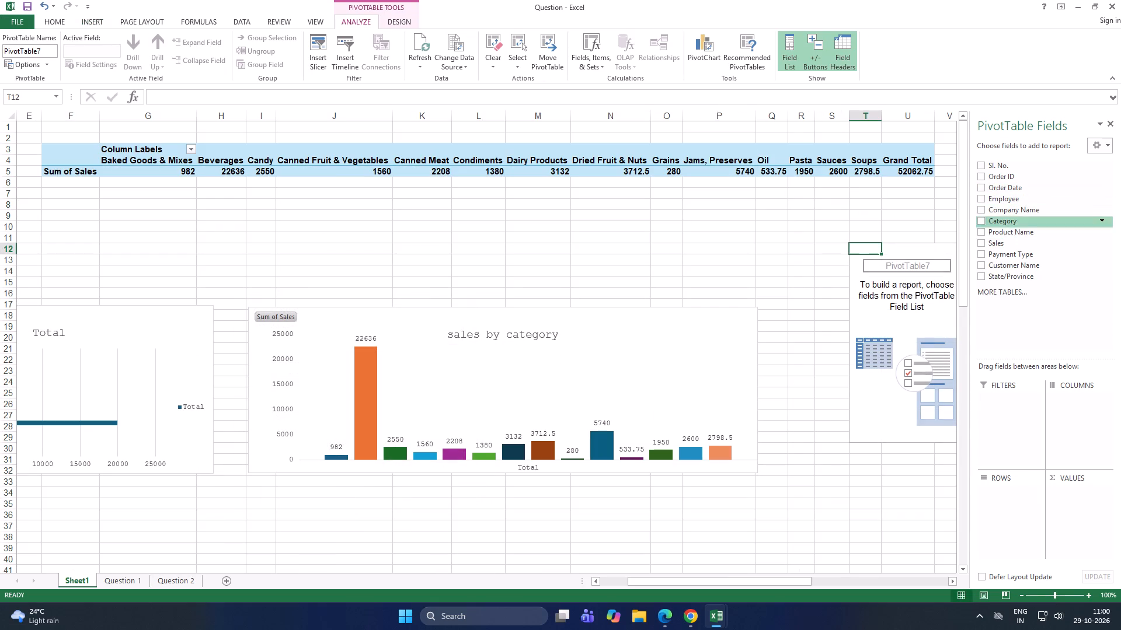
Set up the new PivotTable with Customer Name as rows and the sum of Sales as values.
left_click_drag(1004, 263, 1003, 504)
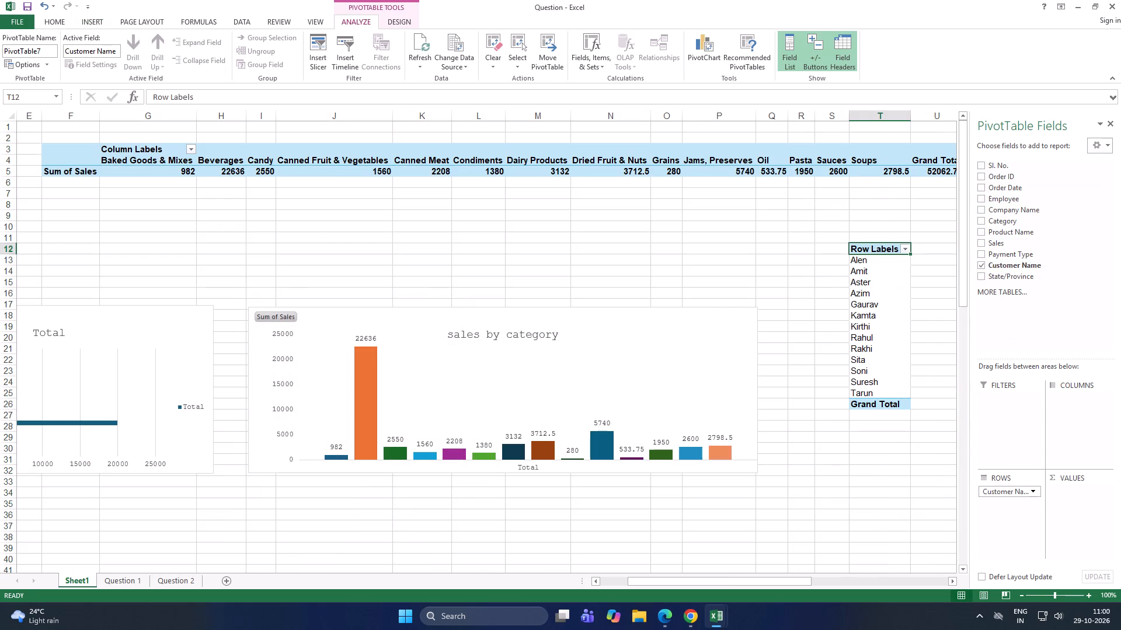
left_click_drag(993, 245, 1094, 495)
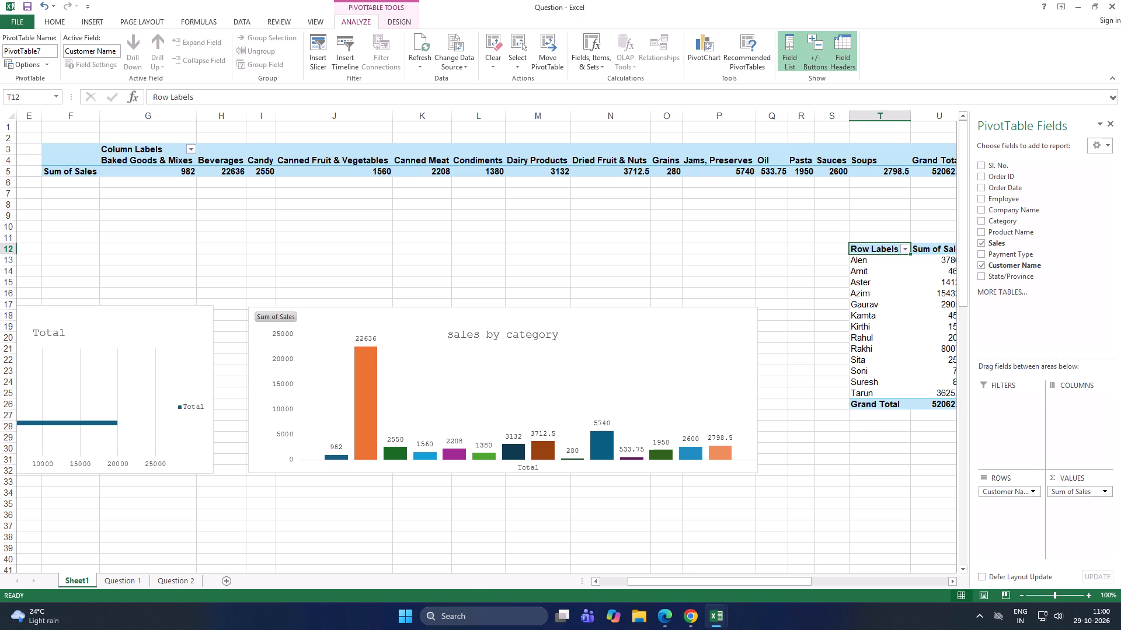
left_click(799, 380)
Move the Category field from columns to rows in the category sales PivotTable.
left_click(441, 148)
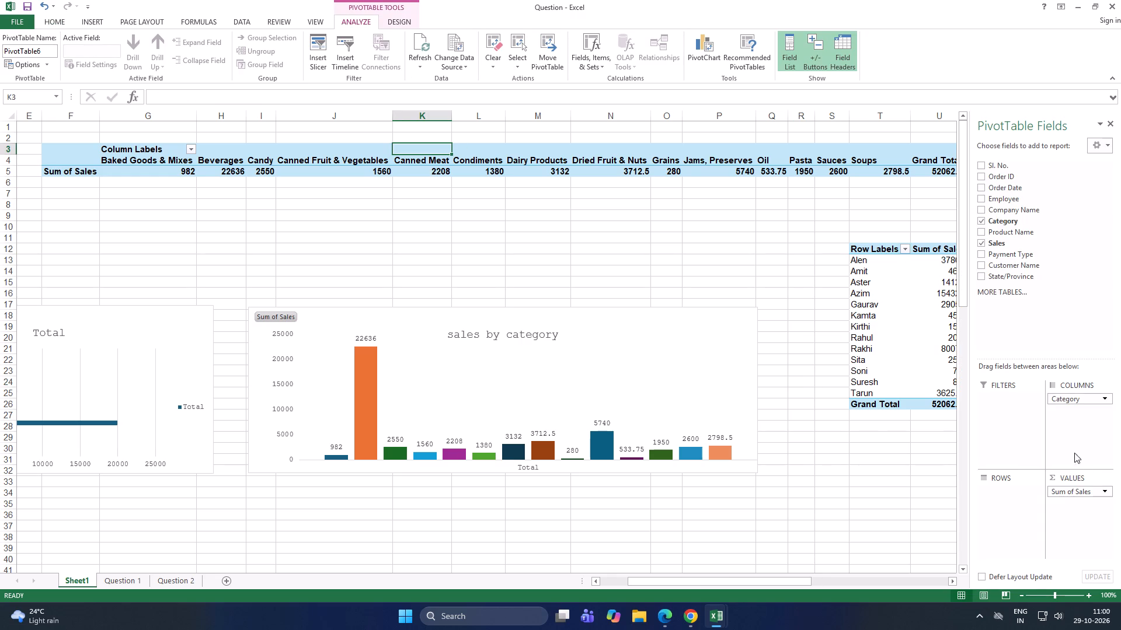
left_click_drag(1074, 401, 1023, 495)
left_click_drag(1023, 495, 1021, 497)
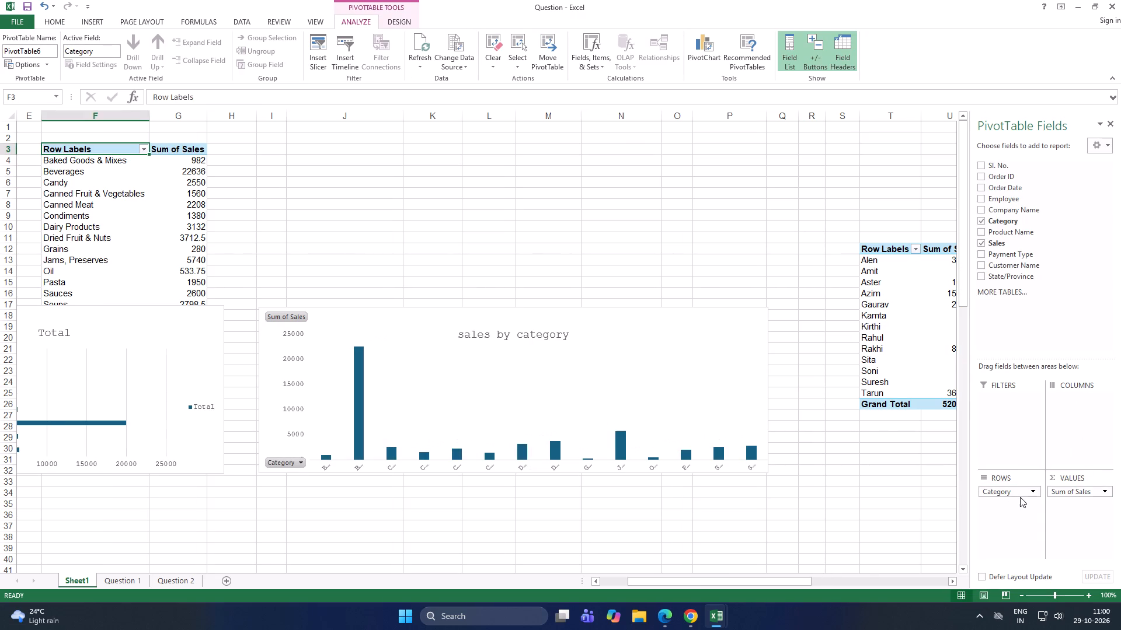
Preview the line, column and bar chart variants for the category sales chart.
left_click(514, 386)
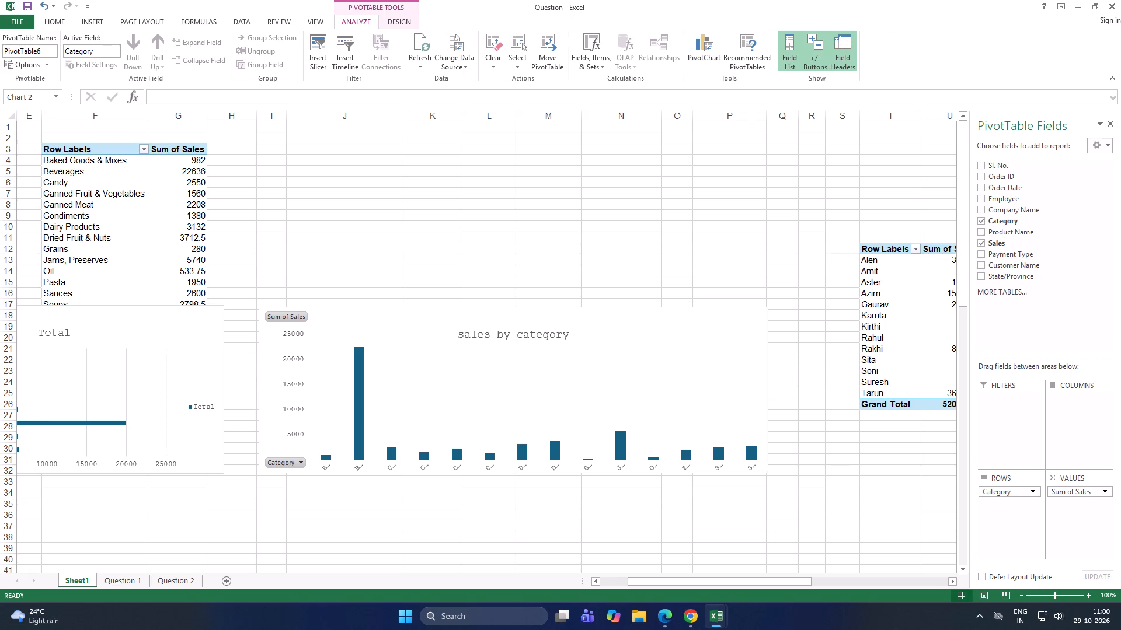
right_click(517, 366)
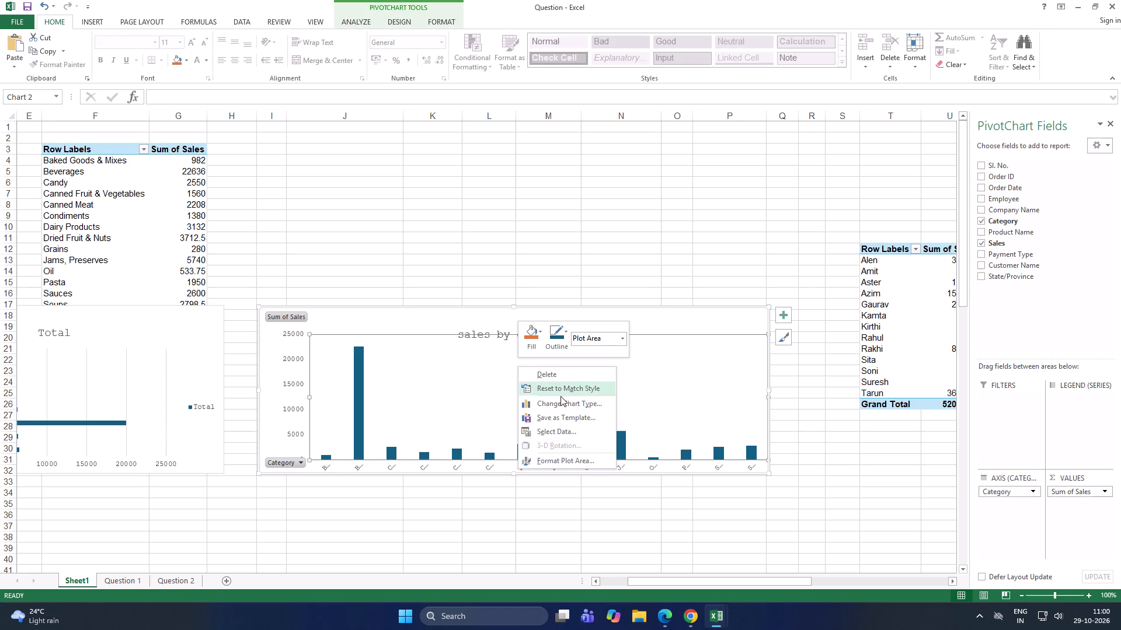
left_click(563, 402)
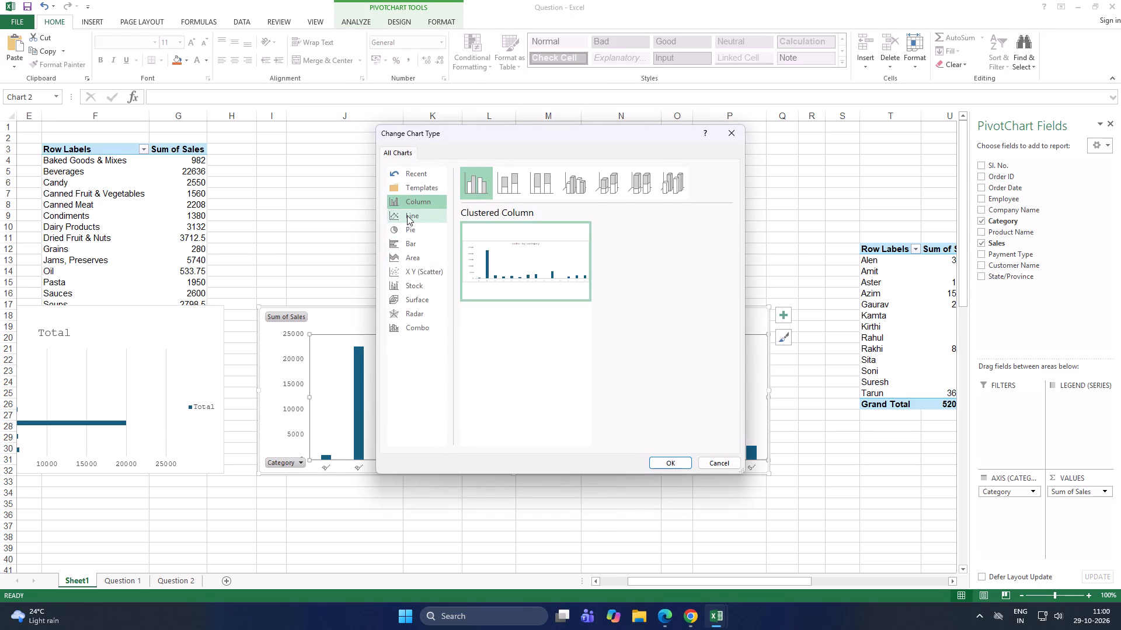
left_click(407, 215)
left_click(503, 183)
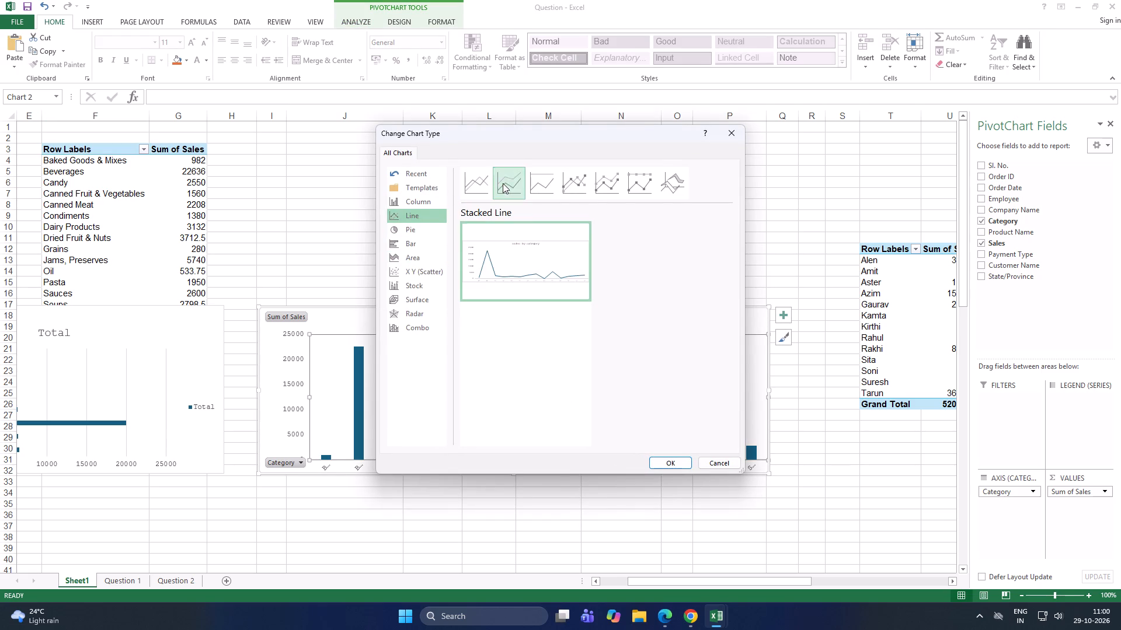
left_click(549, 183)
left_click(573, 182)
left_click(612, 185)
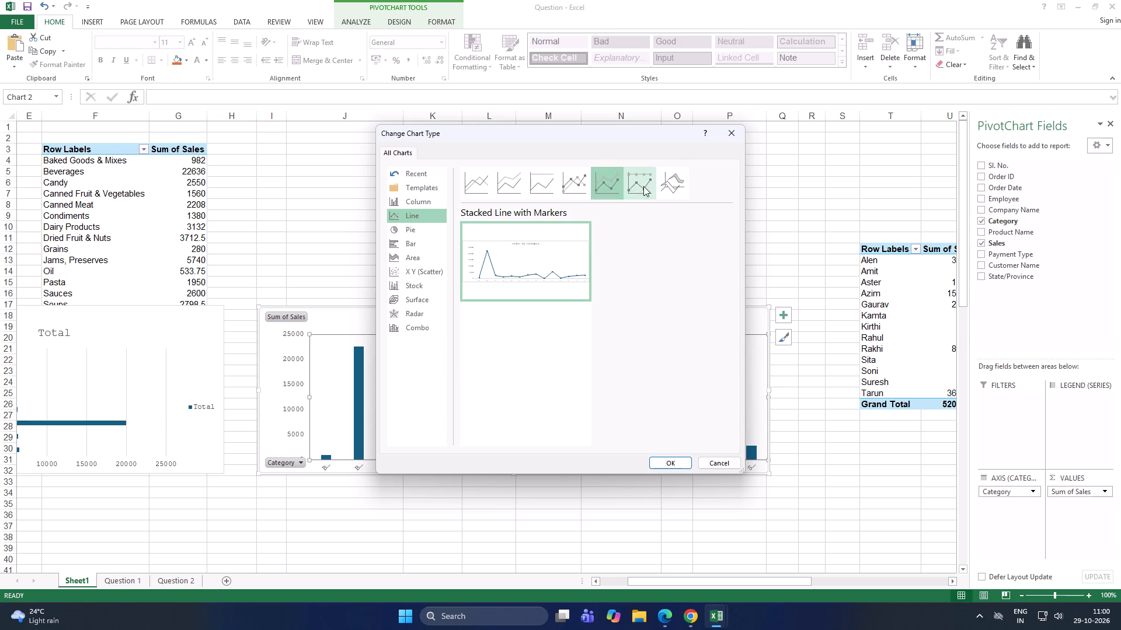
left_click(643, 186)
left_click(667, 186)
left_click(415, 204)
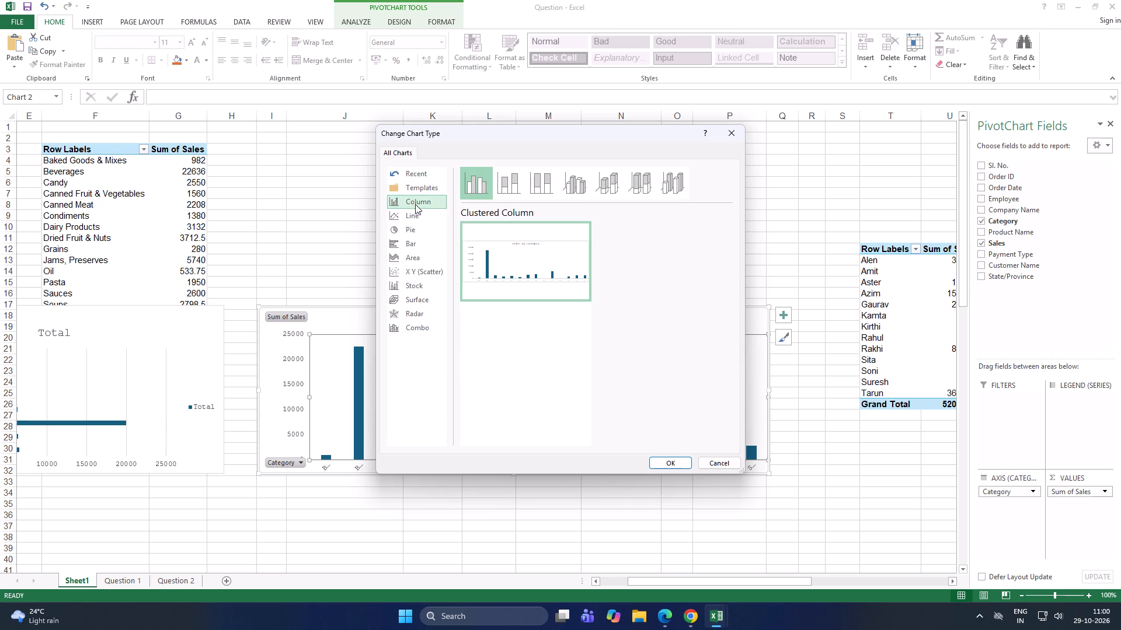
left_click(506, 188)
left_click(555, 181)
left_click(589, 187)
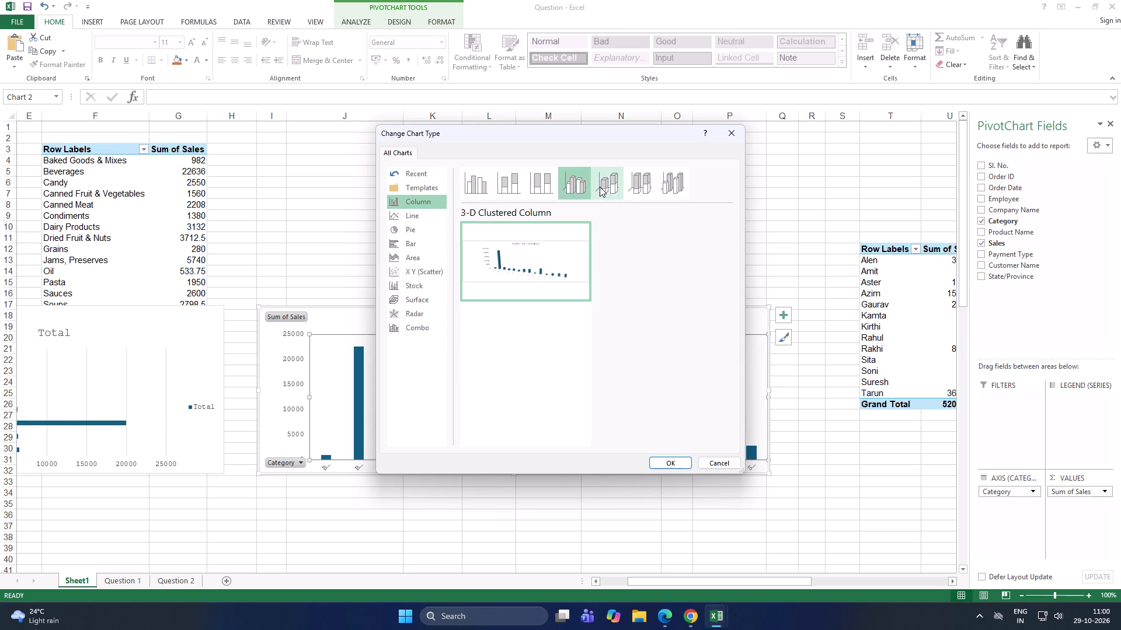
left_click(613, 187)
left_click(642, 186)
left_click(673, 185)
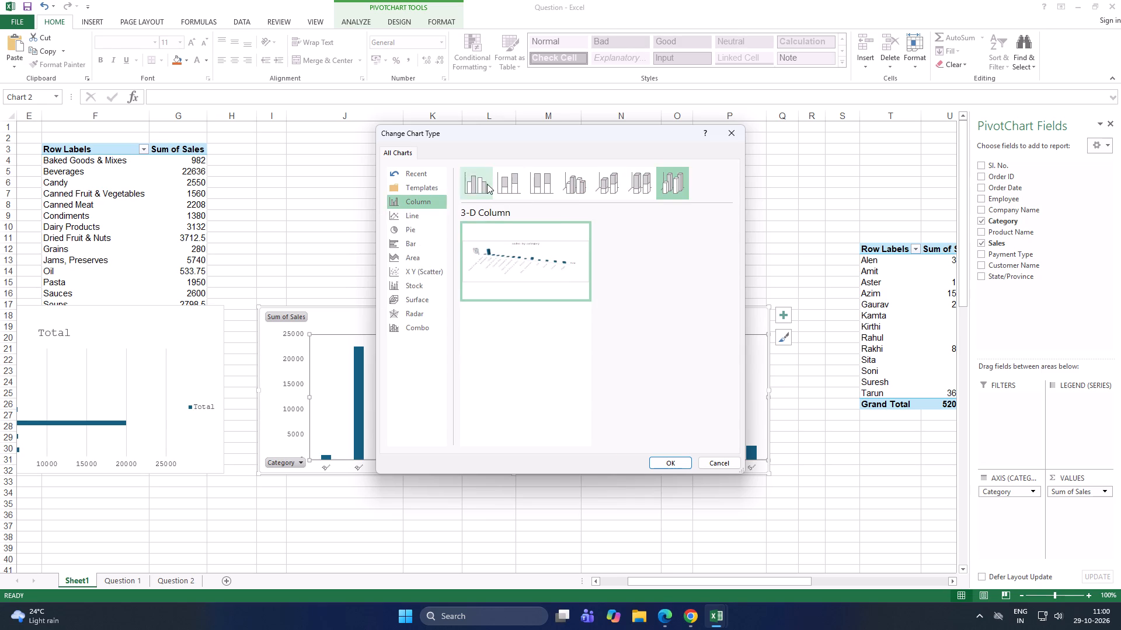
left_click(482, 184)
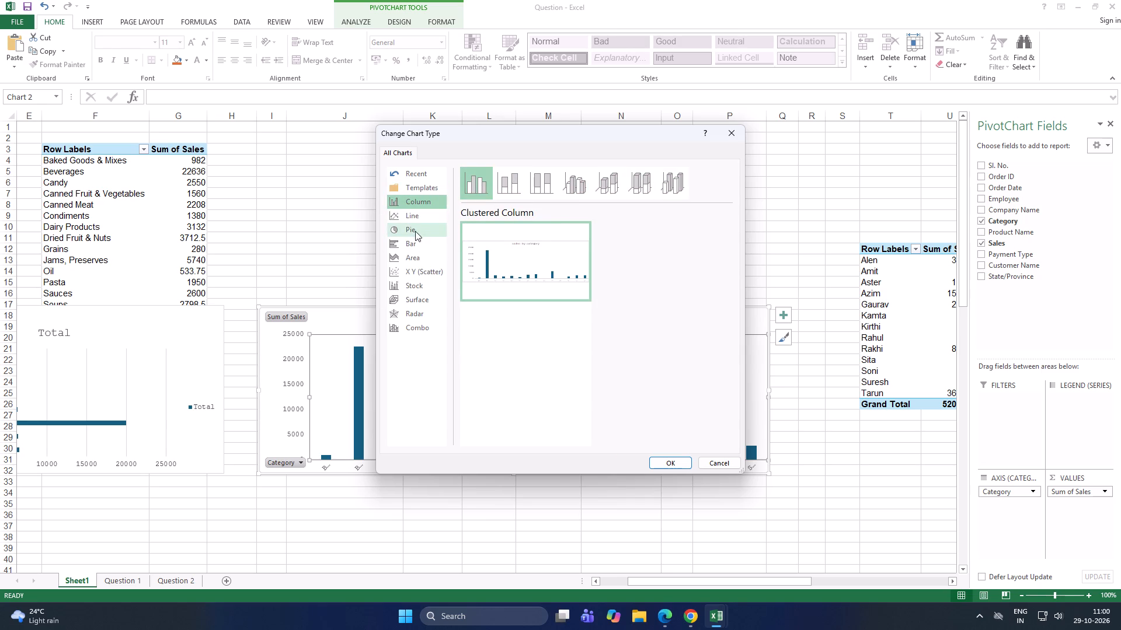
left_click(421, 244)
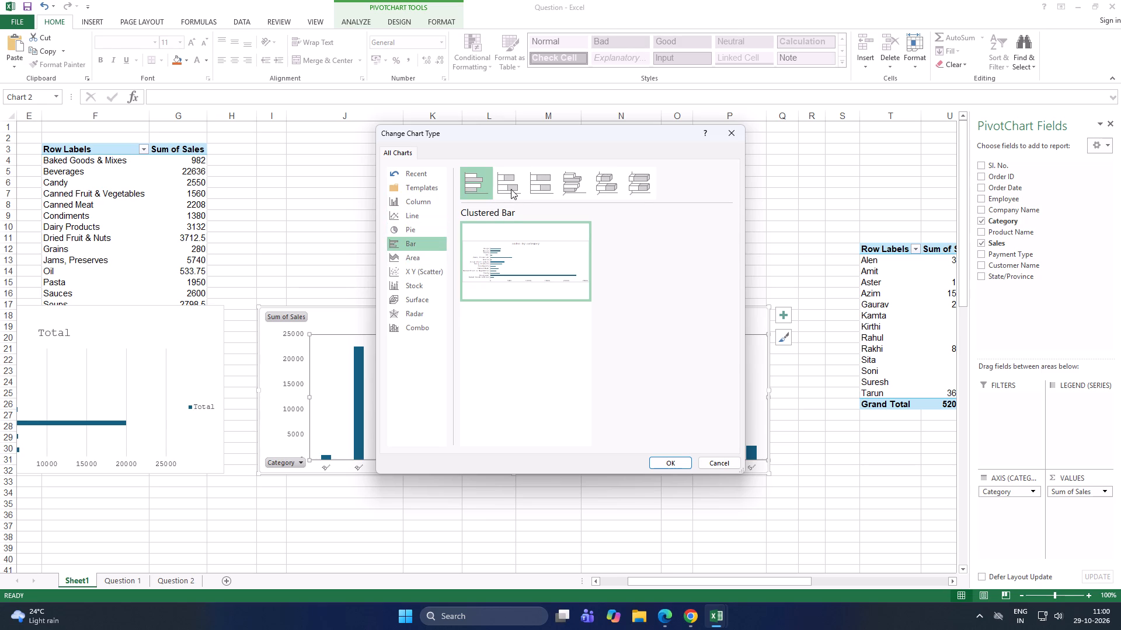
left_click(511, 189)
Change the category sales chart to the basic Area chart type.
left_click(432, 257)
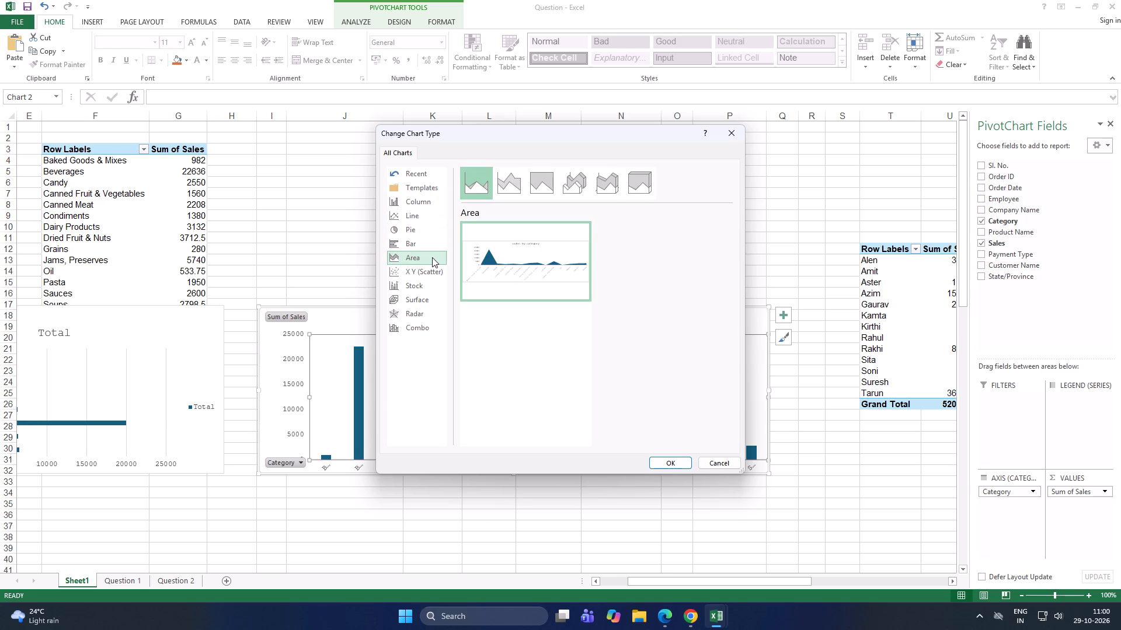
left_click(433, 275)
left_click(429, 258)
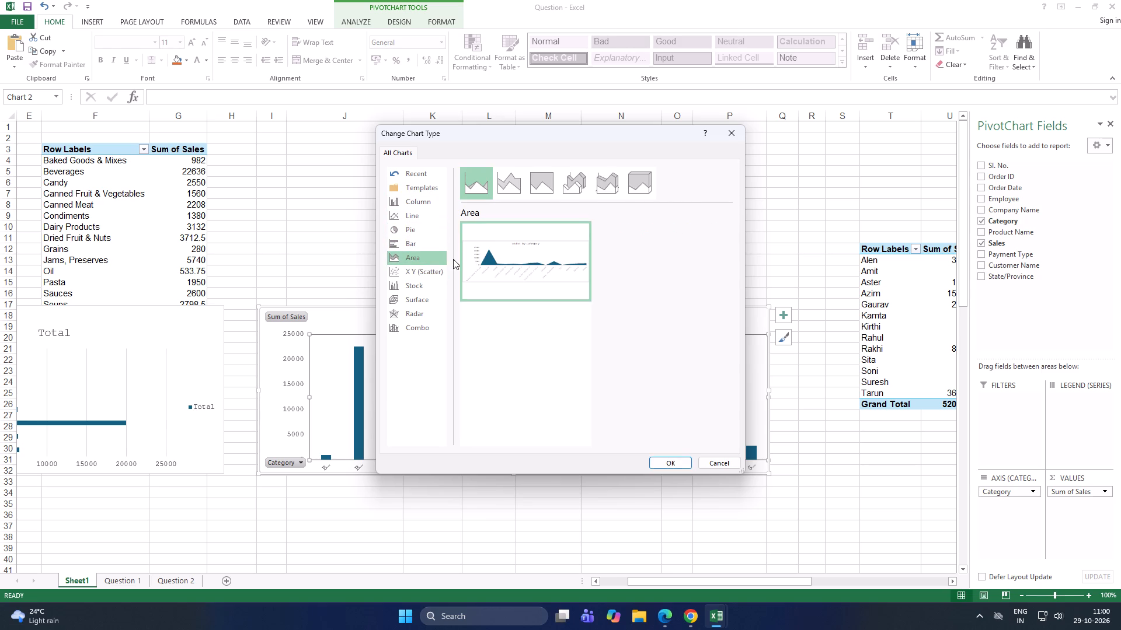
left_click(669, 466)
left_click(521, 227)
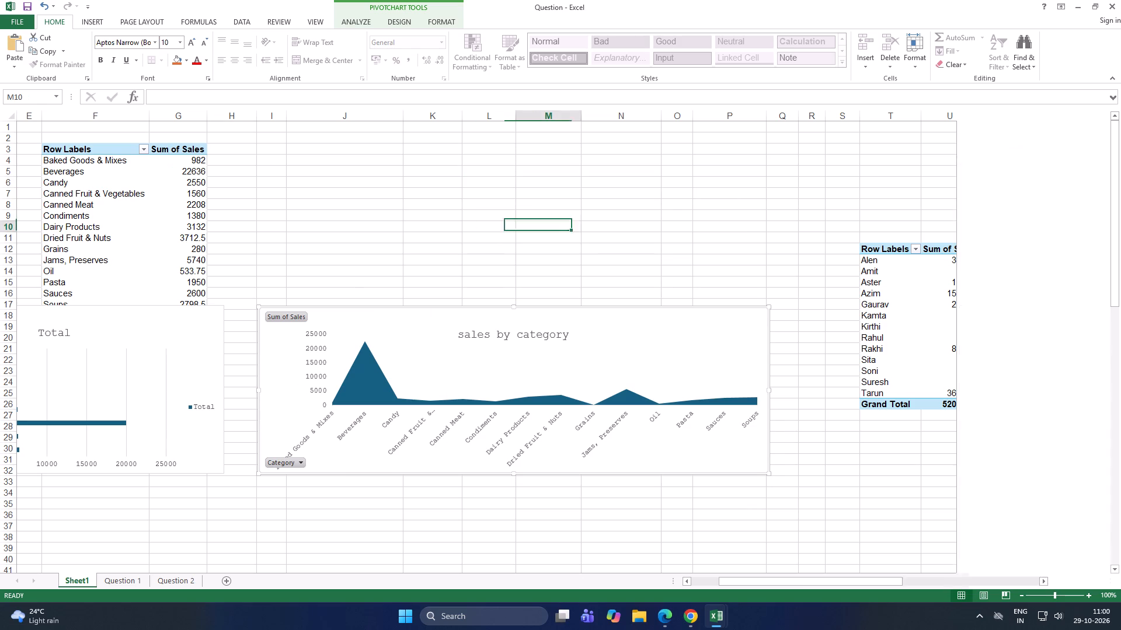
scroll(808, 456, "up", 3)
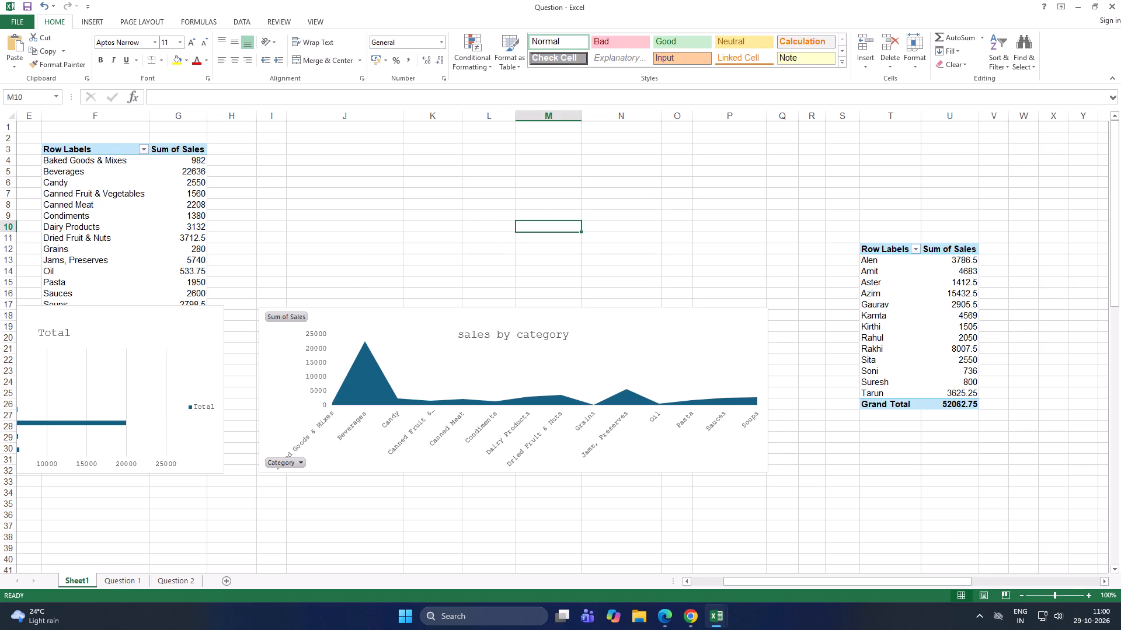
Insert a Clustered Column PivotChart from the whole customer sales PivotTable at T12.
left_click(885, 253)
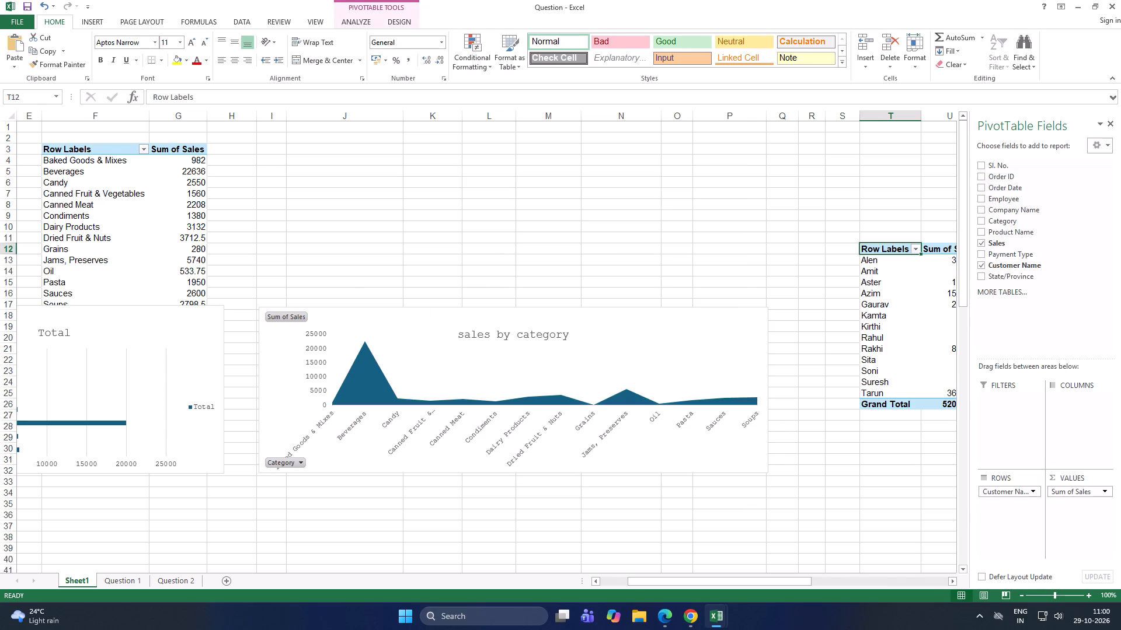
key("ctrl+a")
left_click(93, 24)
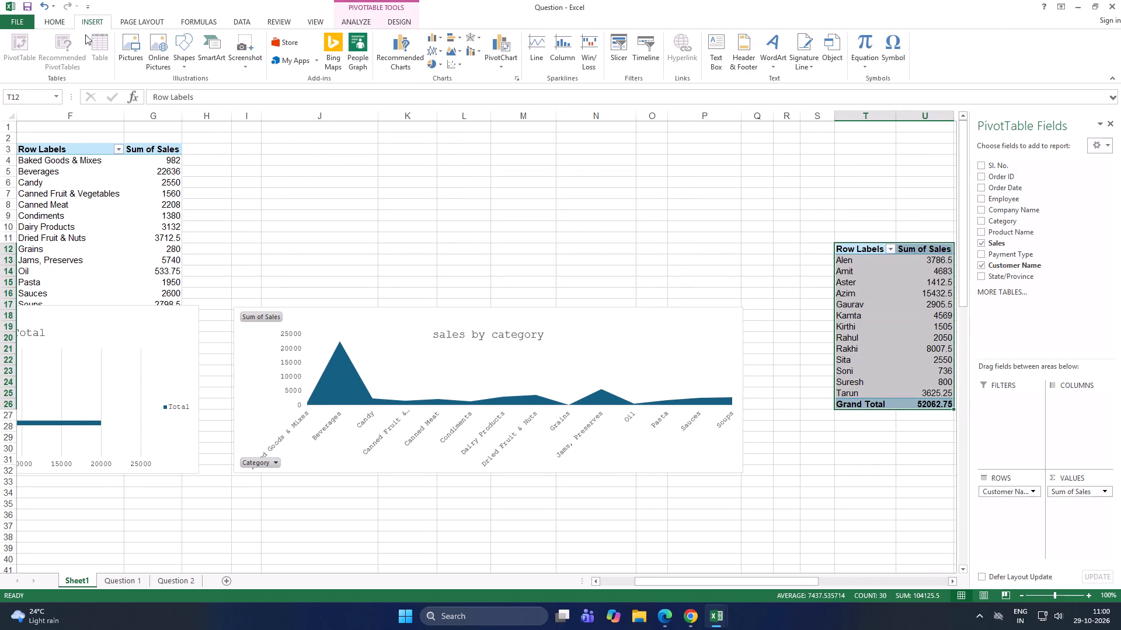
left_click(387, 51)
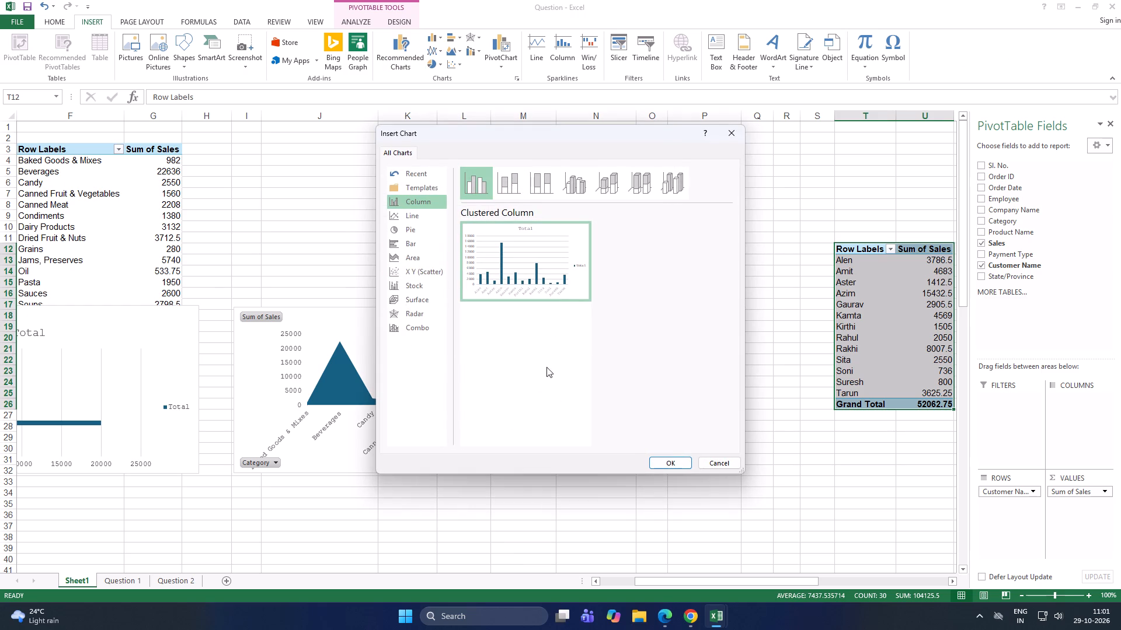
left_click(674, 460)
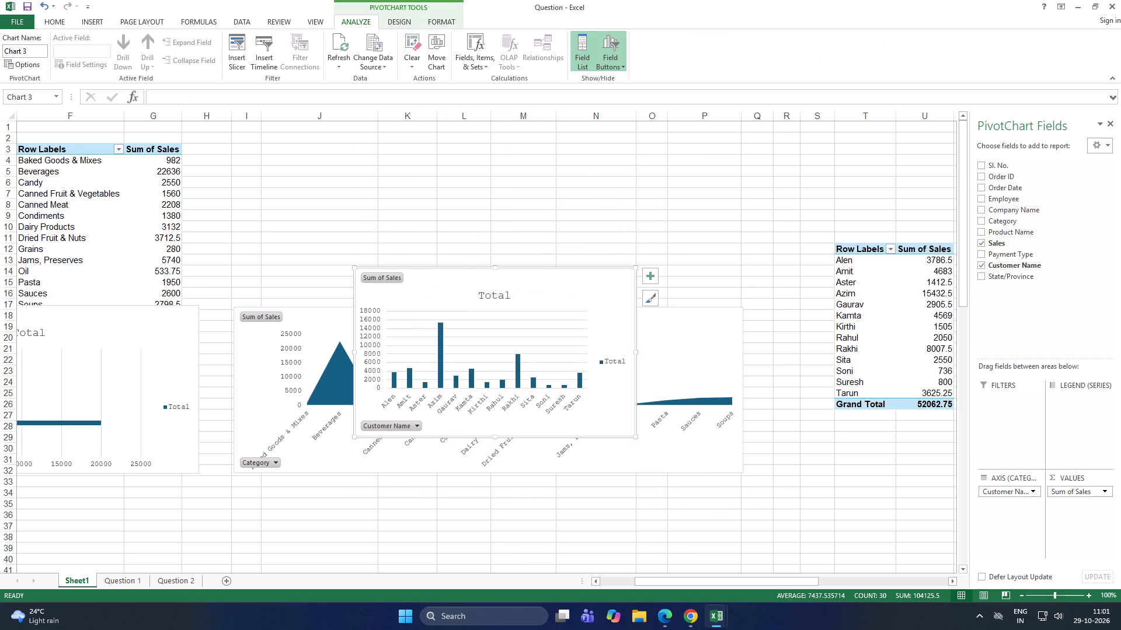
Move the customer sales chart down to the lower edge of the category sales chart.
left_click_drag(464, 276, 428, 463)
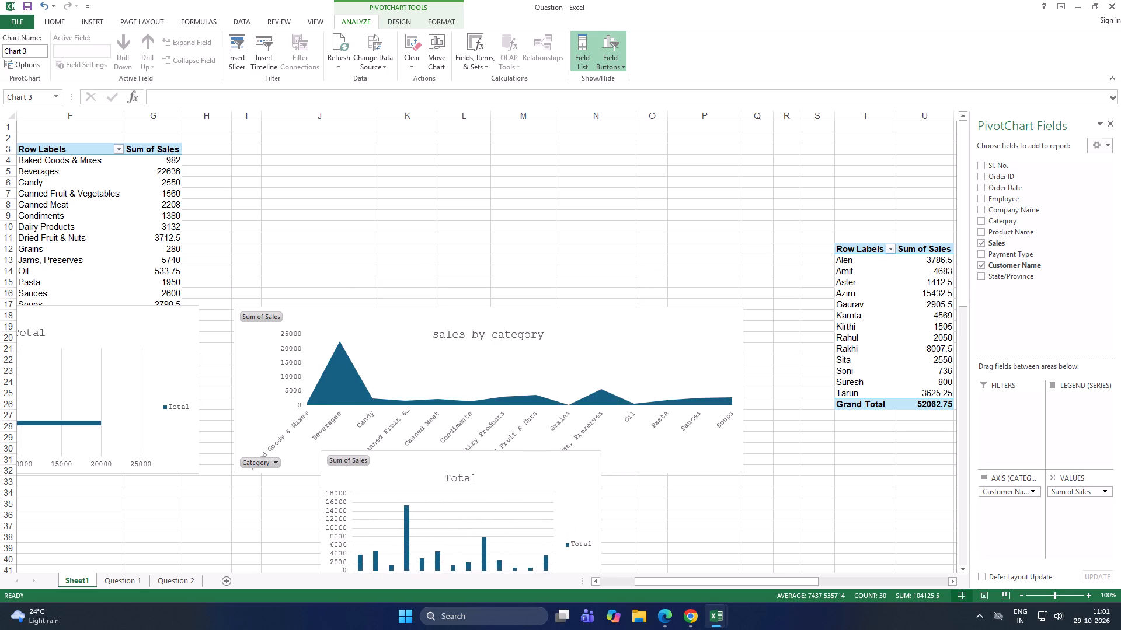
Move the customer sales chart into the empty area directly above the sales by category chart, around rows 2 to 17.
left_click_drag(428, 463, 524, 170)
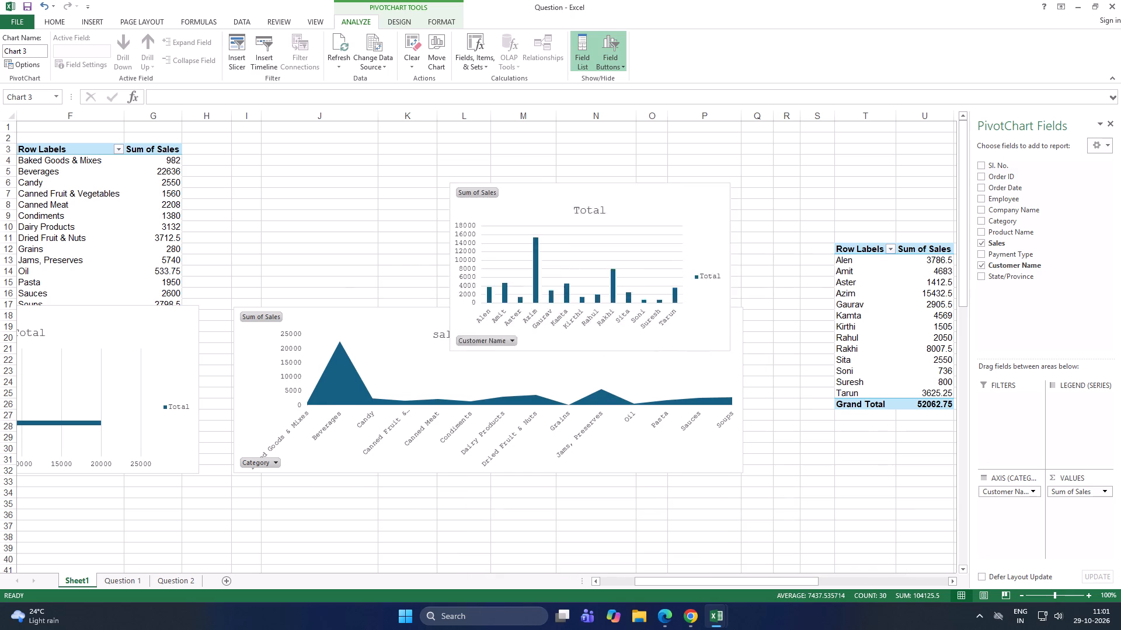
left_click_drag(524, 170, 382, 137)
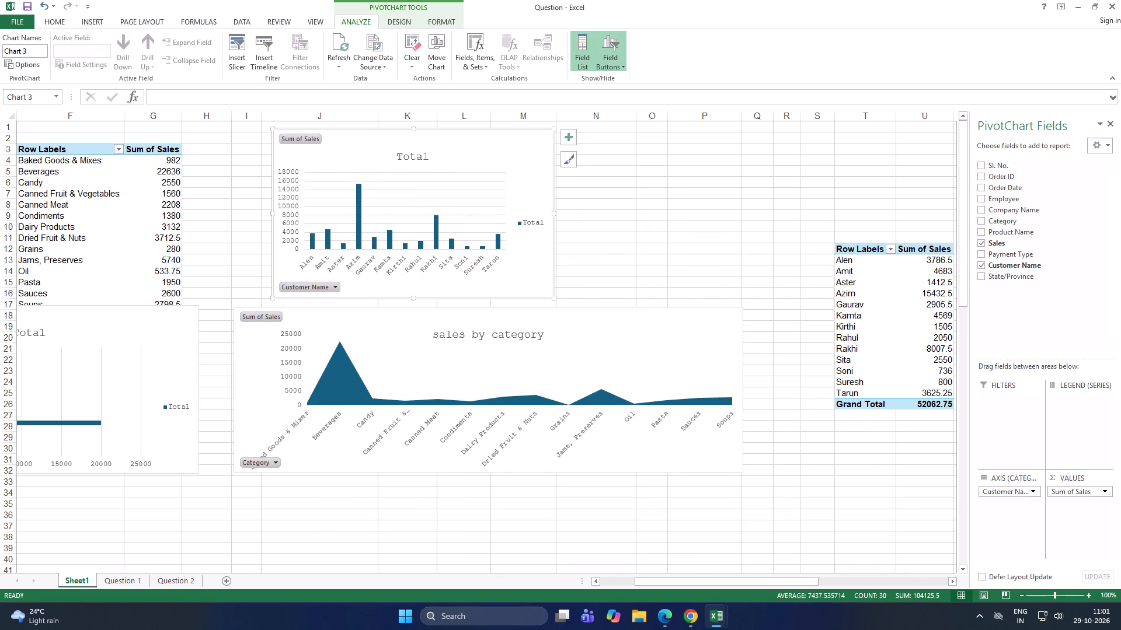
Check the Customer chart in the reference dashboard figure on the Question 1 sheet, and return to Sheet1.
left_click(123, 576)
left_click_drag(926, 577, 1029, 578)
scroll(840, 513, "down", 4)
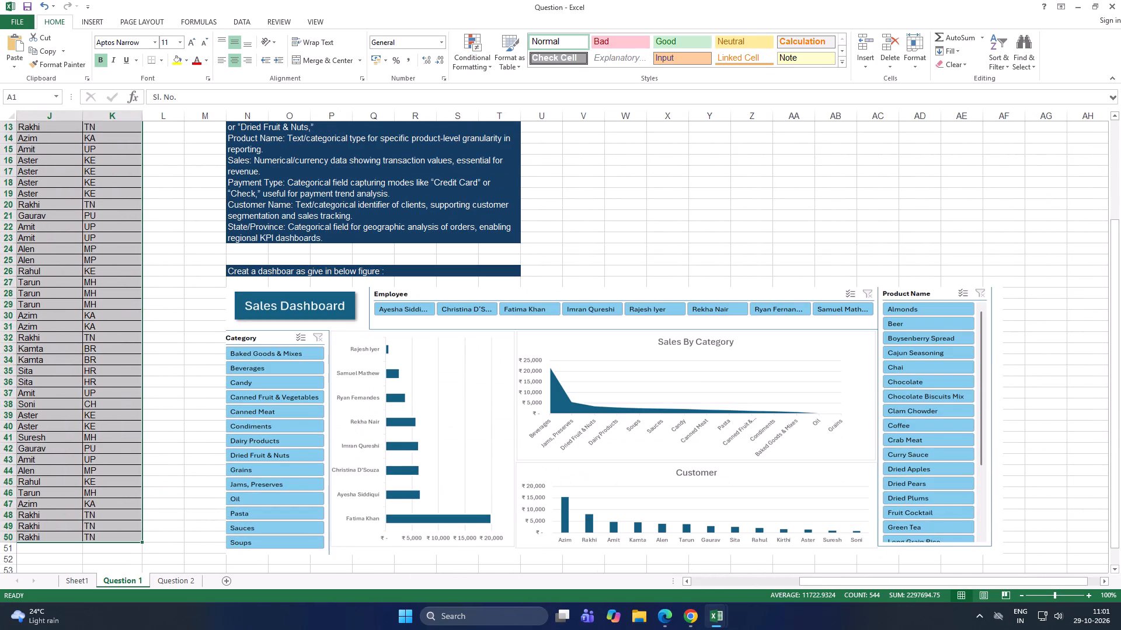
left_click(75, 577)
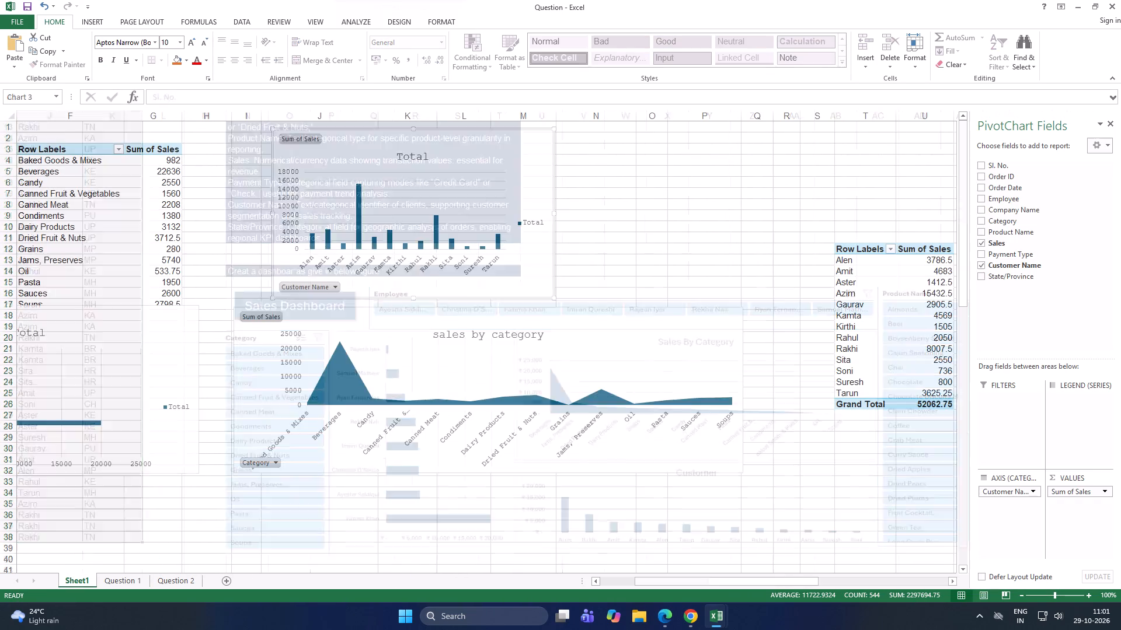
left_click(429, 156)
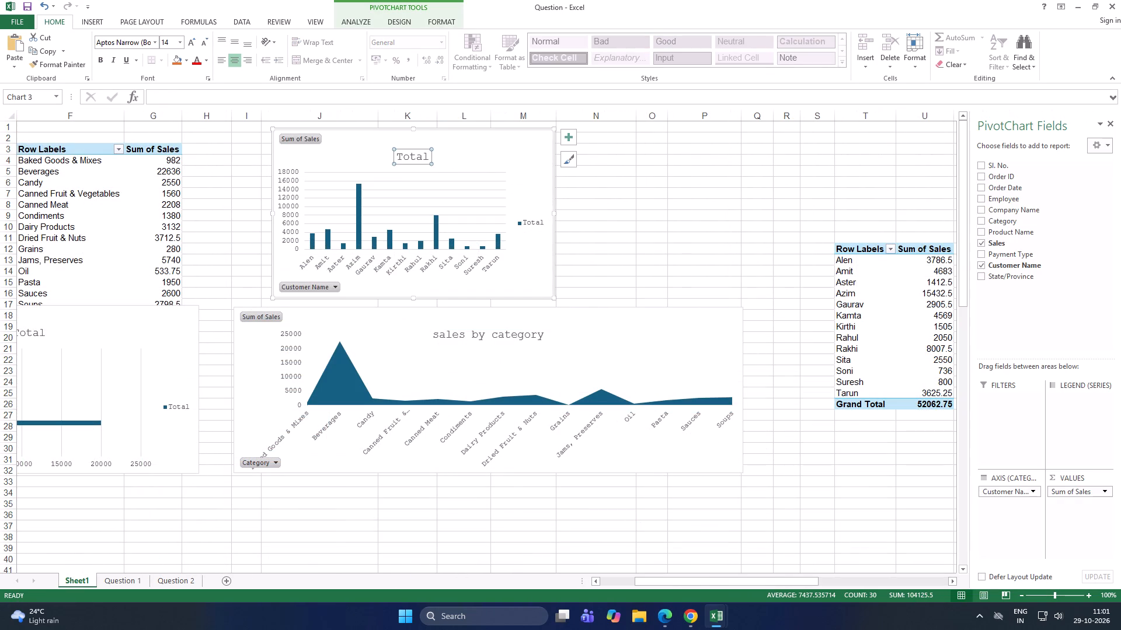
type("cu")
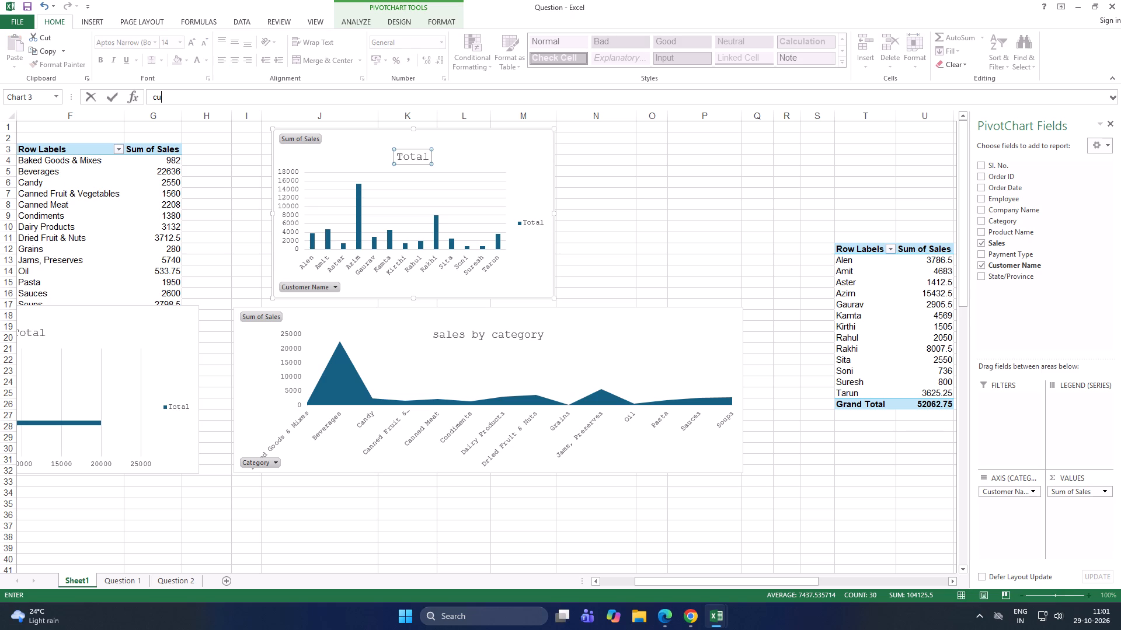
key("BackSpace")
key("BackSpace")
Replace the customer sales chart's title with "Customers".
double_click(429, 156)
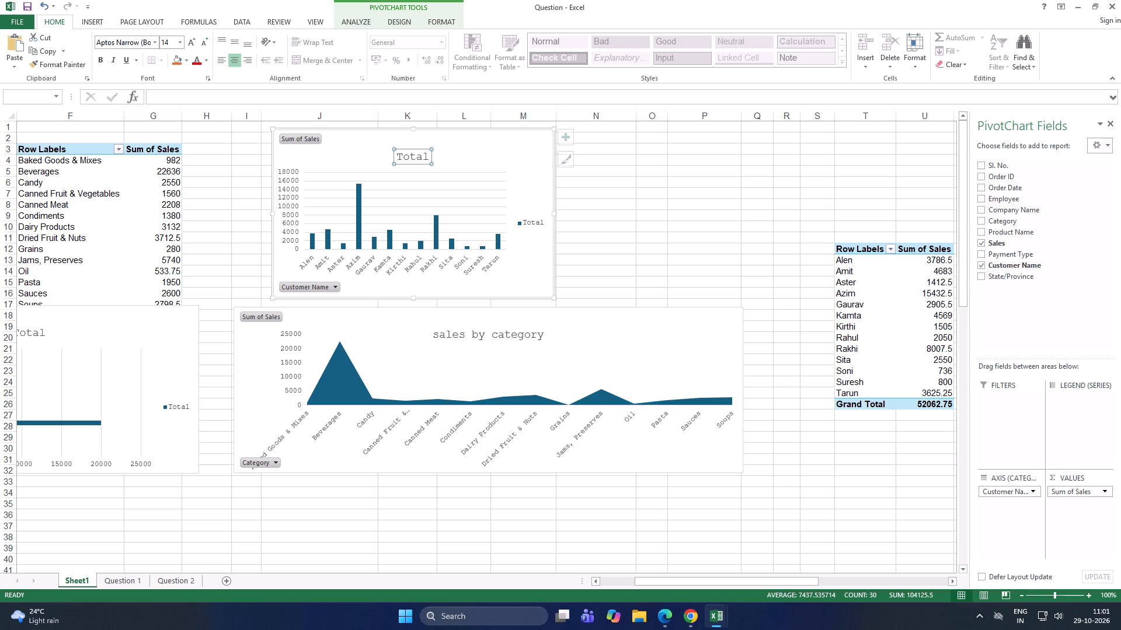
double_click(427, 153)
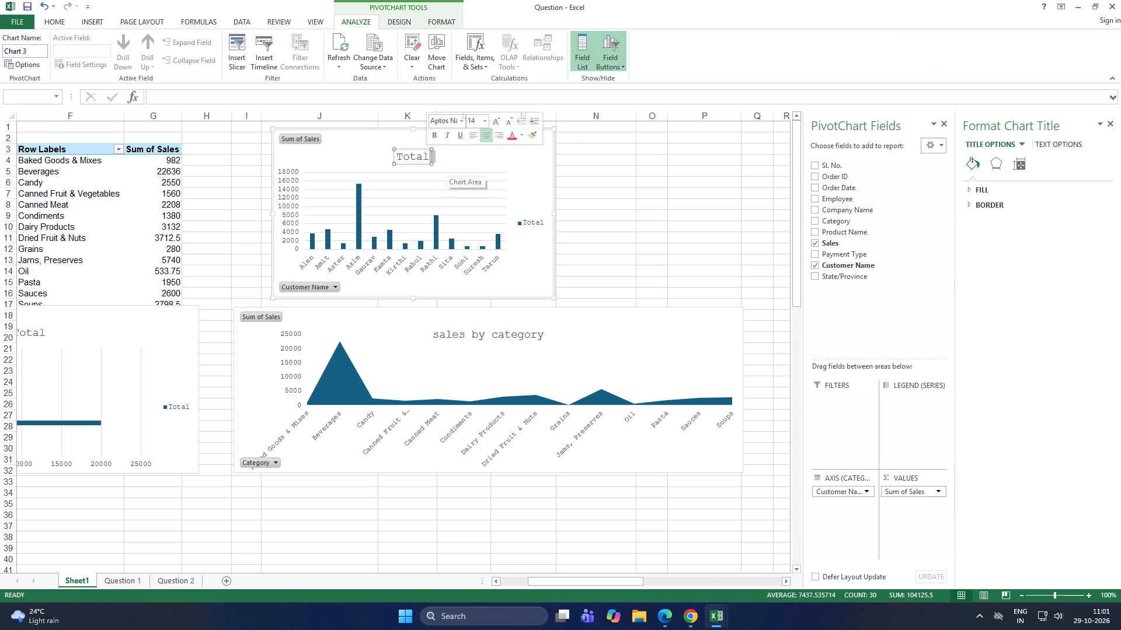
key("BackSpace")
key("BackSpace")
key("BackSpace")
key("BackSpace")
key("BackSpace")
key("BackSpace")
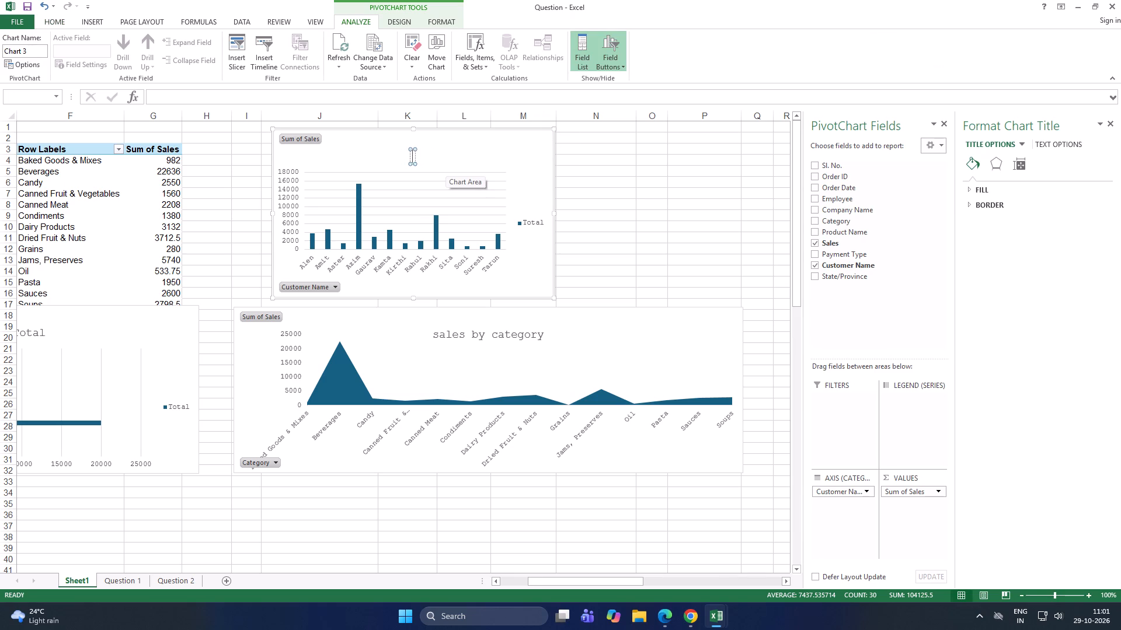
key("c")
type("ustomers")
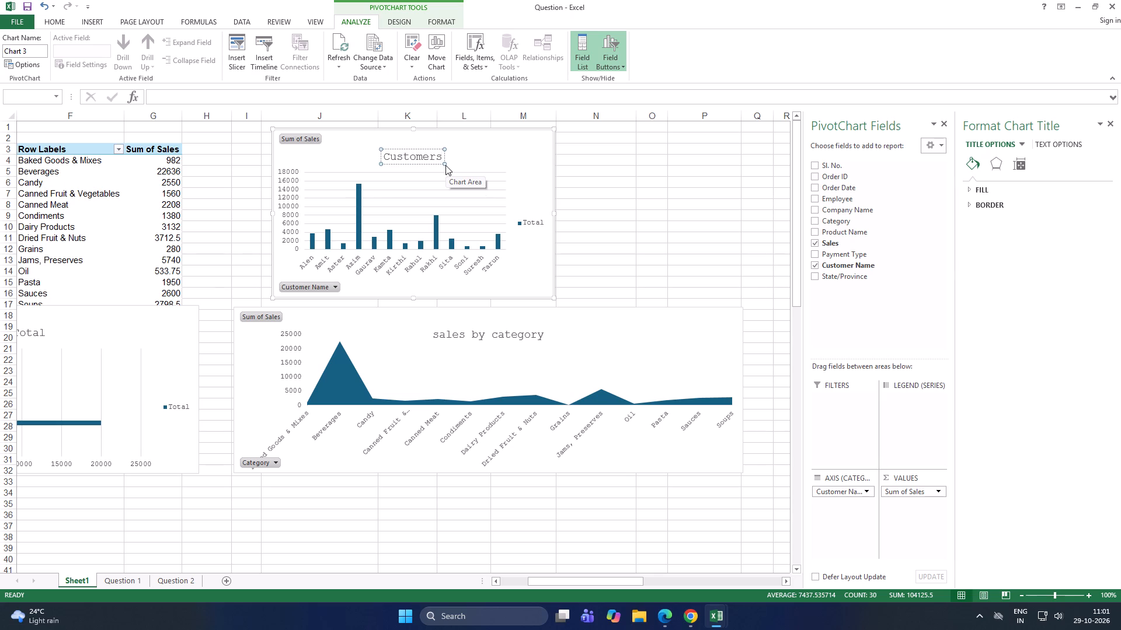
left_click(615, 211)
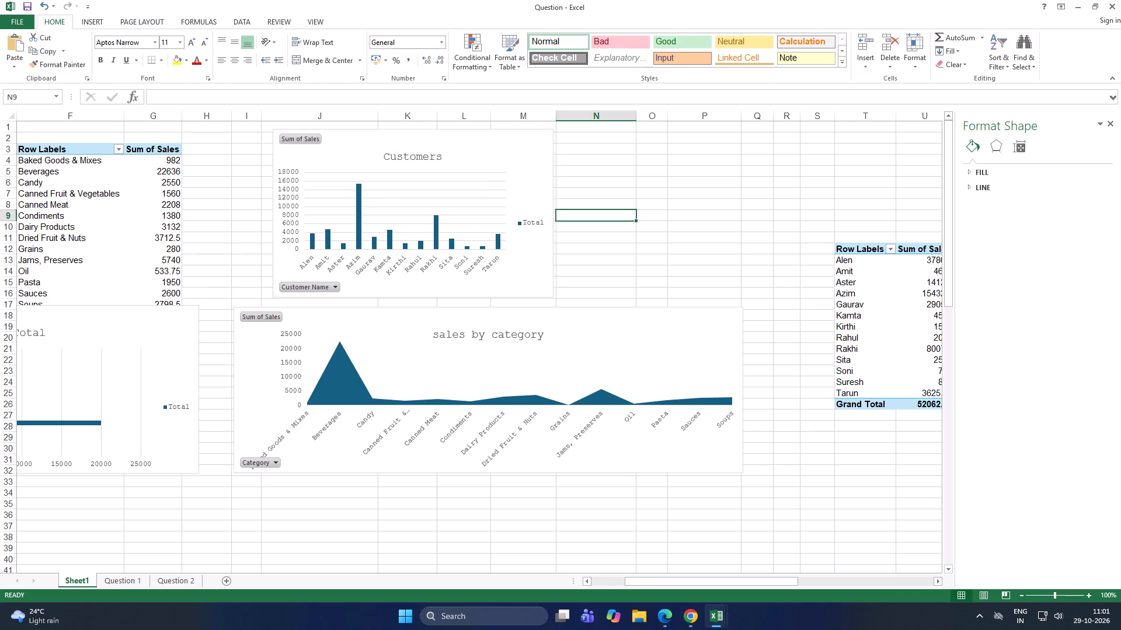
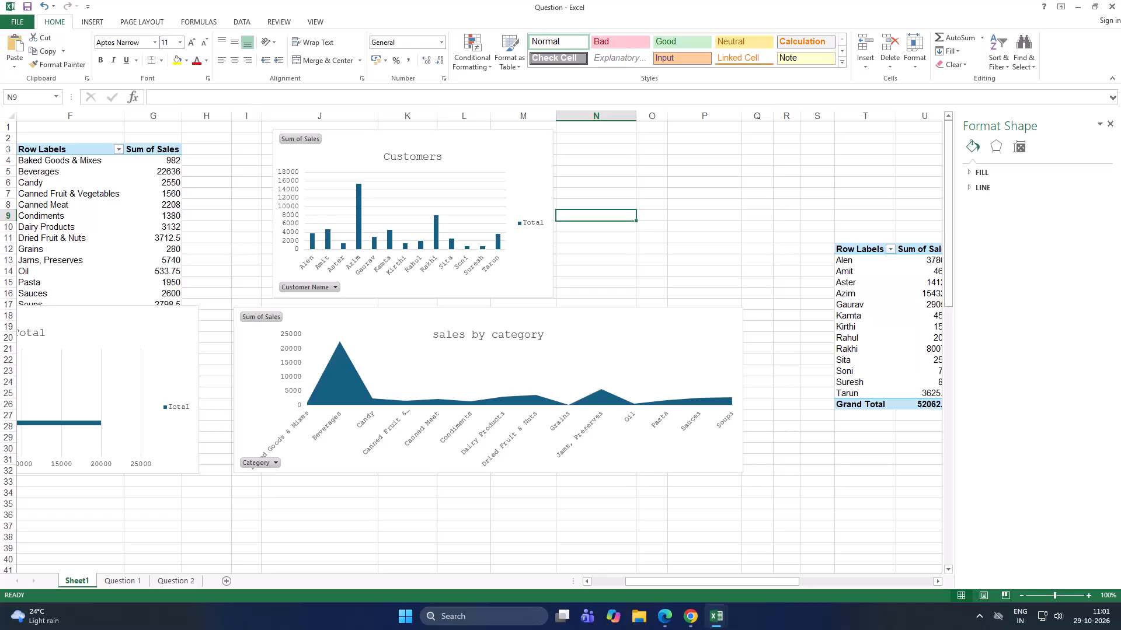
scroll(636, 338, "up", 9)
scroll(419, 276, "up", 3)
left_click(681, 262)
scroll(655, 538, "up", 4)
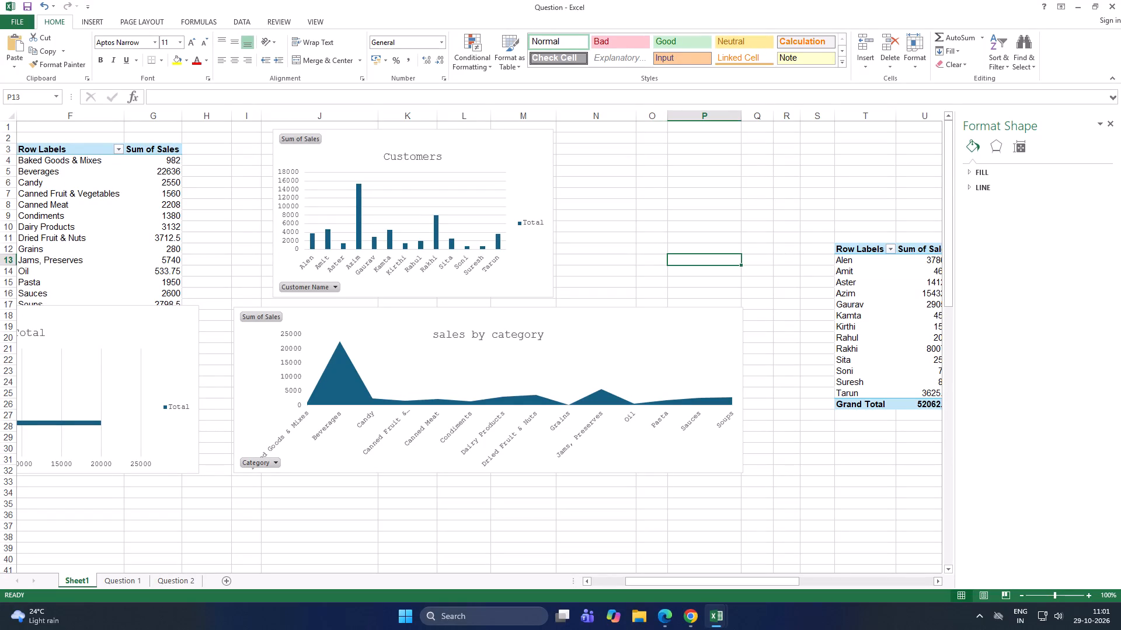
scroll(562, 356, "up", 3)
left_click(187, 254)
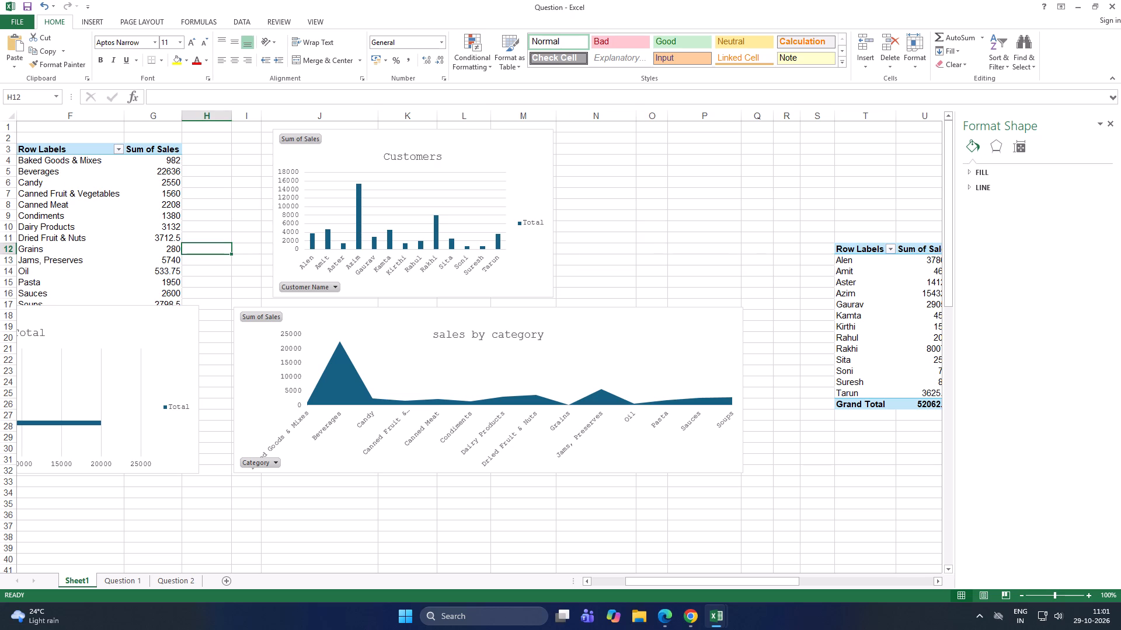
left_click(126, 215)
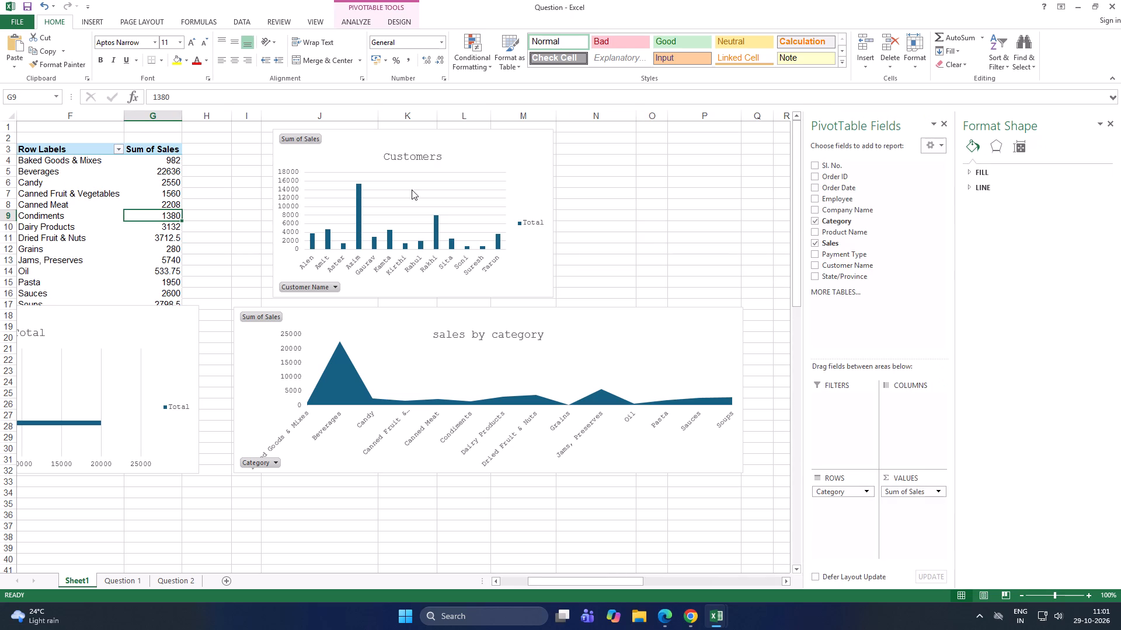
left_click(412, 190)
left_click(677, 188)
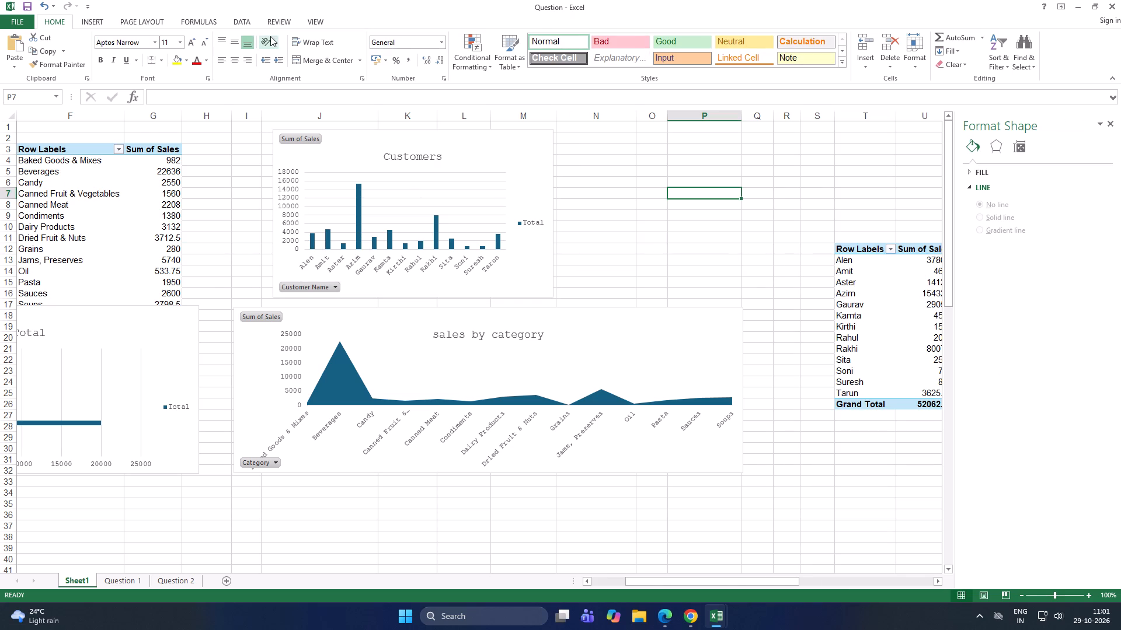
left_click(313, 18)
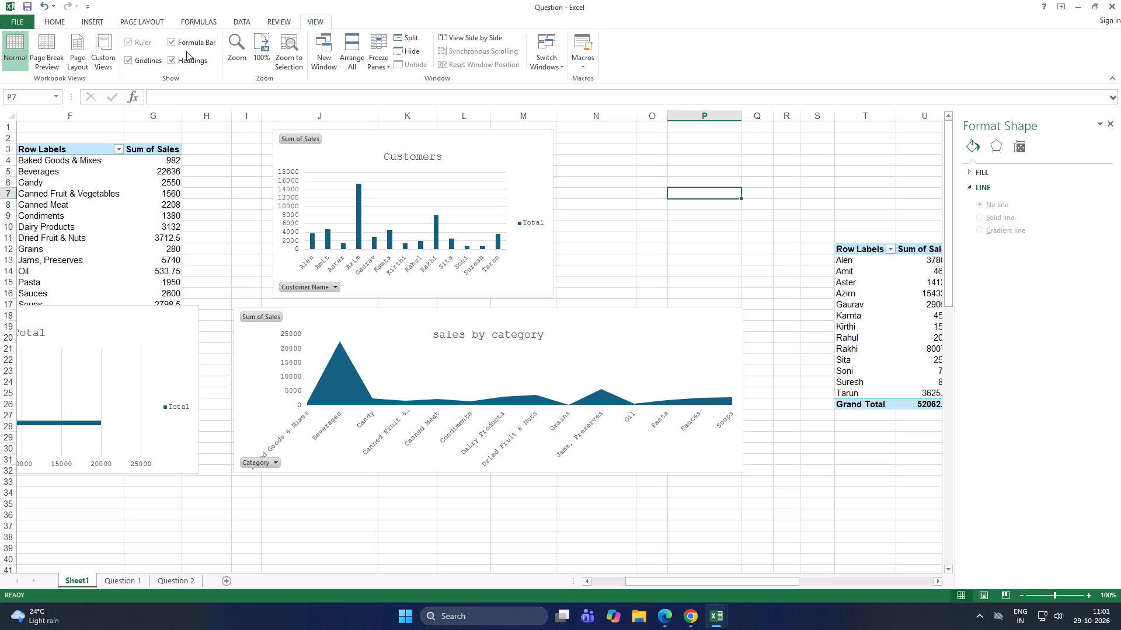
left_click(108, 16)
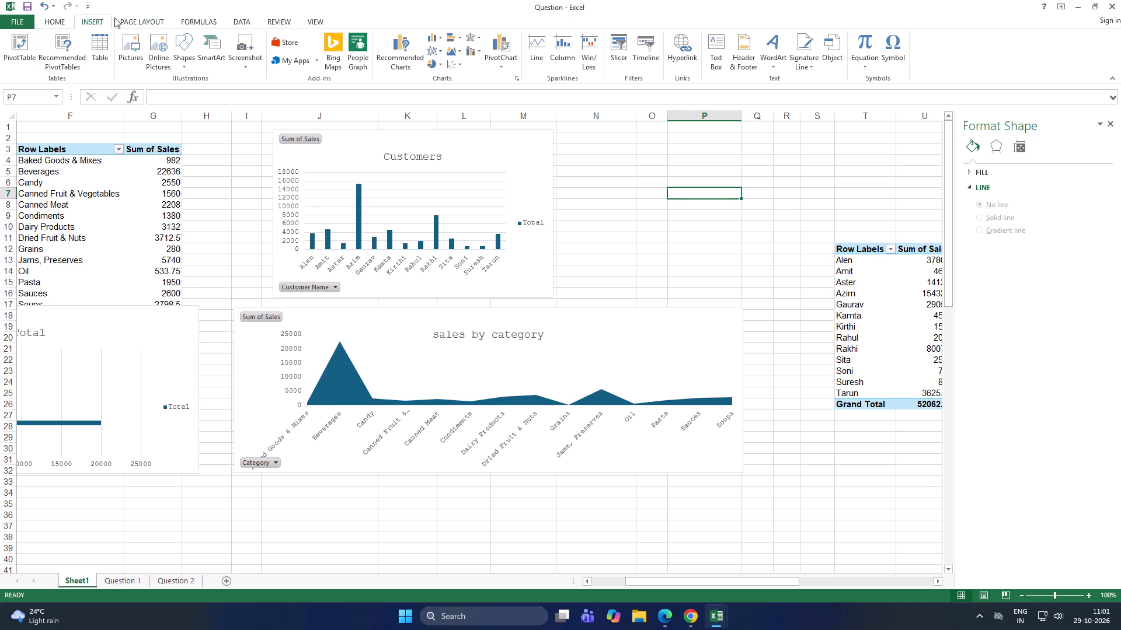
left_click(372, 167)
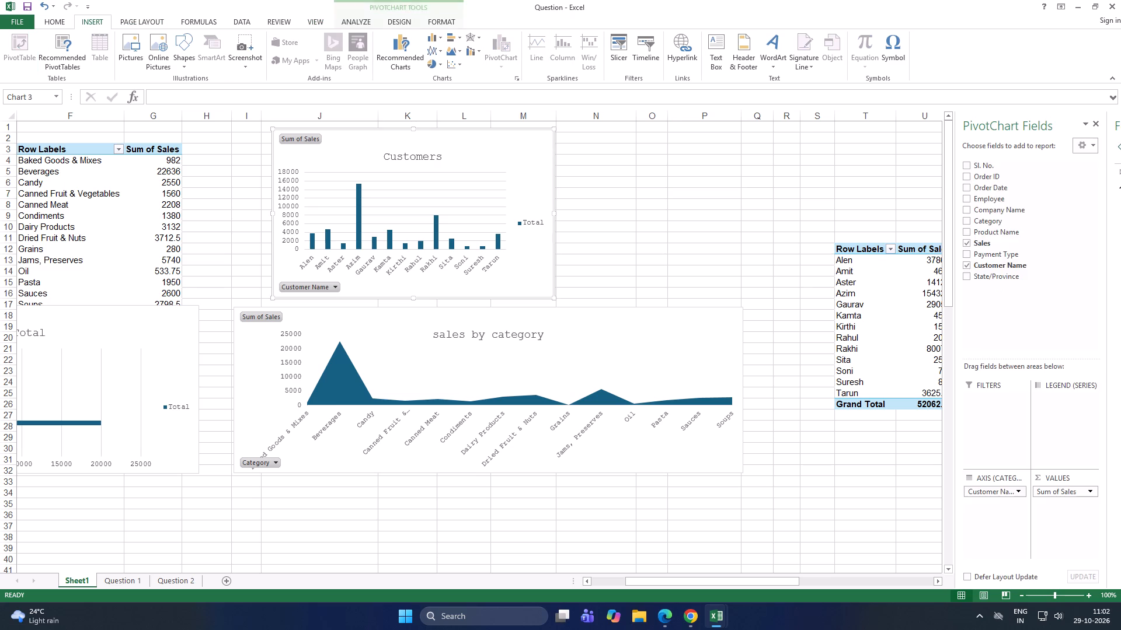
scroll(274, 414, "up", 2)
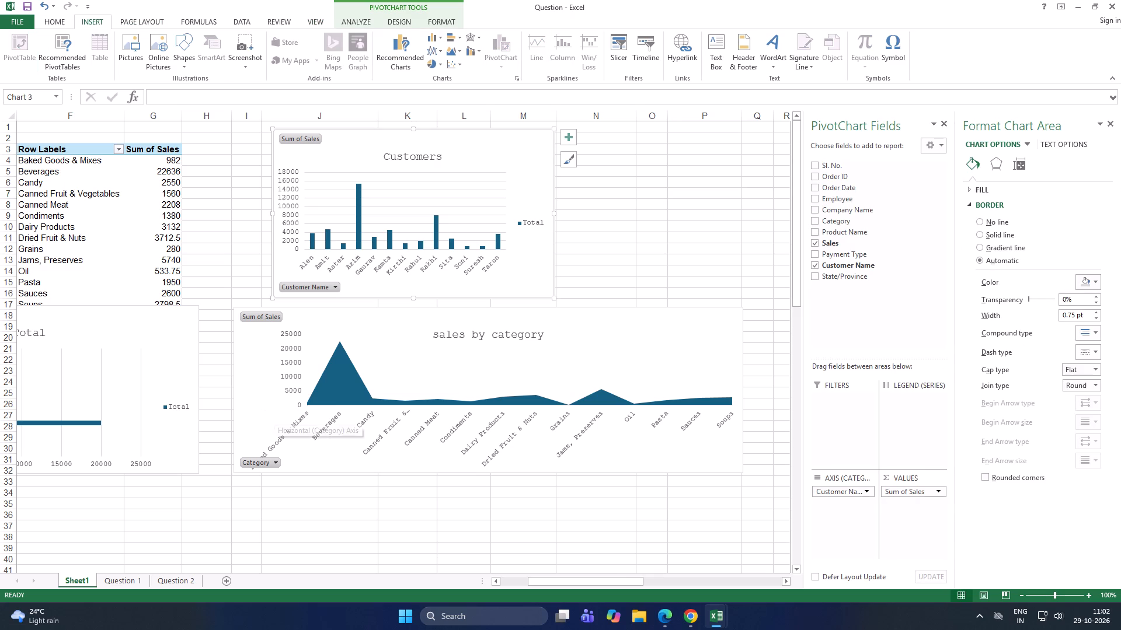
Consult the reference dashboard on the Question 1 sheet, and insert a Category slicer for the category PivotTable on Sheet1.
left_click_drag(562, 581, 478, 590)
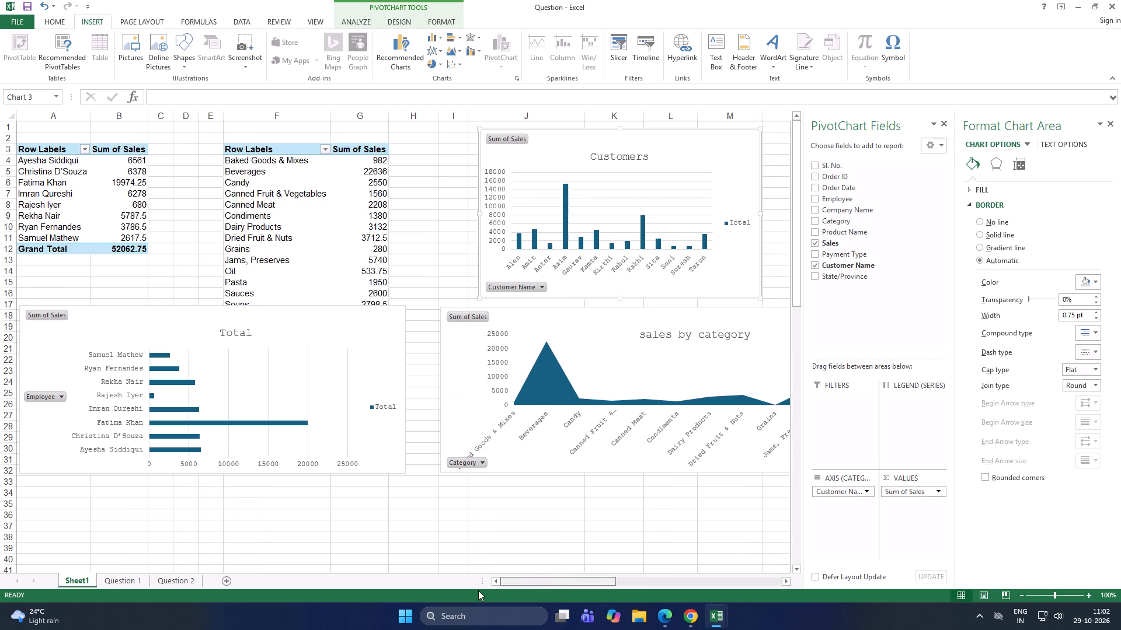
left_click(110, 584)
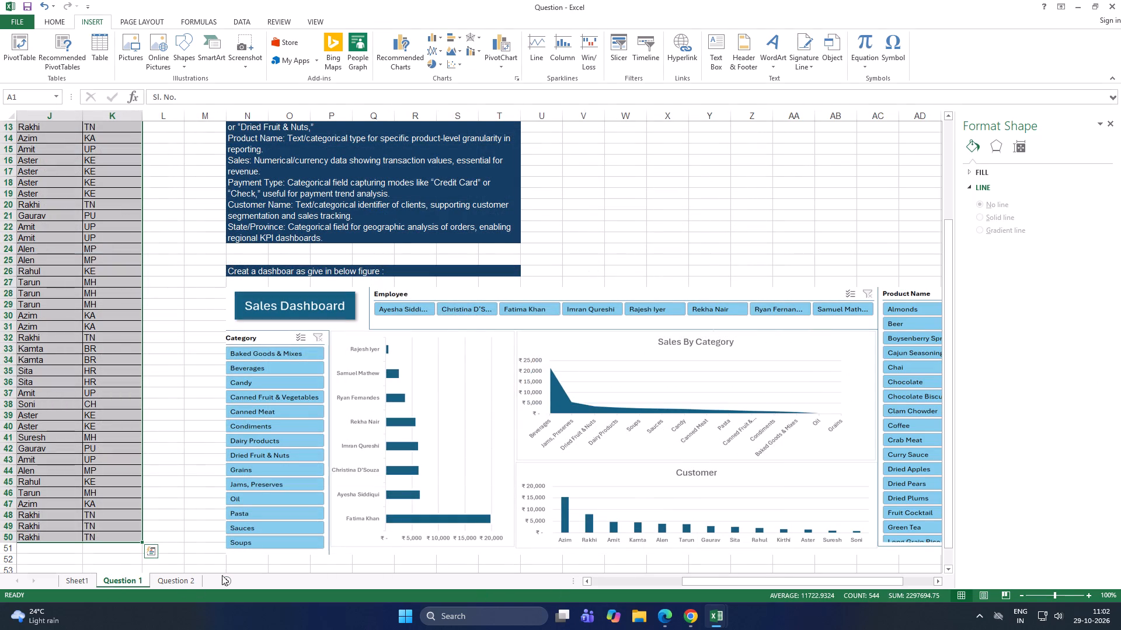
left_click(85, 579)
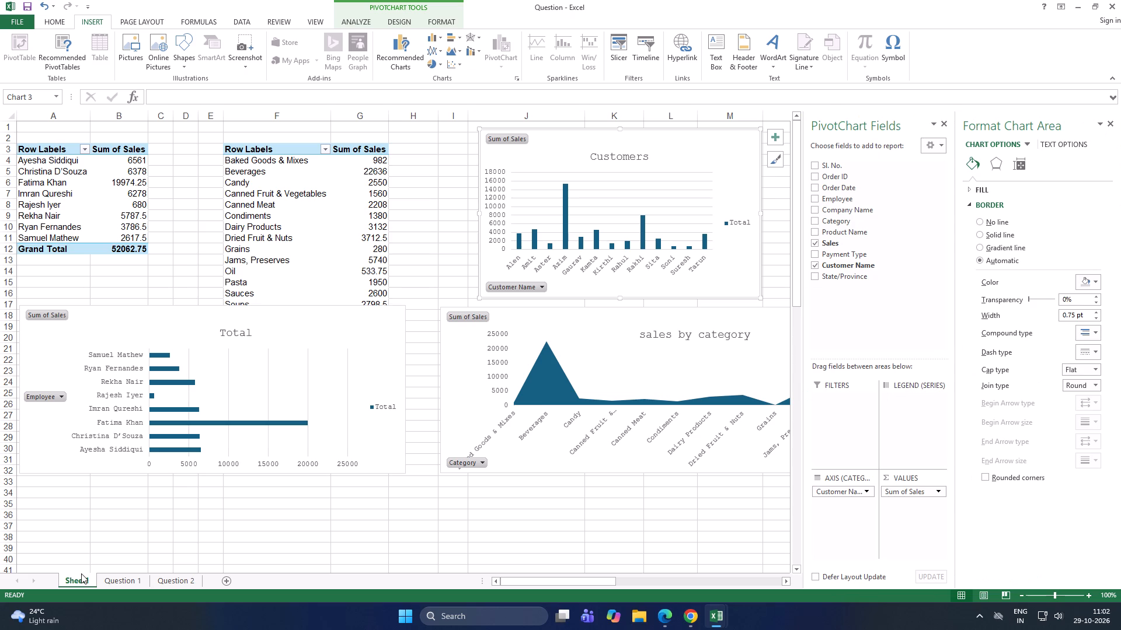
left_click(283, 145)
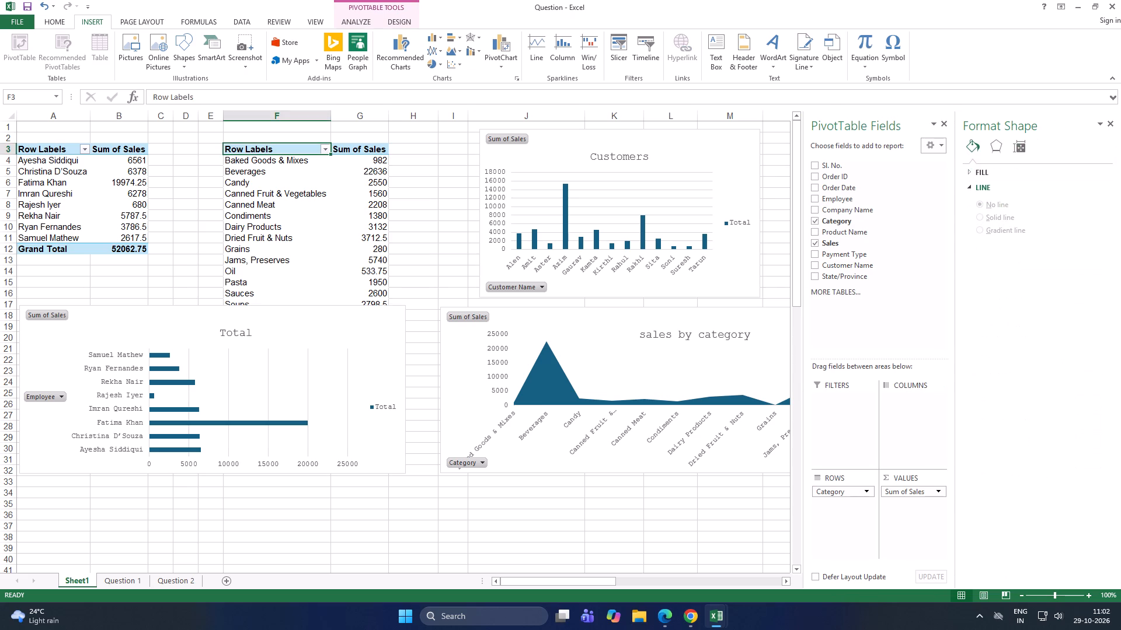
key("ctrl+a")
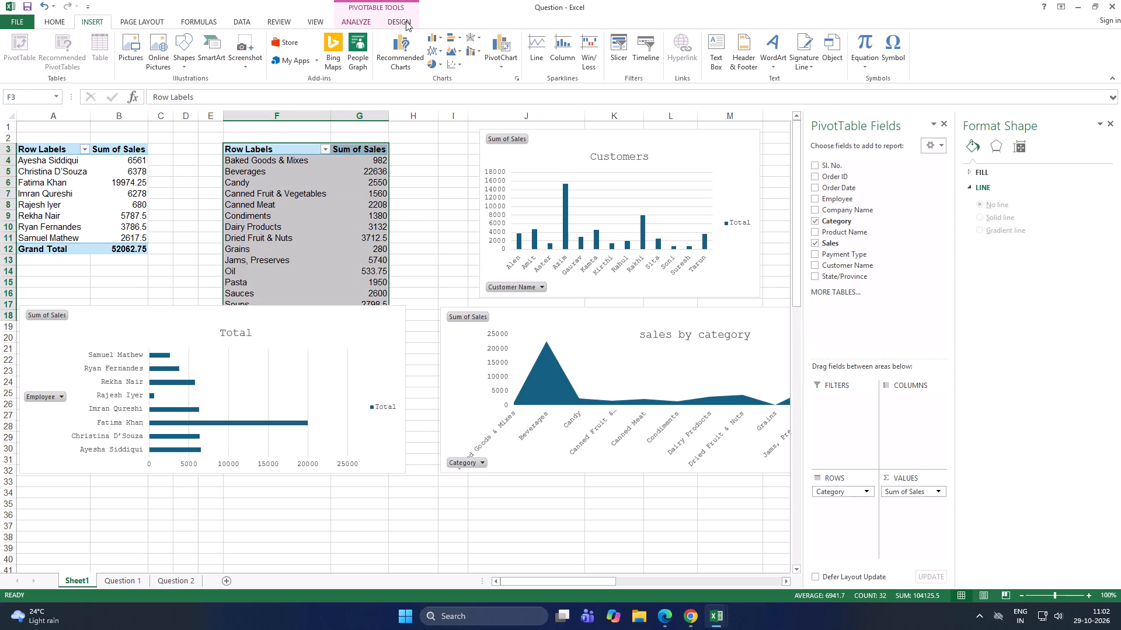
left_click(366, 20)
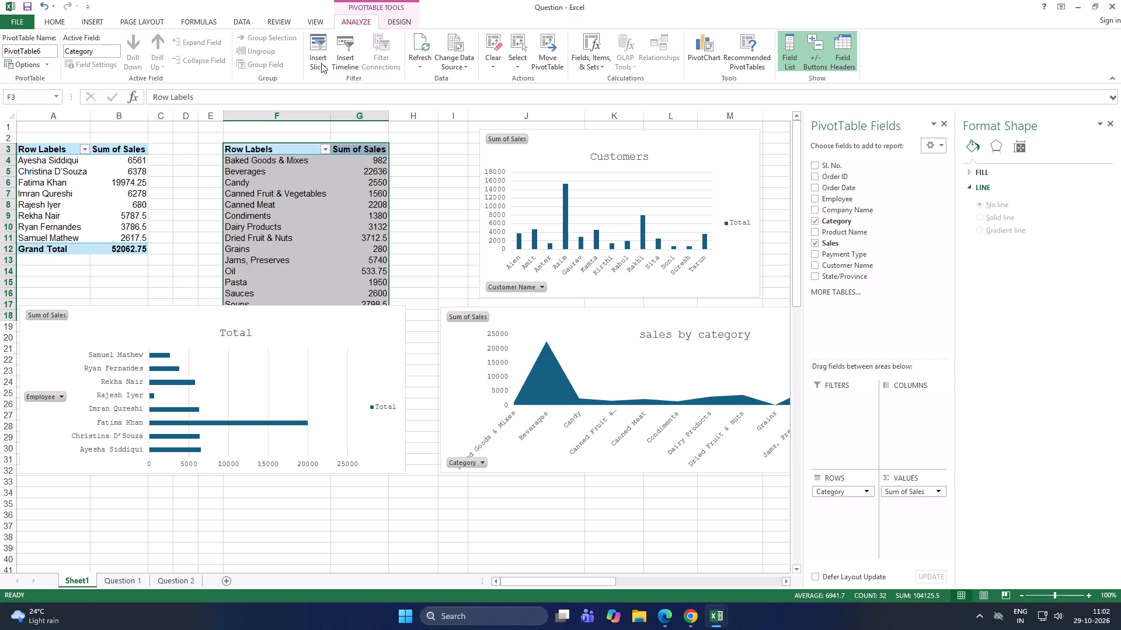
left_click(321, 63)
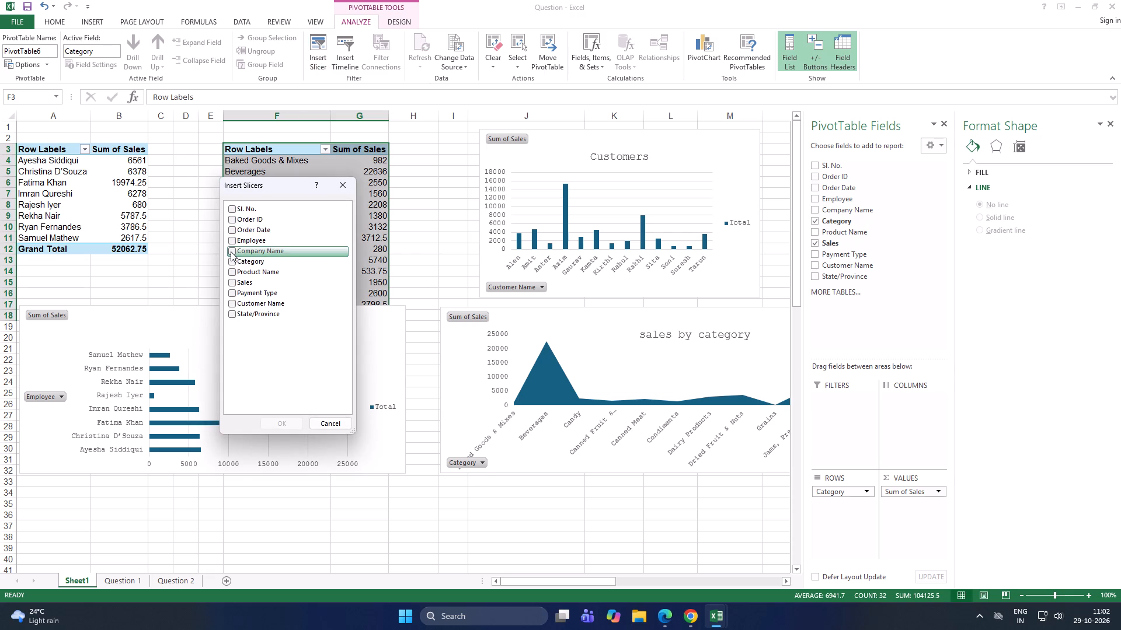
left_click(229, 260)
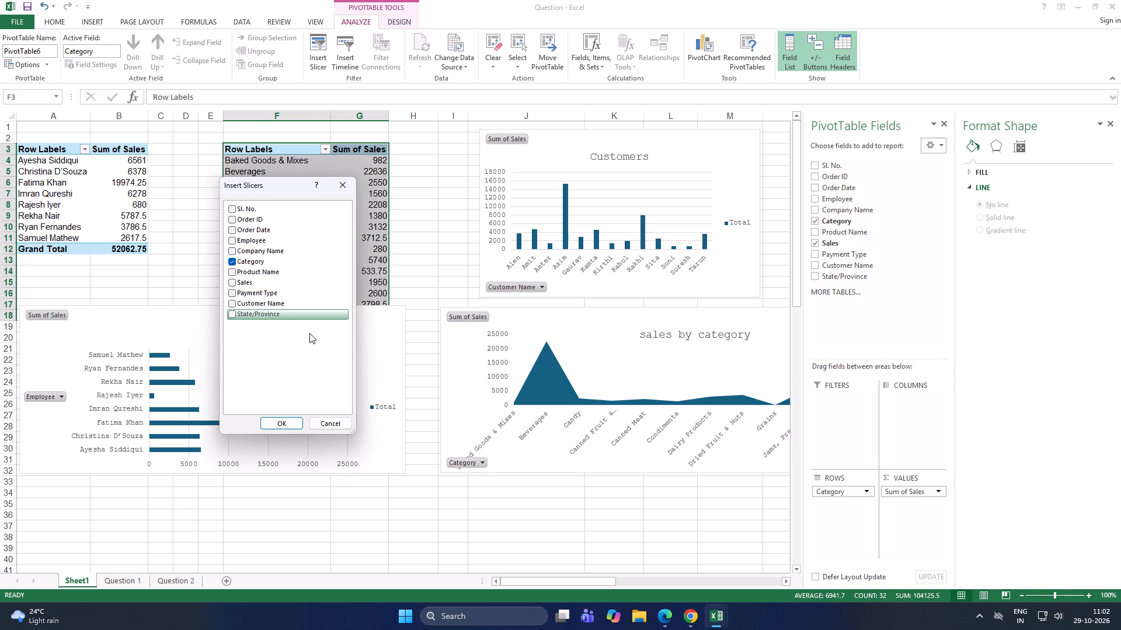
left_click(288, 423)
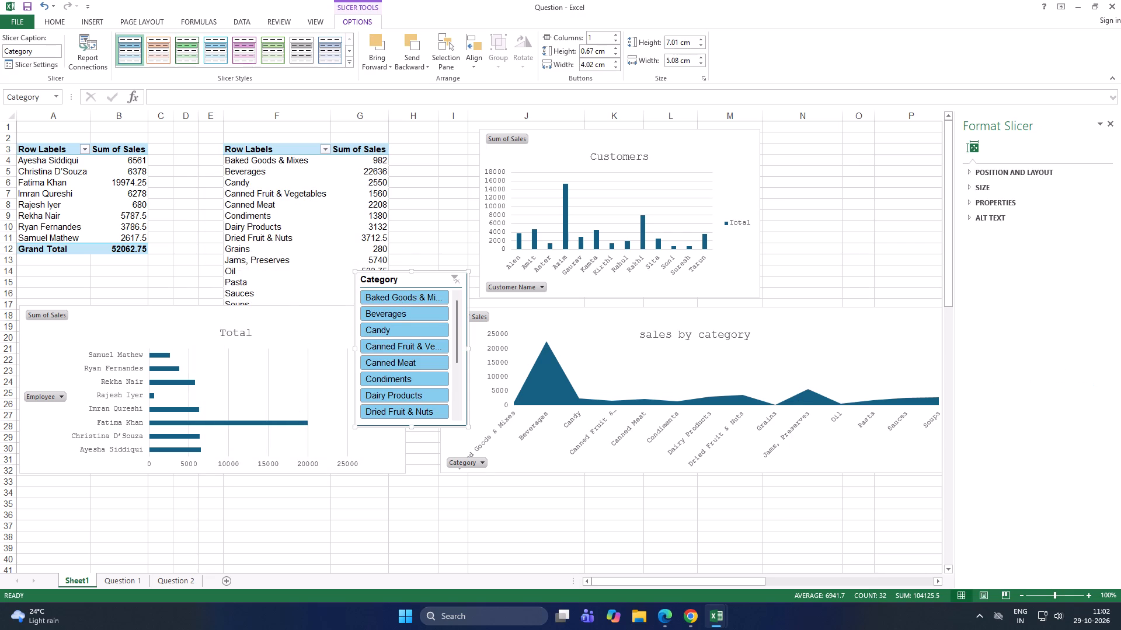
Move the Category slicer into the empty area below the employee sales chart, starting around row 34.
left_click_drag(418, 276, 90, 494)
Check the slicer layout in the reference dashboard figure on the Question 1 sheet, and return to Sheet1.
left_click(136, 579)
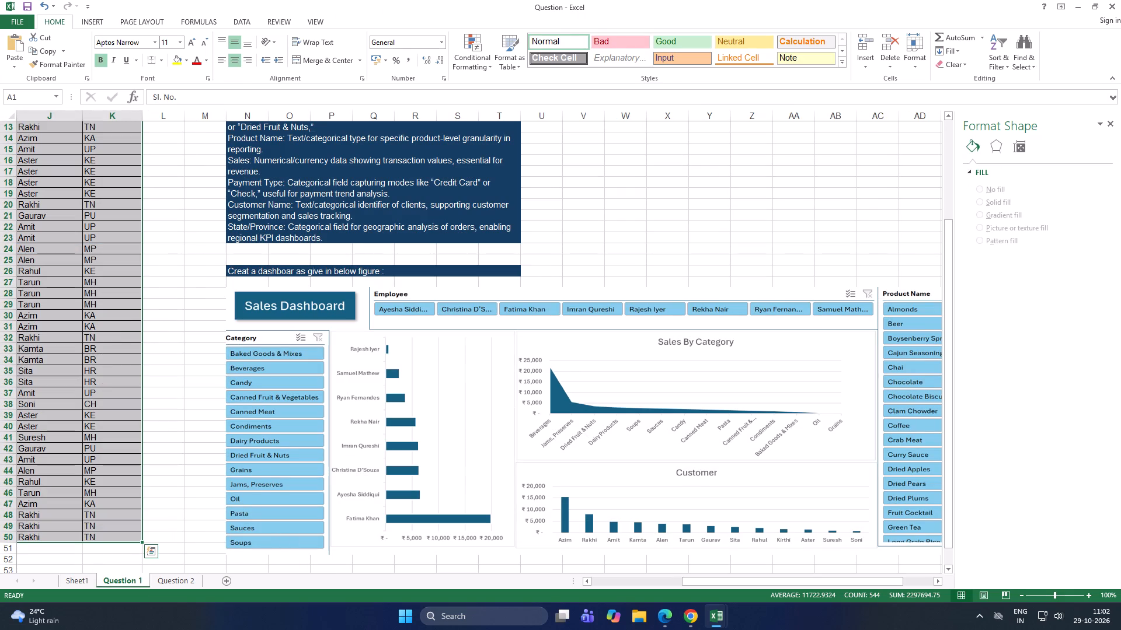
scroll(447, 335, "down", 1)
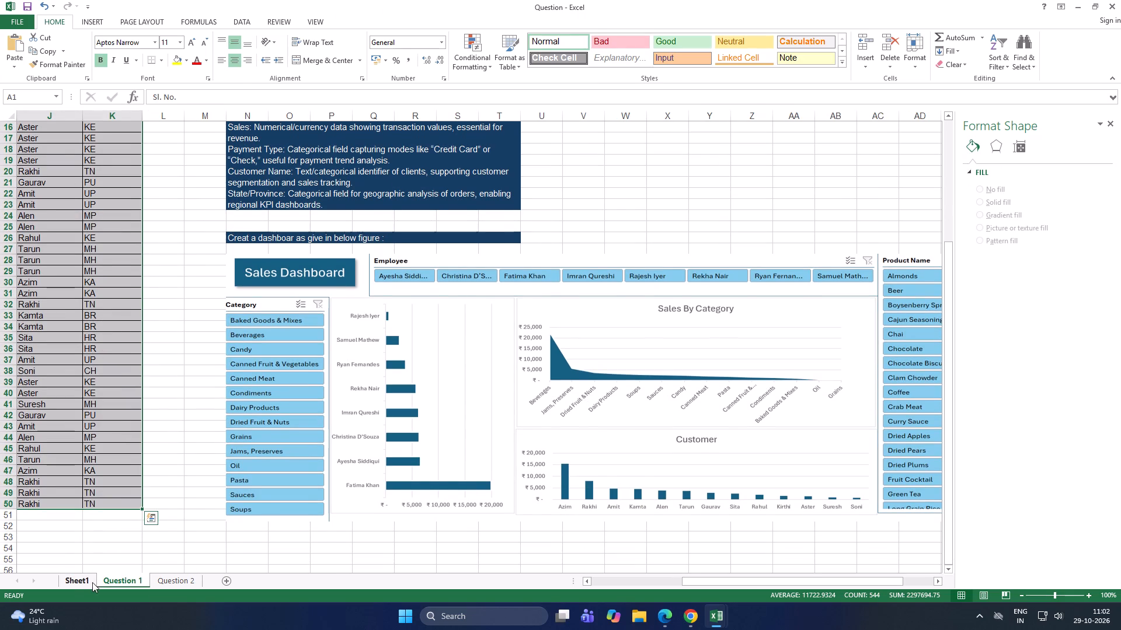
left_click(83, 582)
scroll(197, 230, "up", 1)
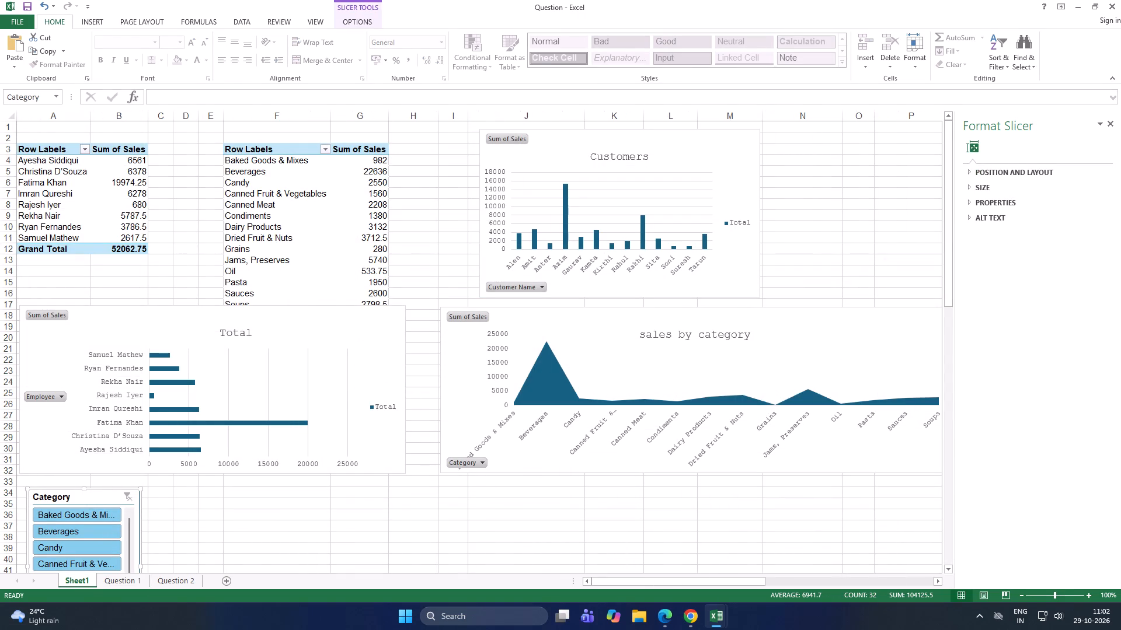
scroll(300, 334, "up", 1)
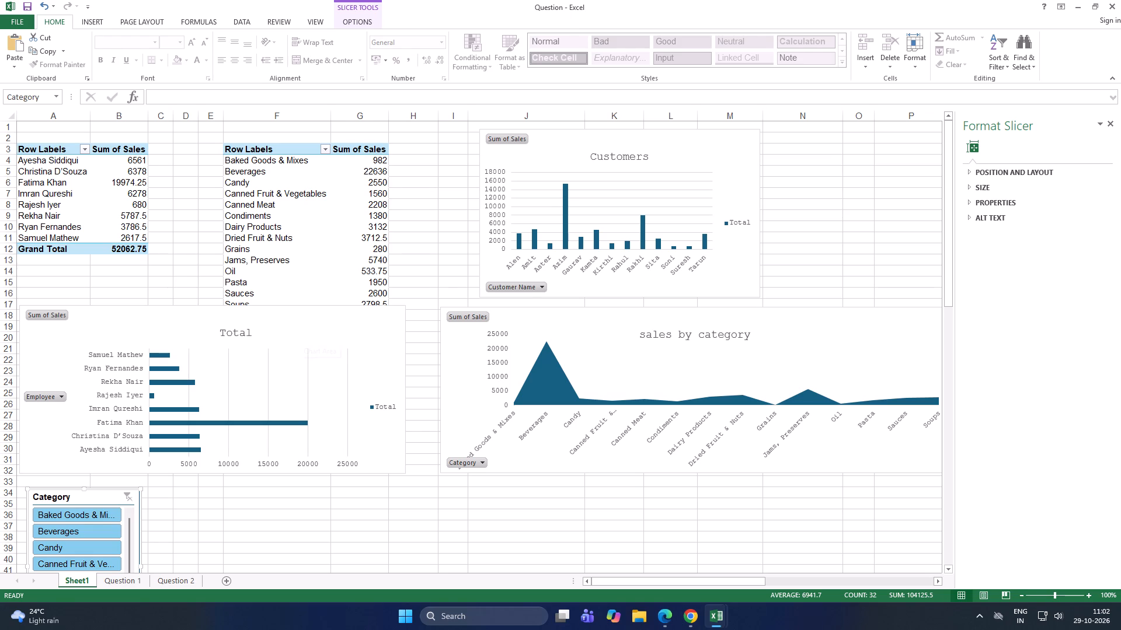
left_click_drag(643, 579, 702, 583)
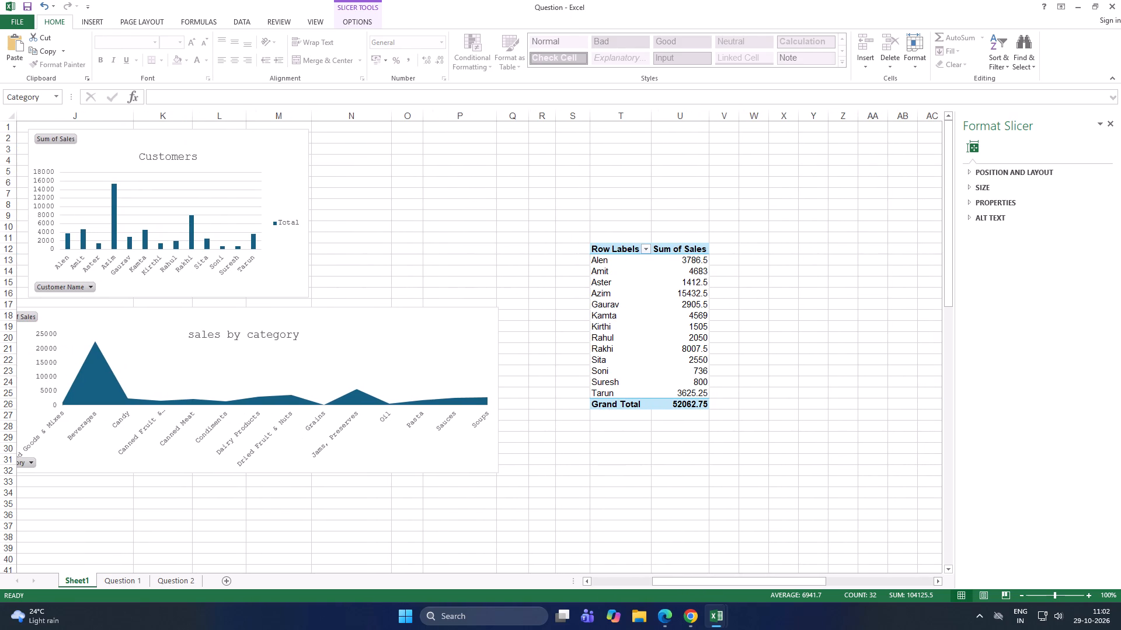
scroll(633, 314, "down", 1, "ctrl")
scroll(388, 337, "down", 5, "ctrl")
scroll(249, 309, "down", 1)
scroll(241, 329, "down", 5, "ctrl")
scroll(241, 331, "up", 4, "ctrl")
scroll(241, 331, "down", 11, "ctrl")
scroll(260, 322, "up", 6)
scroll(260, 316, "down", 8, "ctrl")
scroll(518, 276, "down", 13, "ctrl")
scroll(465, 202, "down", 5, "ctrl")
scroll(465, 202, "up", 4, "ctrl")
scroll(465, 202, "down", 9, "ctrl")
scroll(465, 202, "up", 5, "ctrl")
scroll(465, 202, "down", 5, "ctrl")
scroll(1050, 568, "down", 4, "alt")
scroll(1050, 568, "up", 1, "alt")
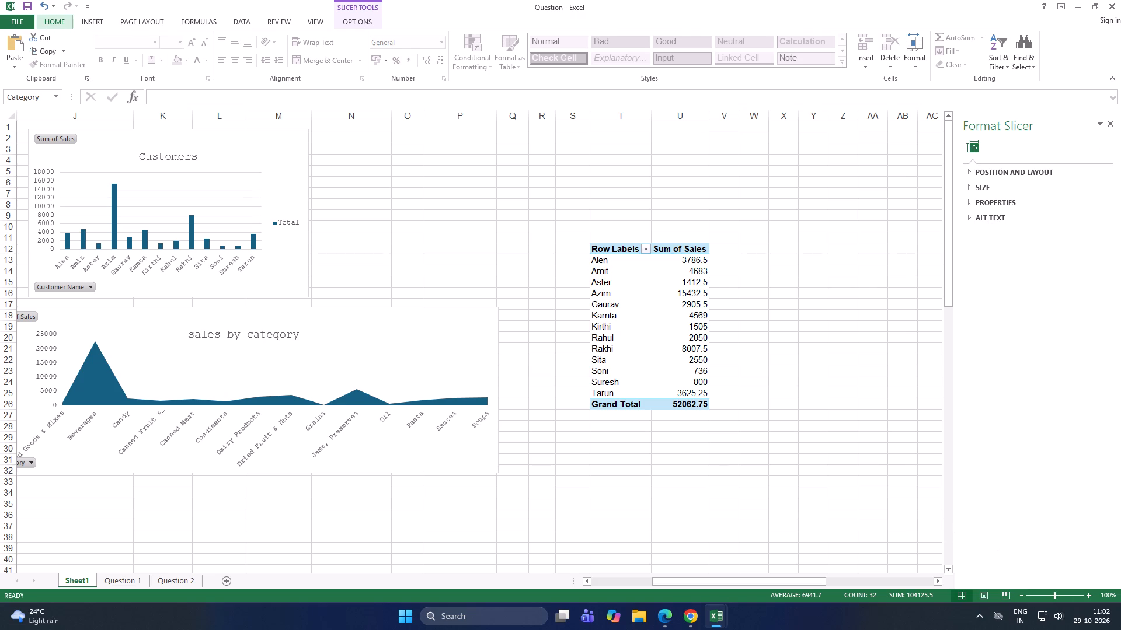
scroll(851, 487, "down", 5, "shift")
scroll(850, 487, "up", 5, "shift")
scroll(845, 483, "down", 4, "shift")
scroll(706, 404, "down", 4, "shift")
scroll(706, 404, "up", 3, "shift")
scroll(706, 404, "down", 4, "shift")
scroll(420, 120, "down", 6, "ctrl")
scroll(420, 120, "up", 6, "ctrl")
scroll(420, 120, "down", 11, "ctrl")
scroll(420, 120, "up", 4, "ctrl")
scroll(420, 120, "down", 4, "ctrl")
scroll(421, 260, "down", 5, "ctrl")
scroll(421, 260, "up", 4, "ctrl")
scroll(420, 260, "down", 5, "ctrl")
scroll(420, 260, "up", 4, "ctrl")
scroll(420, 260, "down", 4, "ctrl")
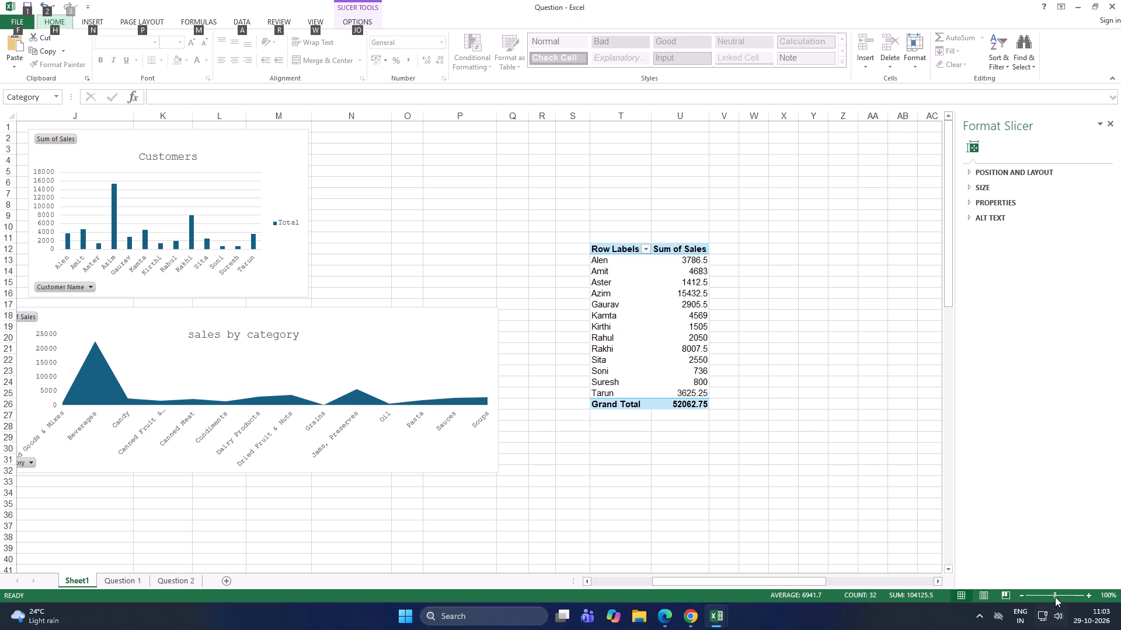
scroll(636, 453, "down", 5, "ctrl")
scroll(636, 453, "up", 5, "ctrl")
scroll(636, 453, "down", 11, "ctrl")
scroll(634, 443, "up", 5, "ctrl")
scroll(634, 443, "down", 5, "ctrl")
Zoom Sheet1 out to 82% and examine the overall layout of the PivotTables, charts and Category slicer.
left_click_drag(1054, 598, 1052, 598)
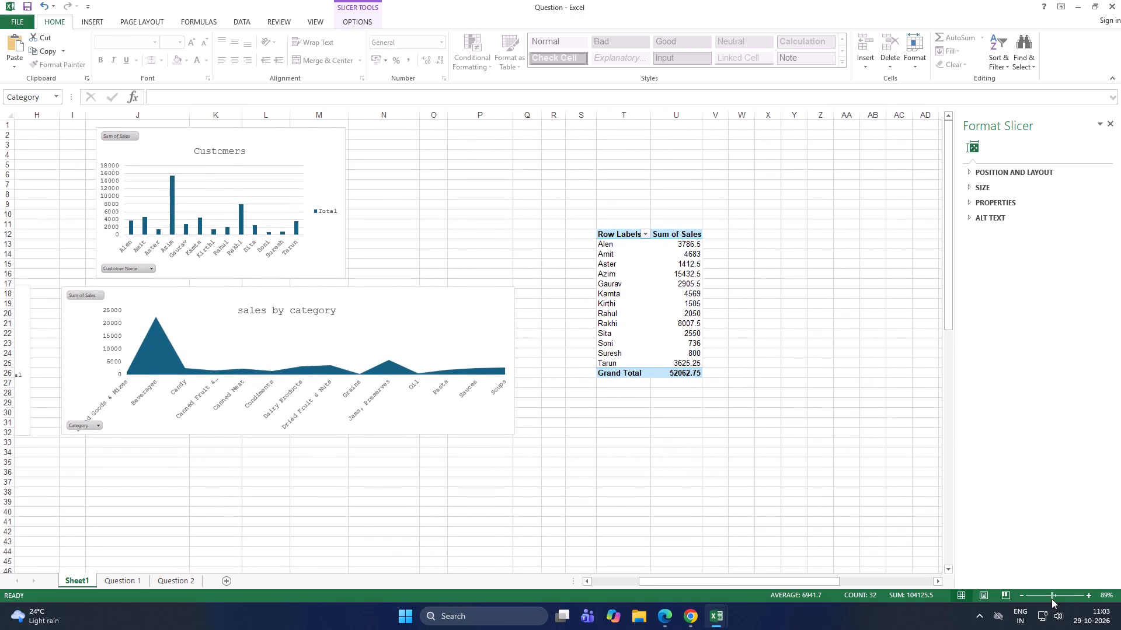
left_click_drag(1052, 598, 1049, 598)
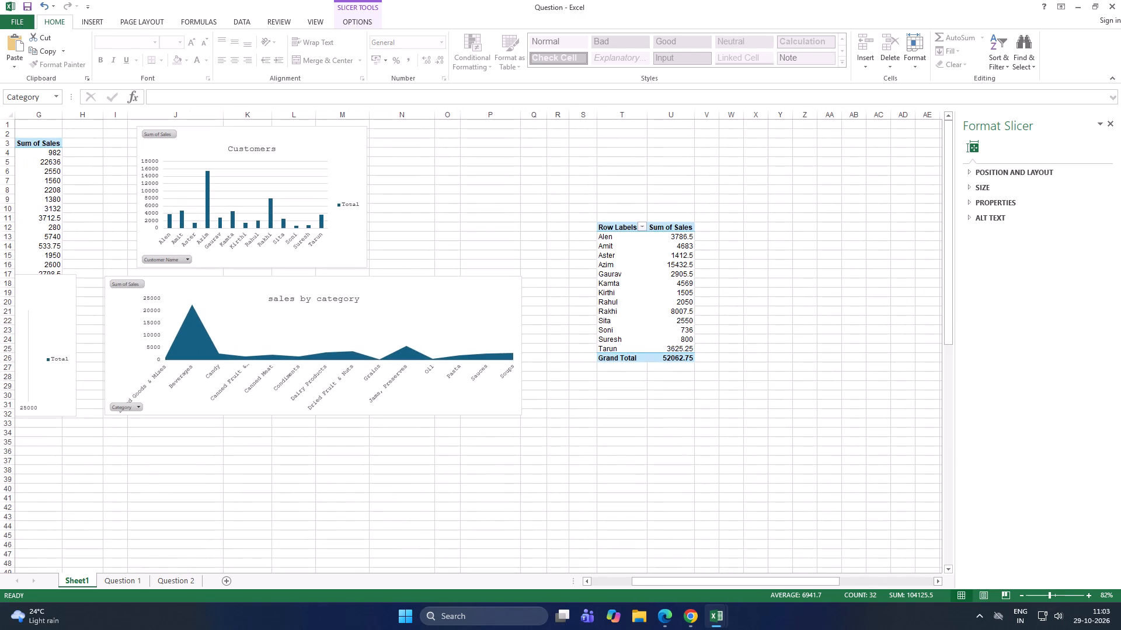
scroll(600, 471, "down", 5, "ctrl")
scroll(600, 471, "up", 4, "ctrl")
scroll(600, 471, "down", 15, "ctrl")
left_click_drag(666, 583, 590, 562)
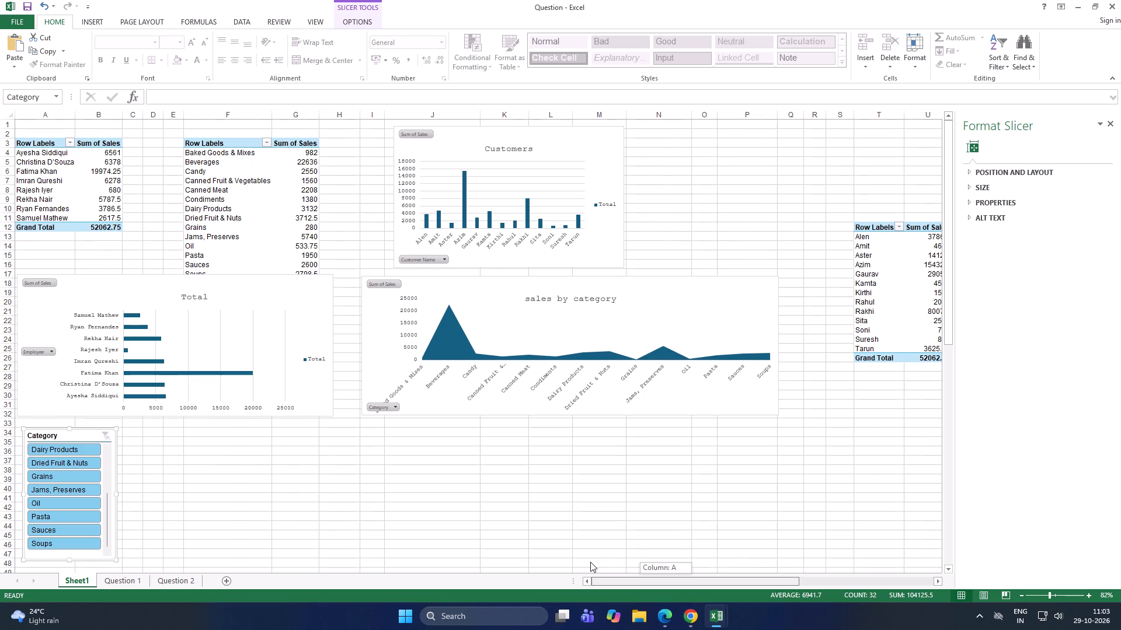
left_click_drag(590, 562, 590, 561)
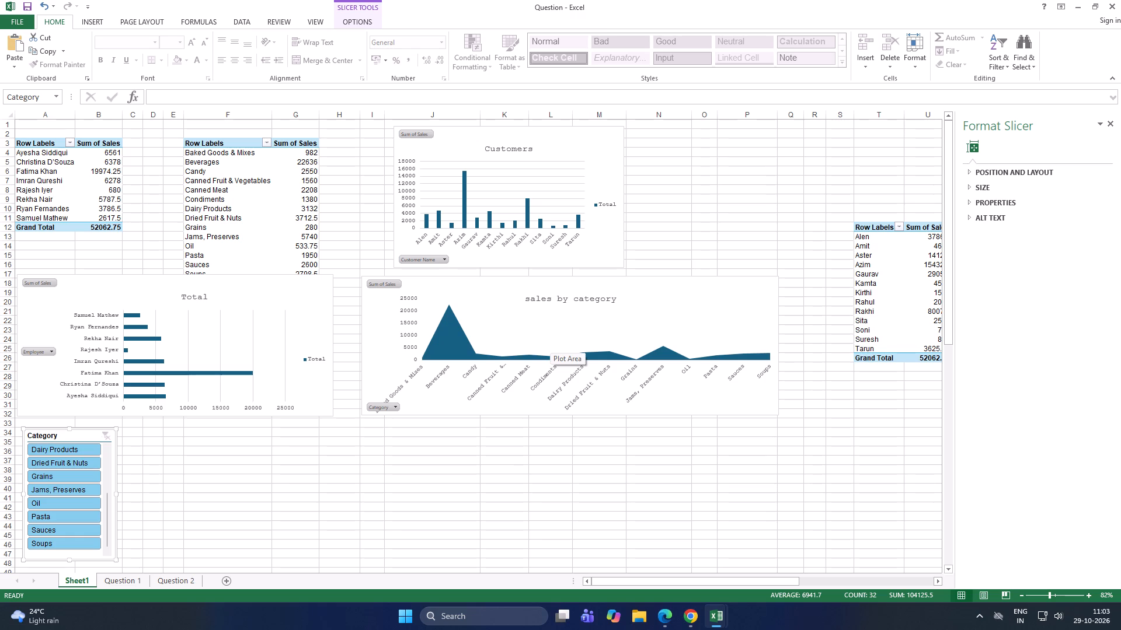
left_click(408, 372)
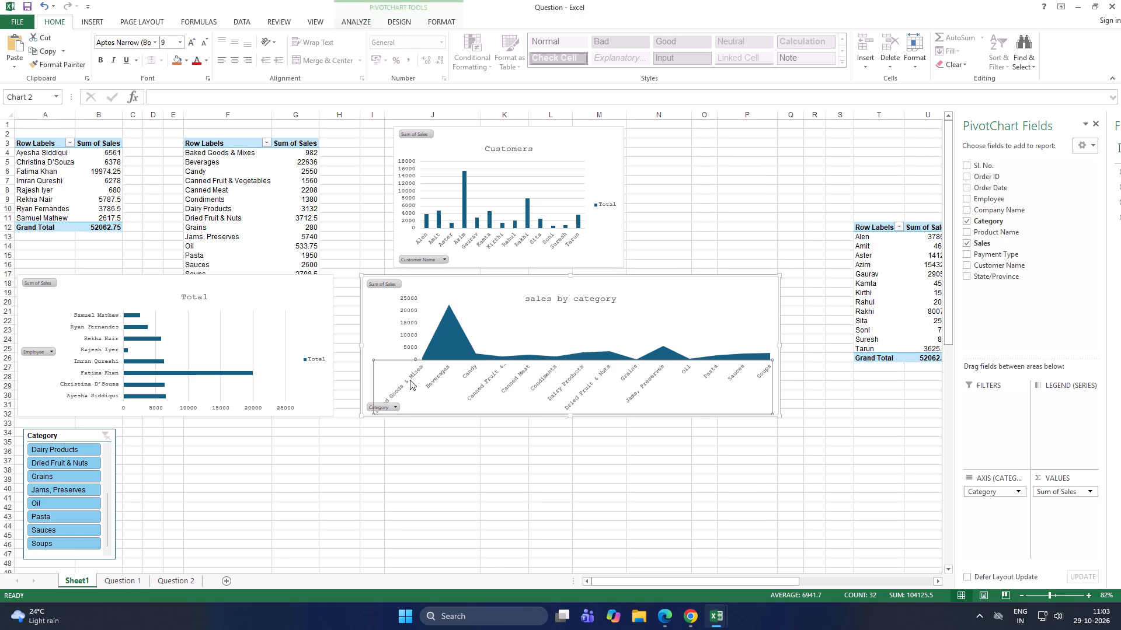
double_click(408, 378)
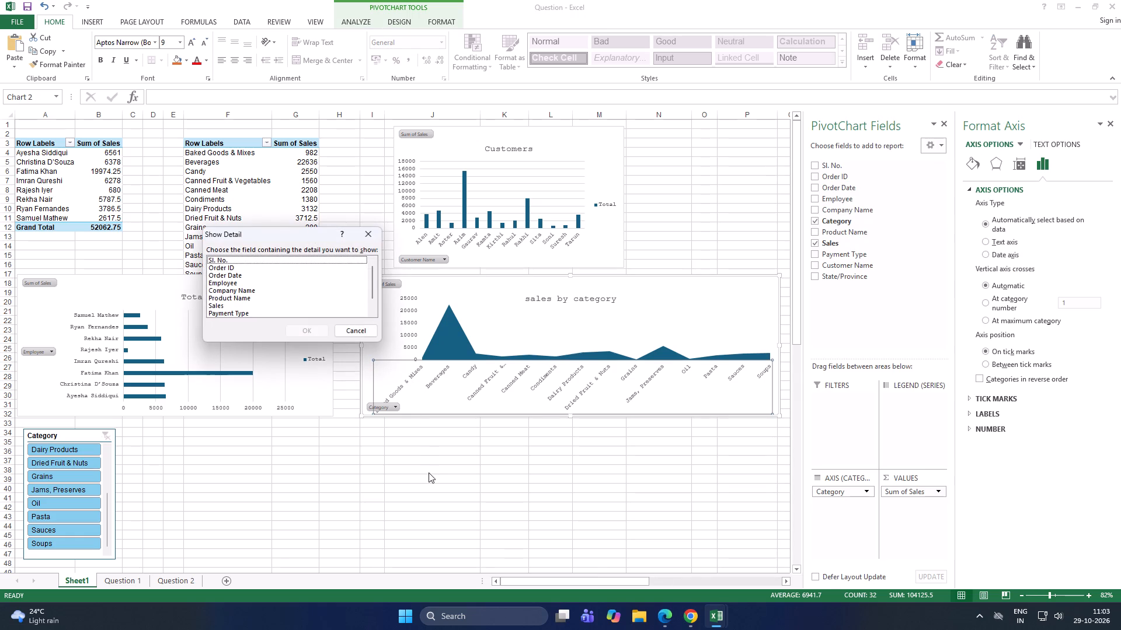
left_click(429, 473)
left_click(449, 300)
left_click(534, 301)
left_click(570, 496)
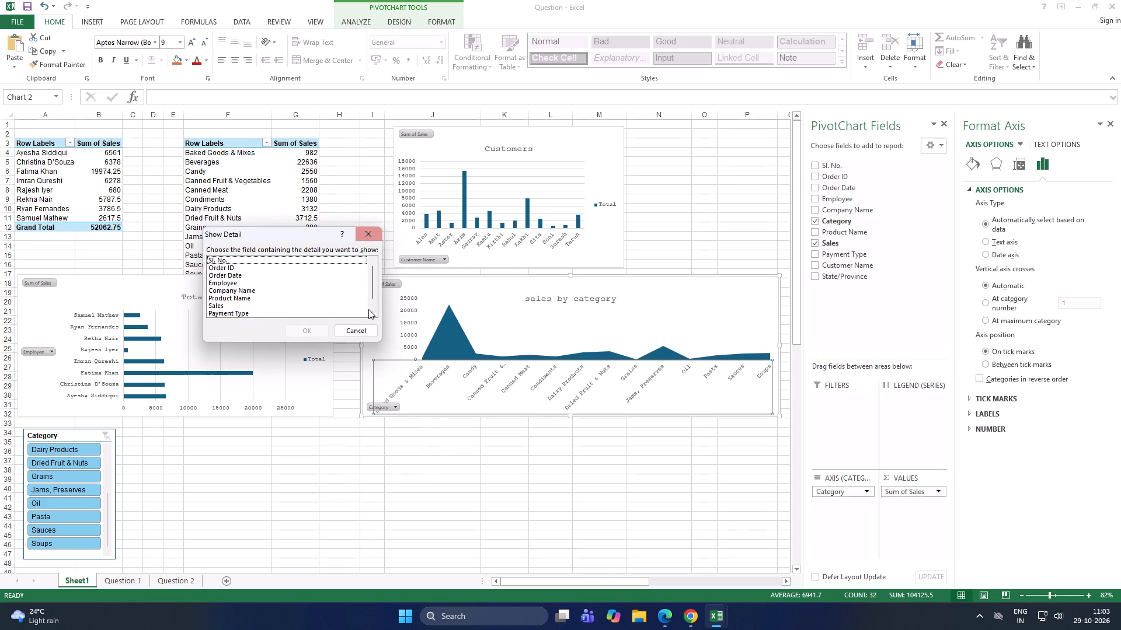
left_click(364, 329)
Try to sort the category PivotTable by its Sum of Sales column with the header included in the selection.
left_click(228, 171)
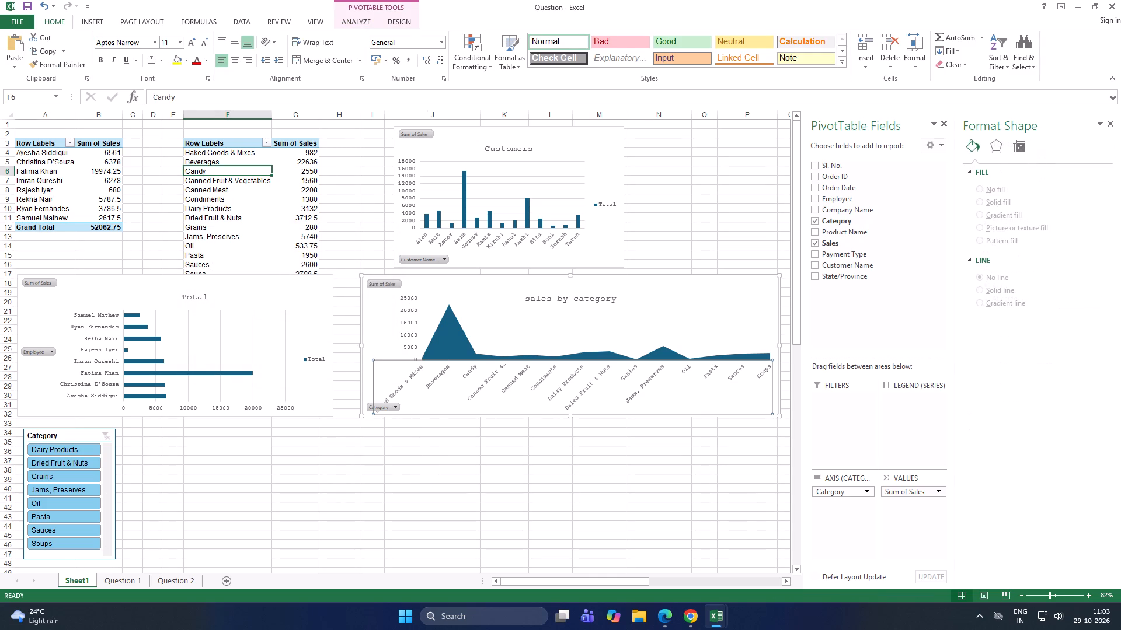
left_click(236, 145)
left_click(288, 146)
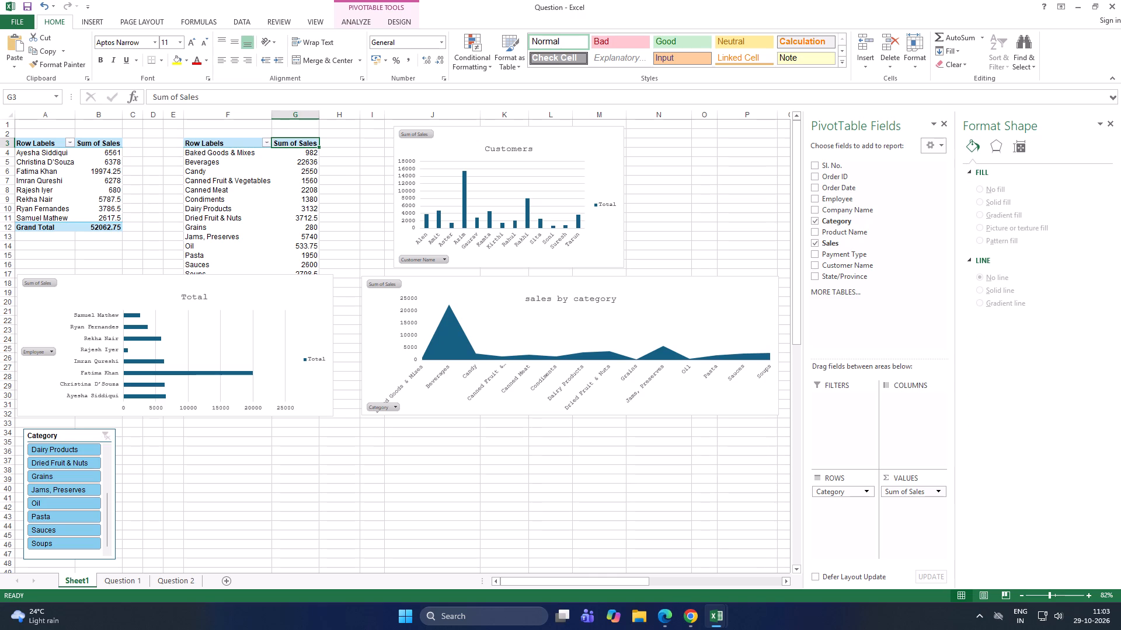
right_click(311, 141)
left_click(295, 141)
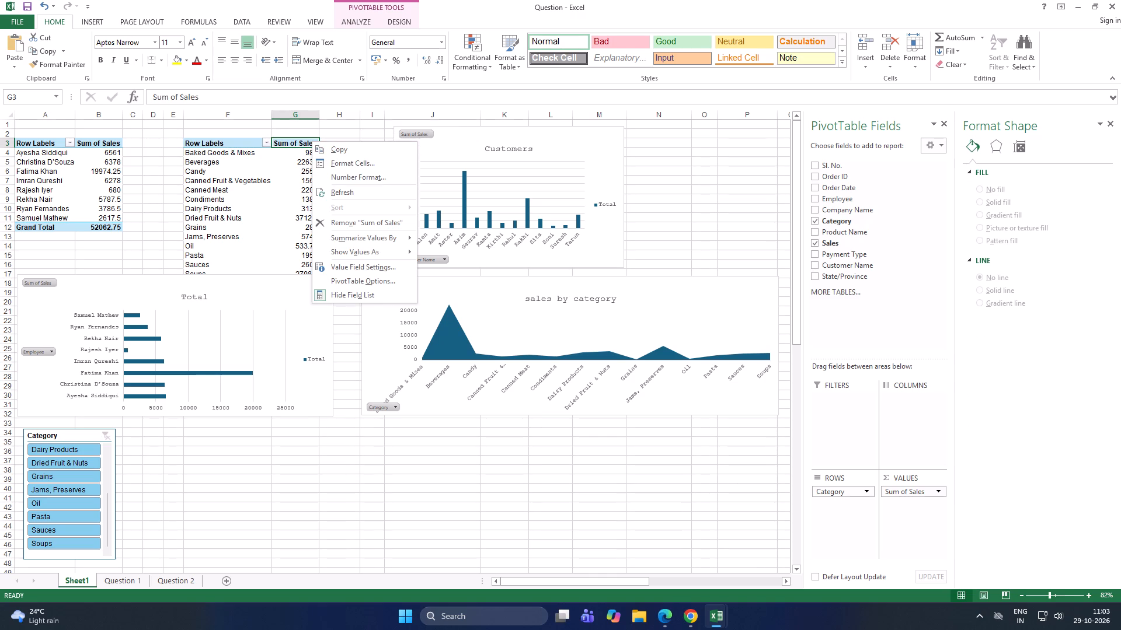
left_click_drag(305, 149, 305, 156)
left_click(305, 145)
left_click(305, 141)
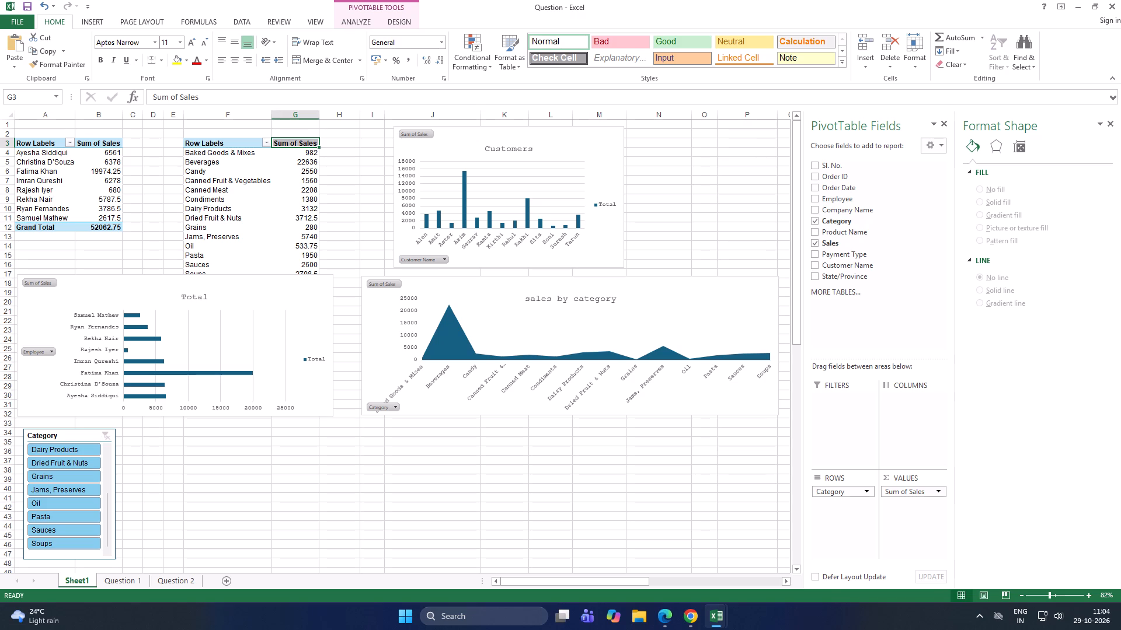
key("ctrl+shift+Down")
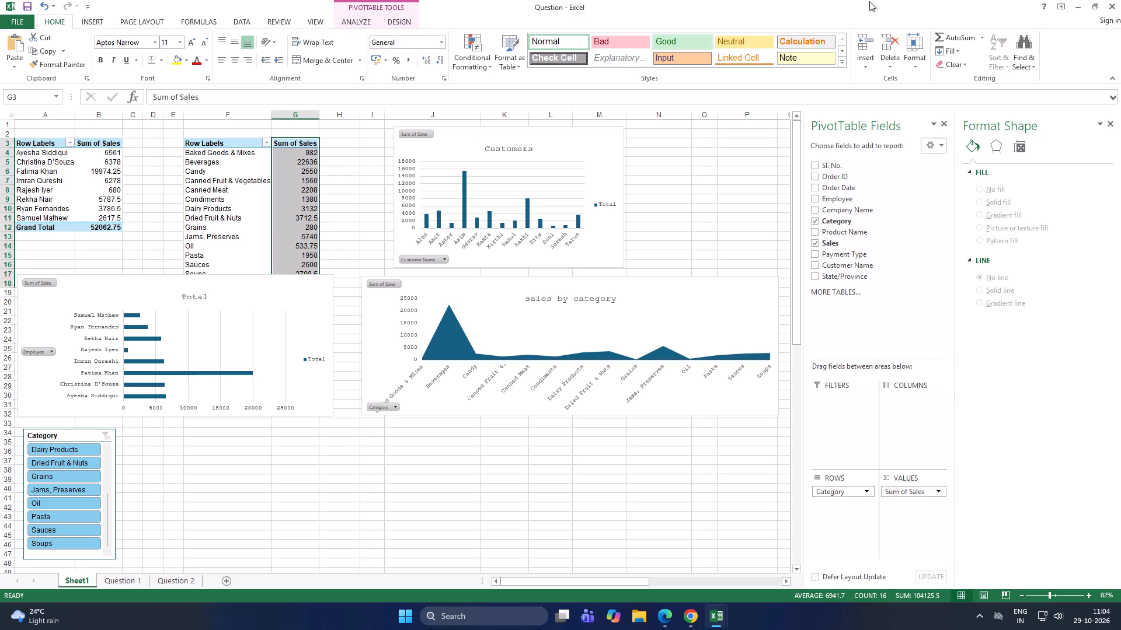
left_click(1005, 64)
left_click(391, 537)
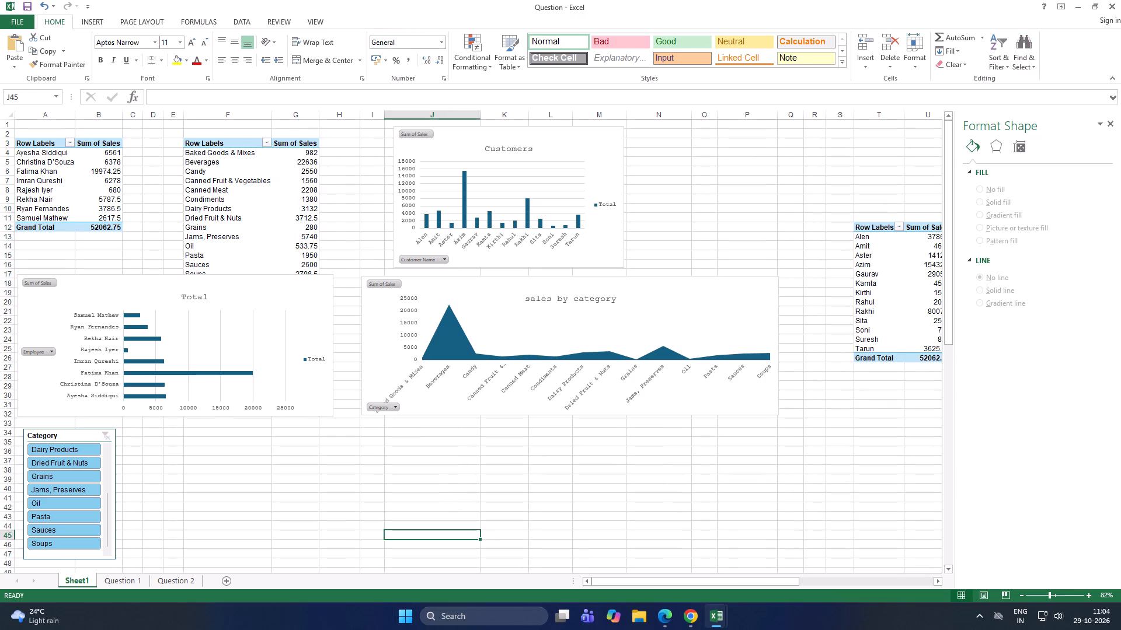
Sort the category PivotTable's Sum of Sales values, from G4 down, from largest to smallest.
left_click(295, 135)
left_click(299, 151)
left_click(311, 142)
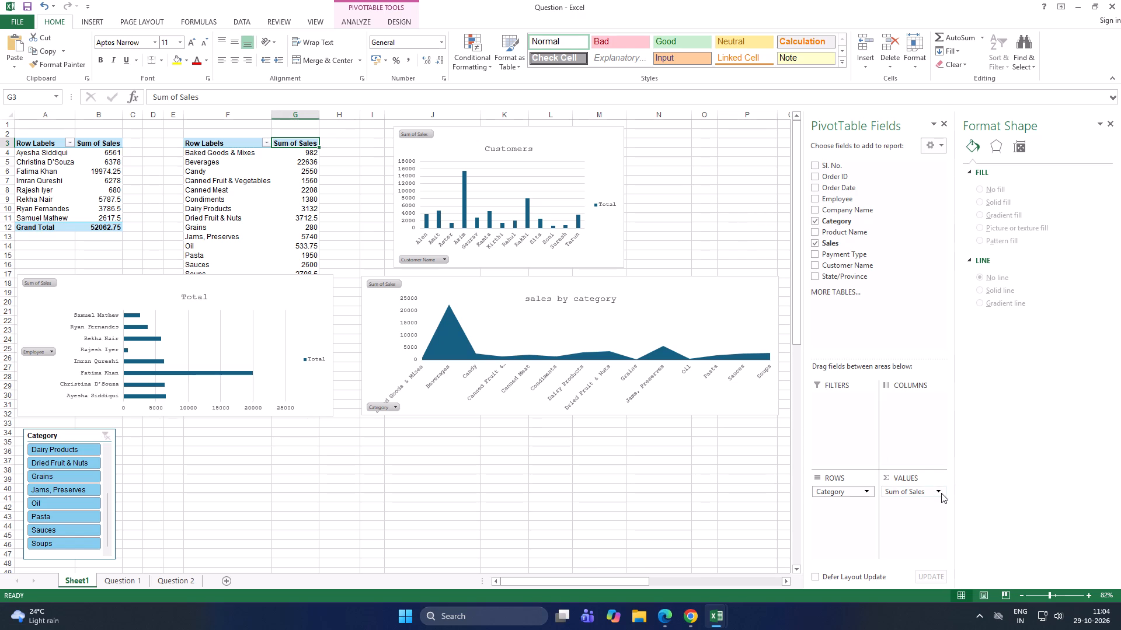
left_click(299, 153)
key("ctrl+shift+Down")
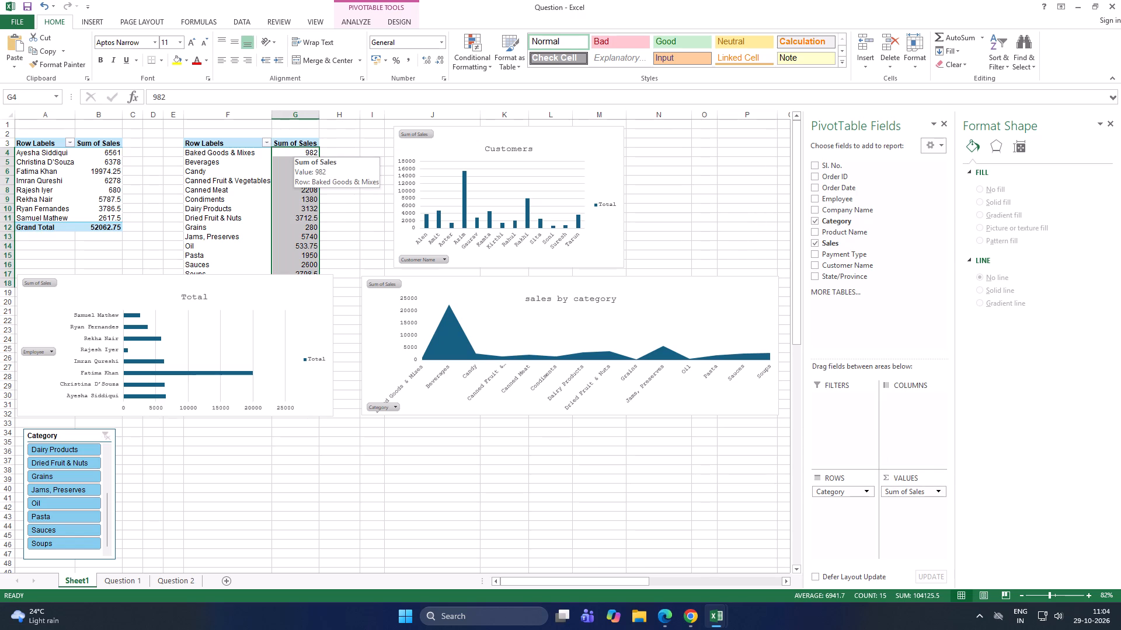
left_click(997, 57)
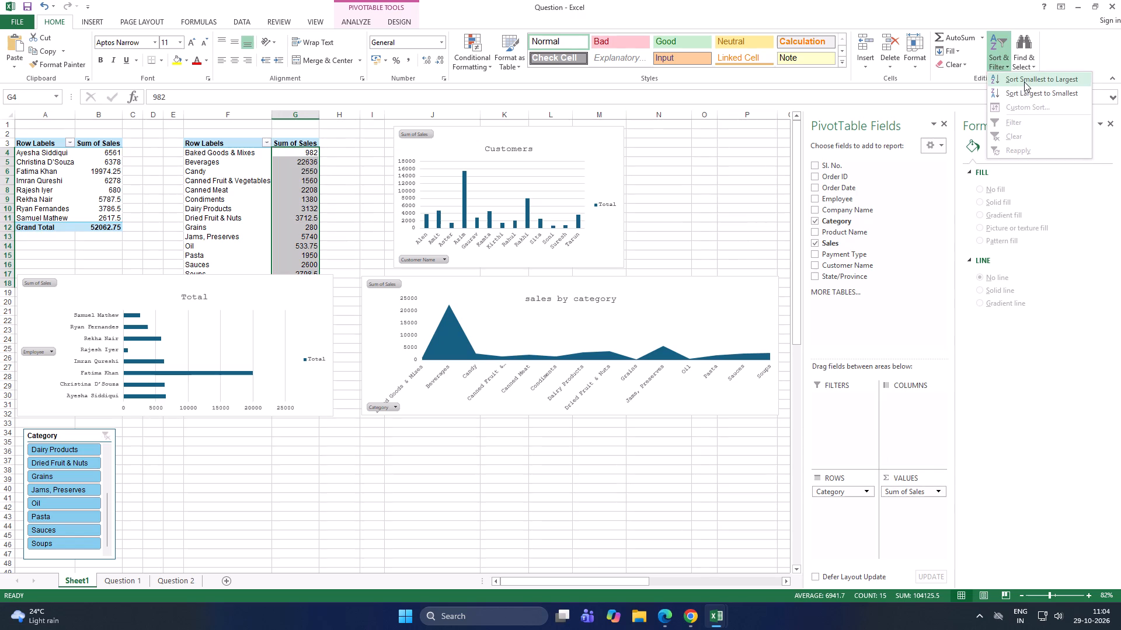
left_click(1025, 93)
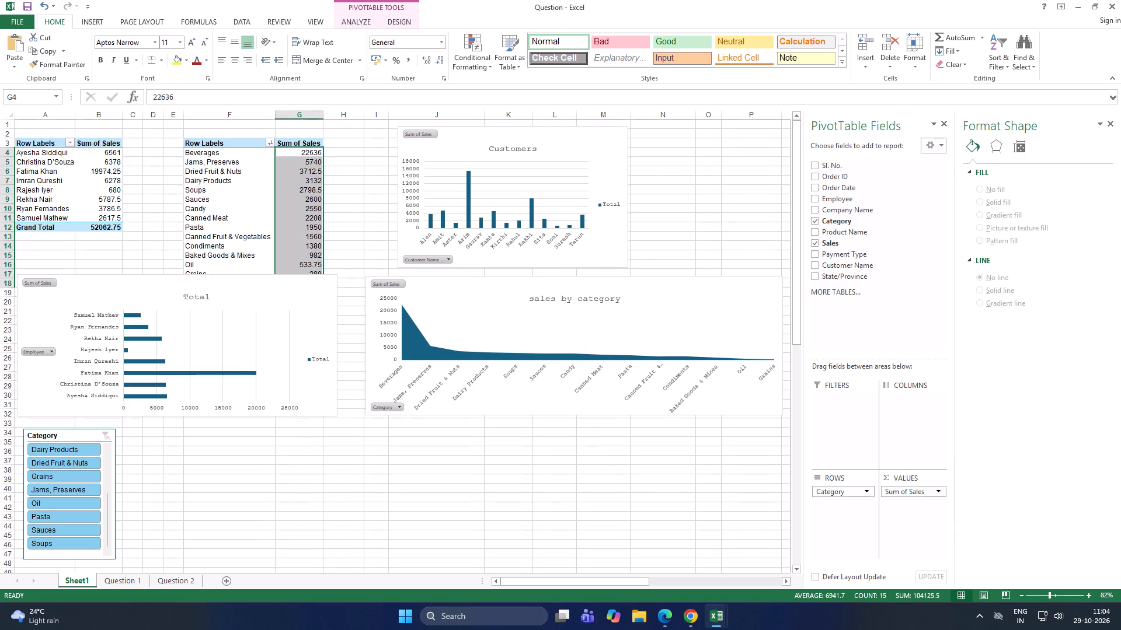
left_click(621, 468)
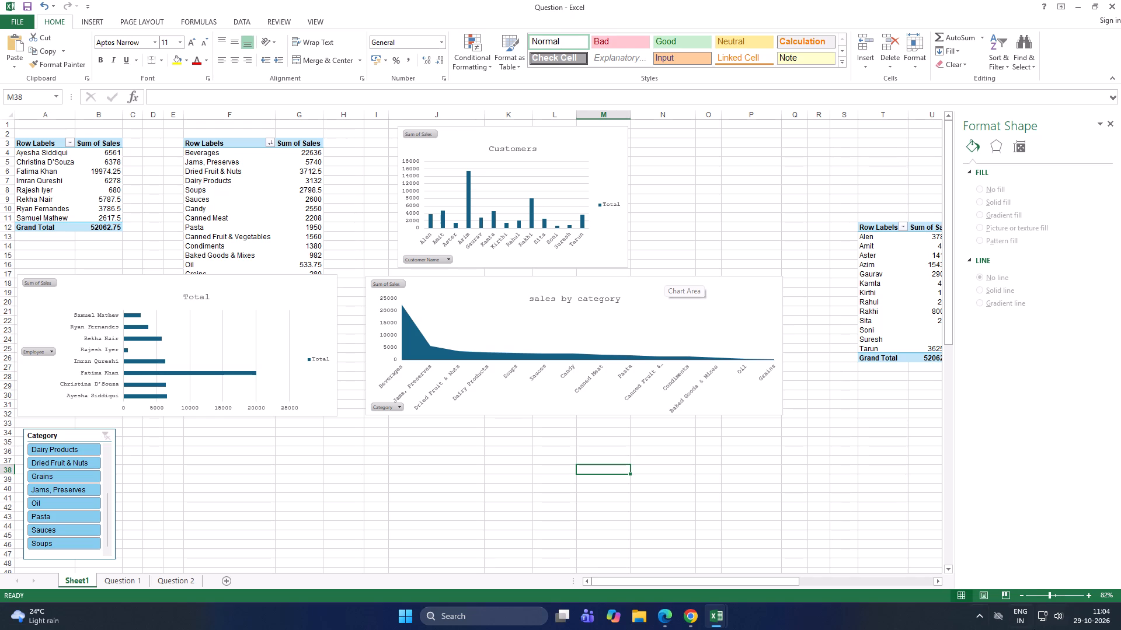
Nudge the "sales by category" chart towards the employee sales chart so it starts in column H, and close the formatting pane.
left_click_drag(466, 290, 462, 289)
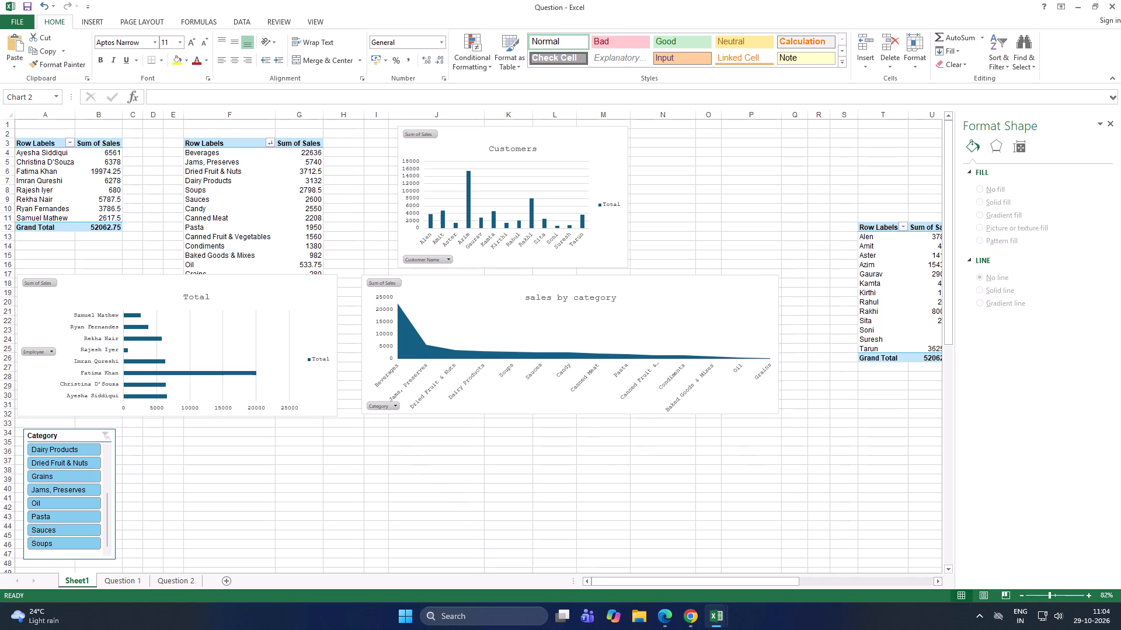
left_click_drag(462, 289, 452, 289)
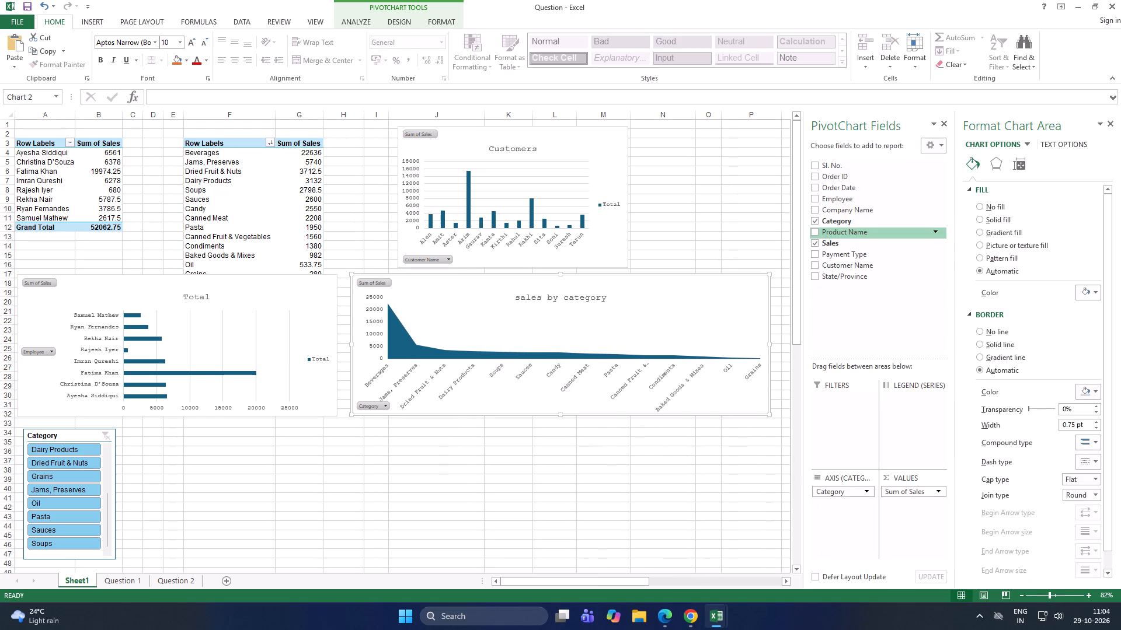
left_click(726, 131)
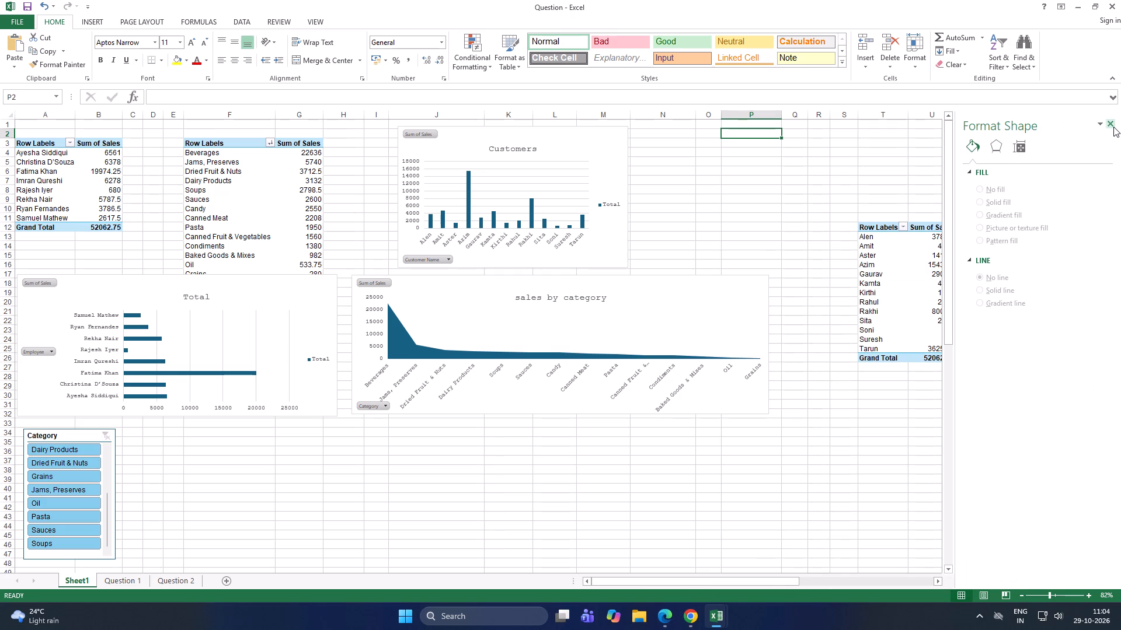
left_click(1113, 127)
Move the whole customer PivotTable from T12 to cell P1, in the empty area beside the Customers chart.
left_click_drag(883, 230, 818, 171)
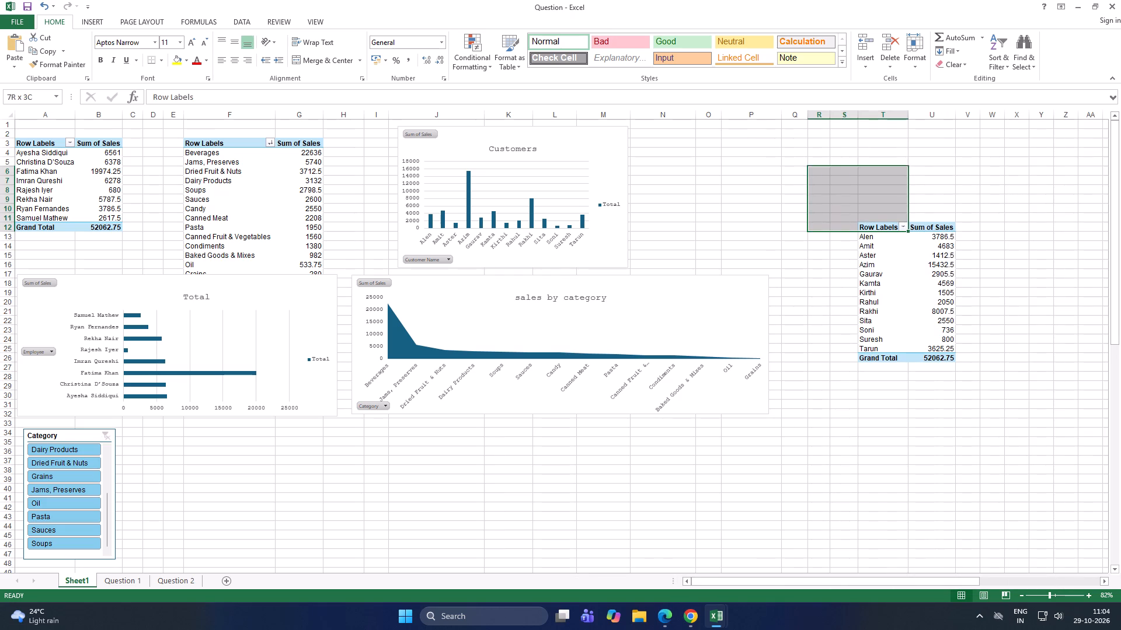
left_click_drag(818, 171, 824, 229)
left_click(809, 216)
left_click_drag(868, 227, 937, 349)
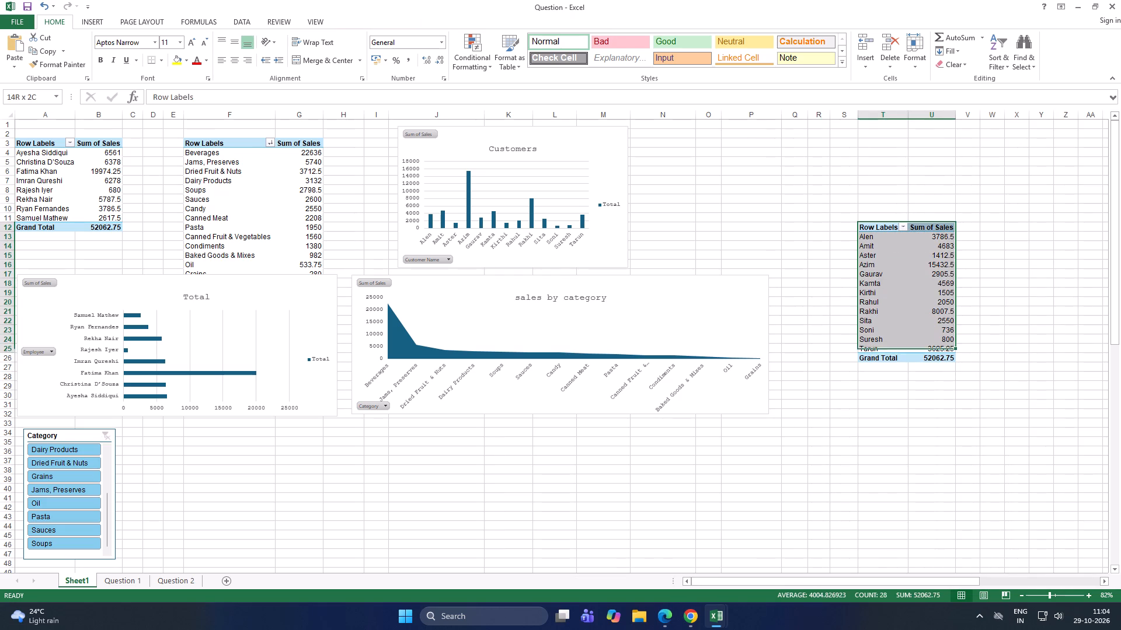
left_click_drag(937, 349, 938, 355)
left_click_drag(913, 226, 902, 223)
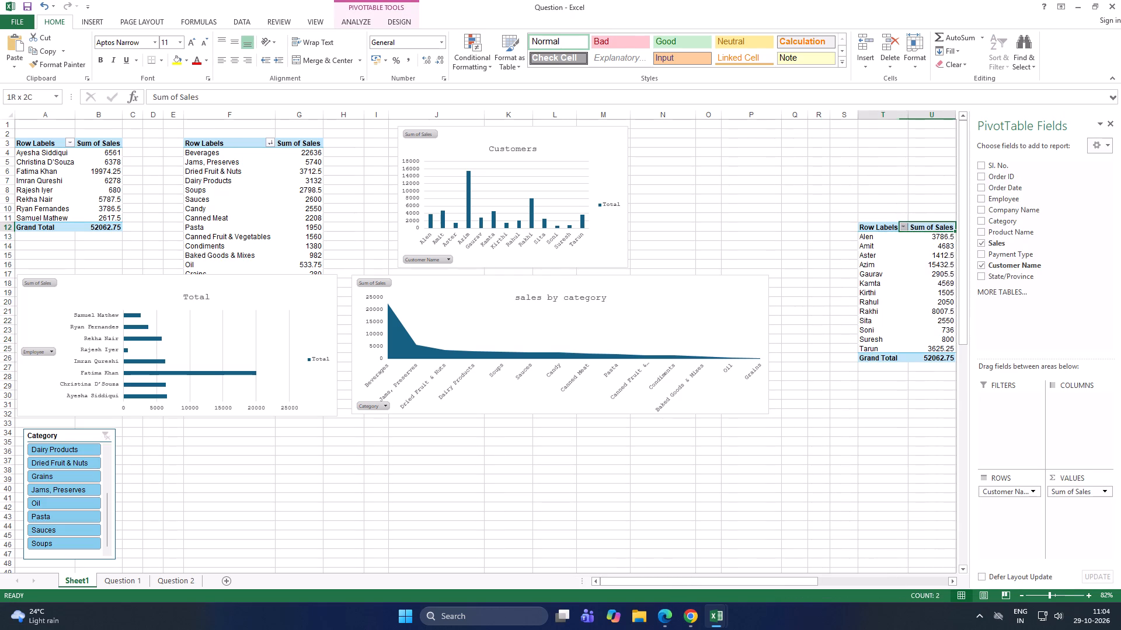
left_click_drag(902, 223, 889, 220)
left_click(813, 213)
left_click_drag(874, 228, 949, 306)
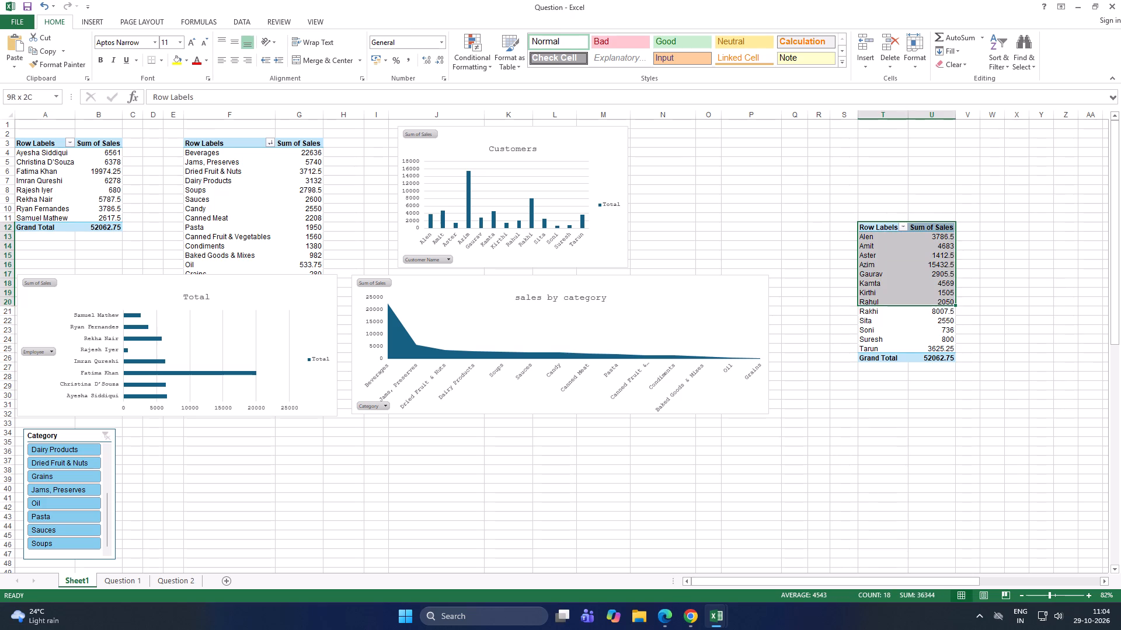
left_click_drag(949, 306, 955, 356)
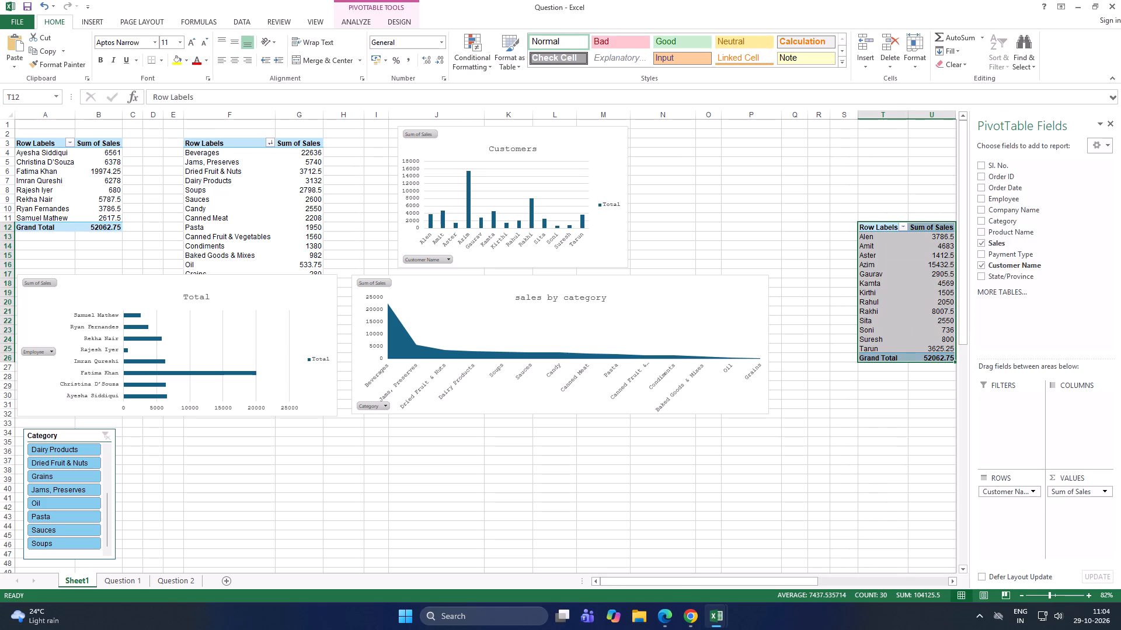
left_click_drag(859, 224, 711, 122)
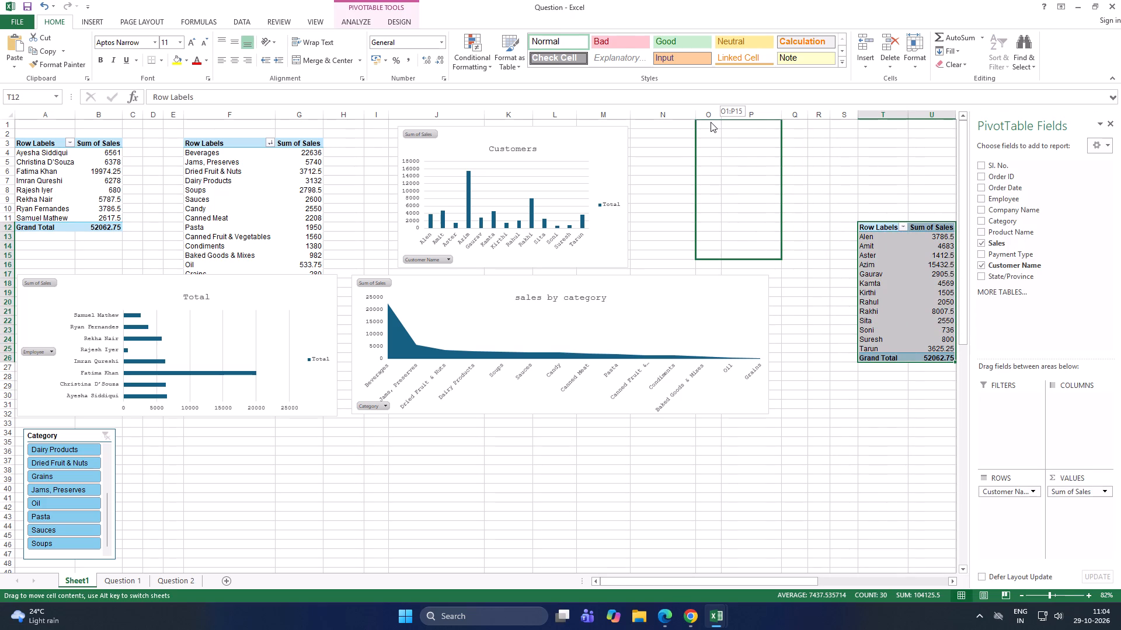
left_click_drag(711, 122, 738, 123)
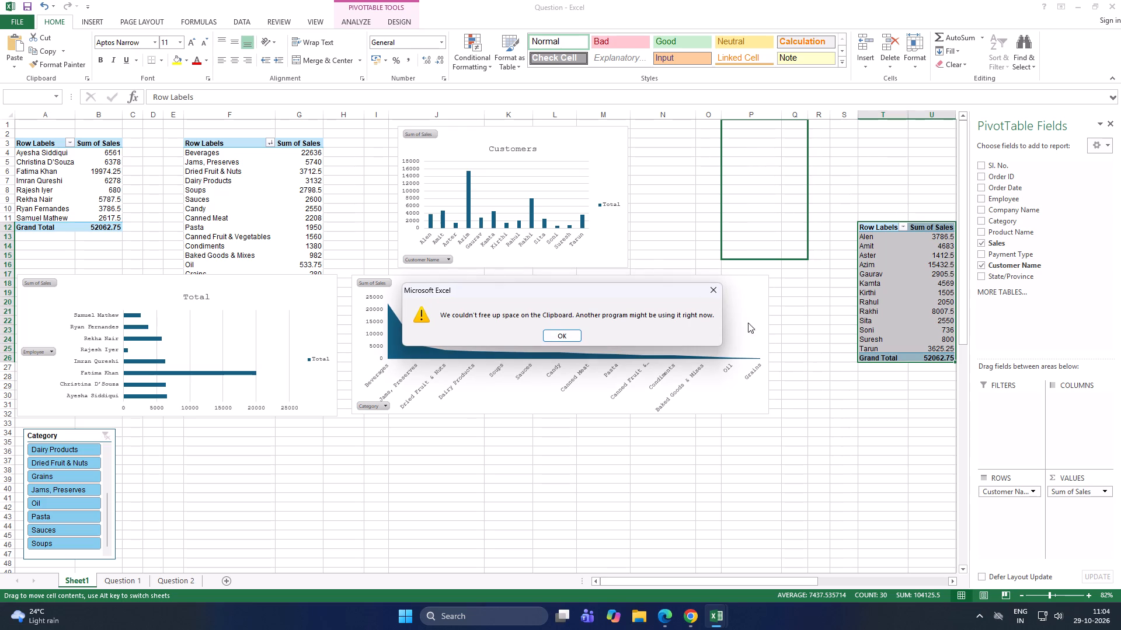
left_click(713, 290)
left_click(852, 456)
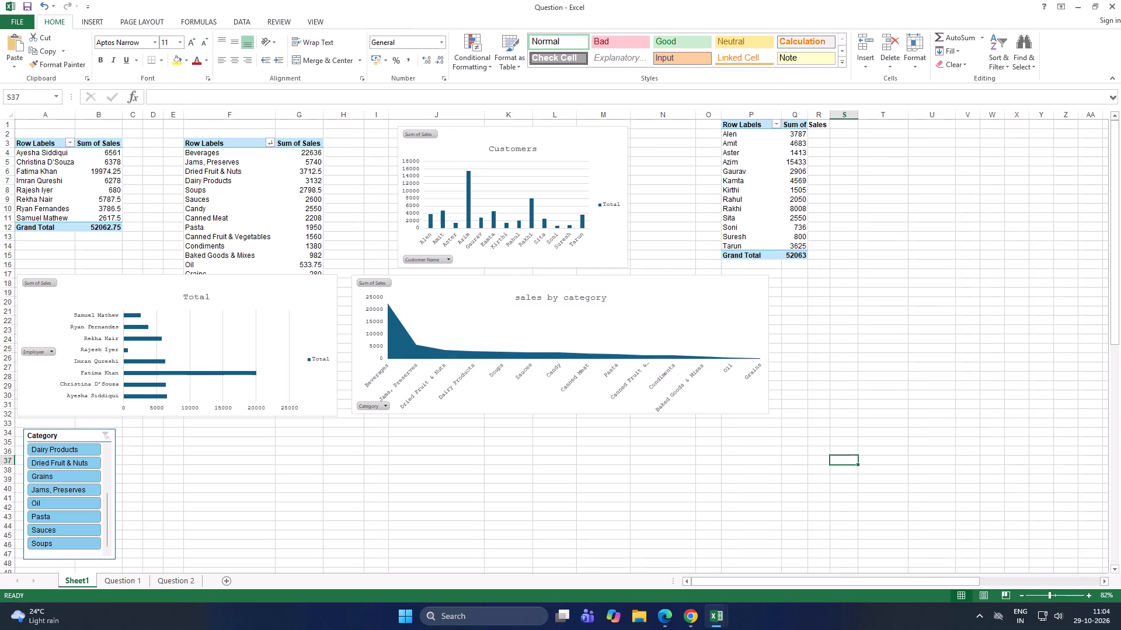
Autofit column Q to the customer PivotTable's Sum of Sales header and values.
left_click(816, 124)
left_click(795, 126)
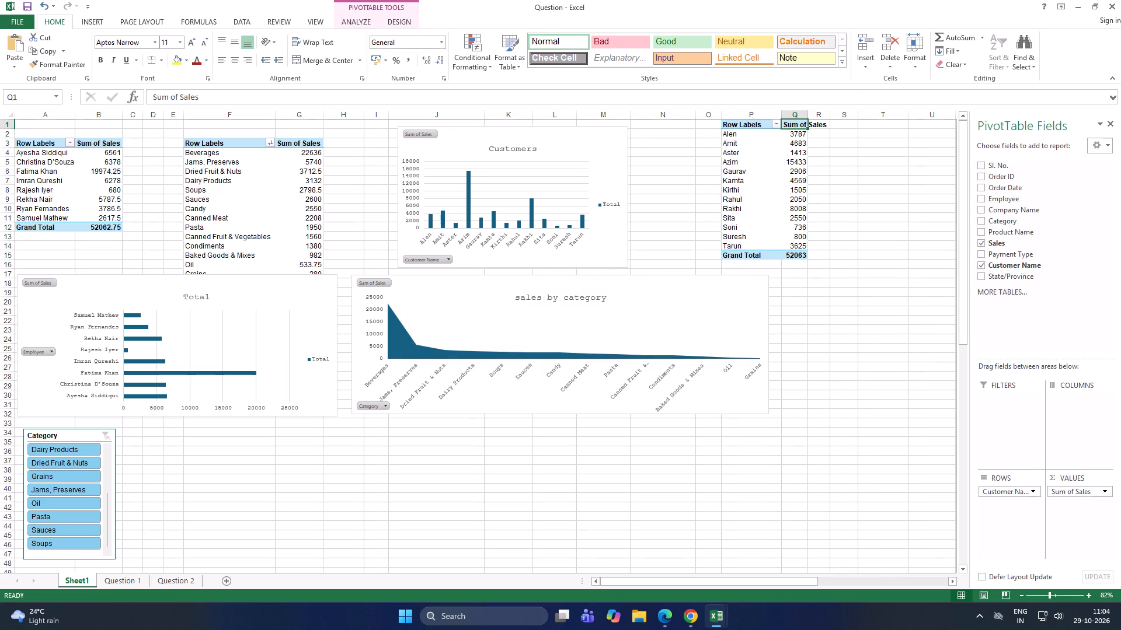
double_click(808, 114)
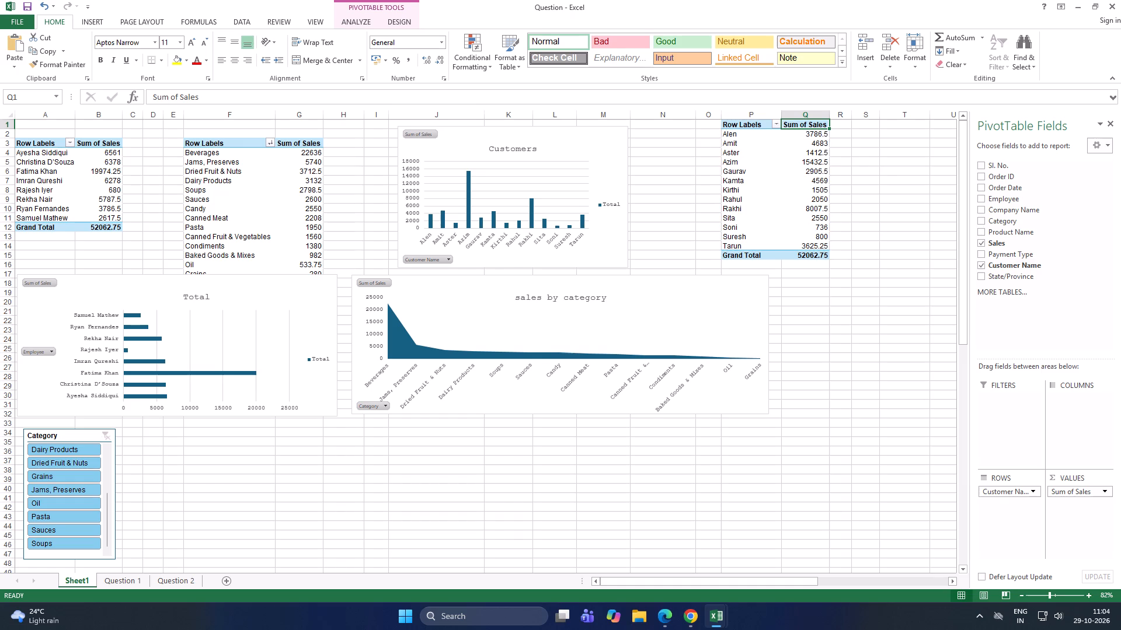
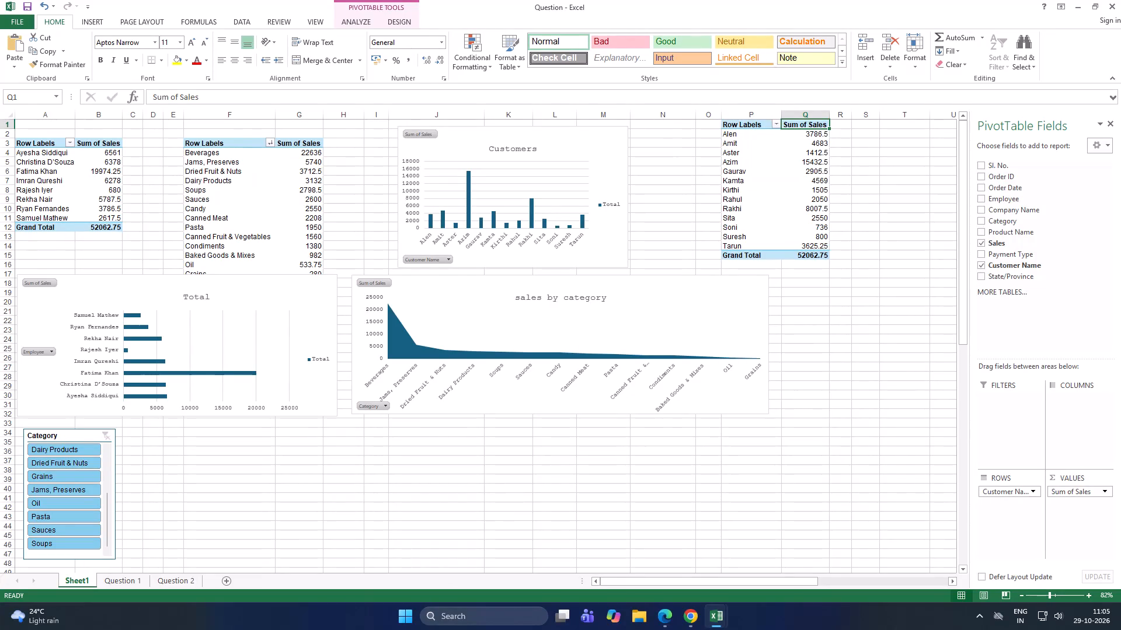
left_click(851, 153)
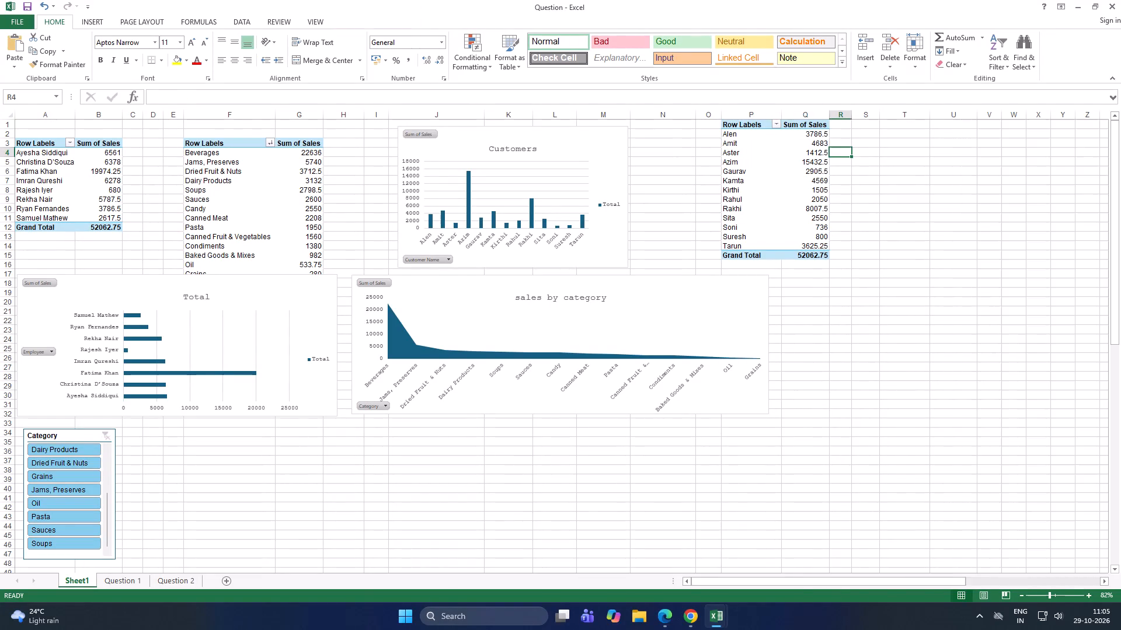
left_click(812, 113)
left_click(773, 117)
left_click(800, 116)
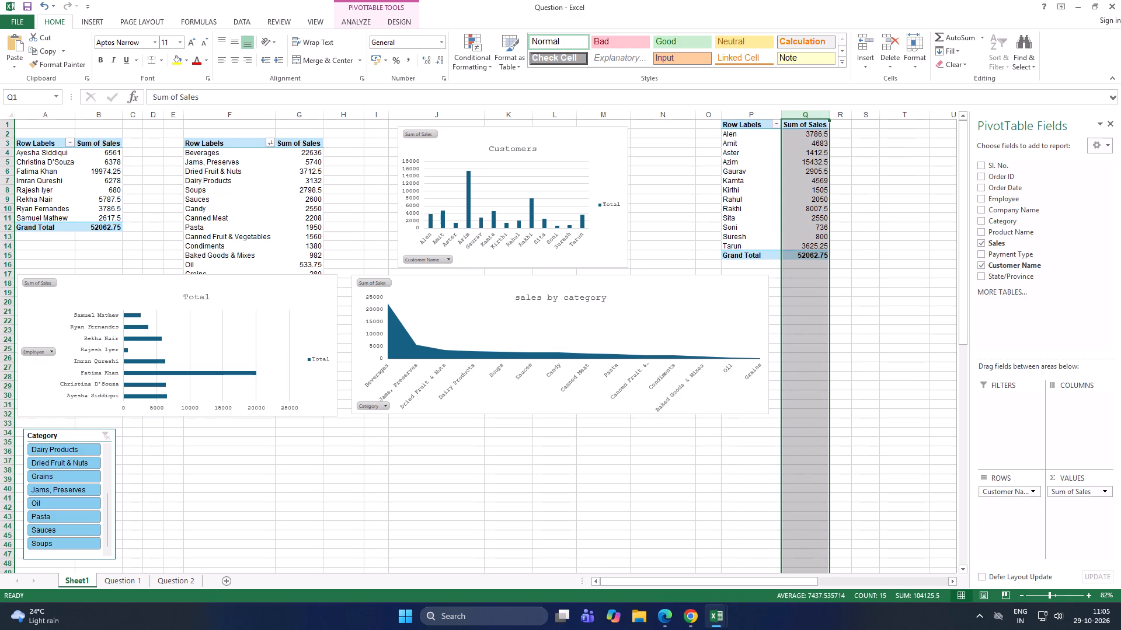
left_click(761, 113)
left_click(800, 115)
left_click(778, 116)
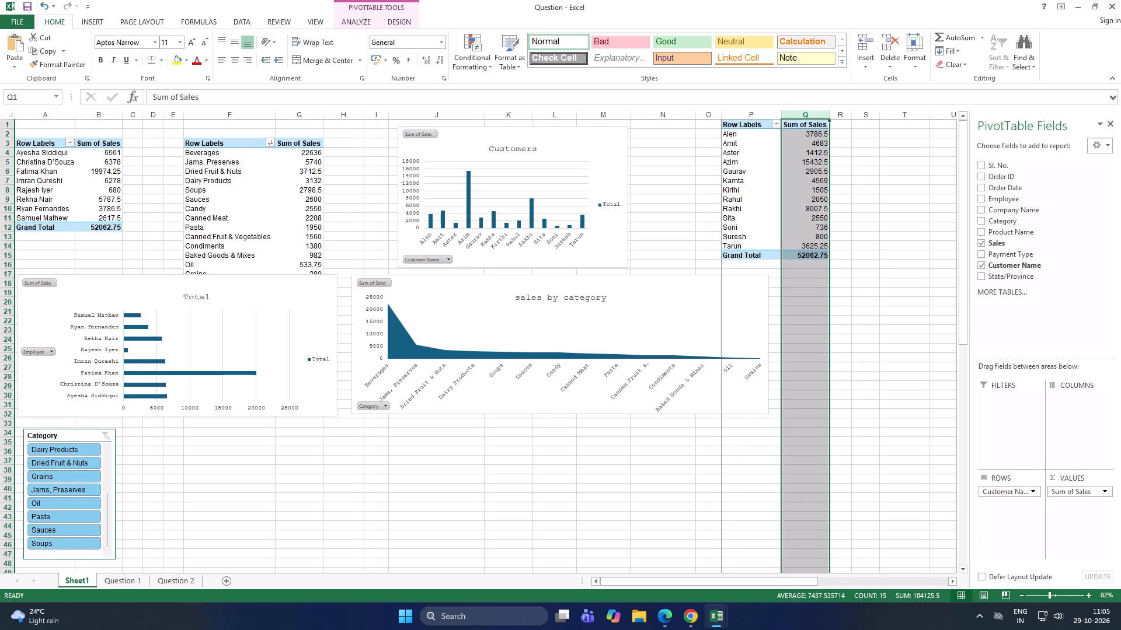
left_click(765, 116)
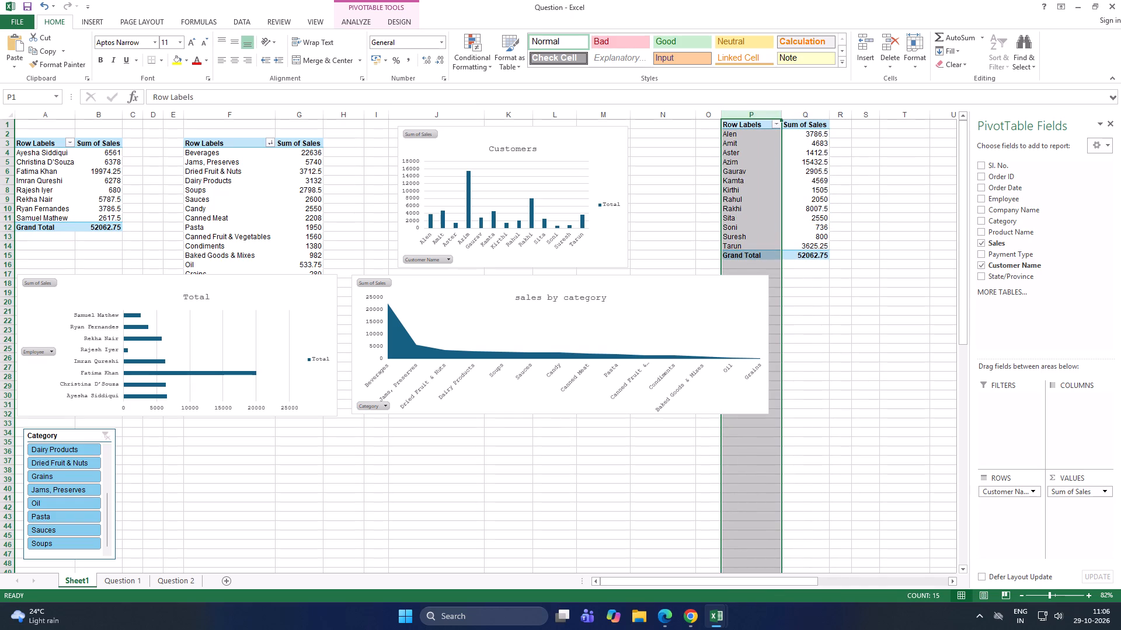
Select the "sales by category" PivotChart beside the employee sales chart.
left_click(765, 387)
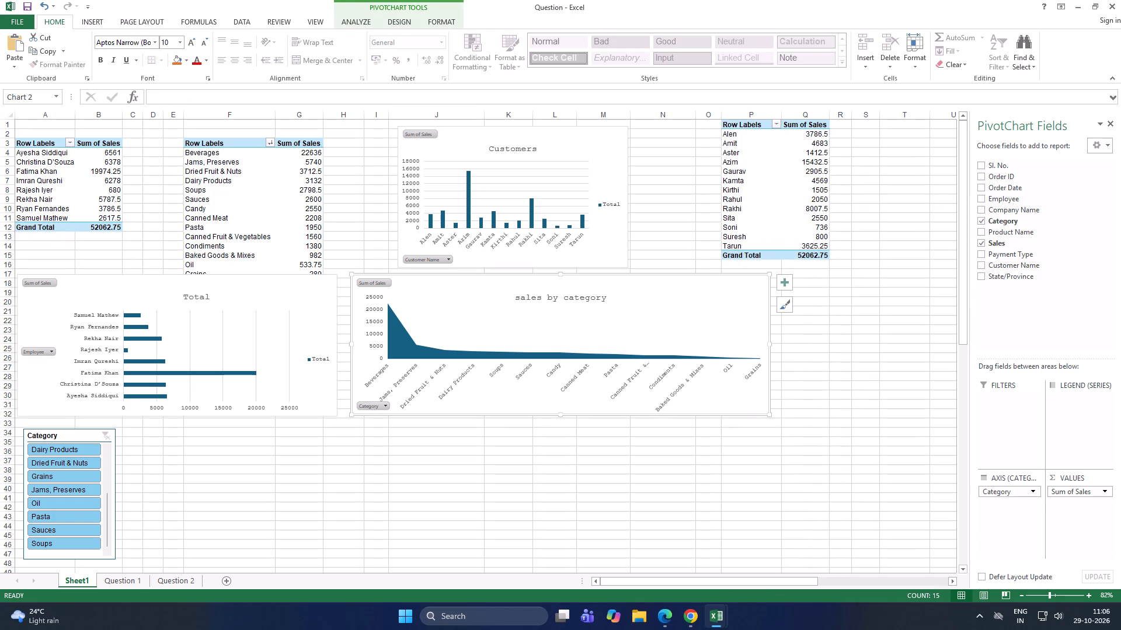
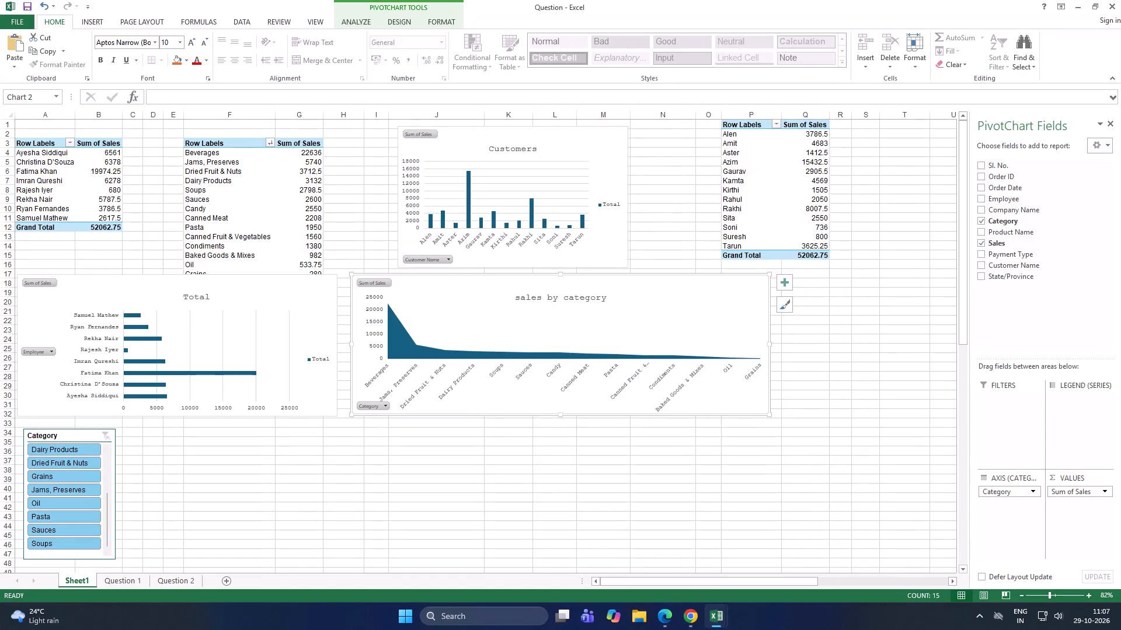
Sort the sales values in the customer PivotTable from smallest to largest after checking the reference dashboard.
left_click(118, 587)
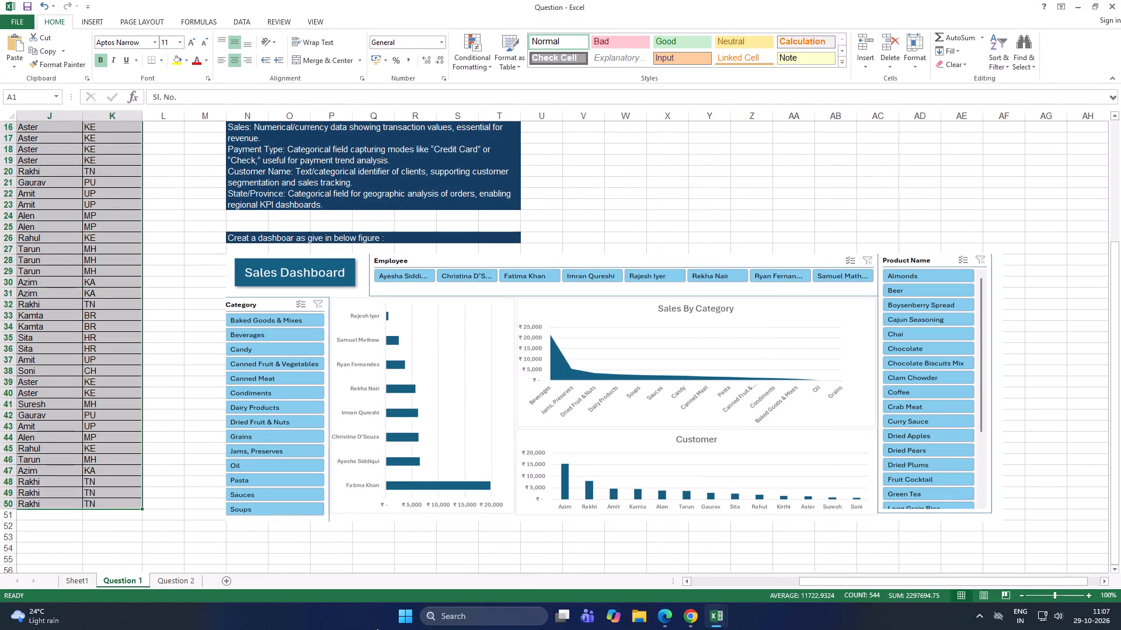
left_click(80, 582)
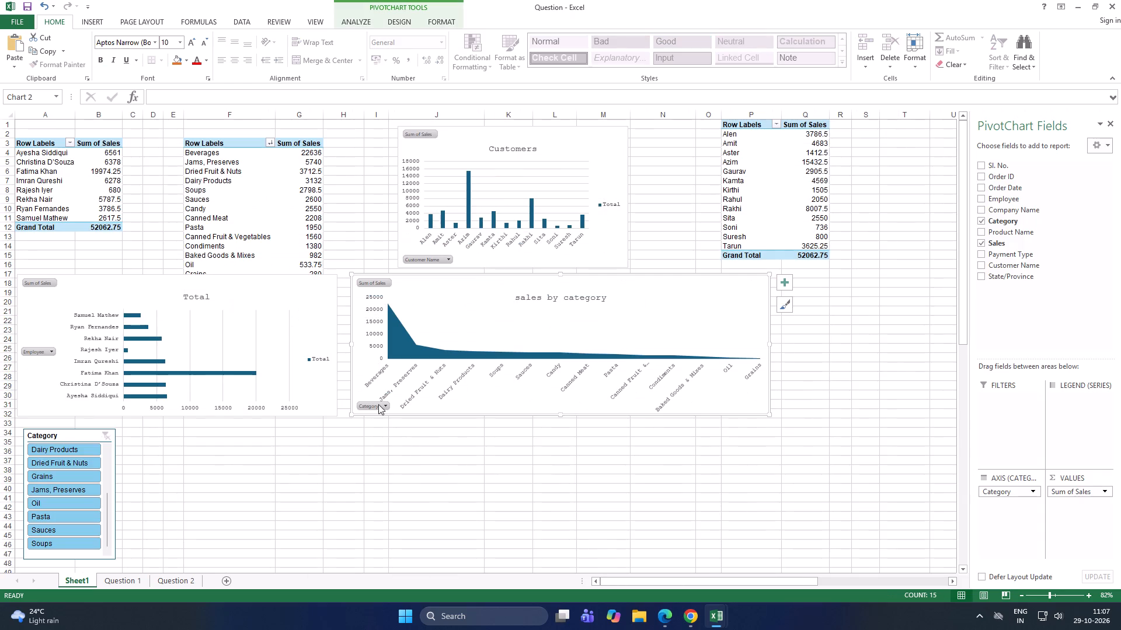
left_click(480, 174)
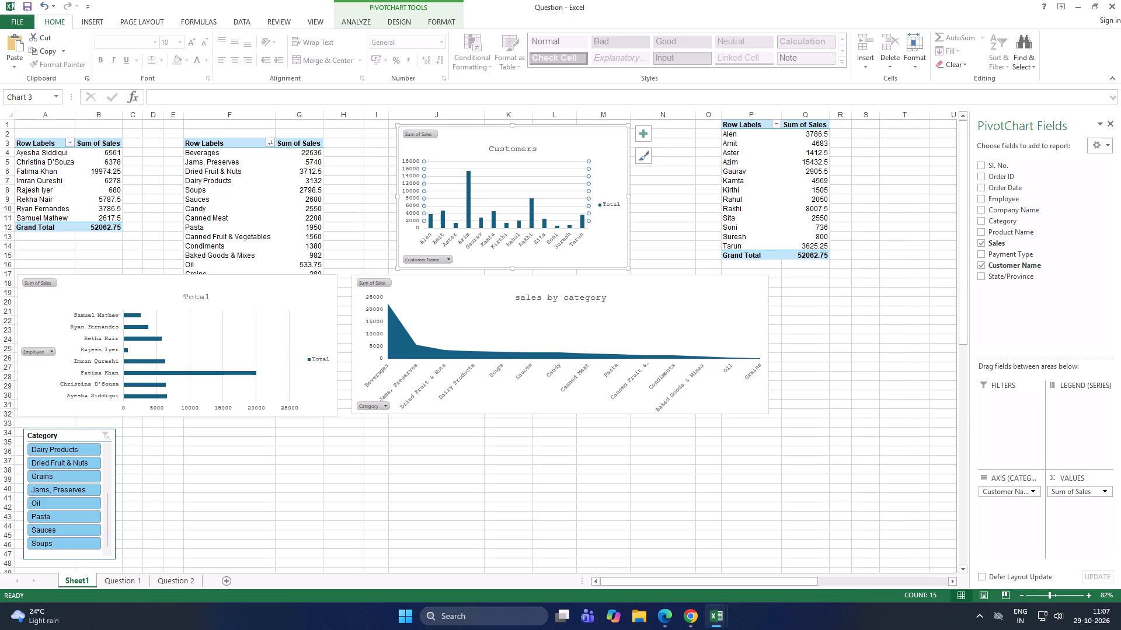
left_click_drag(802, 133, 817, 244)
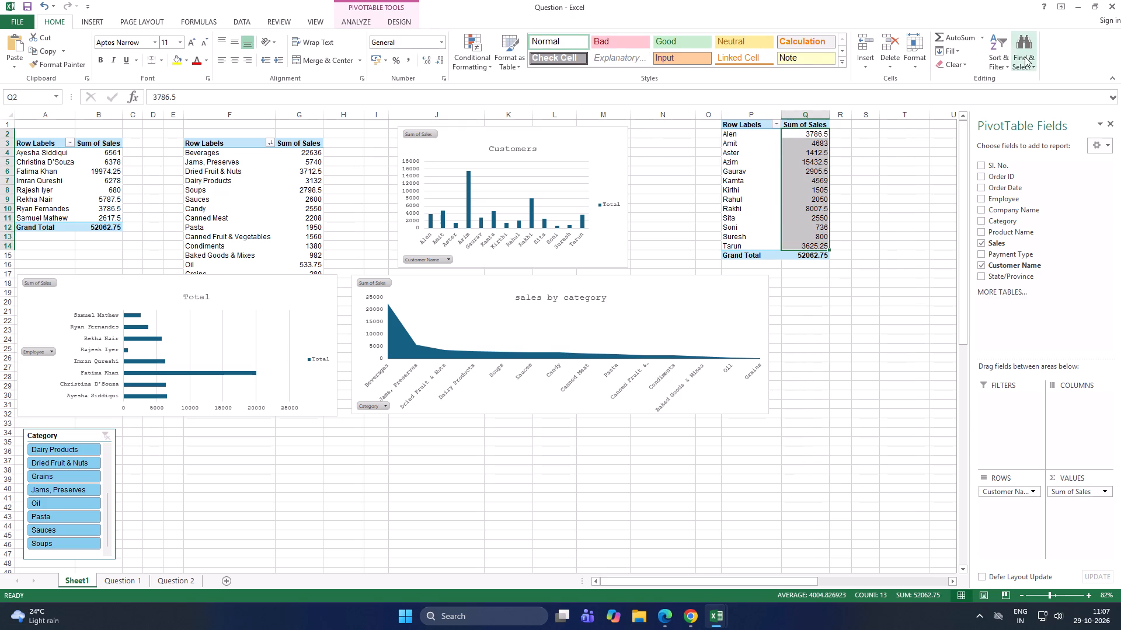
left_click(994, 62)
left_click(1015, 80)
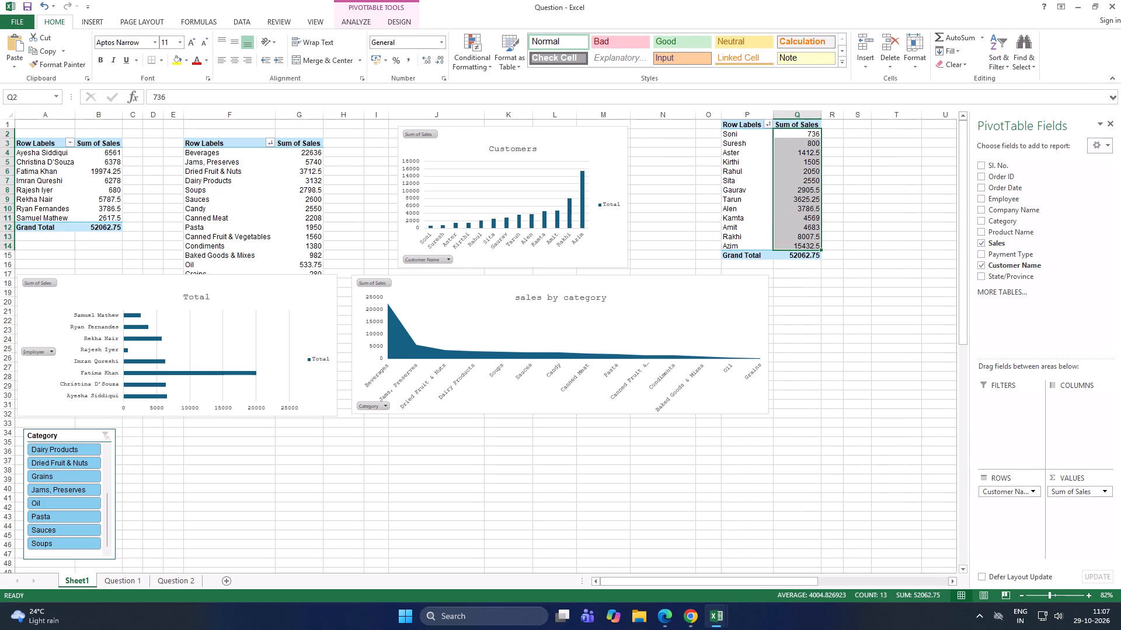
Sort the sales values in the customer PivotTable from largest to smallest and compare with the reference Customer chart.
left_click(127, 579)
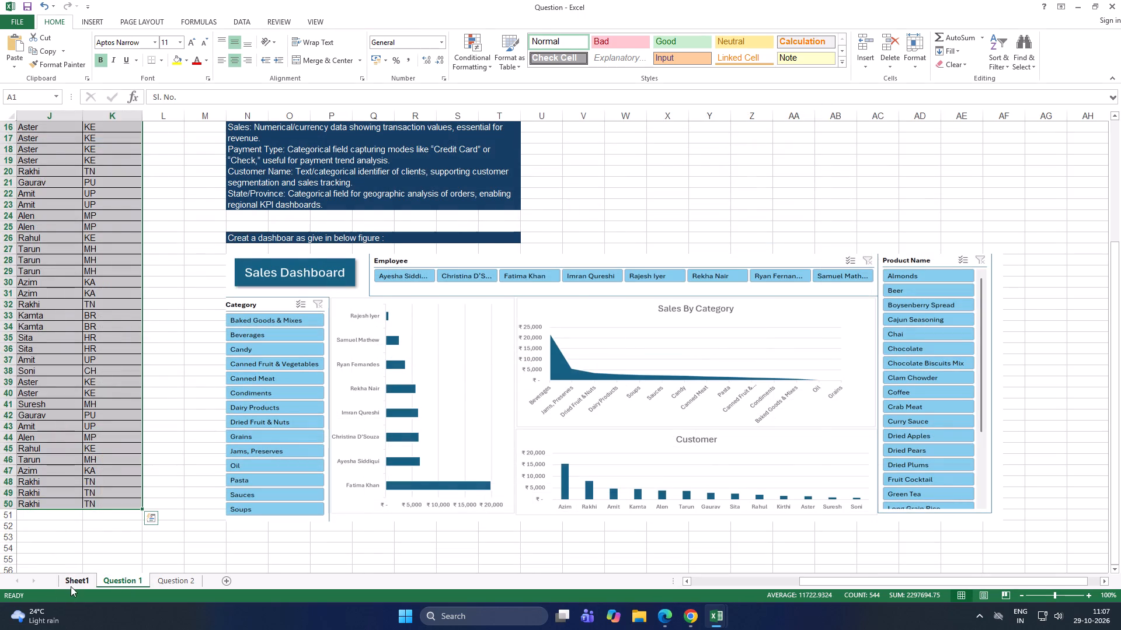
left_click(71, 586)
left_click(1002, 64)
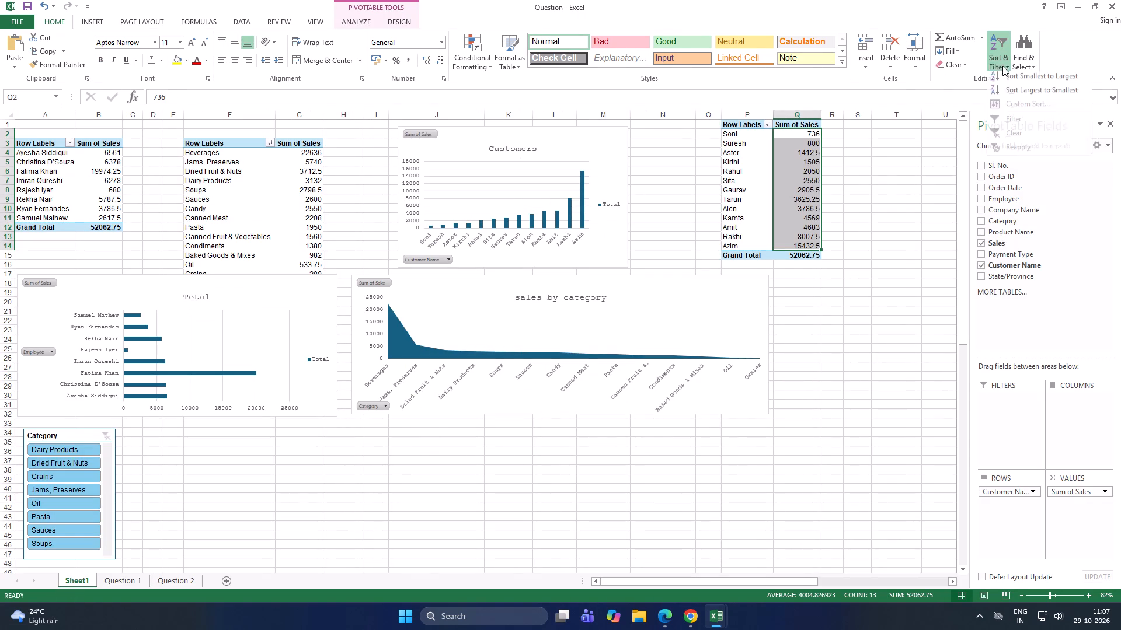
left_click(1011, 89)
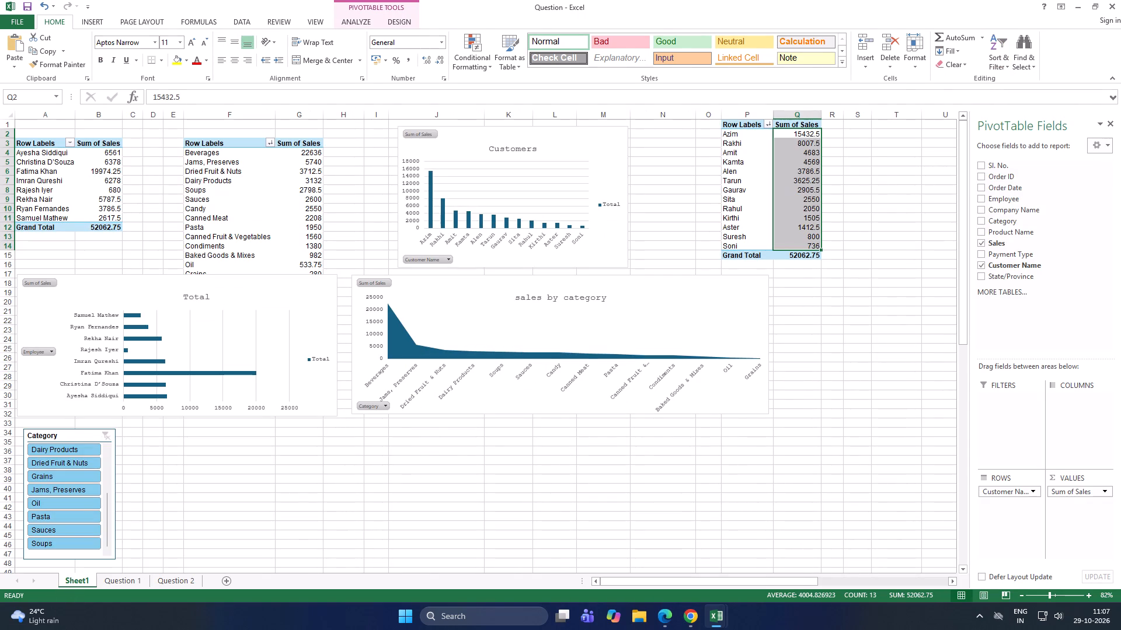
left_click(123, 584)
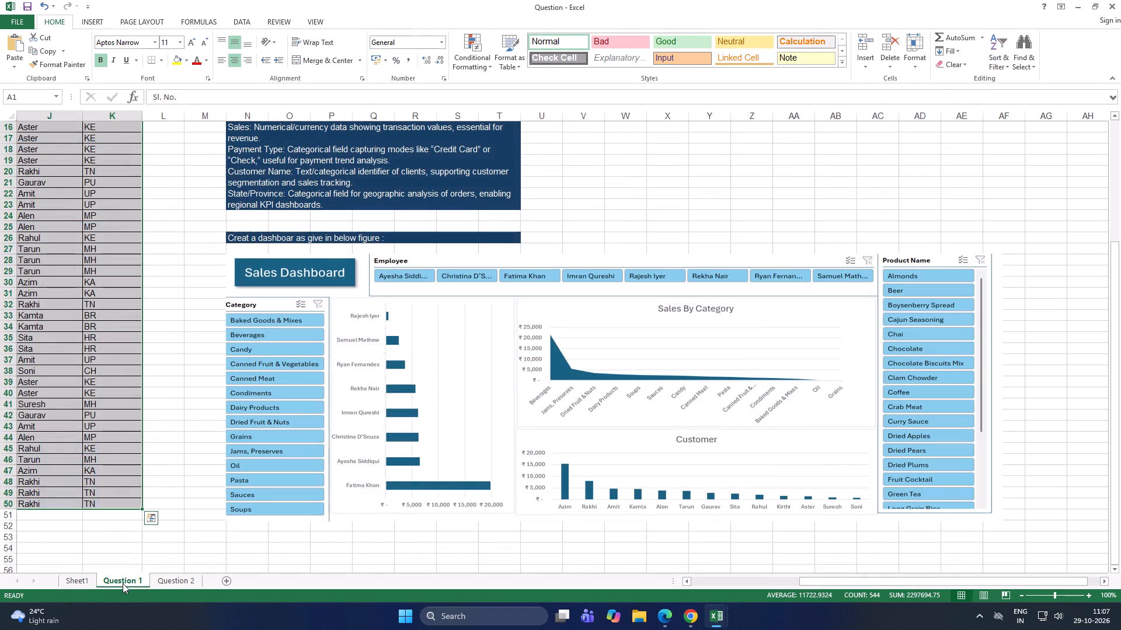
left_click(84, 585)
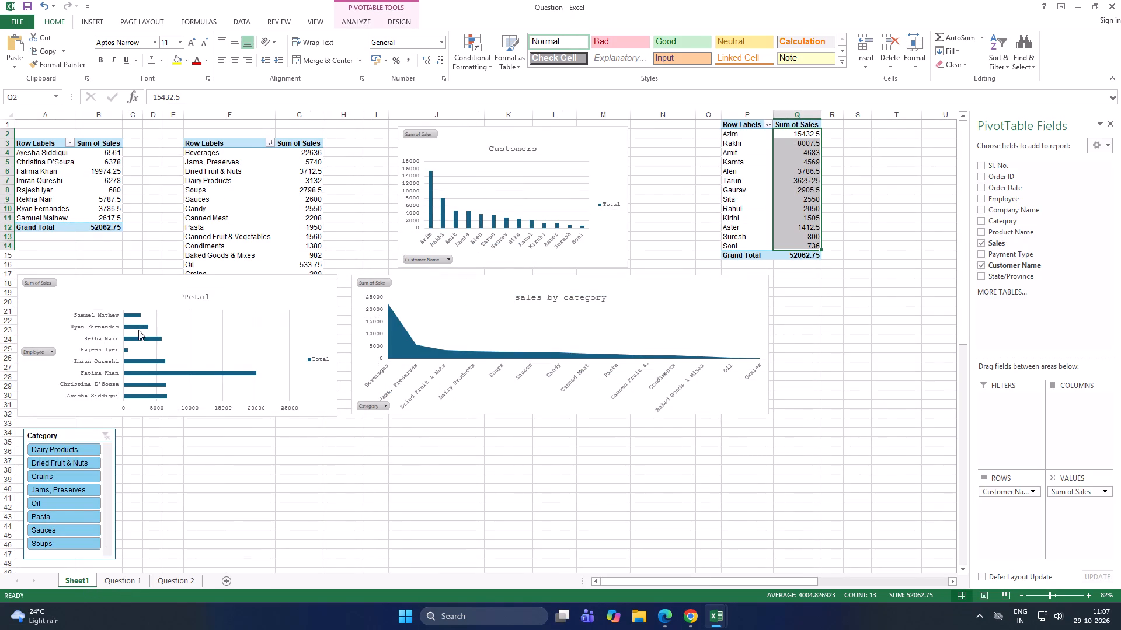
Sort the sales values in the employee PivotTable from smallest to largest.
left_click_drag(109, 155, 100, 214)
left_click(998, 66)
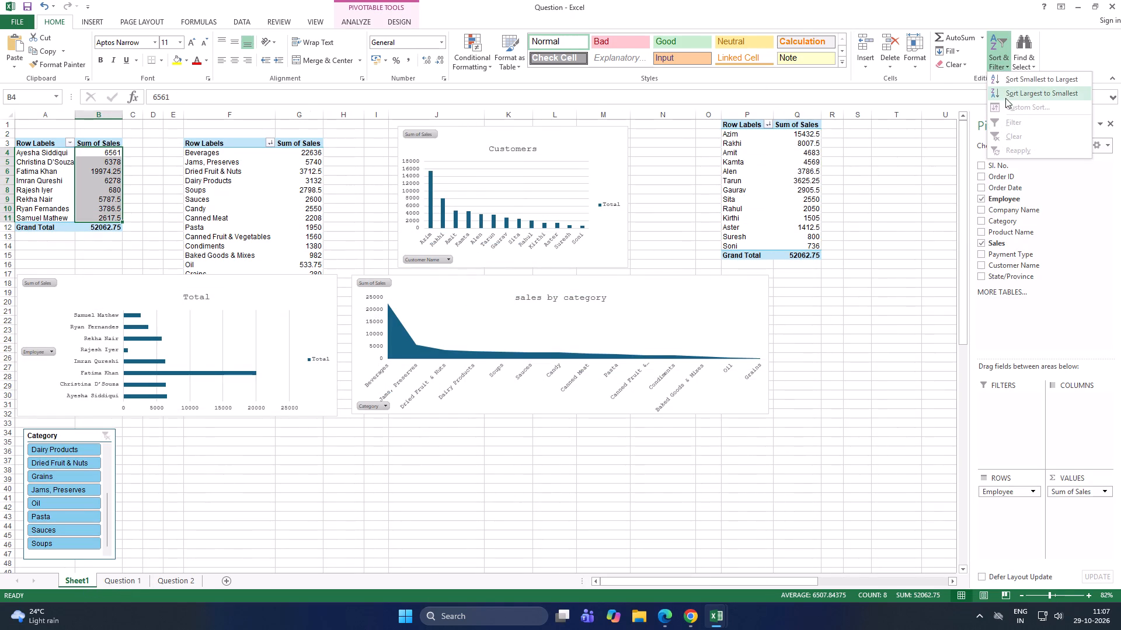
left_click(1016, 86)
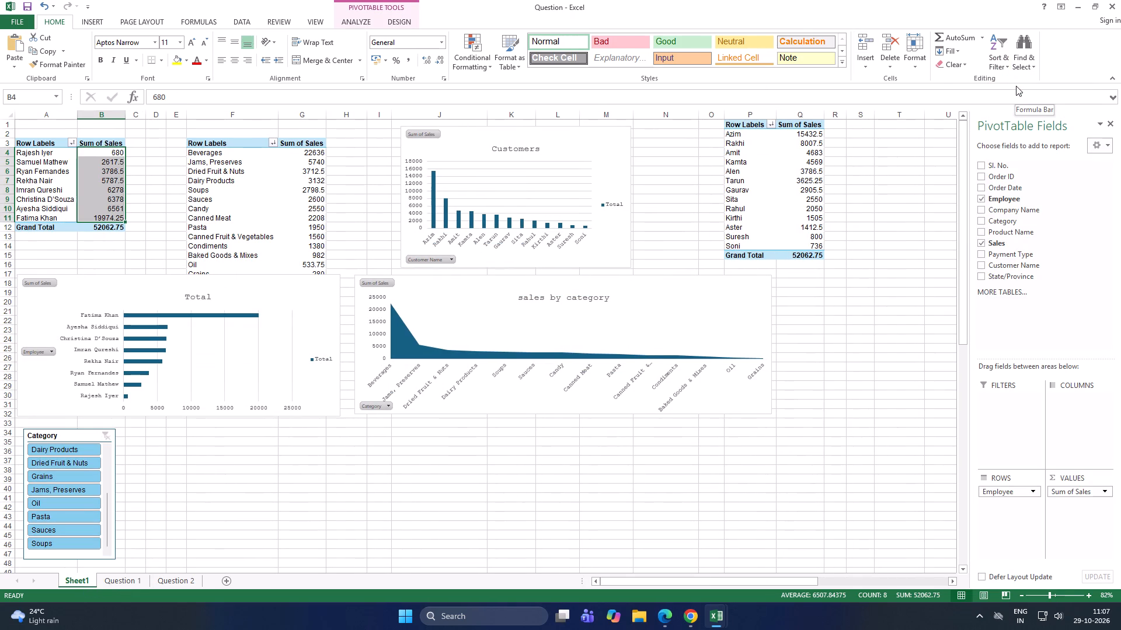
Sort the sales values in the employee PivotTable from largest to smallest and compare with the reference employee chart.
left_click(1010, 67)
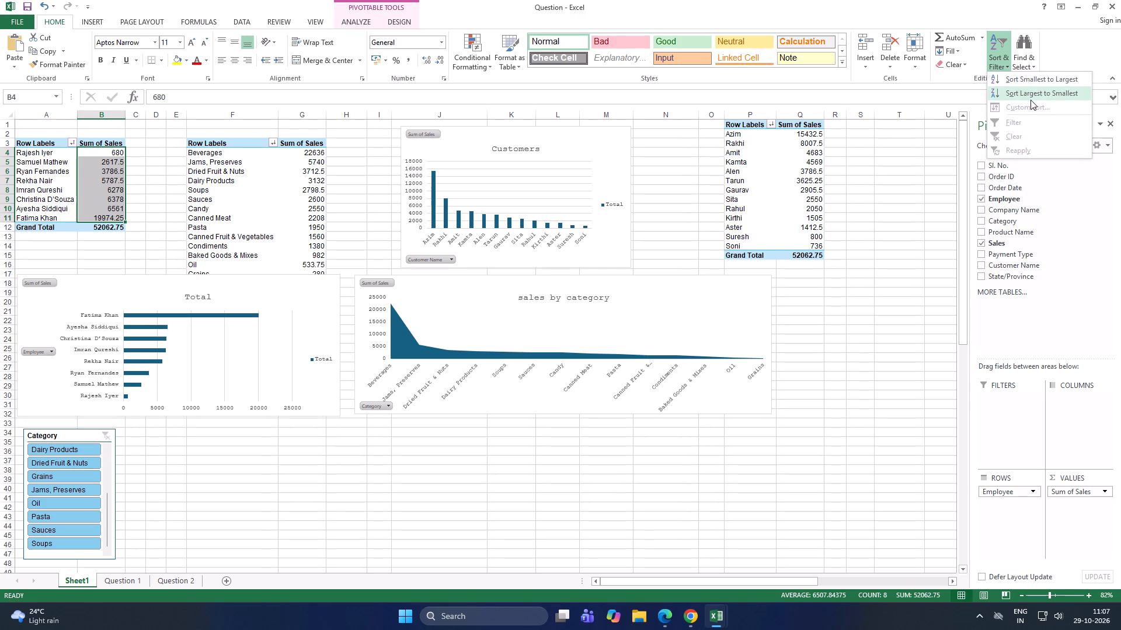
left_click(1031, 96)
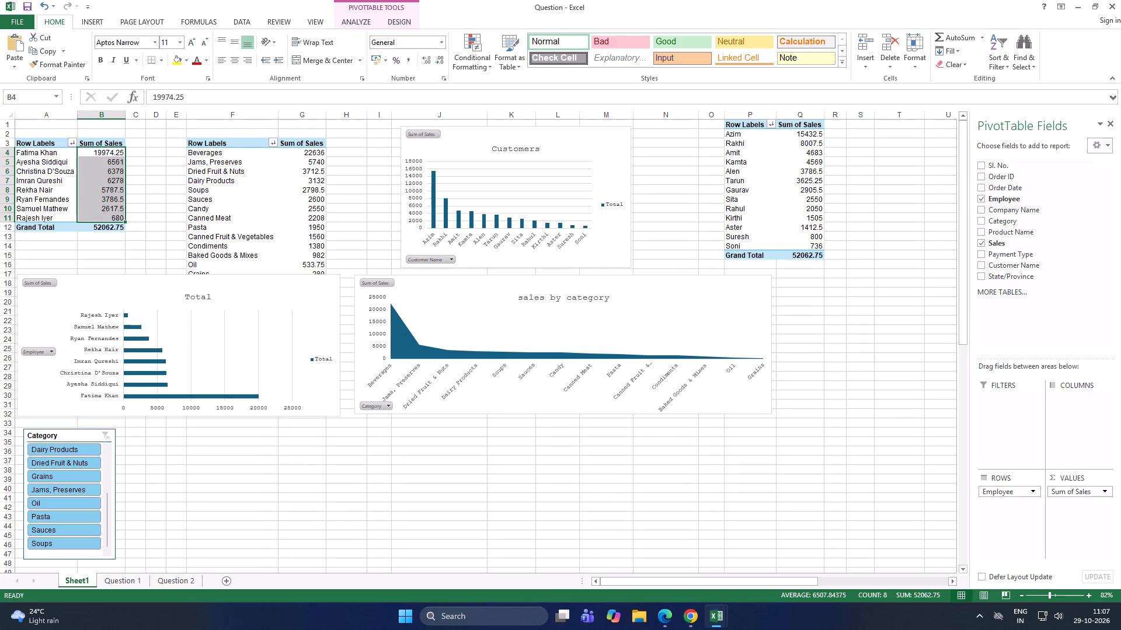
left_click(326, 489)
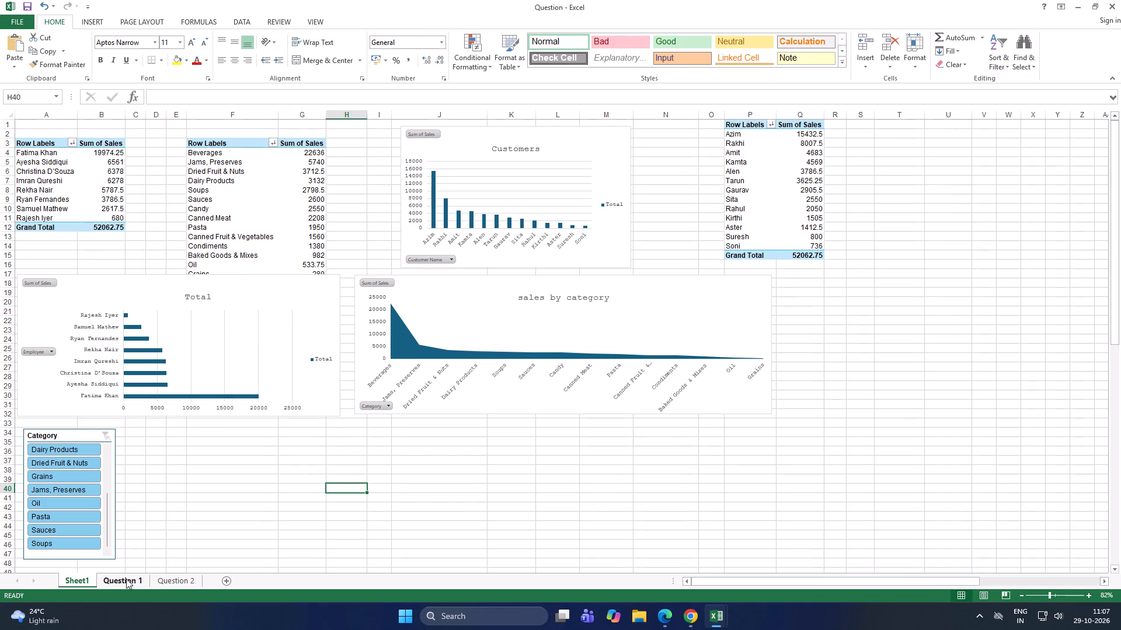
left_click(112, 577)
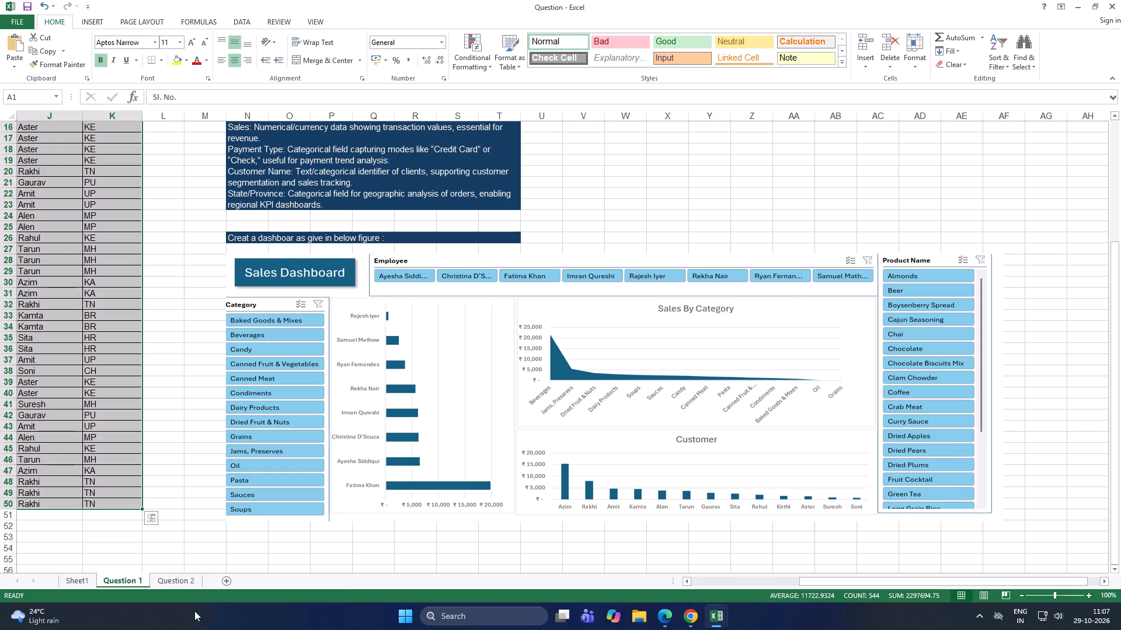
left_click(65, 580)
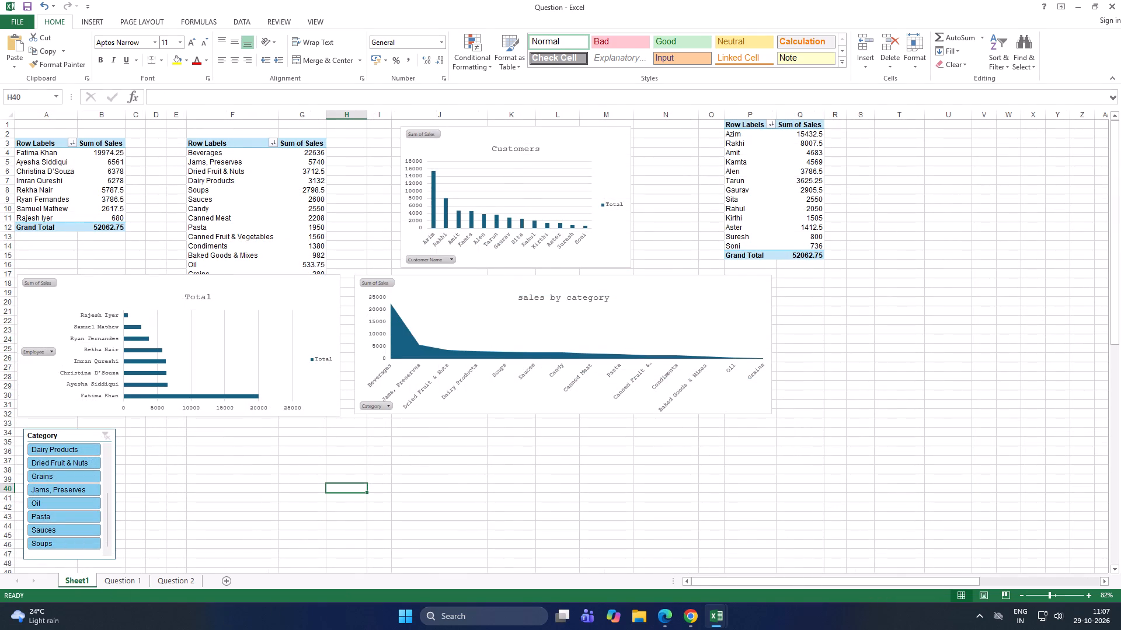
Move the employee sales chart titled Total to the empty area beside the Category slicer, clear of the category PivotTable.
scroll(249, 236, "down", 3)
scroll(249, 236, "up", 2)
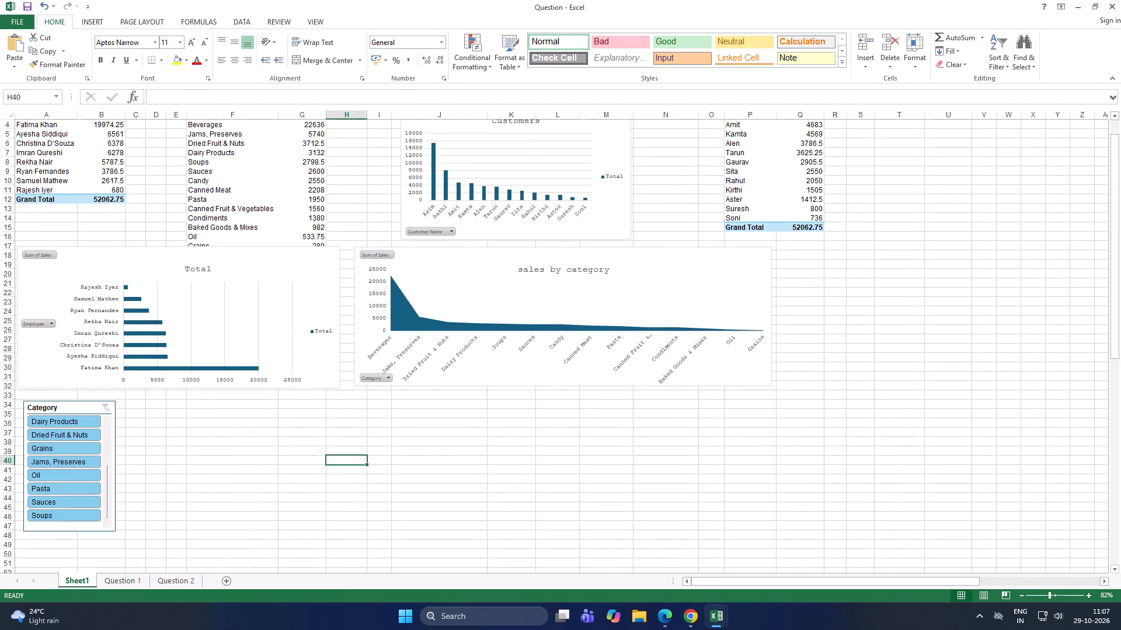
left_click_drag(230, 258, 370, 421)
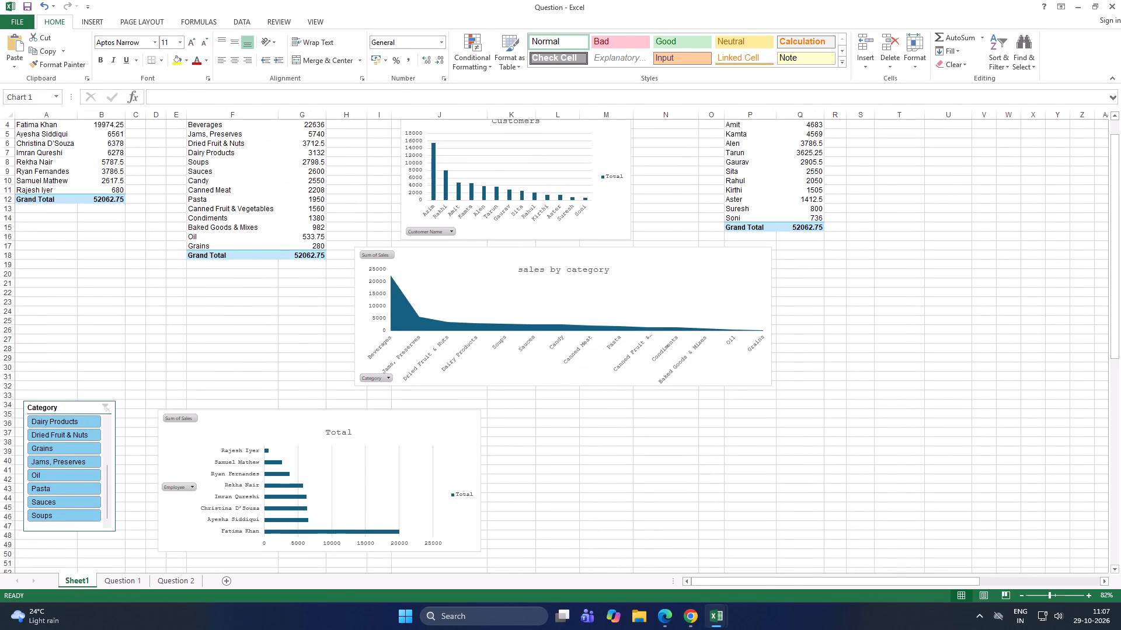
left_click_drag(370, 421, 370, 413)
scroll(0, 272, "up", 4)
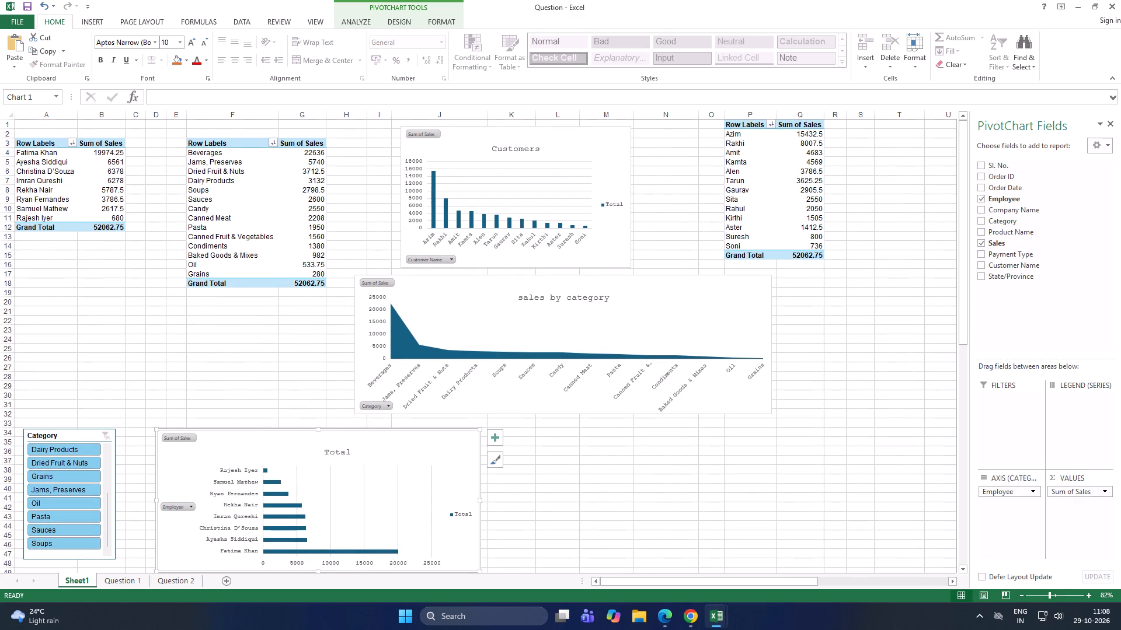
Insert a Product Name slicer for the category PivotTable.
left_click(215, 145)
right_click(215, 145)
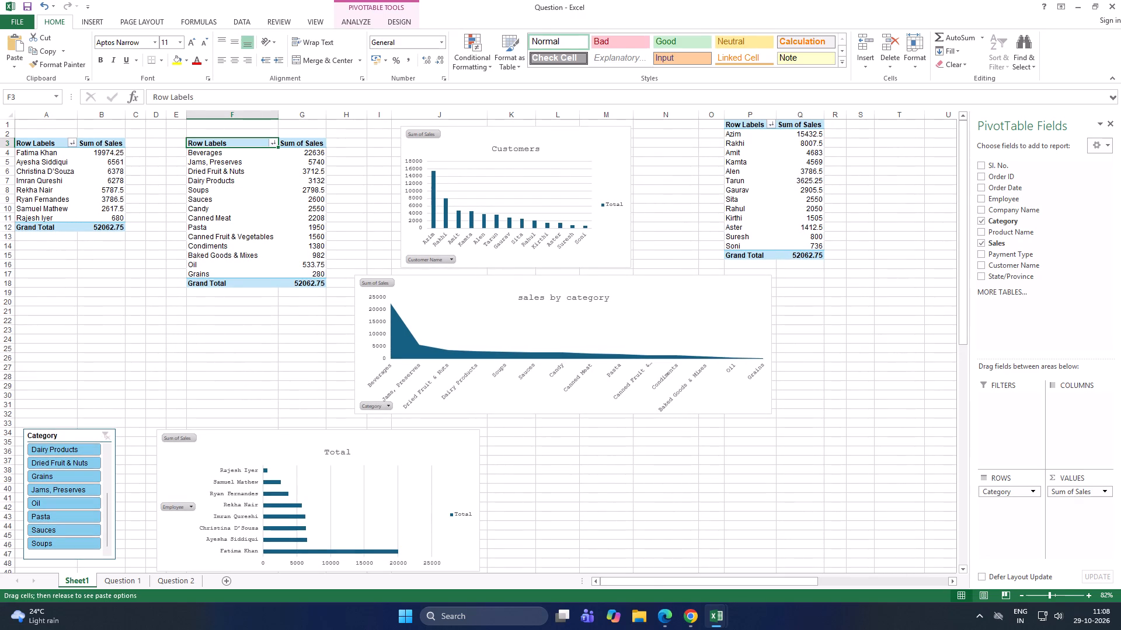
left_click(363, 23)
left_click(326, 62)
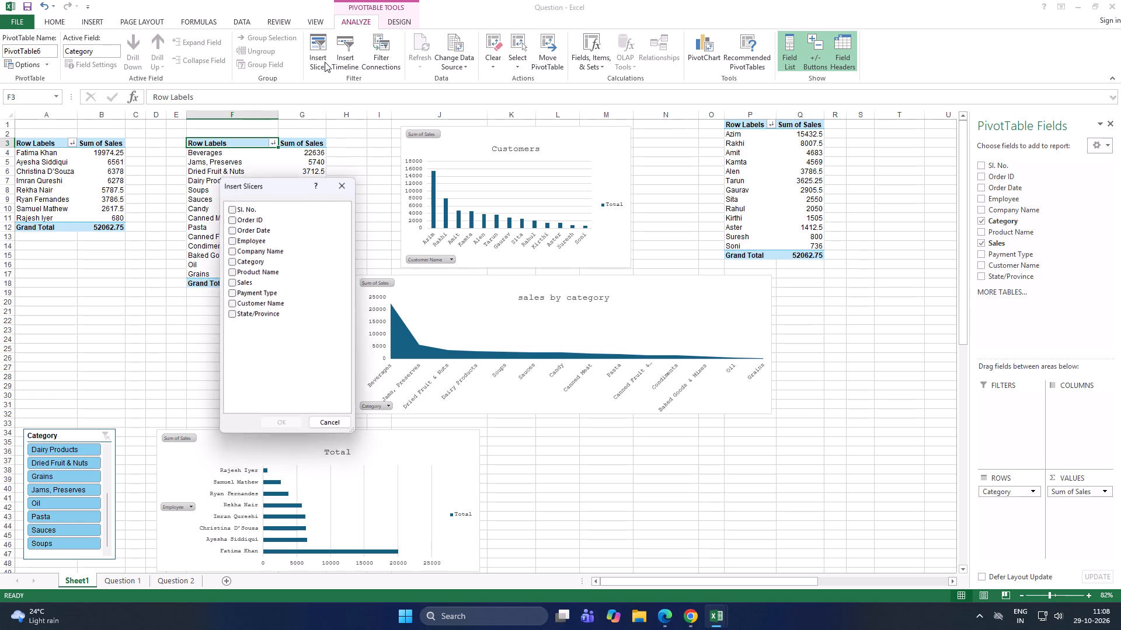
left_click(230, 274)
left_click(284, 421)
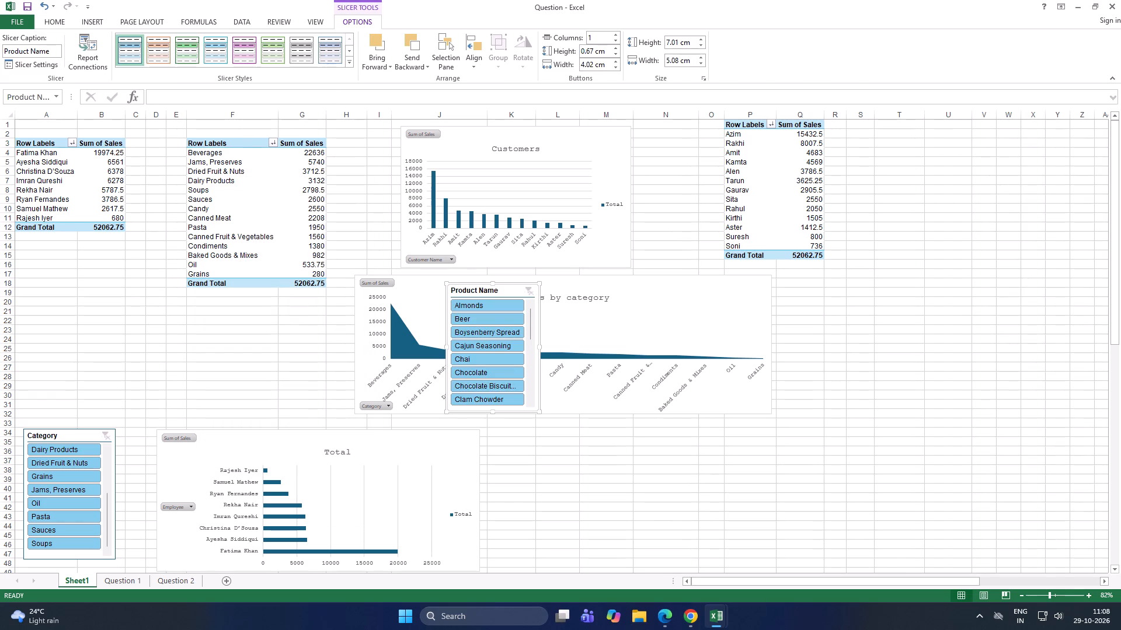
Lengthen the Product Name slicer to about 12 cm high and move it off the charts, beside the customer PivotTable.
left_click_drag(491, 412, 498, 501)
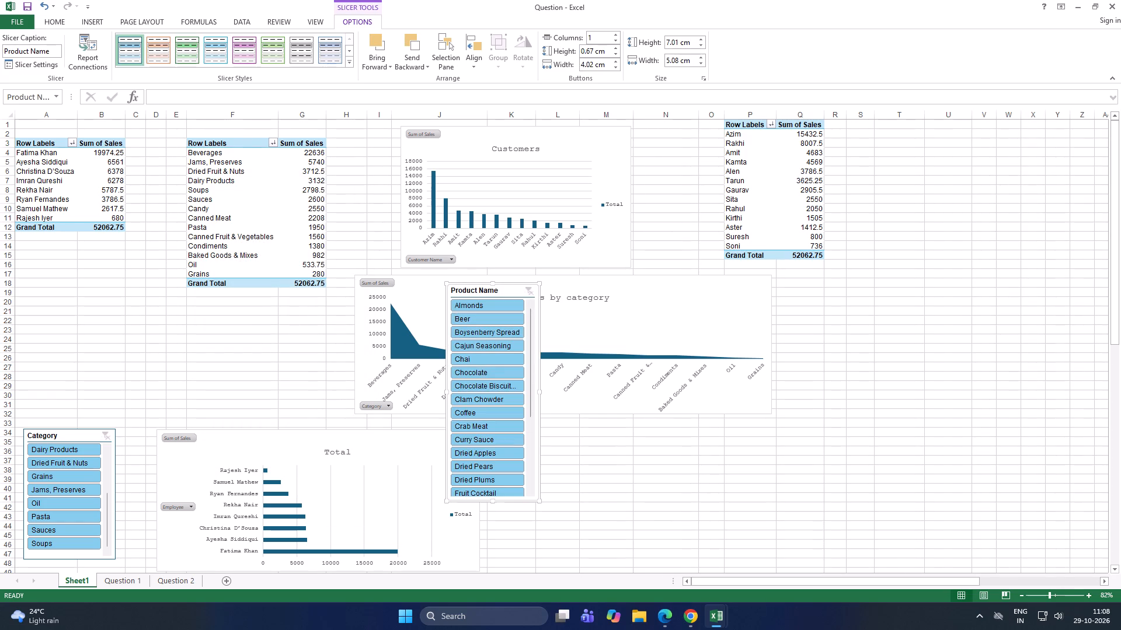
scroll(489, 471, "down", 4)
scroll(489, 471, "up", 1)
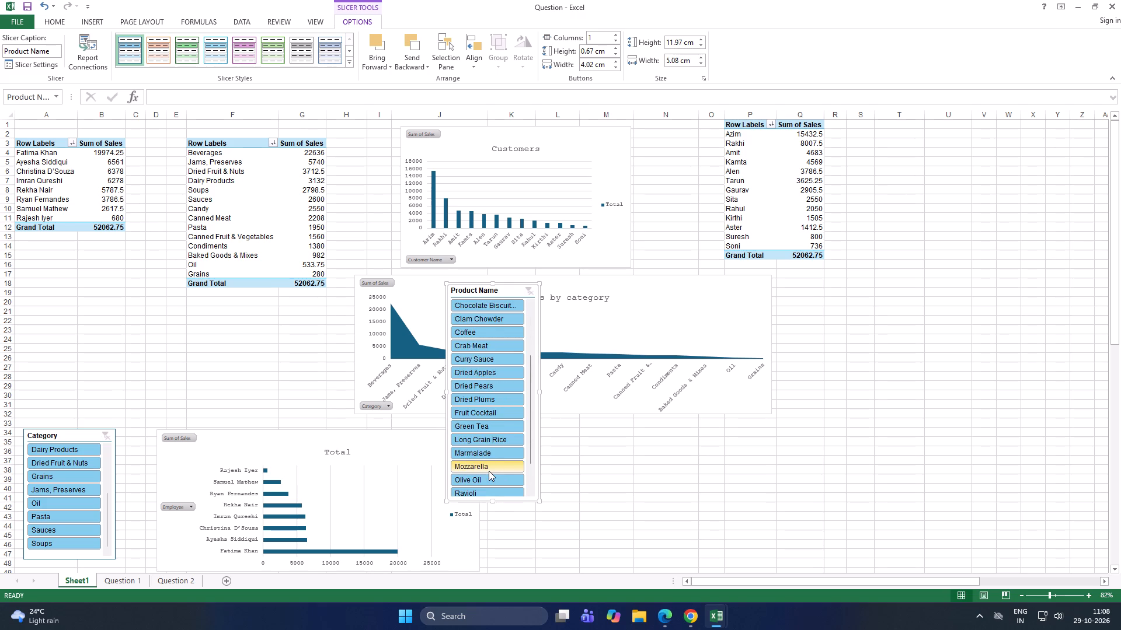
scroll(489, 471, "up", 4)
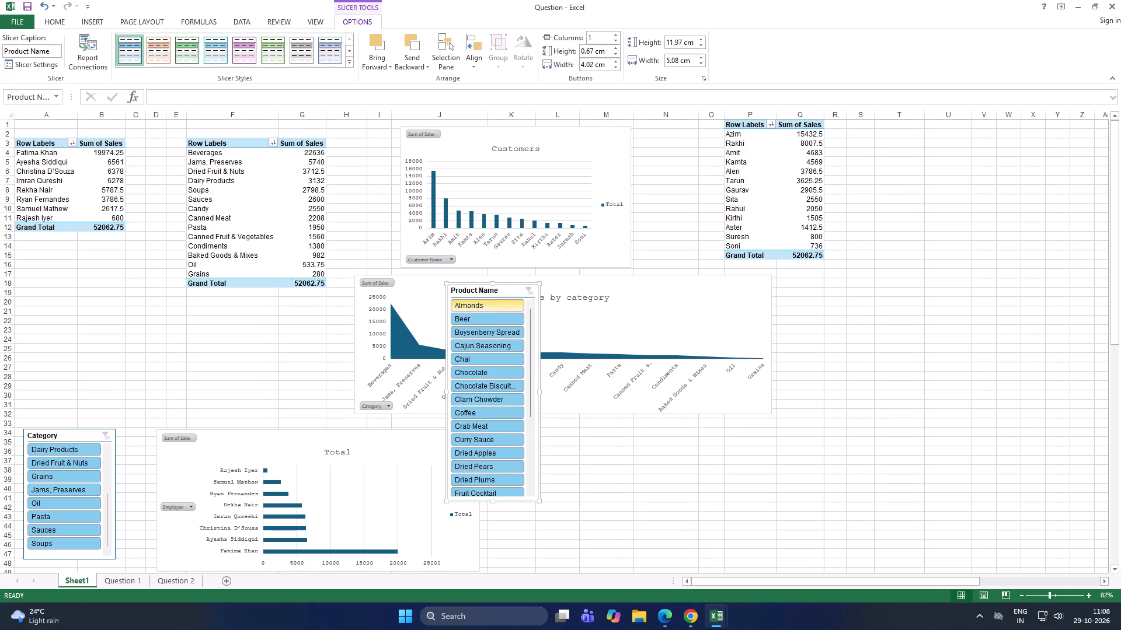
left_click_drag(499, 290, 918, 247)
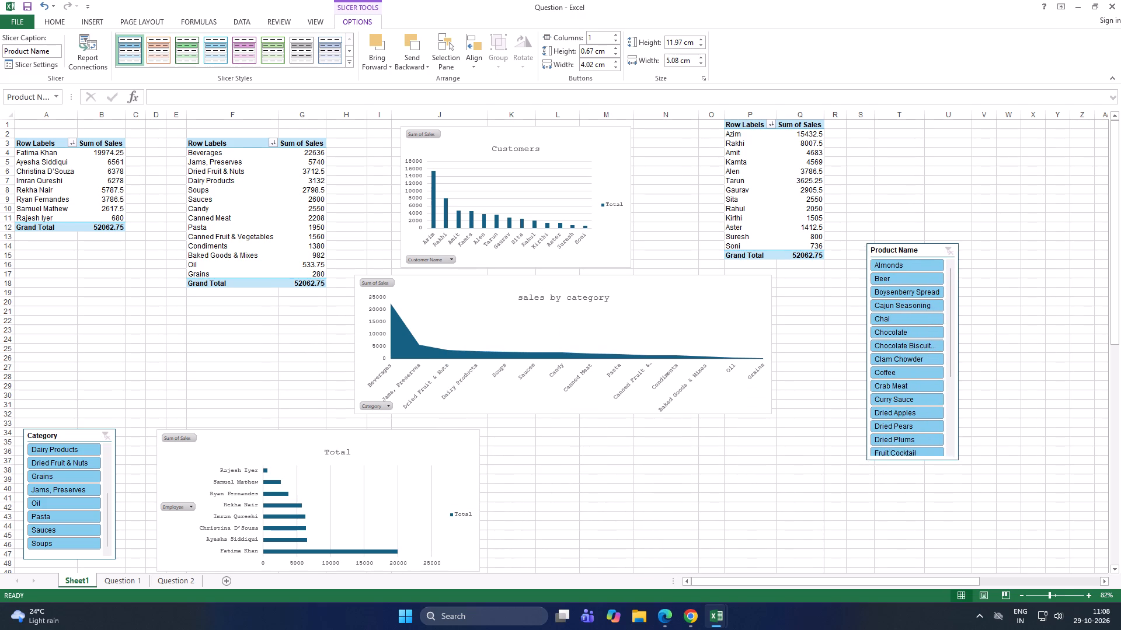
left_click_drag(918, 247, 918, 246)
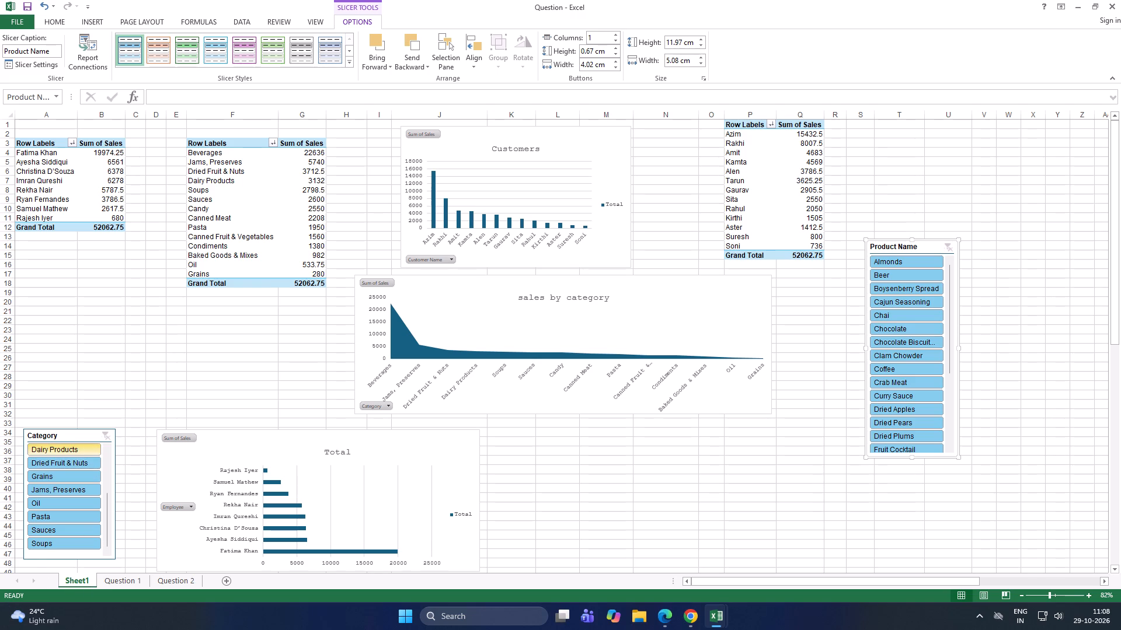
Add a new worksheet after Sheet1 and hide its gridlines.
left_click(225, 584)
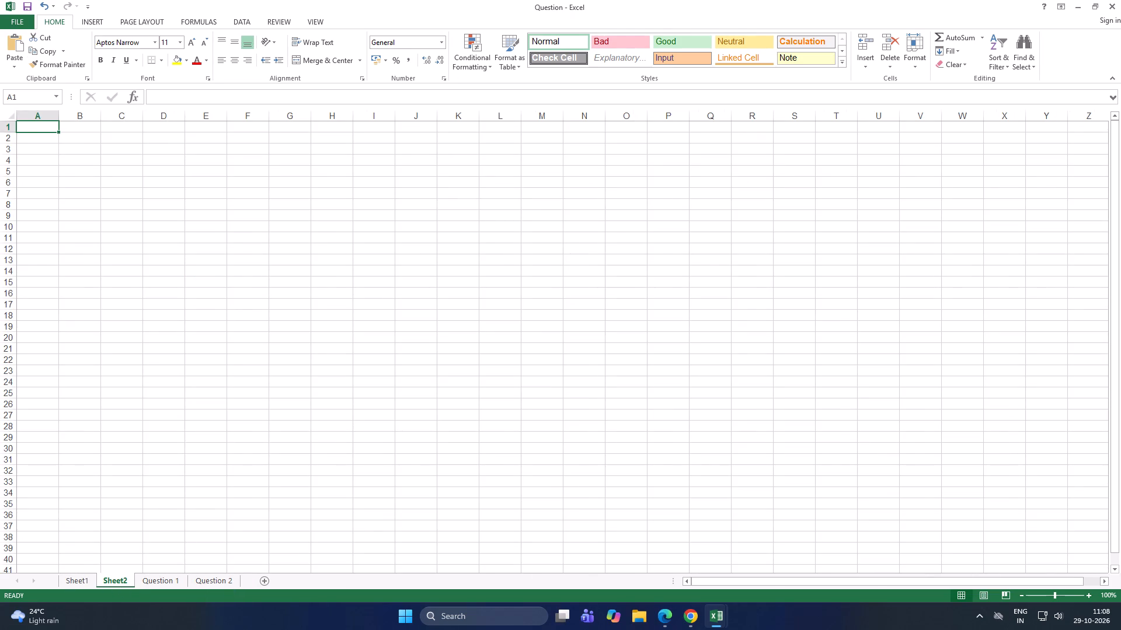
left_click(309, 24)
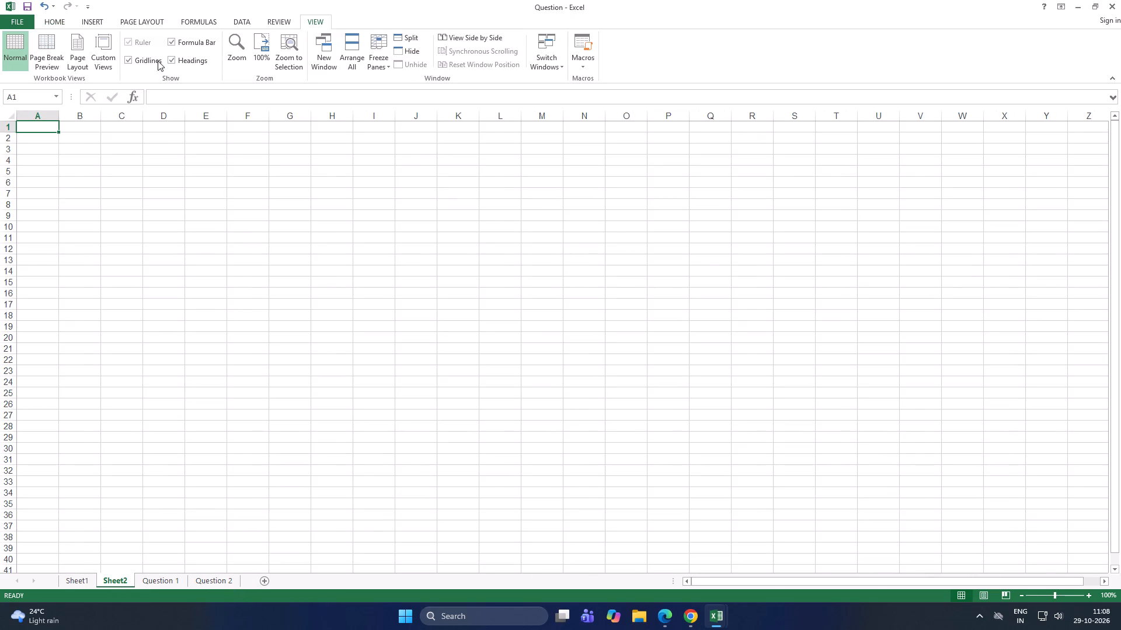
left_click(132, 61)
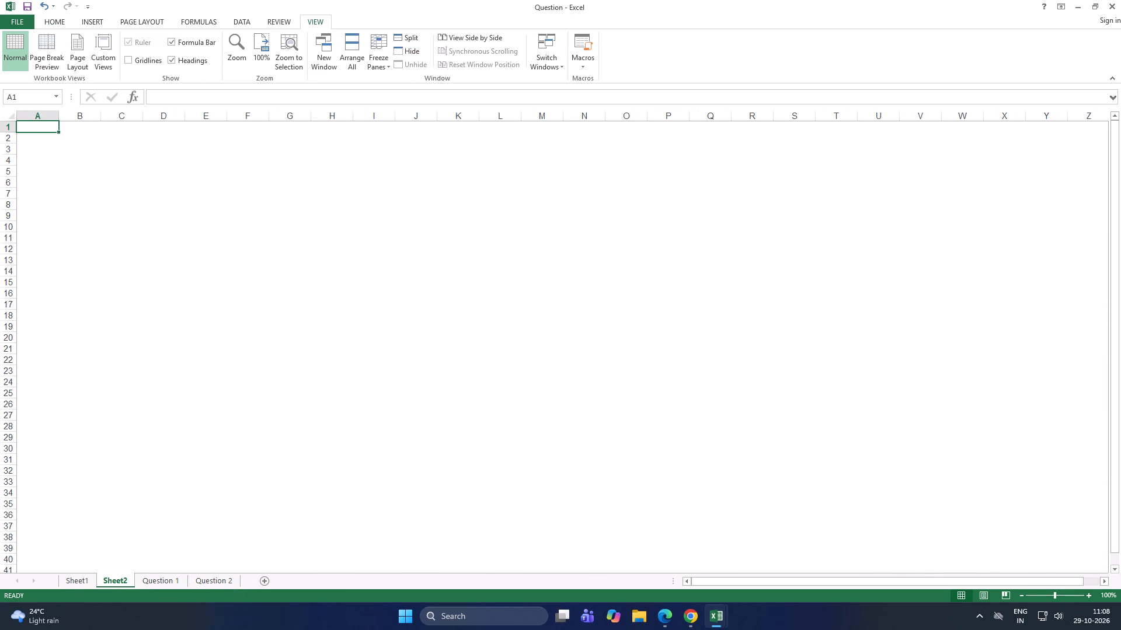
Insert an Employee slicer for the category PivotTable on Sheet1 and place it beside the employee sales chart, clear of the category chart.
left_click(171, 581)
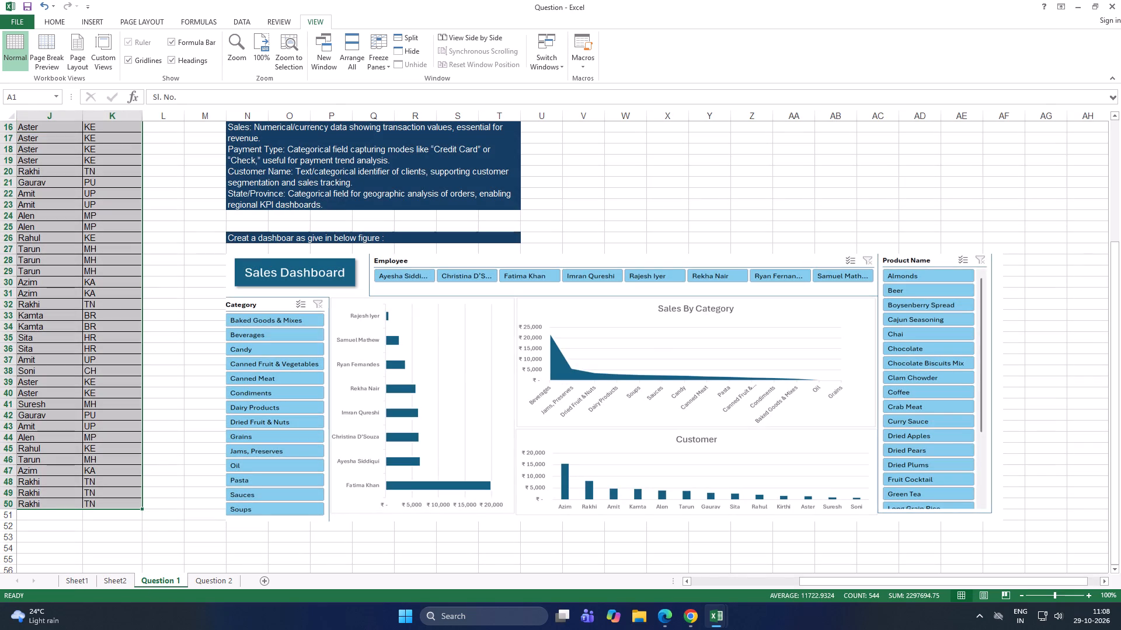
left_click(74, 581)
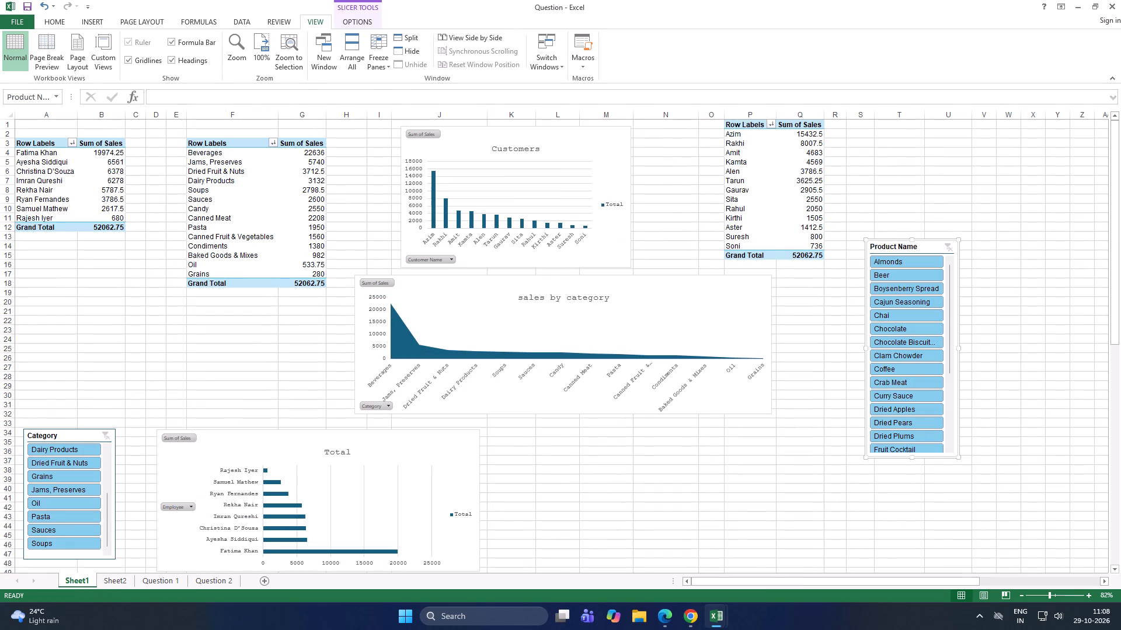
left_click(259, 150)
left_click(358, 20)
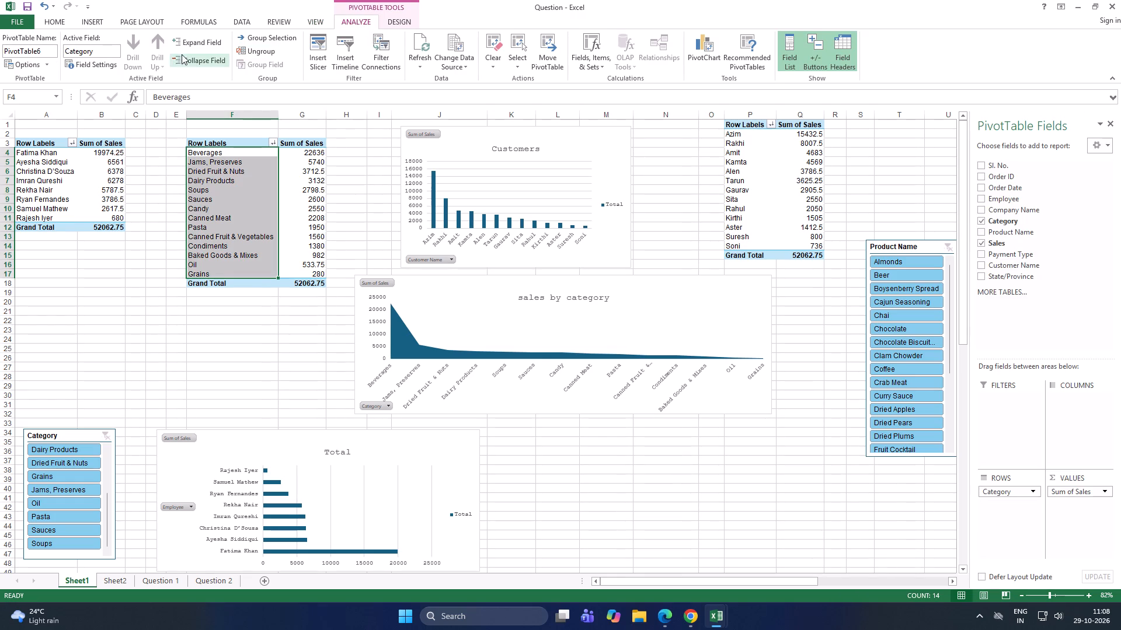
left_click(322, 54)
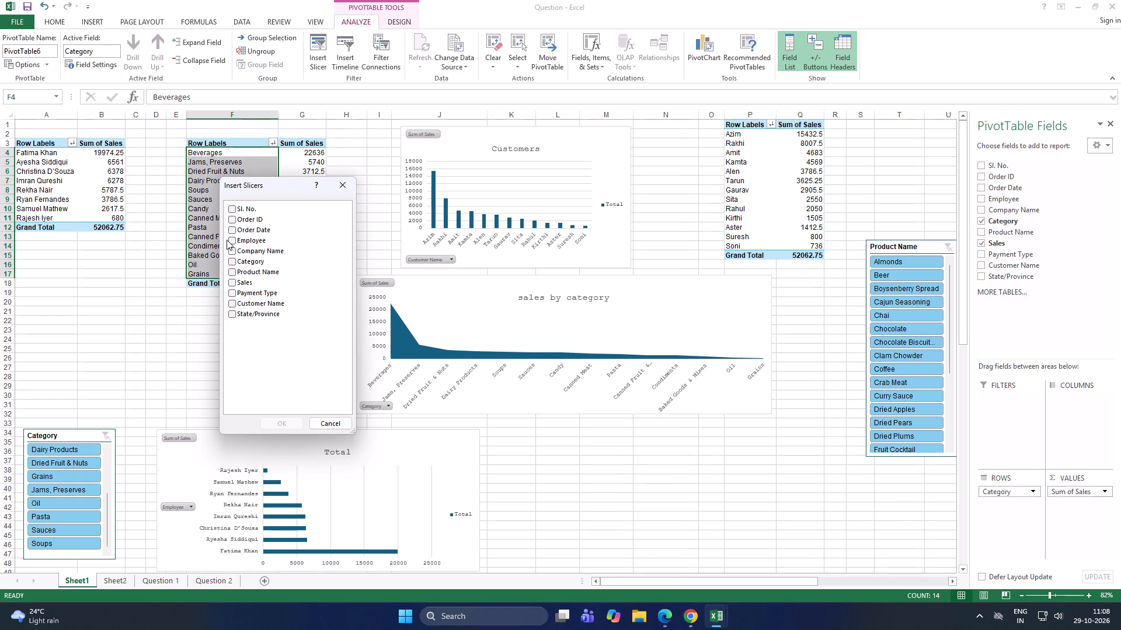
left_click(227, 240)
left_click(228, 240)
left_click(290, 423)
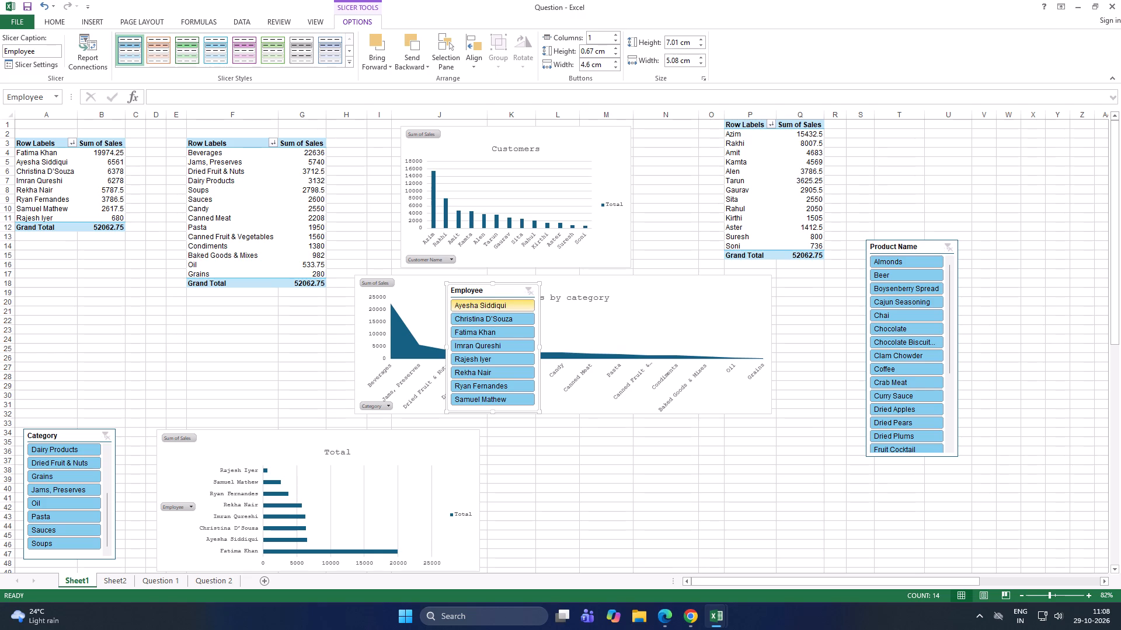
left_click_drag(482, 289, 588, 435)
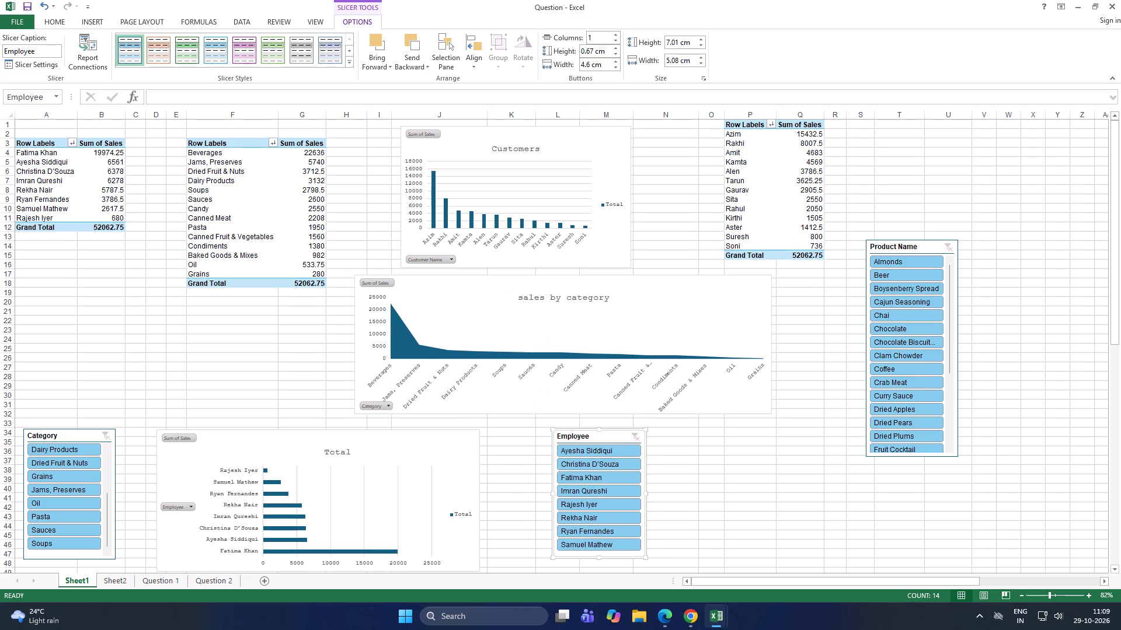
Remove the legend from the Customers column chart, keeping its gridlines.
left_click(448, 260)
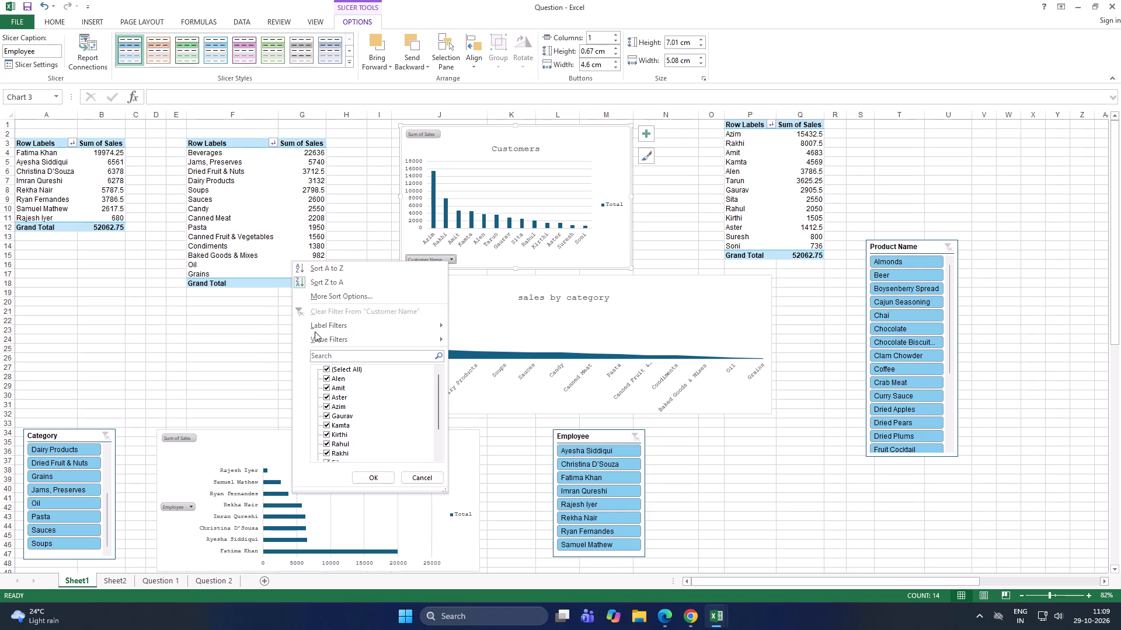
left_click(252, 349)
left_click(640, 138)
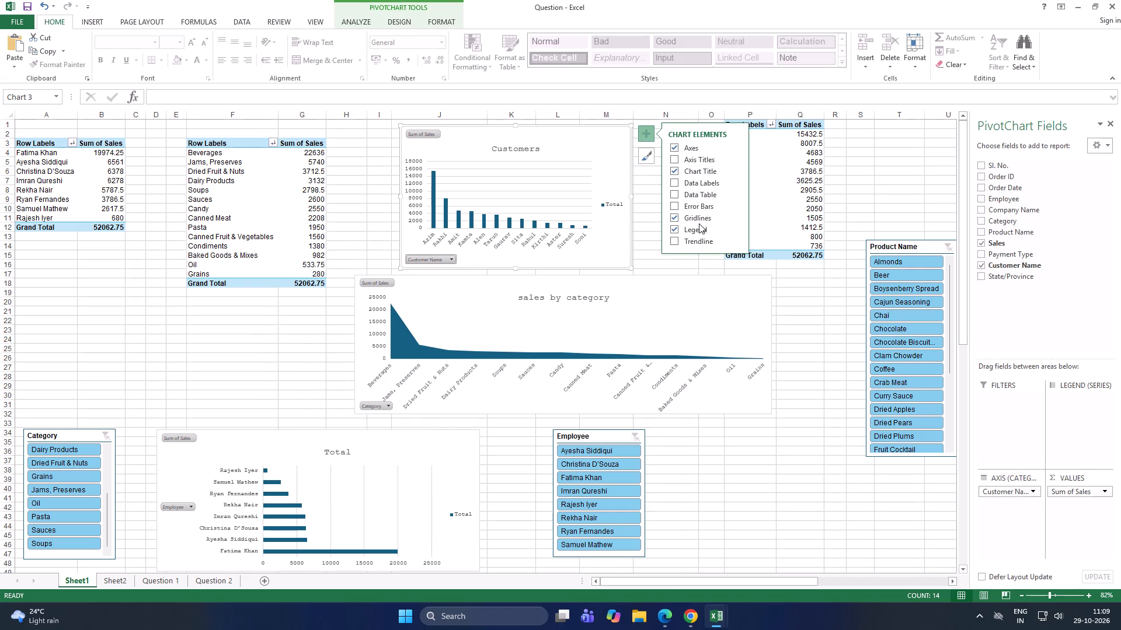
scroll(699, 223, "down", 6)
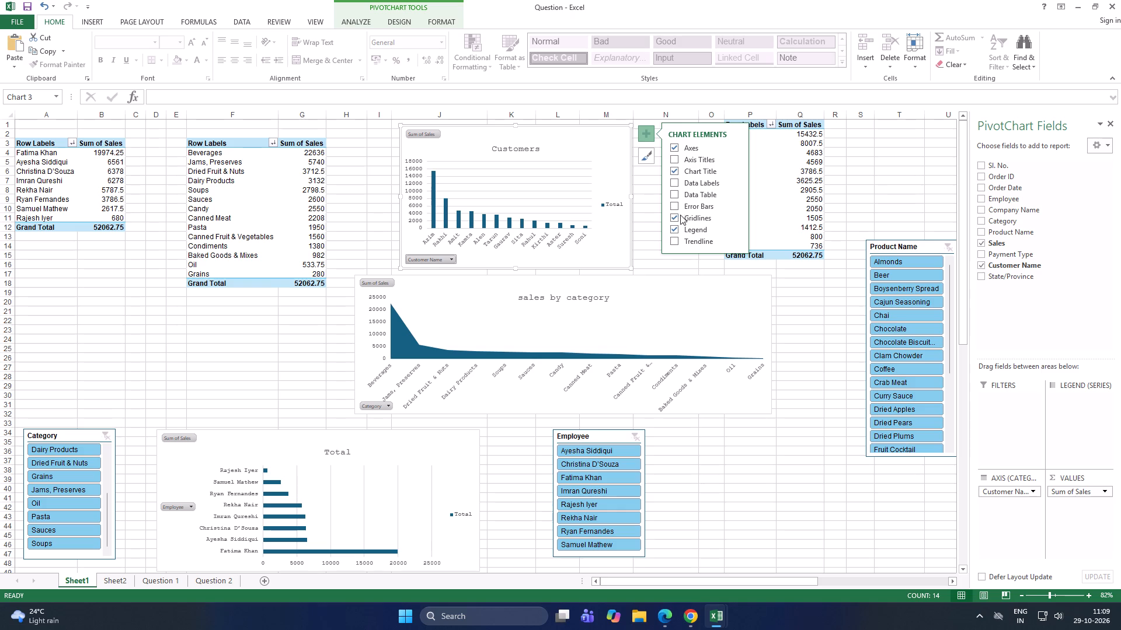
left_click(674, 218)
left_click(672, 216)
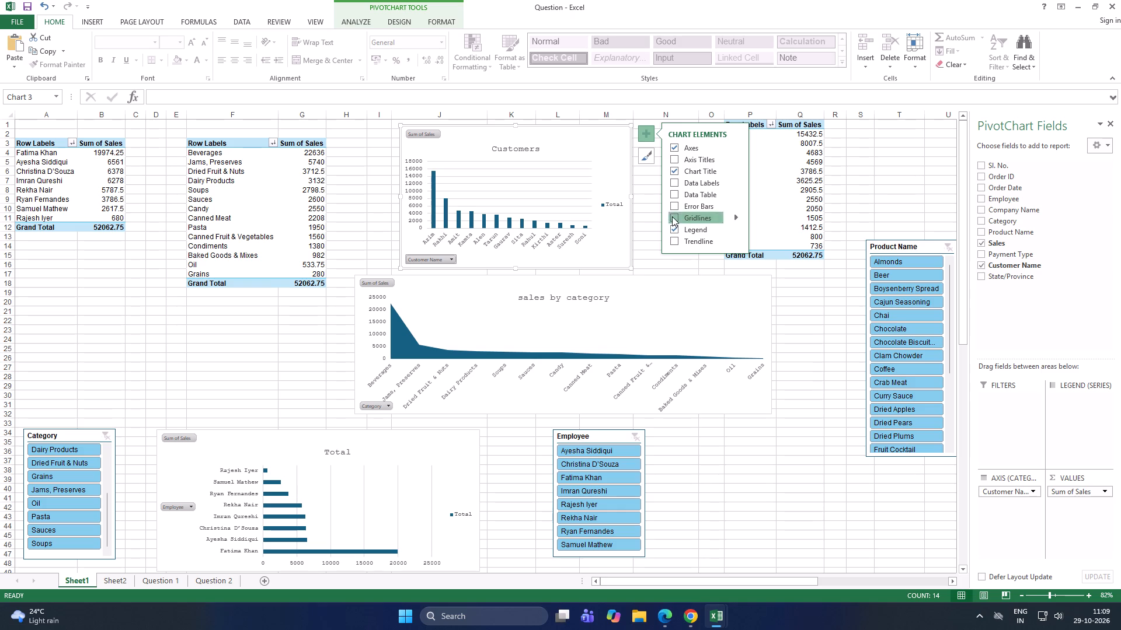
left_click(674, 229)
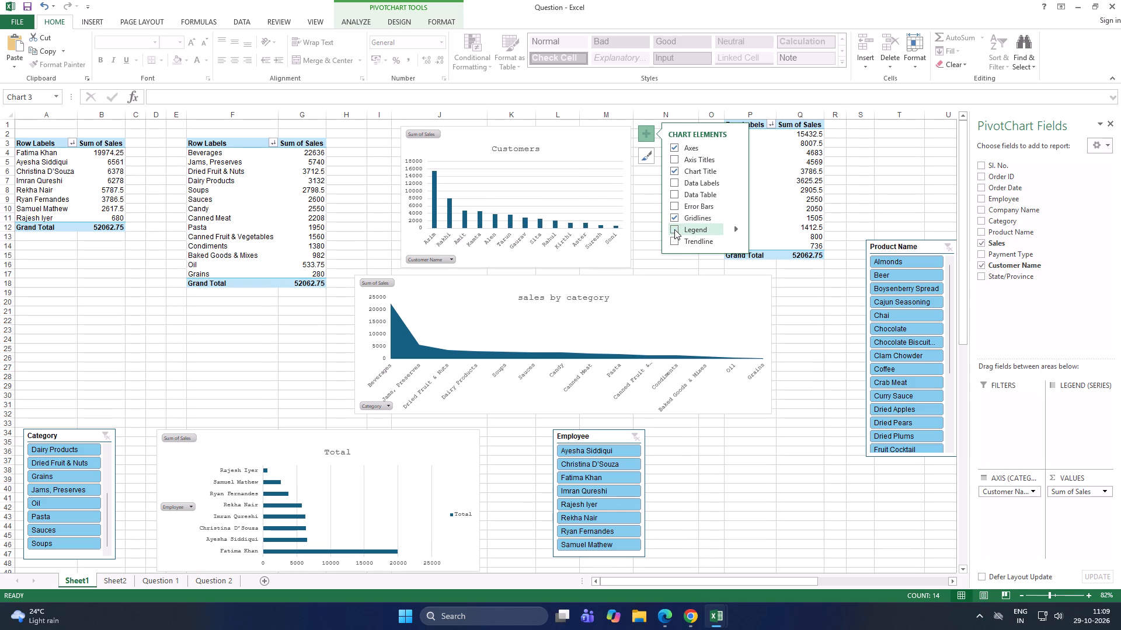
left_click(674, 229)
left_click(674, 229)
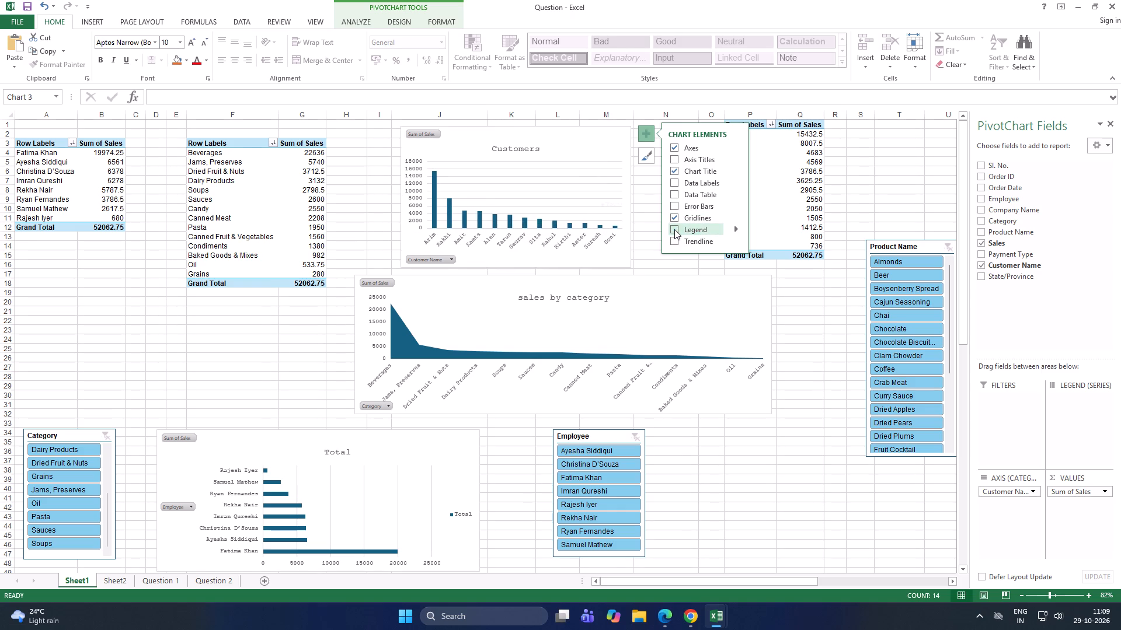
left_click(674, 229)
left_click(674, 229)
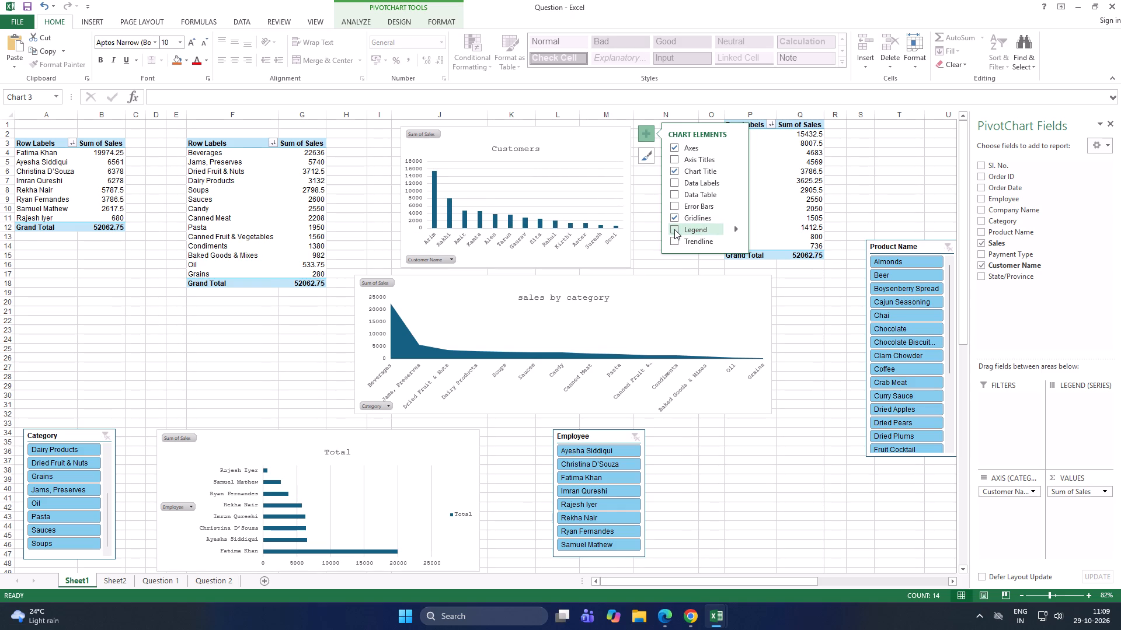
Remove the chart title from the Customers column chart.
left_click(671, 173)
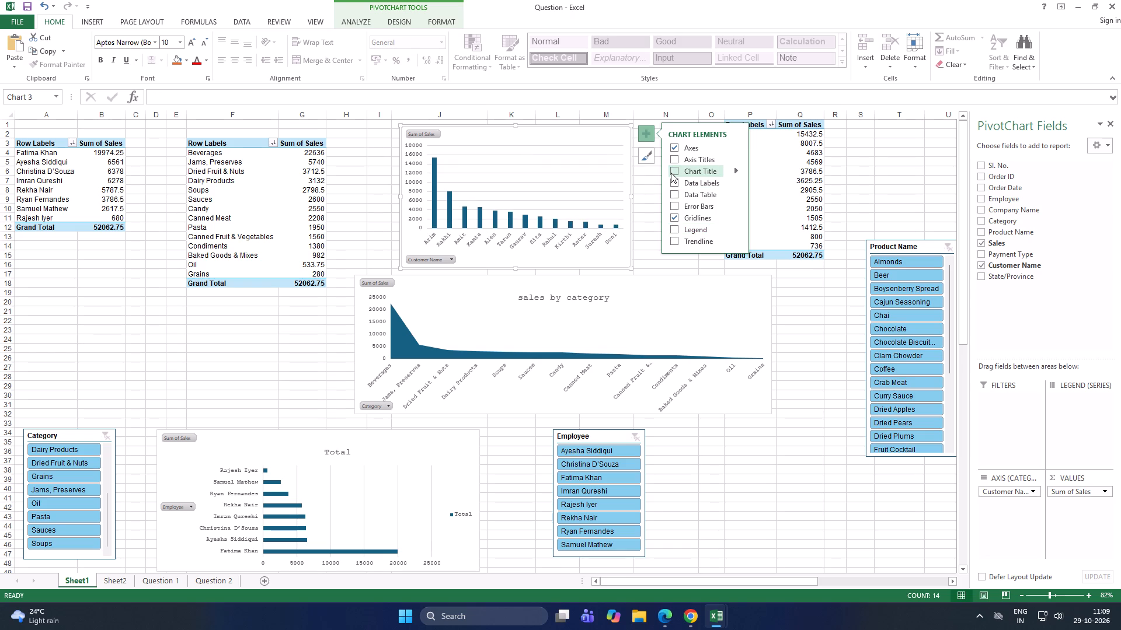
left_click(671, 173)
left_click(671, 173)
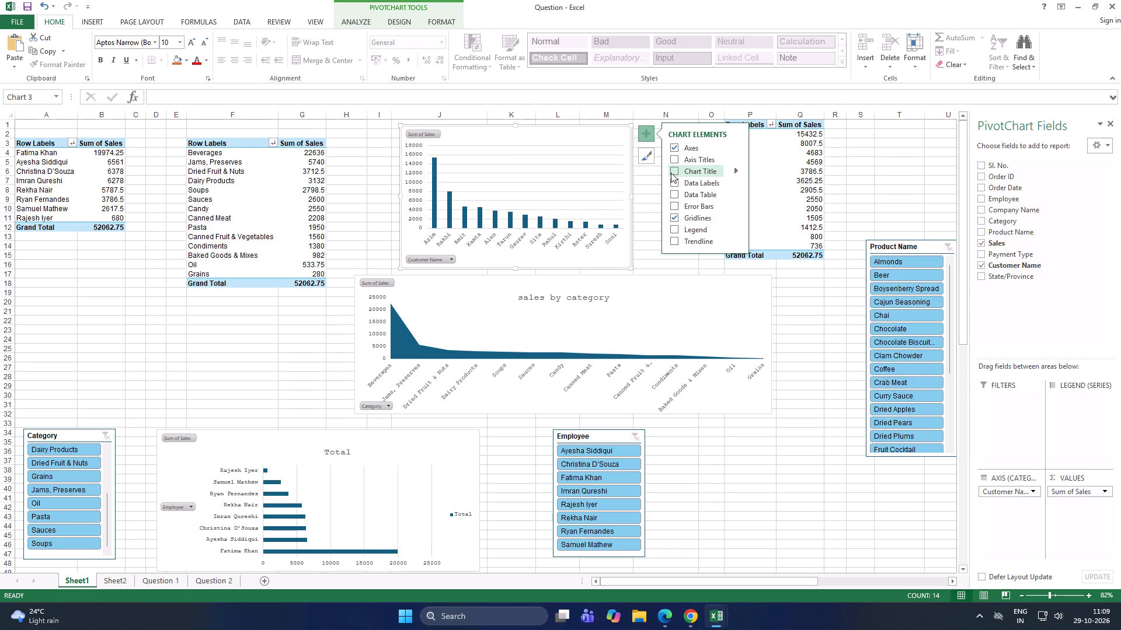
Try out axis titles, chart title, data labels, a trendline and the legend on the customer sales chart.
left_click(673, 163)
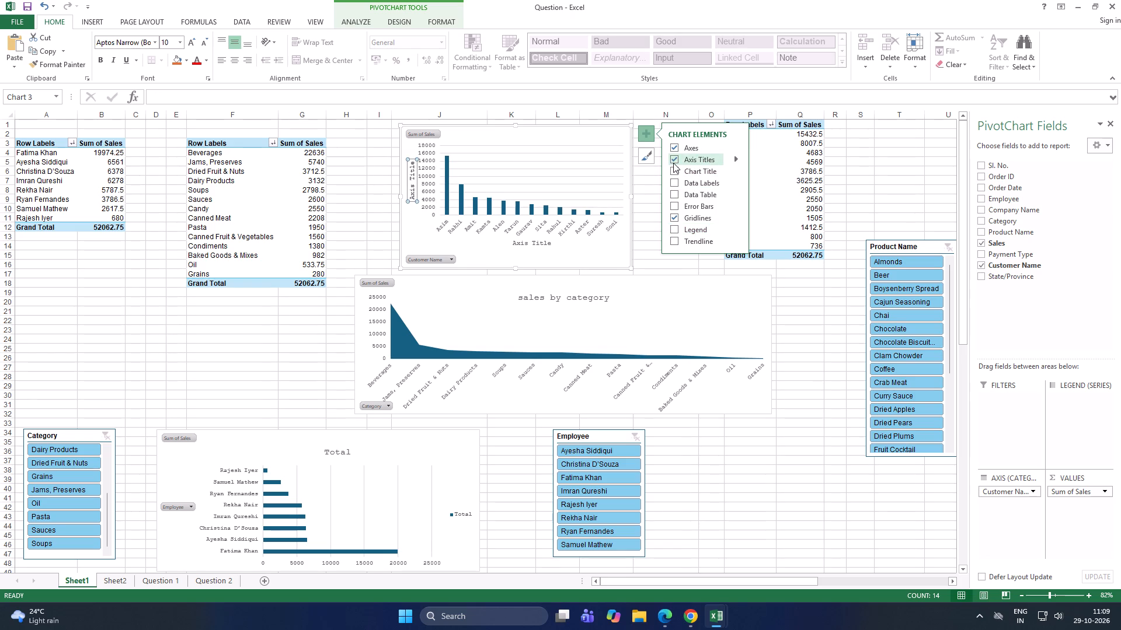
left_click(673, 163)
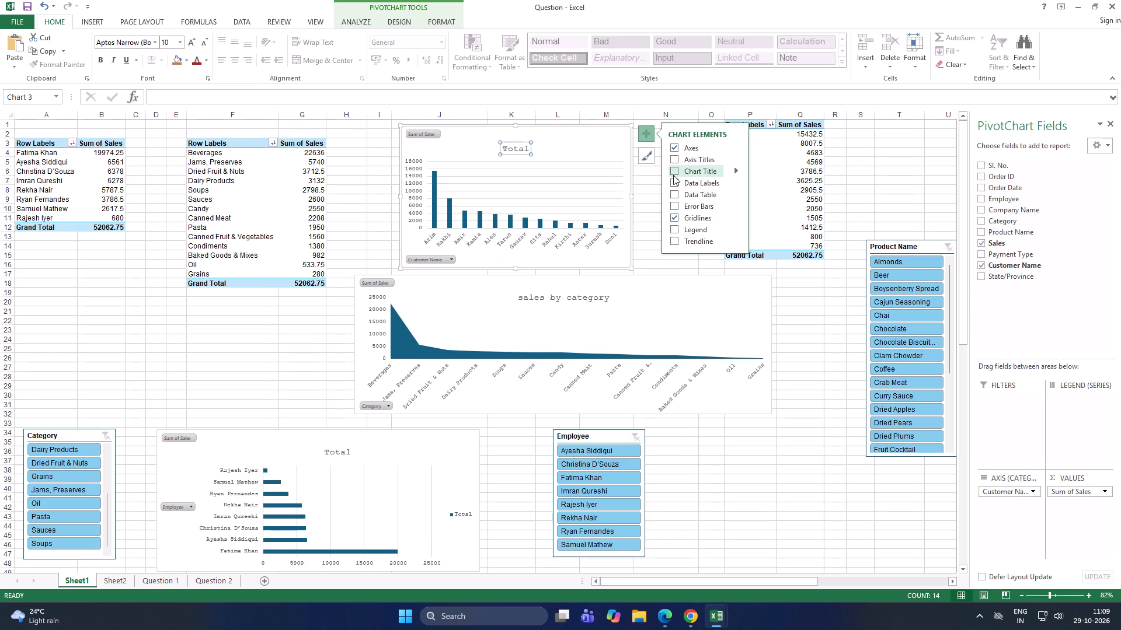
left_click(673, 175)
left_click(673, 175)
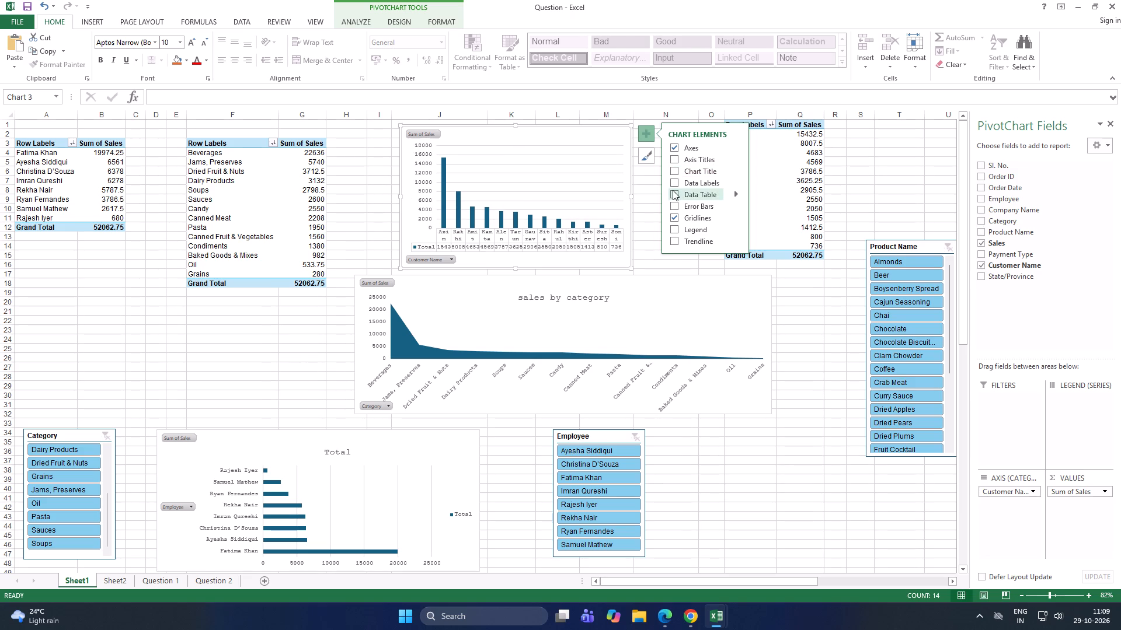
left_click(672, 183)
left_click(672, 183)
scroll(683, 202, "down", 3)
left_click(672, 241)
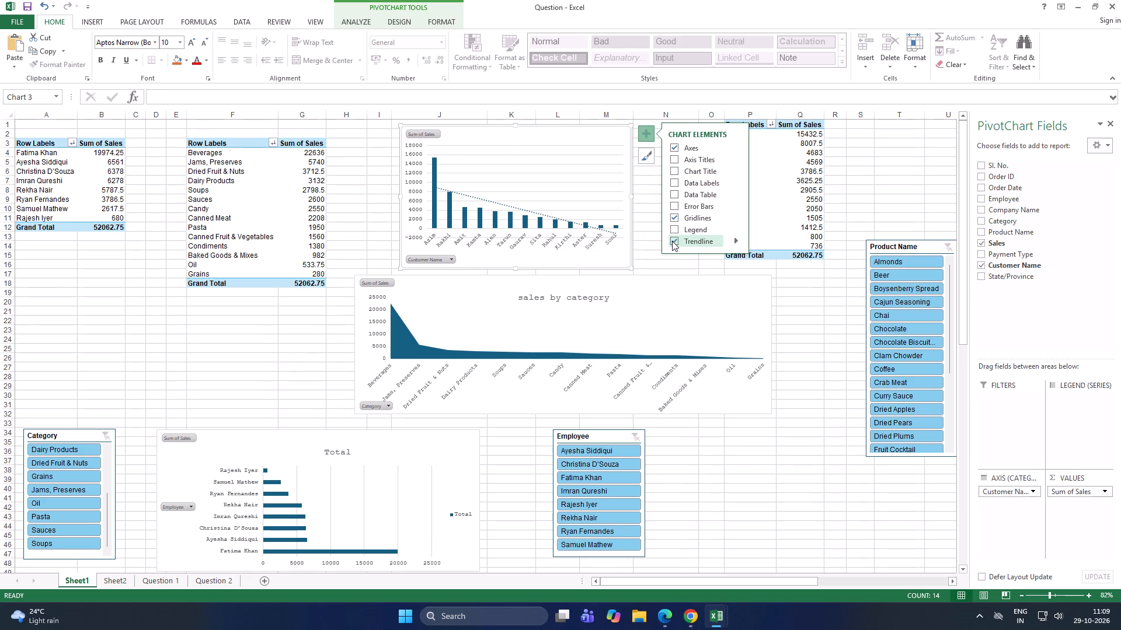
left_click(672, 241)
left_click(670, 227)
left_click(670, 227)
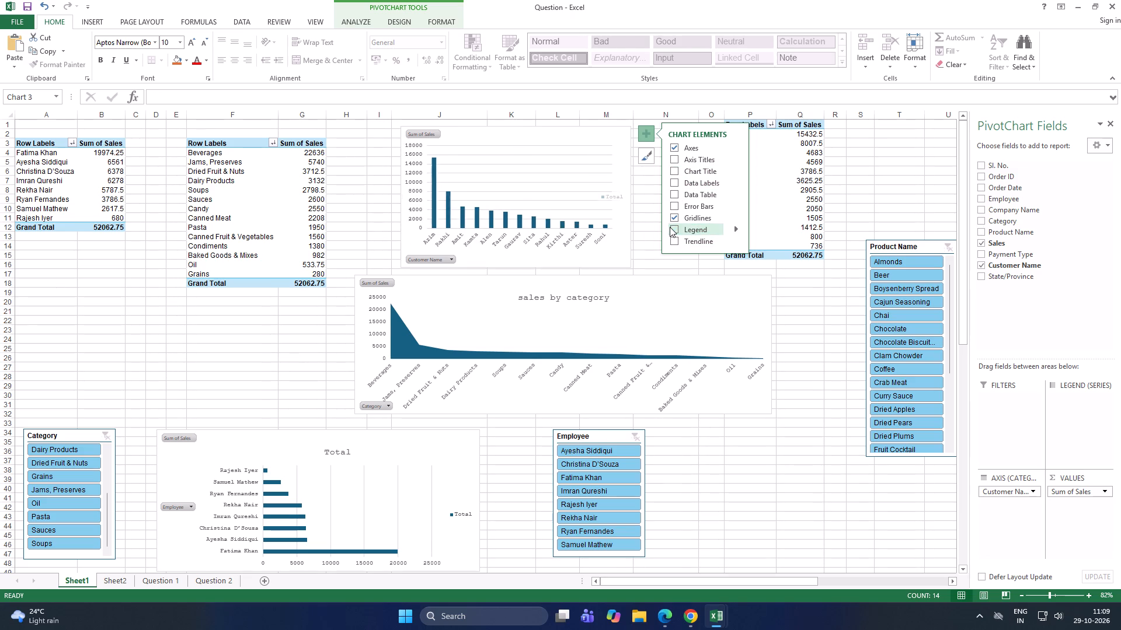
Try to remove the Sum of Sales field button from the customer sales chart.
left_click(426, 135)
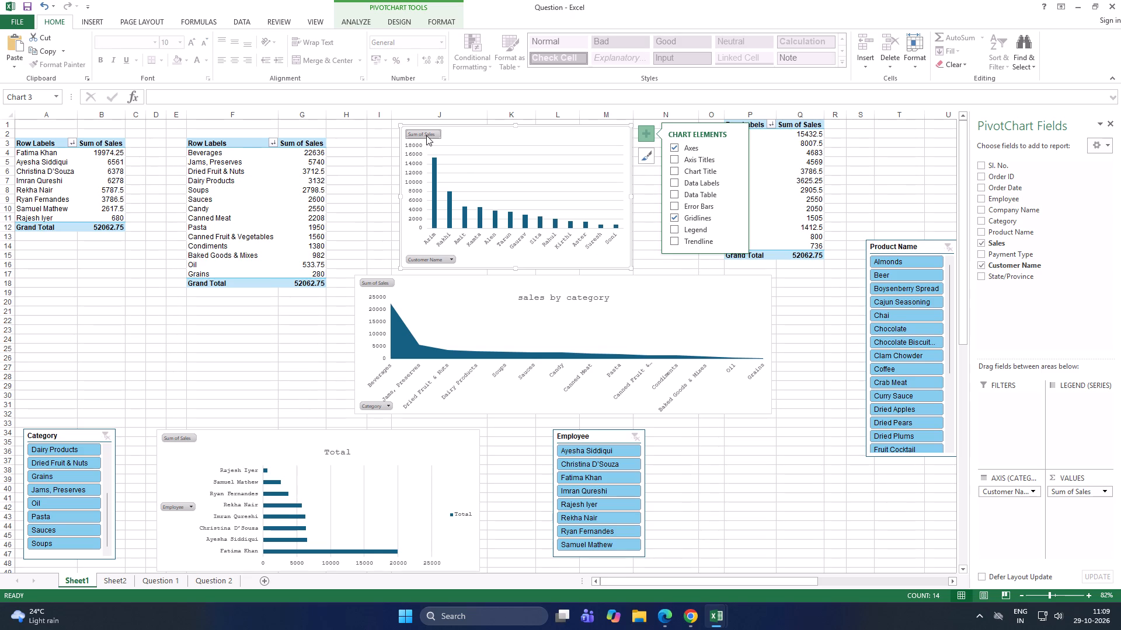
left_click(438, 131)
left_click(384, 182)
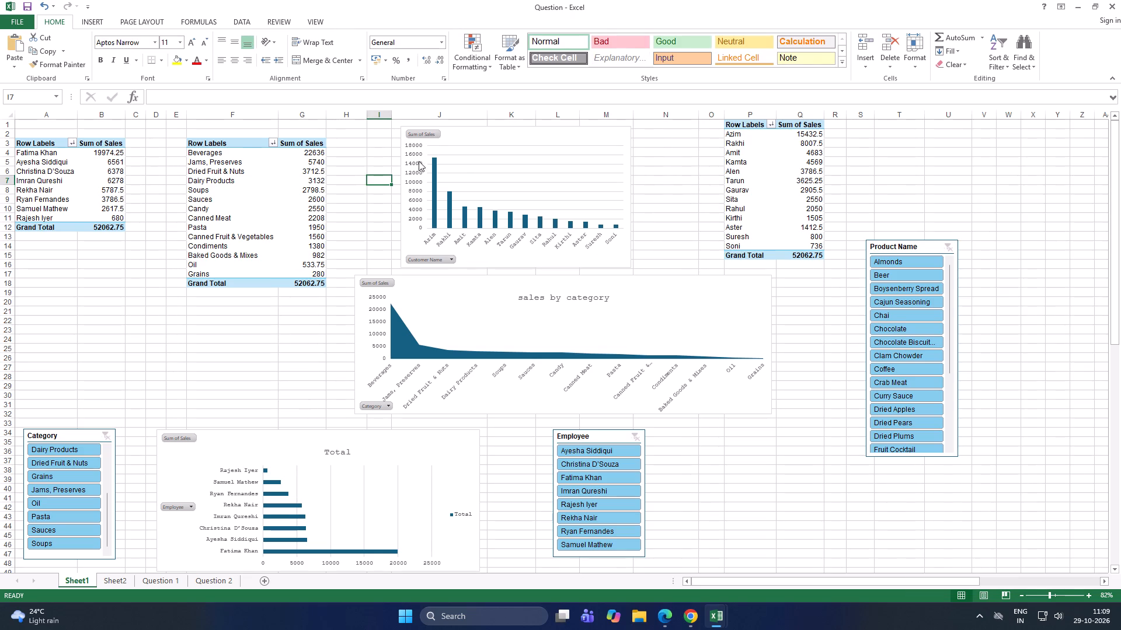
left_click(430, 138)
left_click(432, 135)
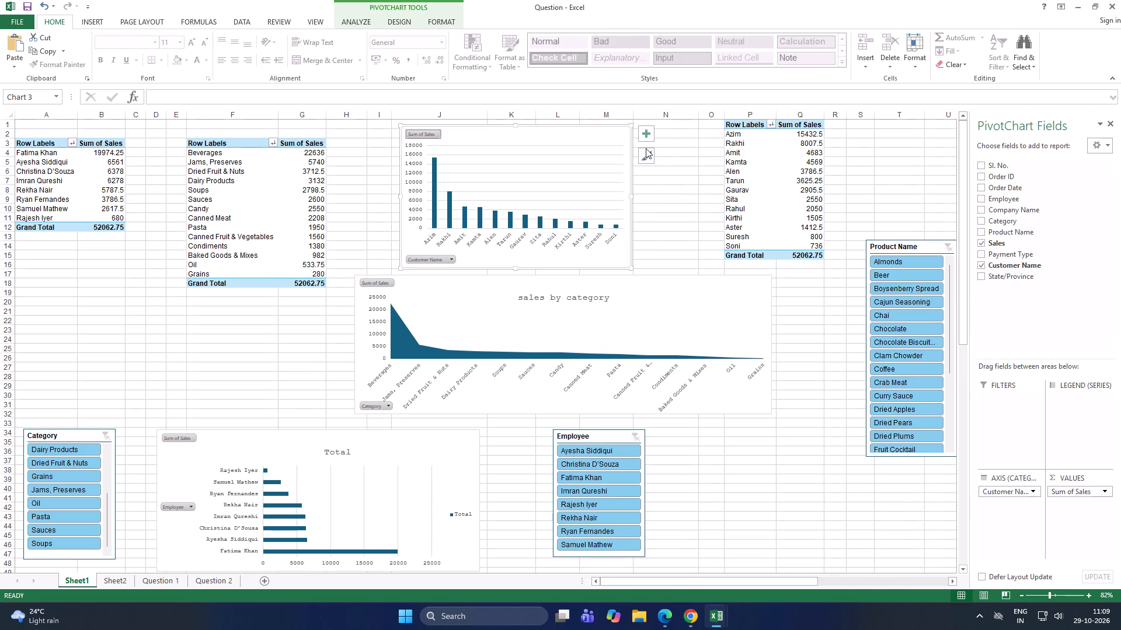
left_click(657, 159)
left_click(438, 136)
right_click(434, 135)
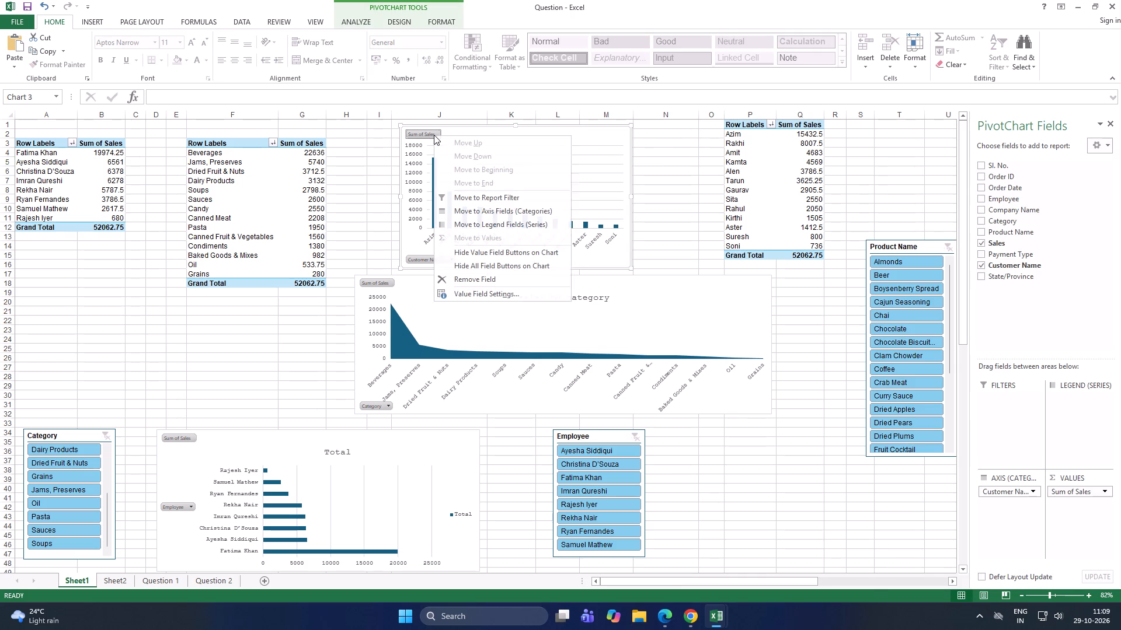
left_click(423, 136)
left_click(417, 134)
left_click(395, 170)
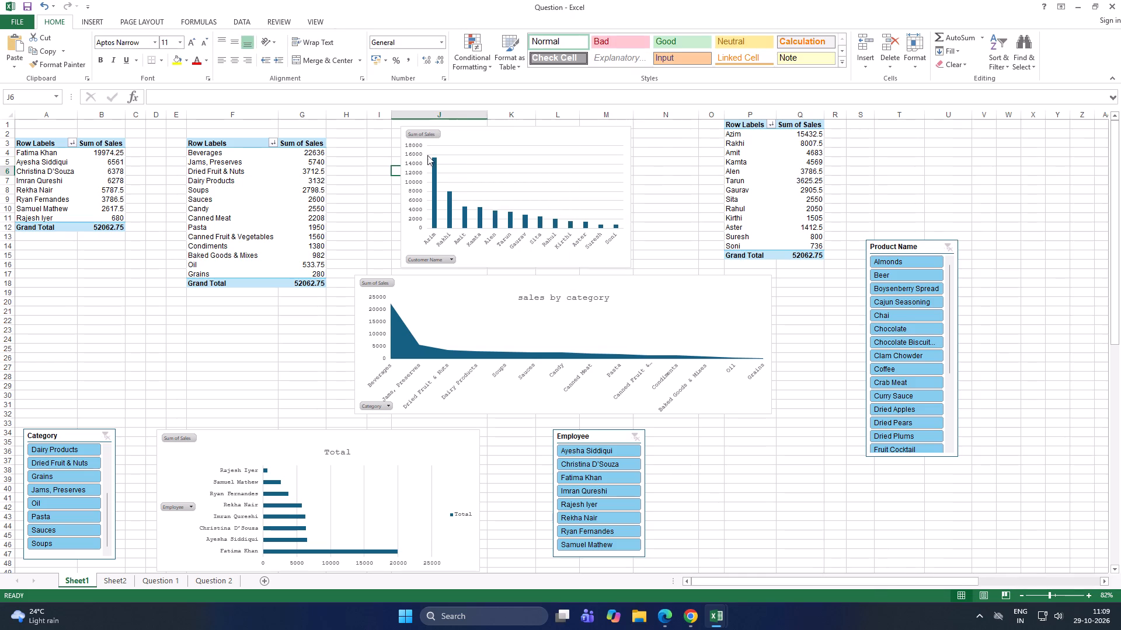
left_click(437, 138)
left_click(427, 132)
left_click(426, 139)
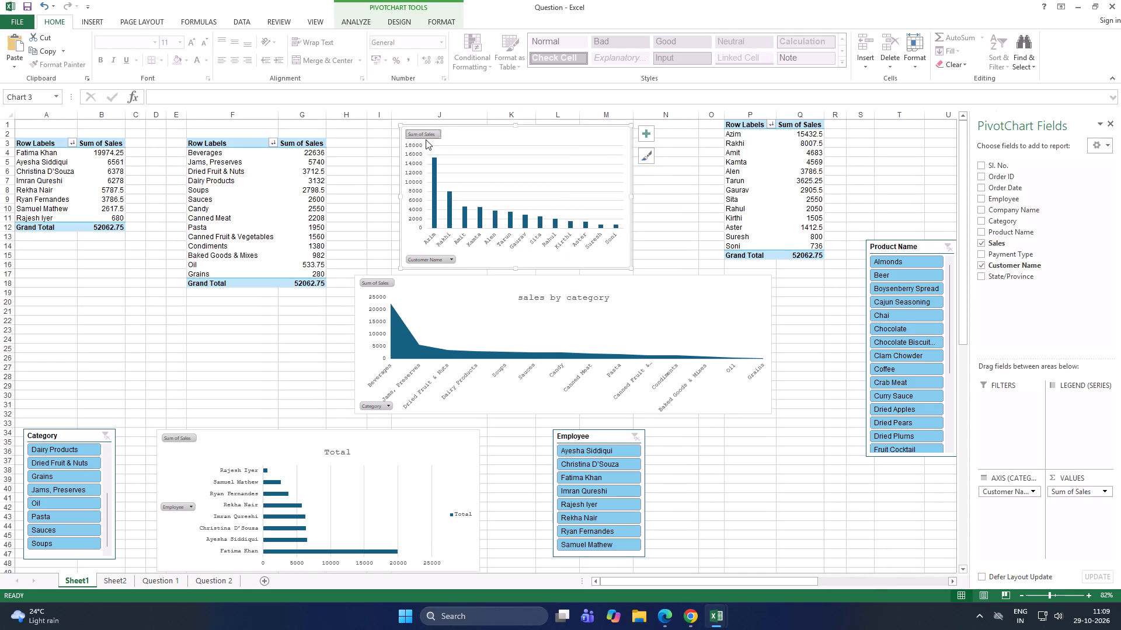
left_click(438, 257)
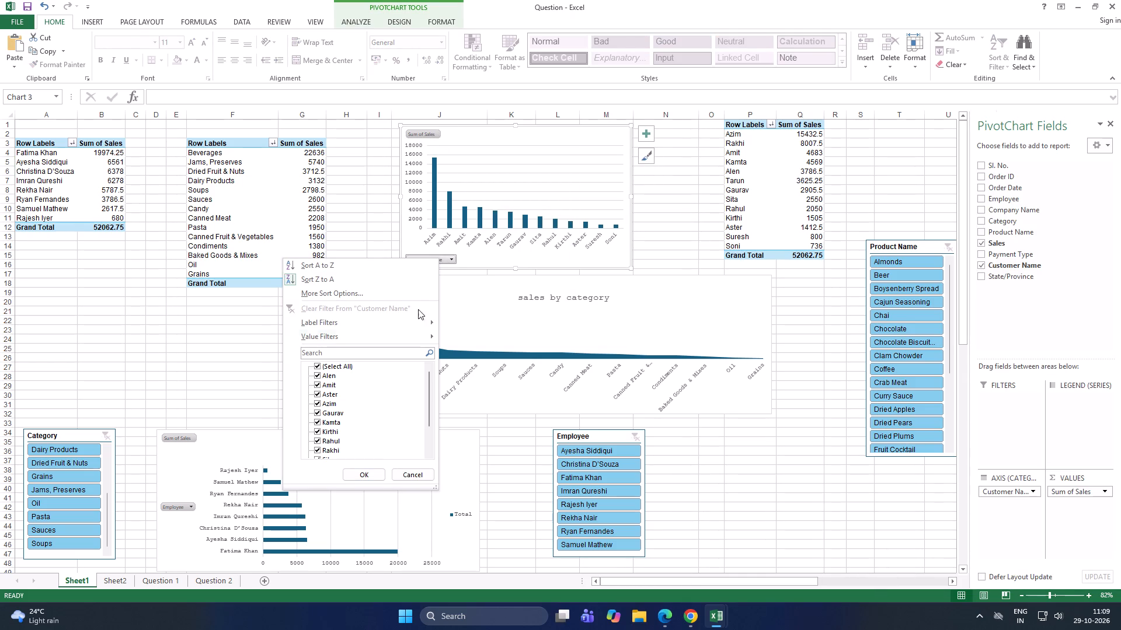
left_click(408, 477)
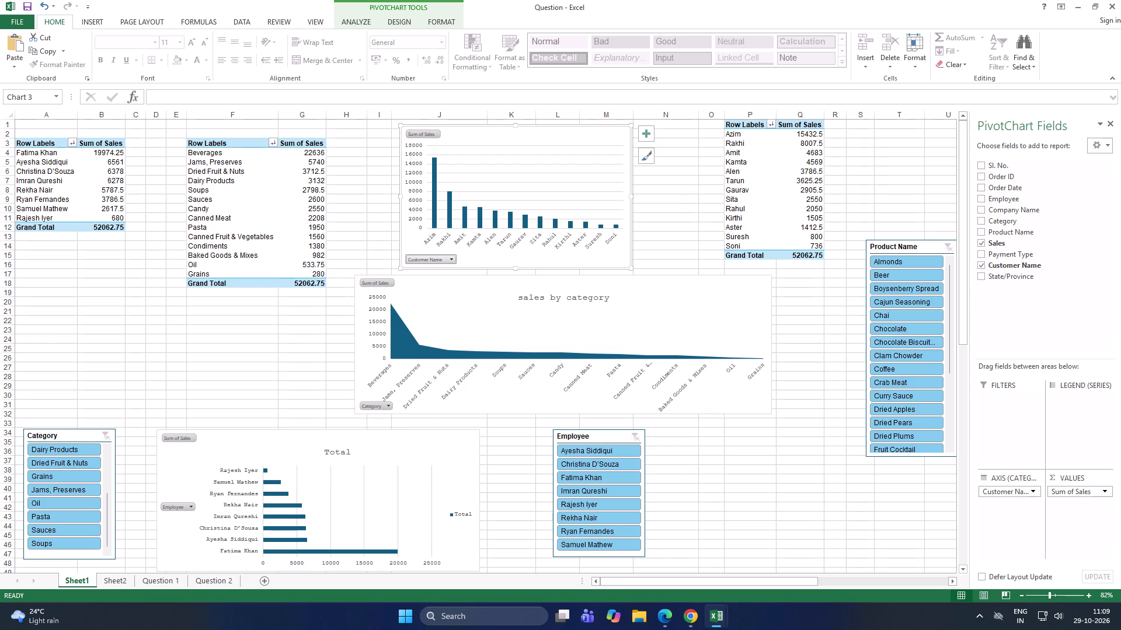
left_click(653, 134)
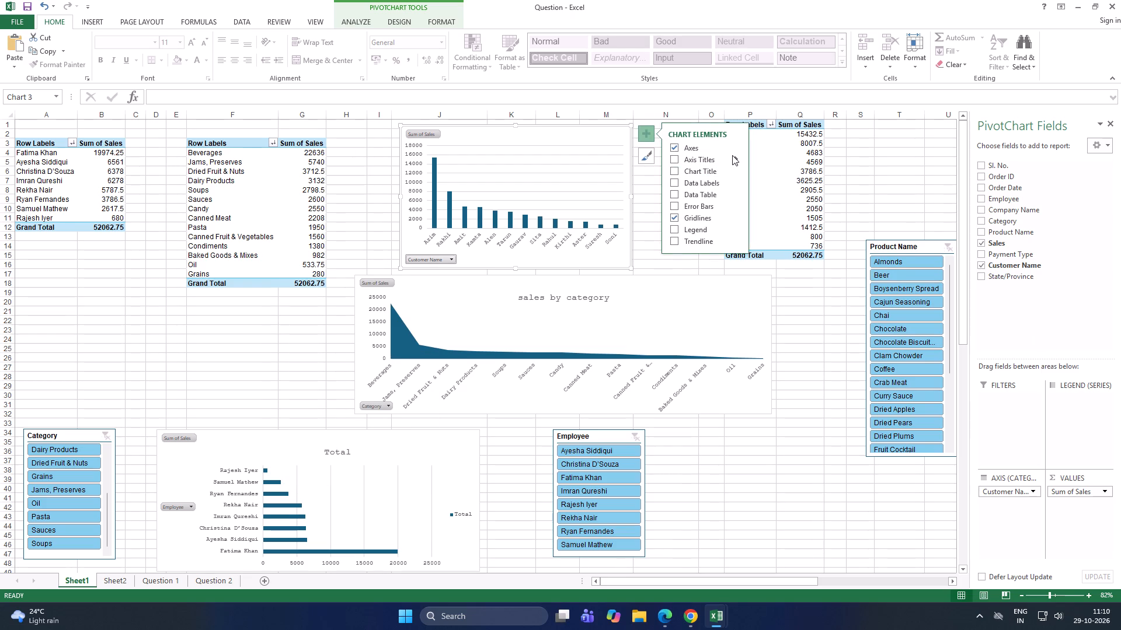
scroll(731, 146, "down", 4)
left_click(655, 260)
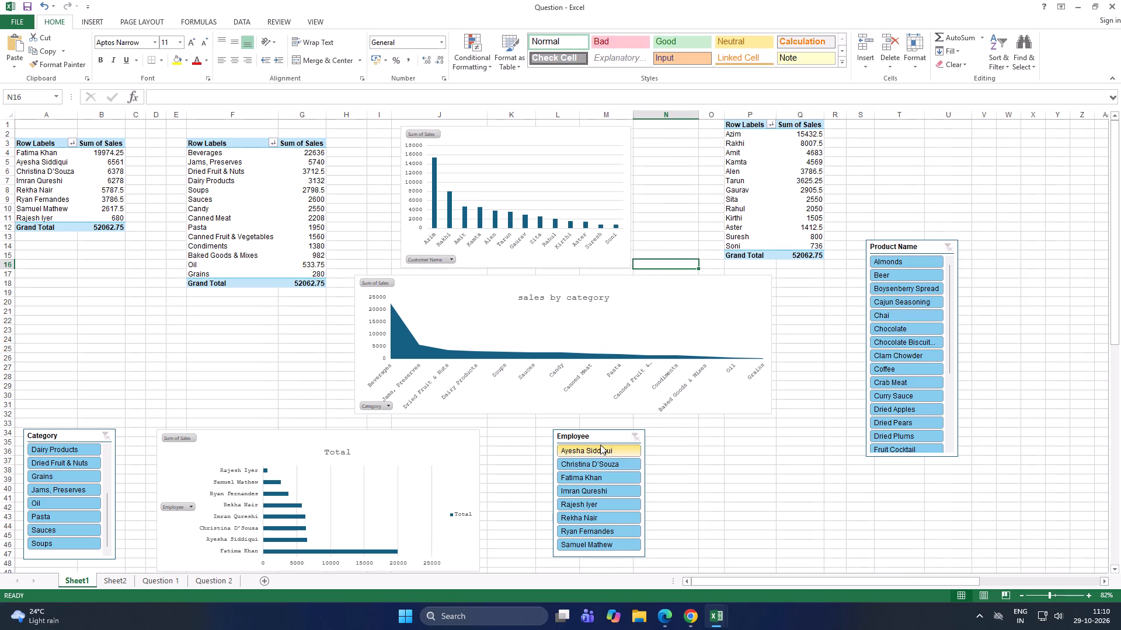
Set the Employee slicer's layout to 8 columns in its size and properties settings.
left_click(609, 431)
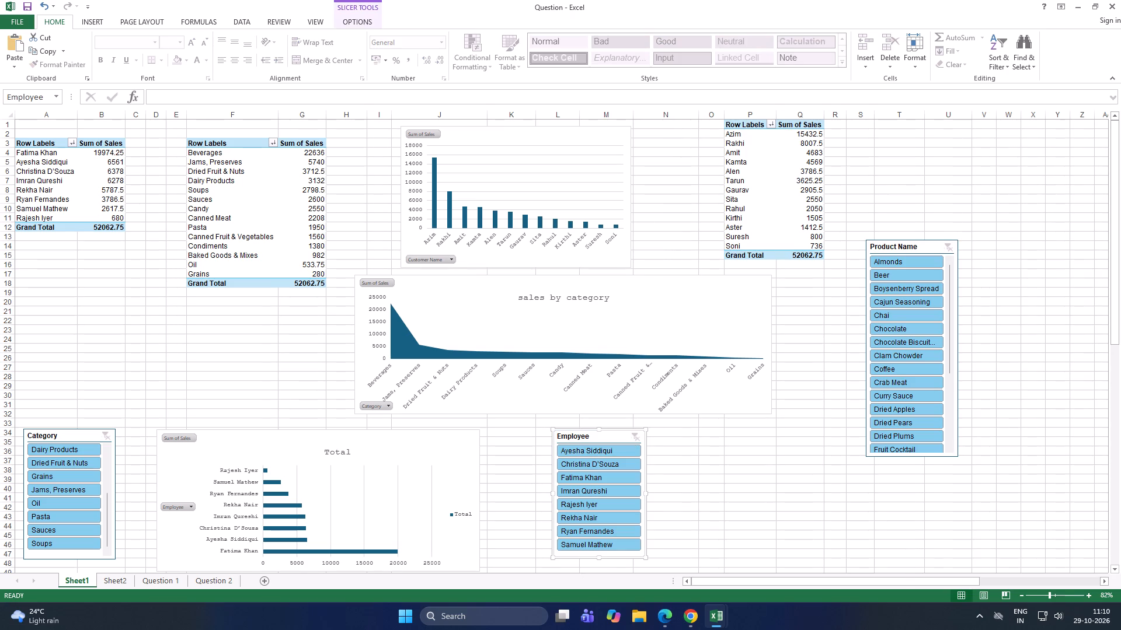
left_click(612, 437)
right_click(612, 437)
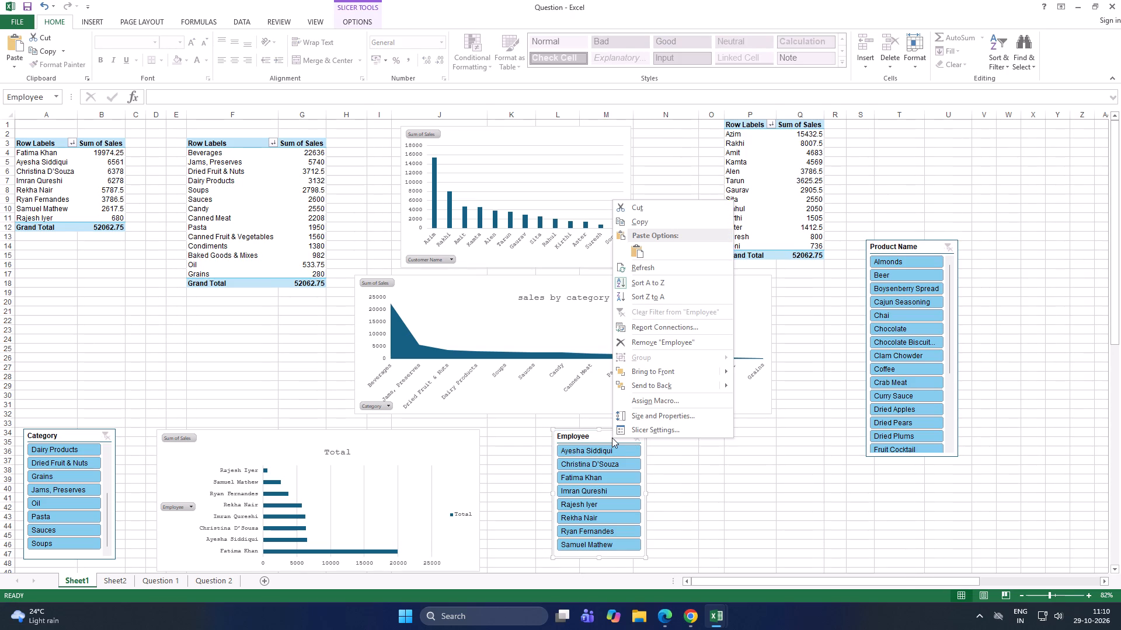
left_click(639, 417)
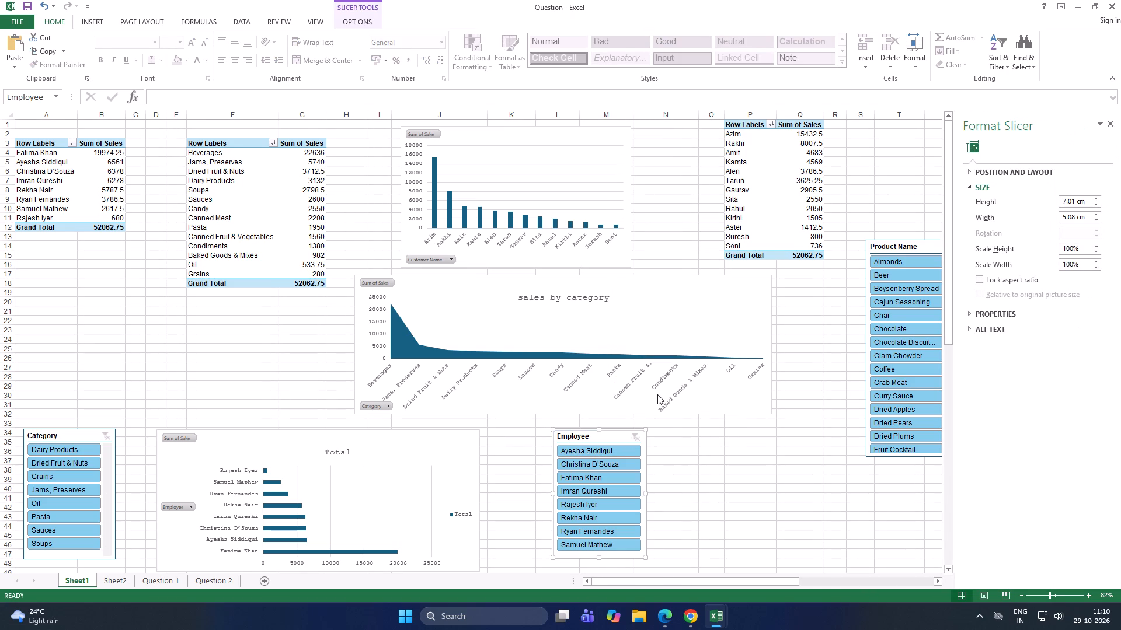
left_click(1007, 314)
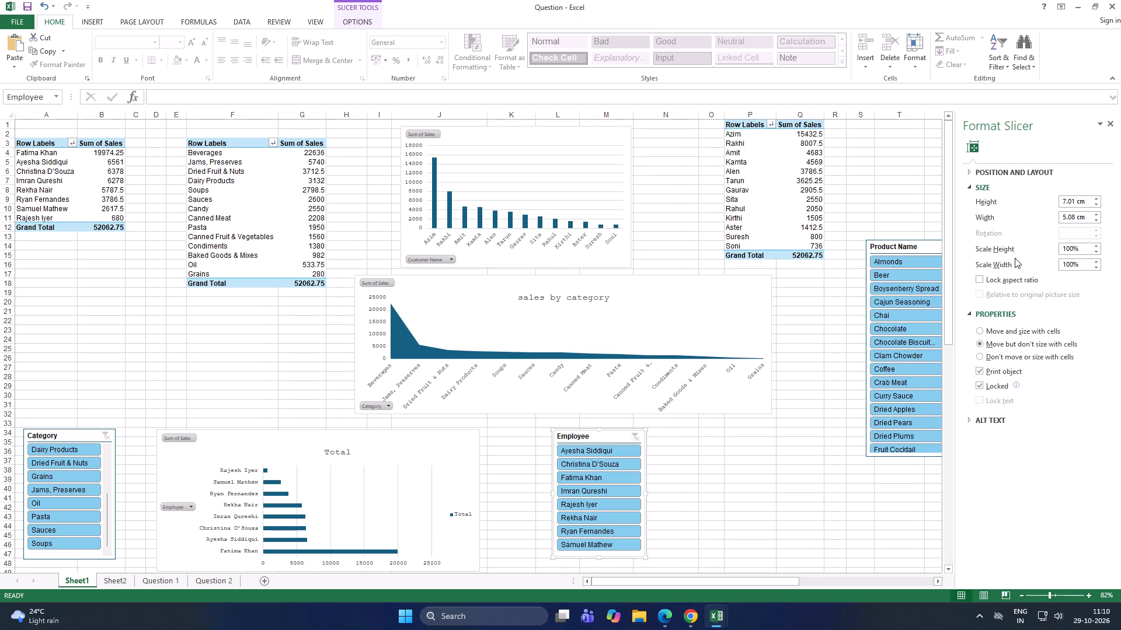
left_click(980, 276)
left_click(980, 276)
left_click(972, 423)
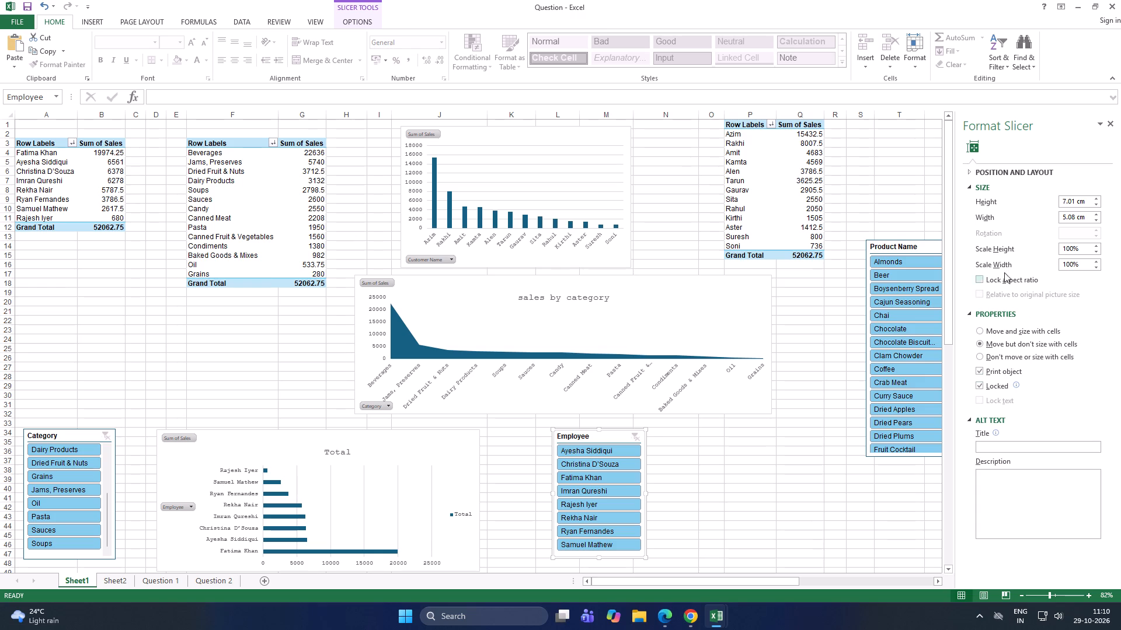
scroll(996, 229, "up", 4)
left_click(1004, 171)
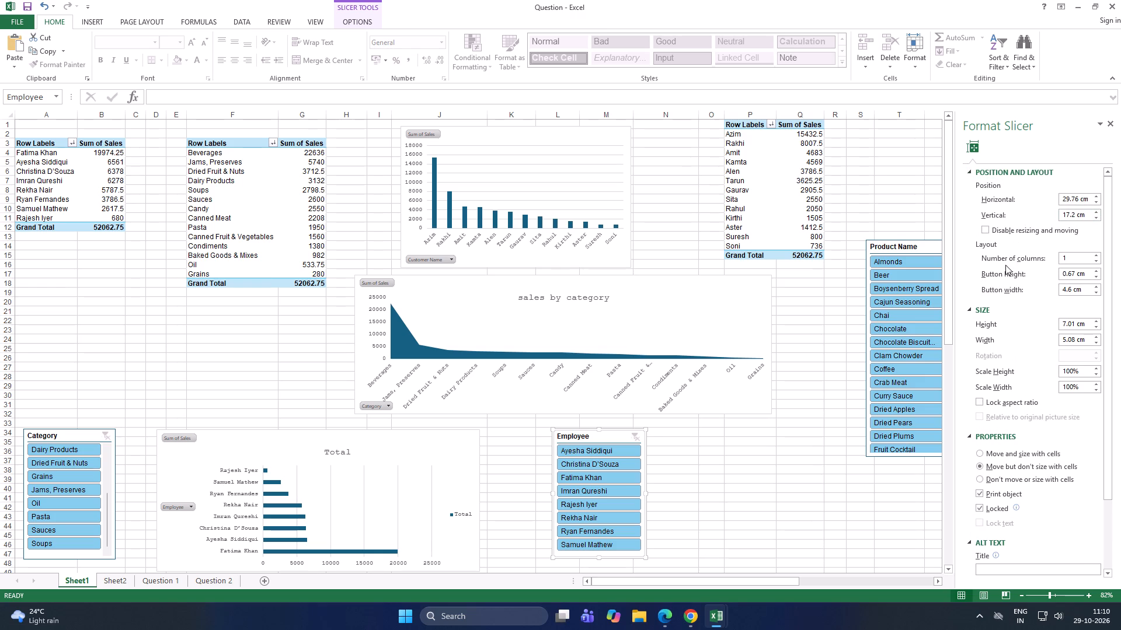
left_click(1076, 258)
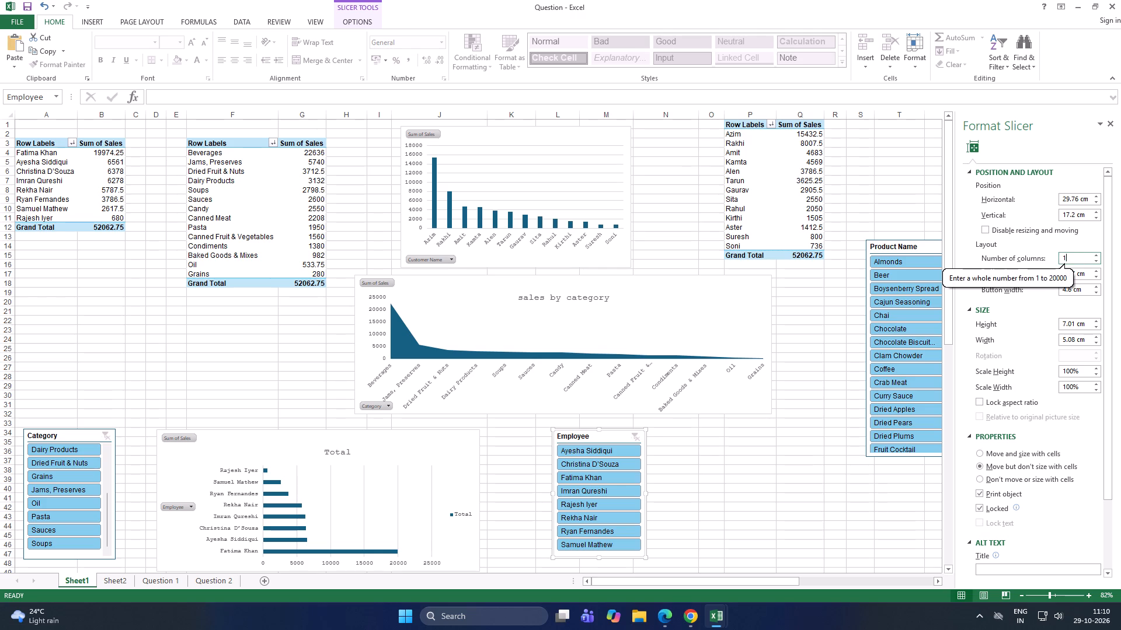
scroll(626, 471, "down", 6)
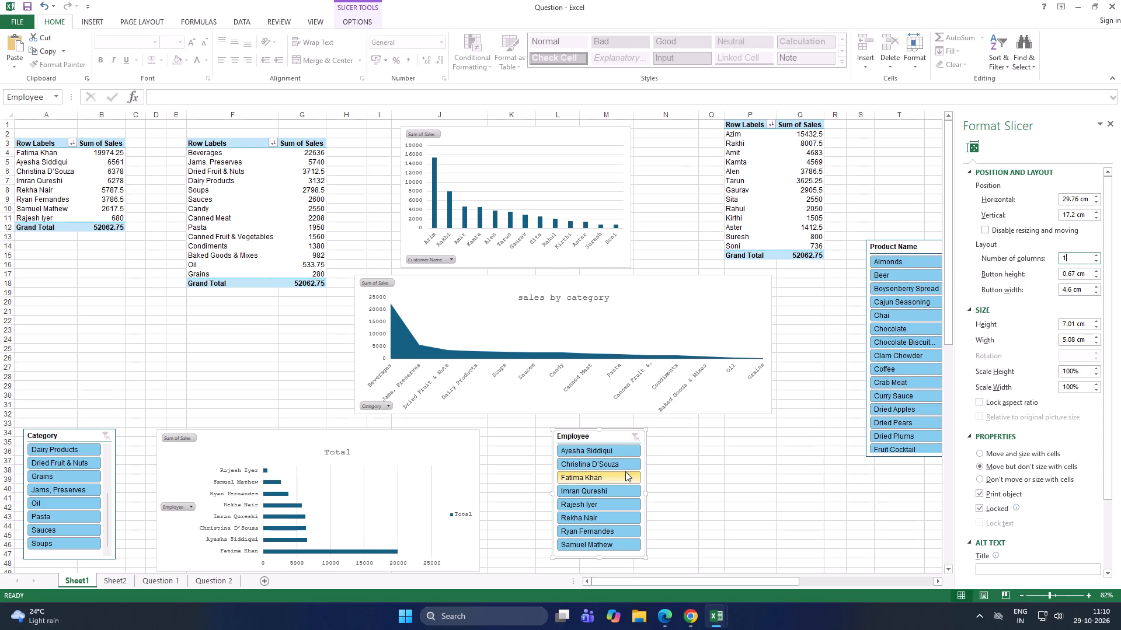
scroll(625, 471, "down", 10)
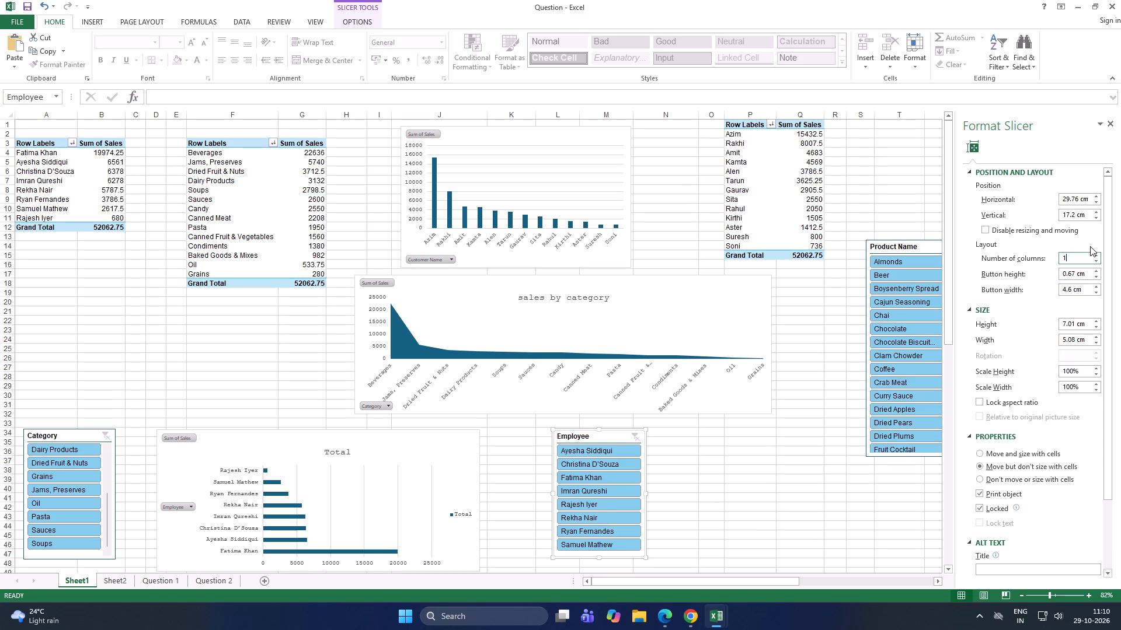
key("BackSpace")
key("8")
key("Return")
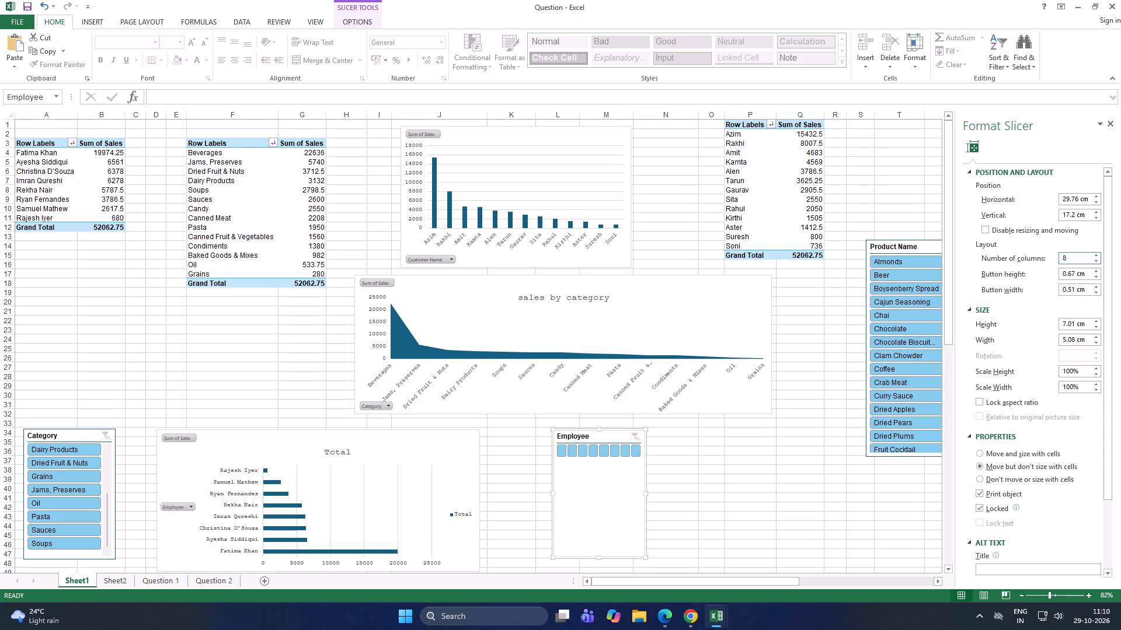
Move the Employee slicer to about 31 cm horizontally and 17.4 cm vertically on the sheet.
left_click_drag(645, 435, 669, 437)
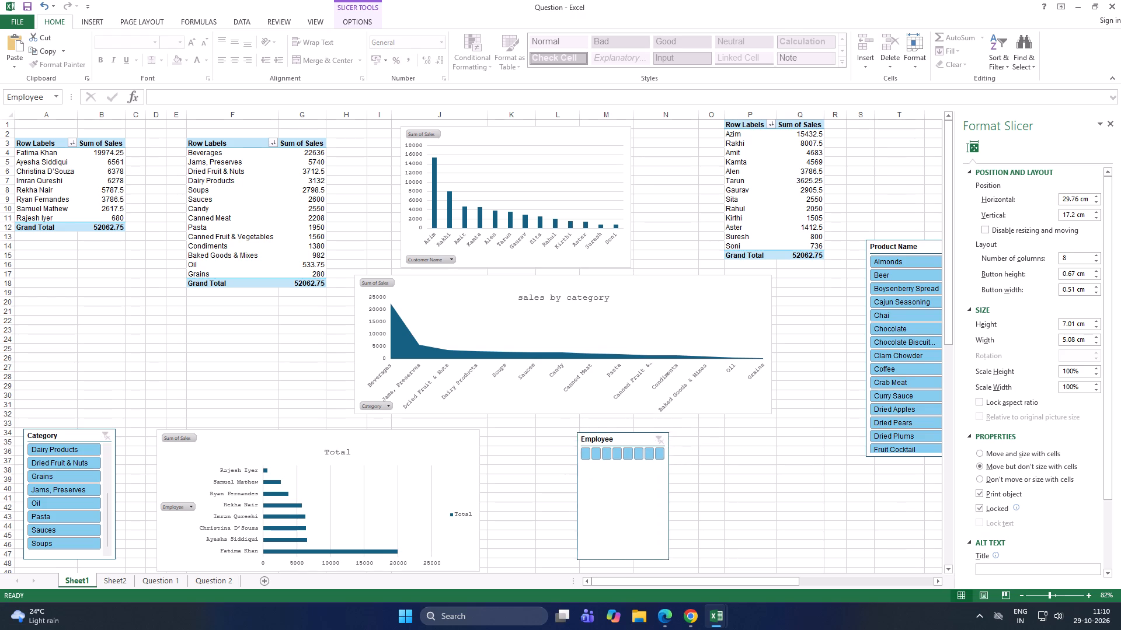
left_click_drag(669, 437, 668, 438)
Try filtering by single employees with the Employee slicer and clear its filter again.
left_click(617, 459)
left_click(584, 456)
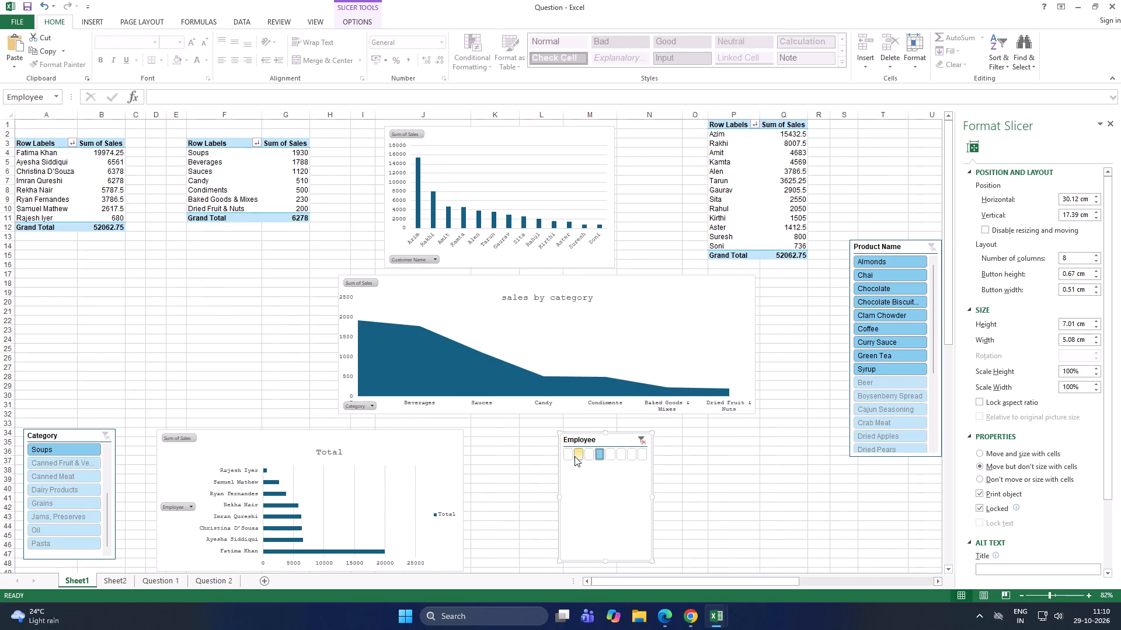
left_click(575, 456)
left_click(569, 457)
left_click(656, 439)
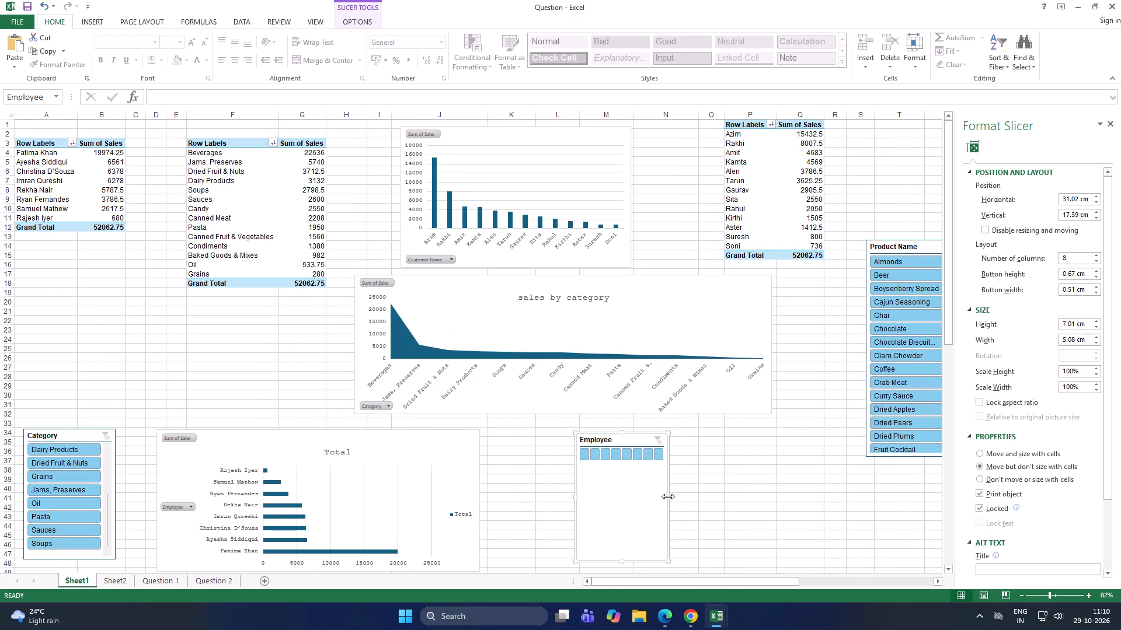
Enlarge the Employee slicer's buttons to 0.9 cm high and 4 cm wide, extending the slicer's left edge toward the employee bar chart.
double_click(1096, 269)
left_click(1096, 269)
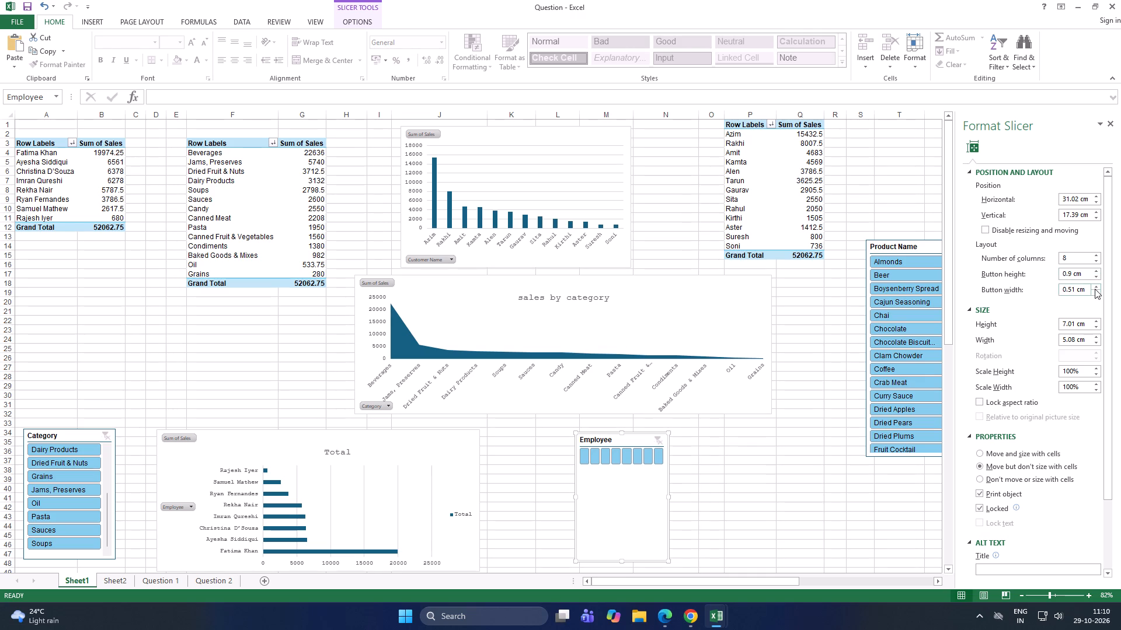
double_click(1095, 288)
triple_click(1095, 288)
double_click(1095, 288)
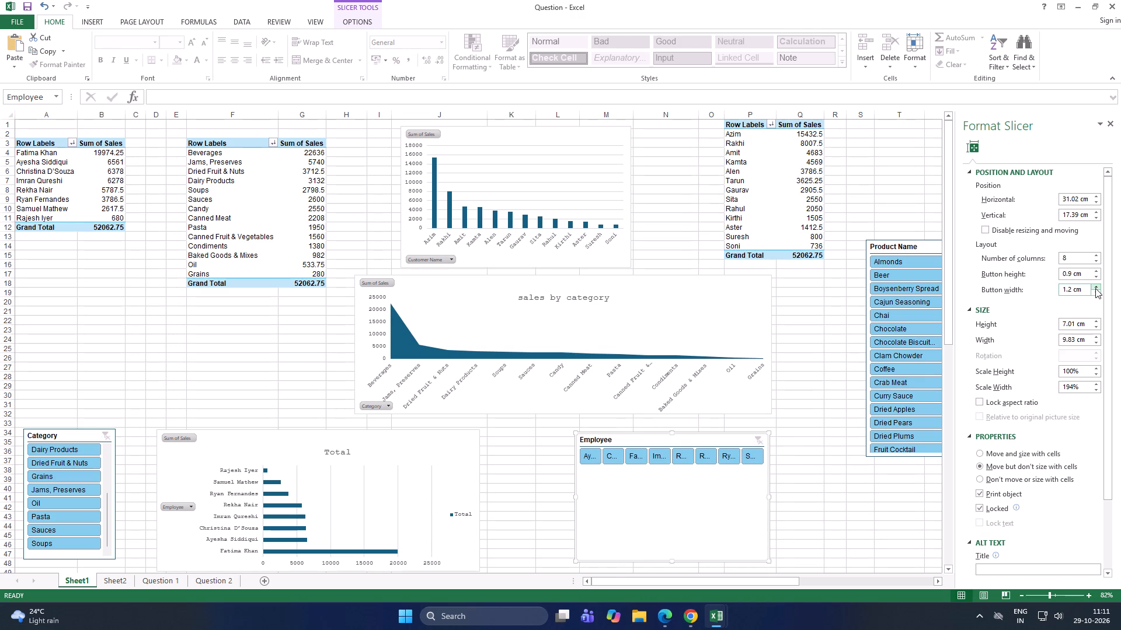
left_click(1095, 288)
double_click(1095, 288)
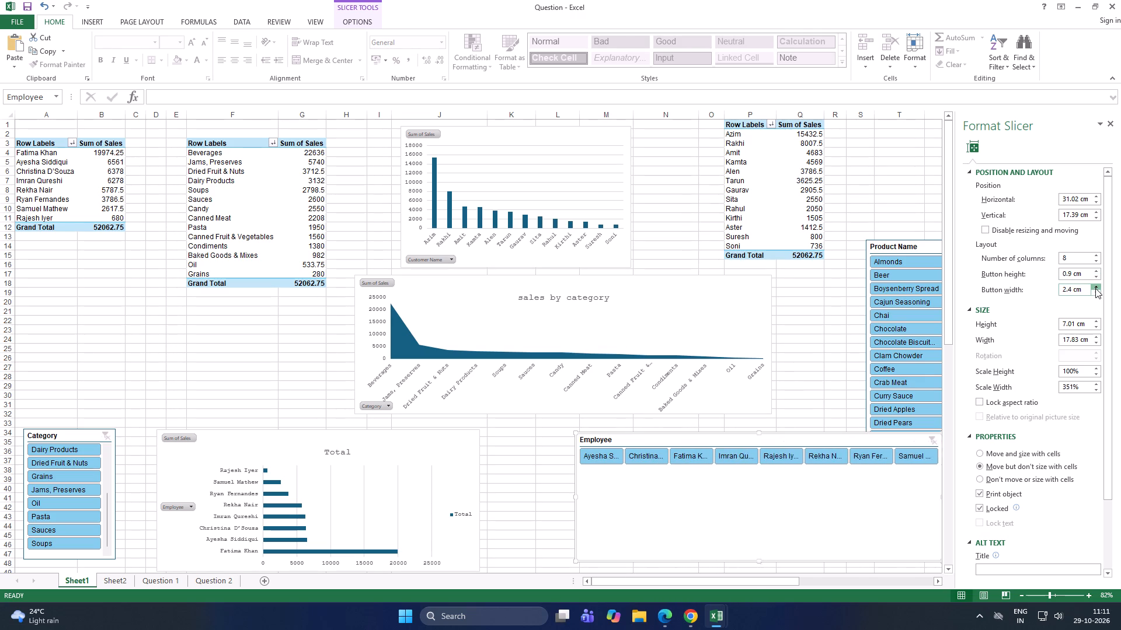
left_click_drag(575, 496, 551, 492)
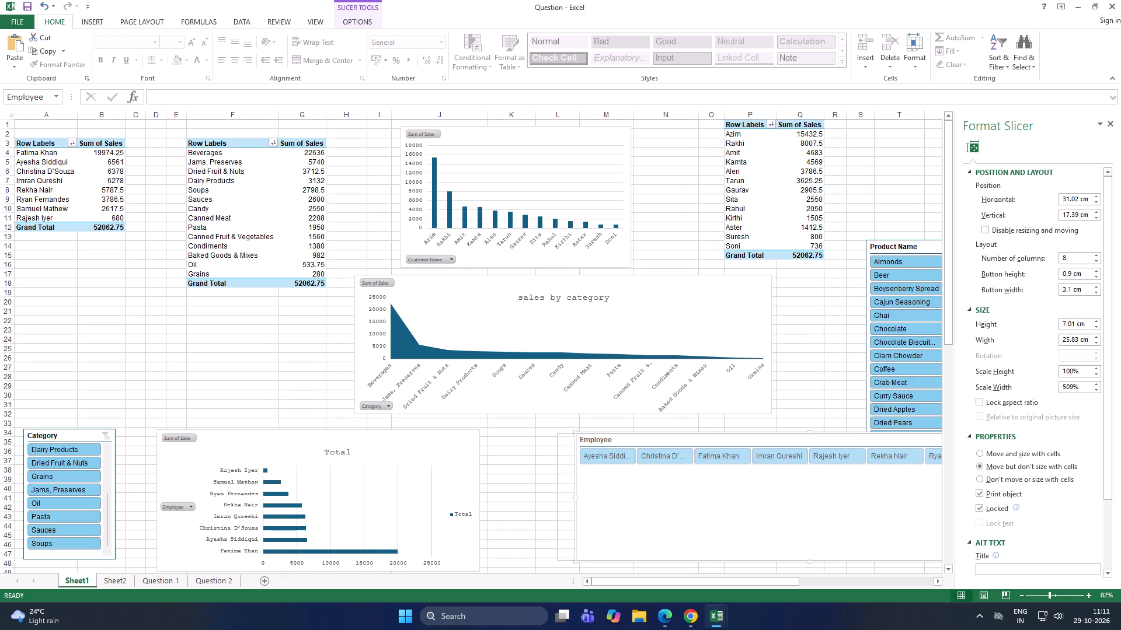
left_click_drag(551, 492, 491, 489)
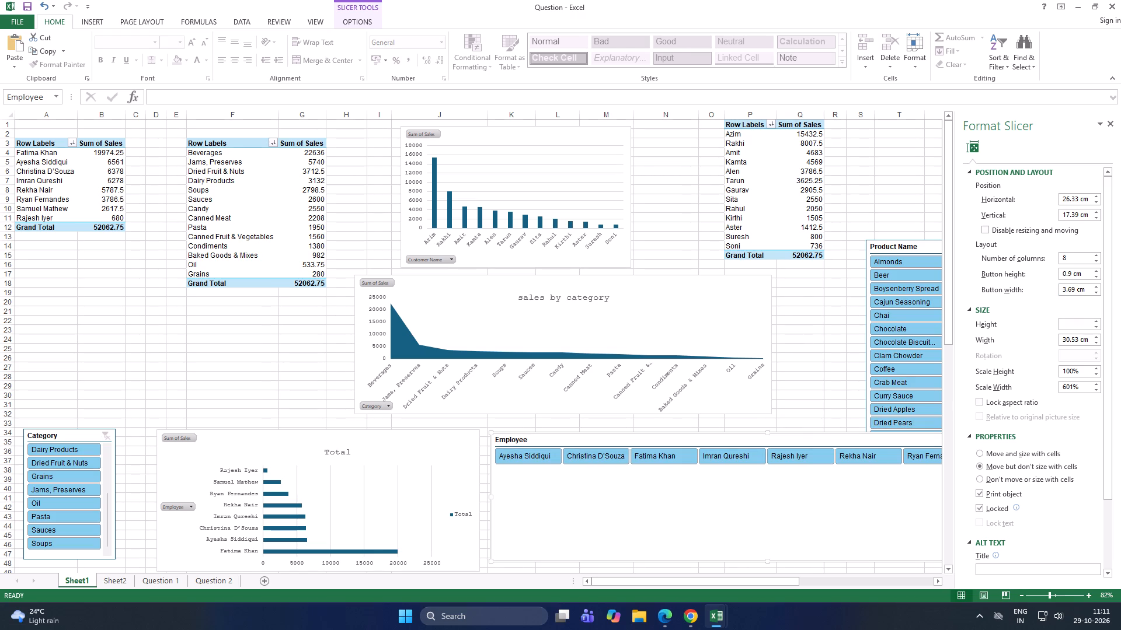
left_click(1098, 288)
double_click(1098, 288)
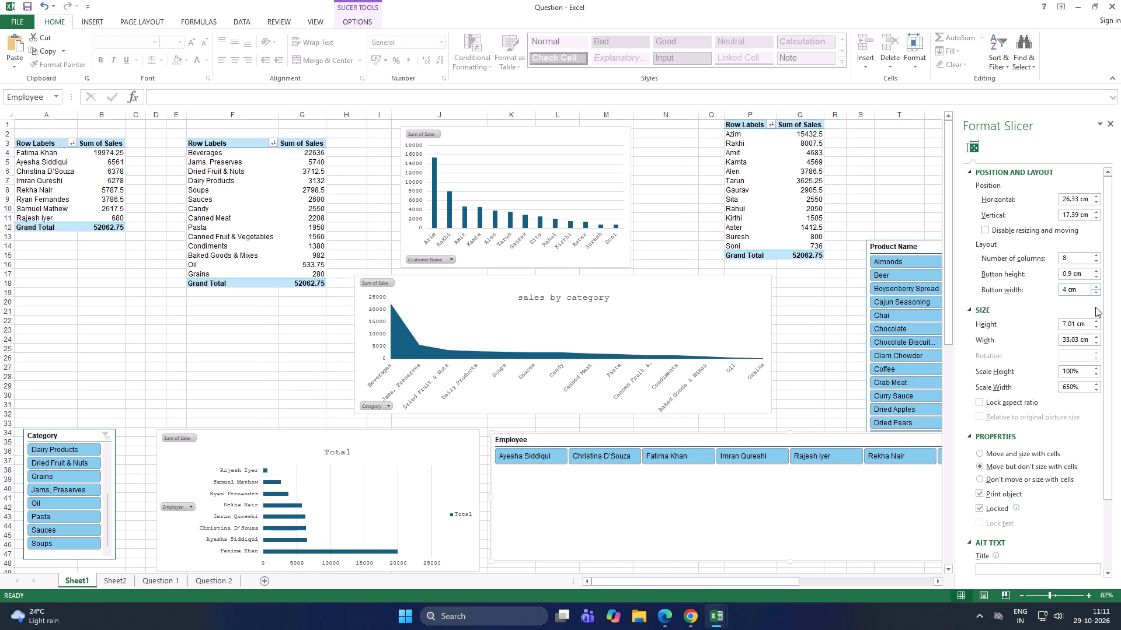
Set the Employee slicer's overall height to 3.4 cm and its button height to 1.7 cm.
double_click(1095, 325)
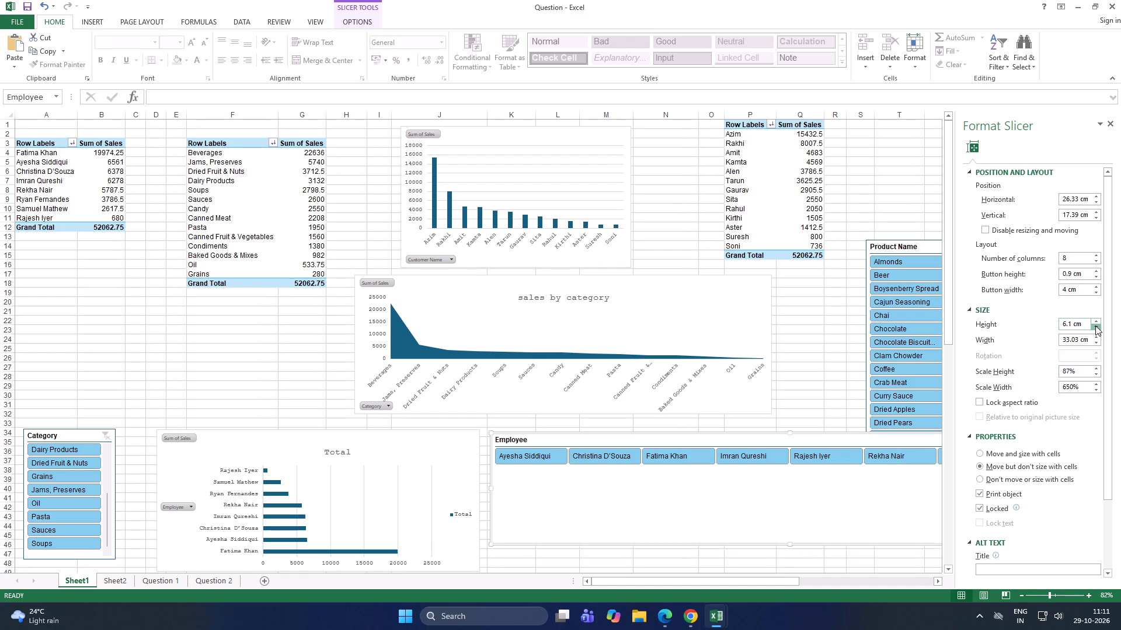
left_click(1095, 325)
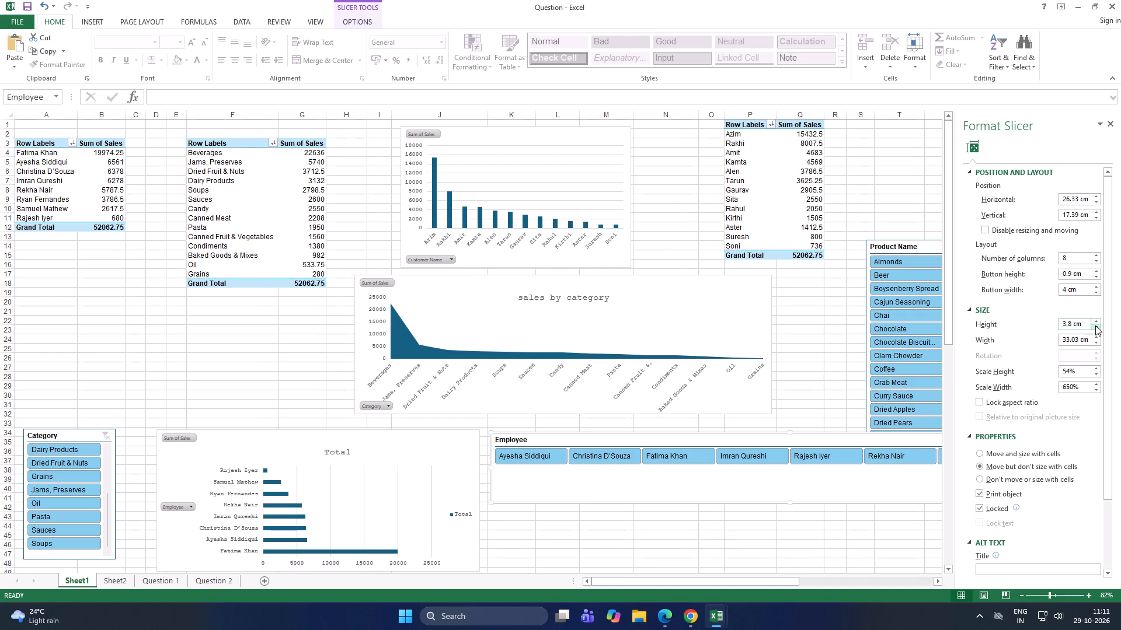
left_click(1096, 321)
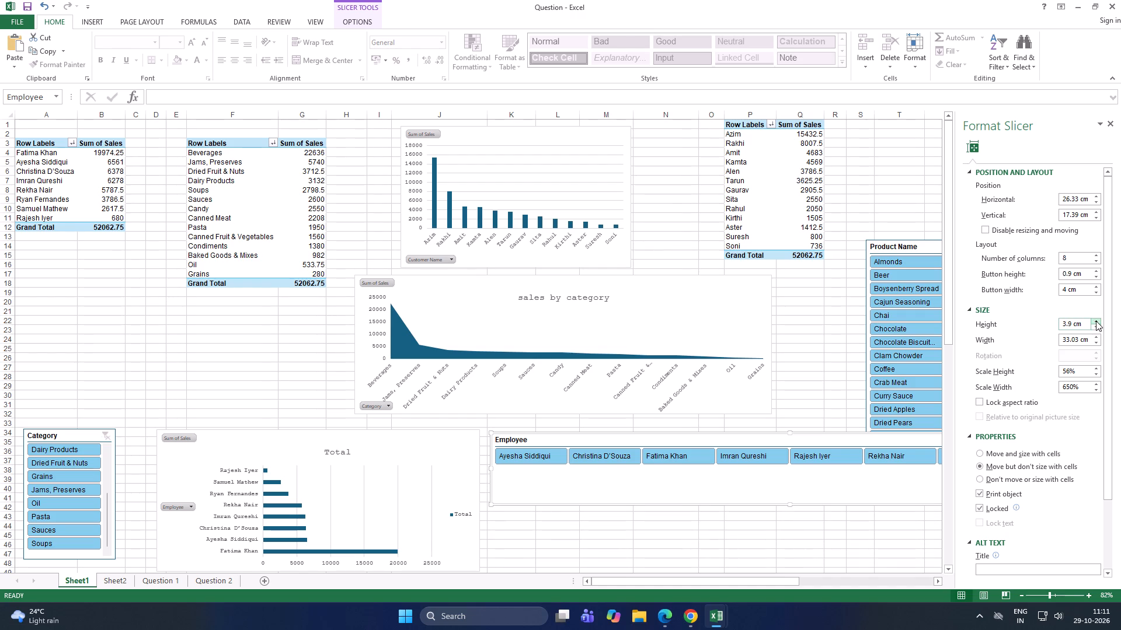
double_click(1095, 329)
left_click(1095, 329)
double_click(1095, 329)
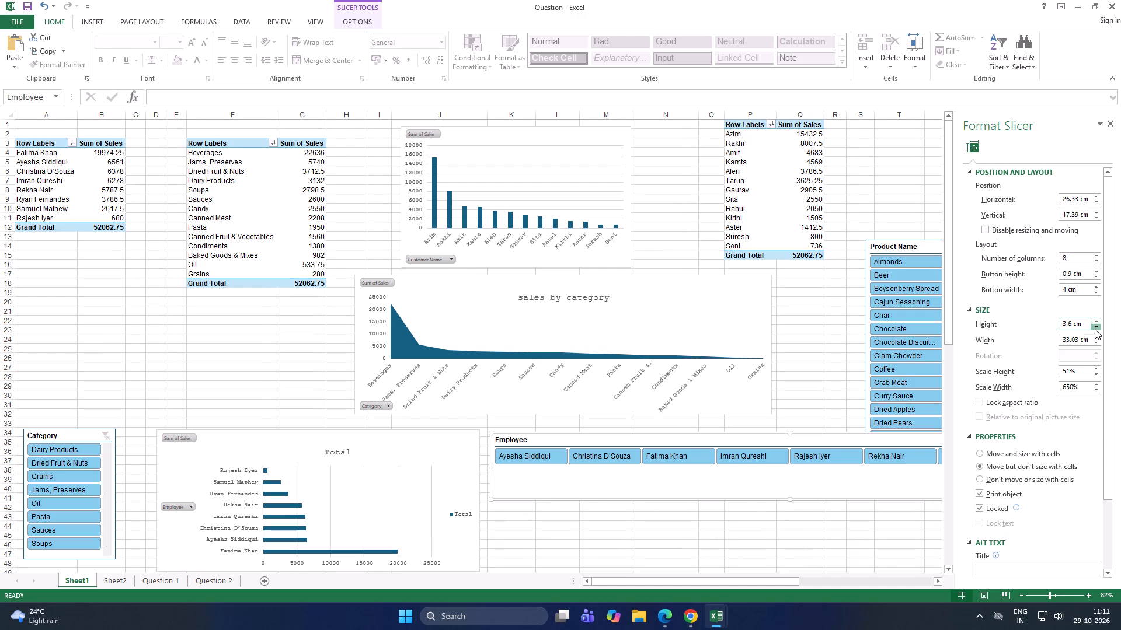
triple_click(1097, 270)
triple_click(1097, 270)
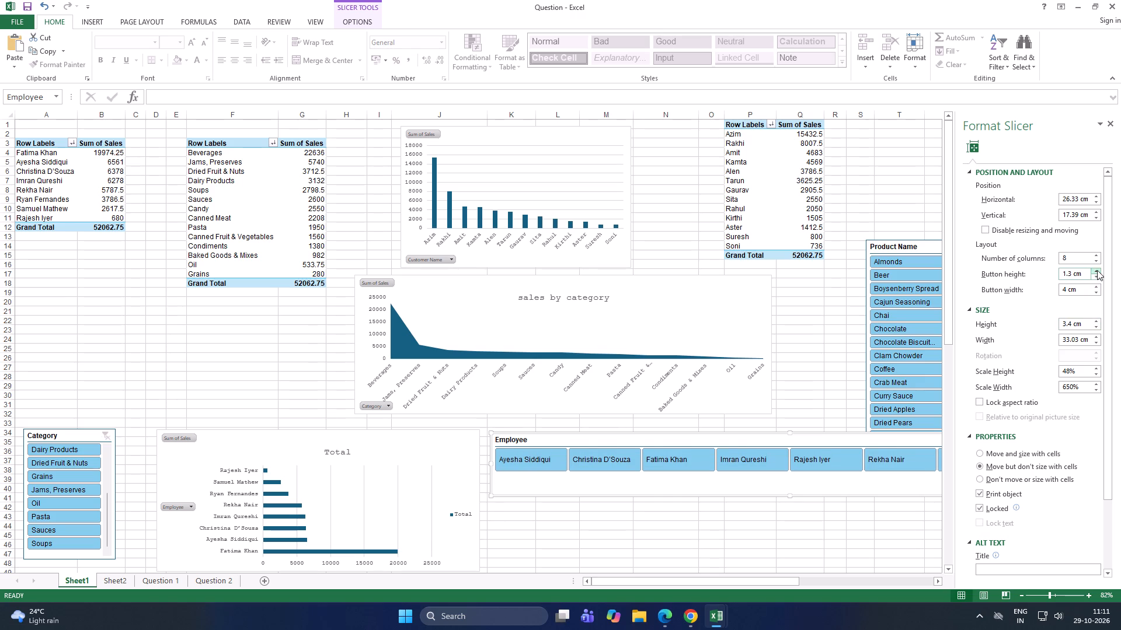
double_click(1097, 270)
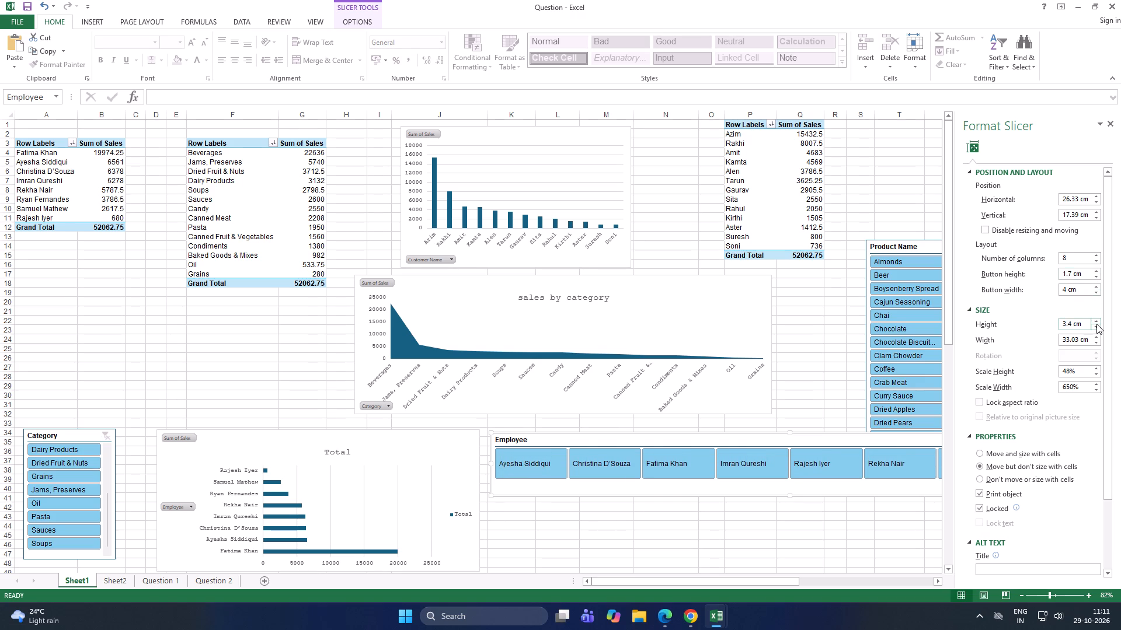
double_click(1096, 324)
left_click(1095, 320)
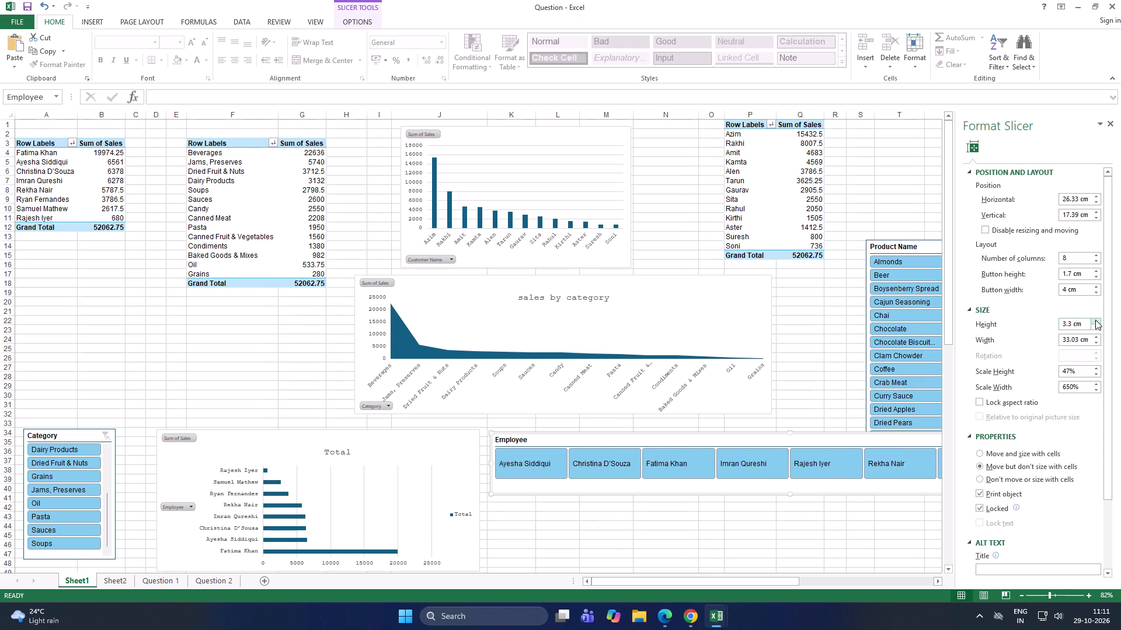
left_click(1095, 320)
Copy the resized Employee slicer from Sheet1 and paste it at cell A1 of Sheet2.
left_click_drag(778, 585, 845, 580)
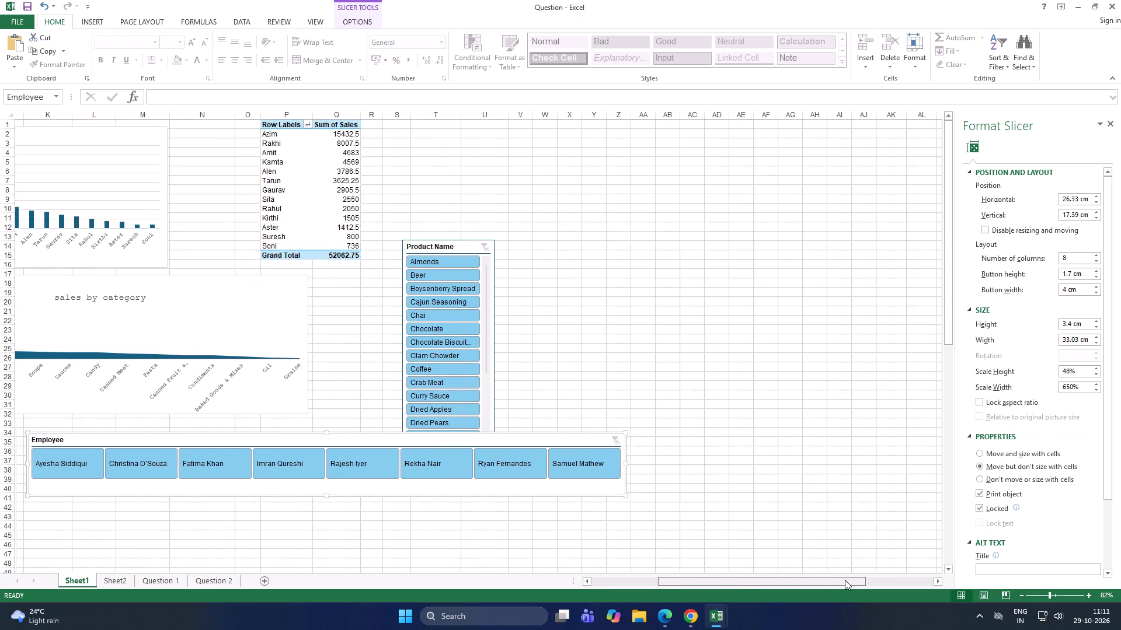
left_click_drag(845, 580, 764, 580)
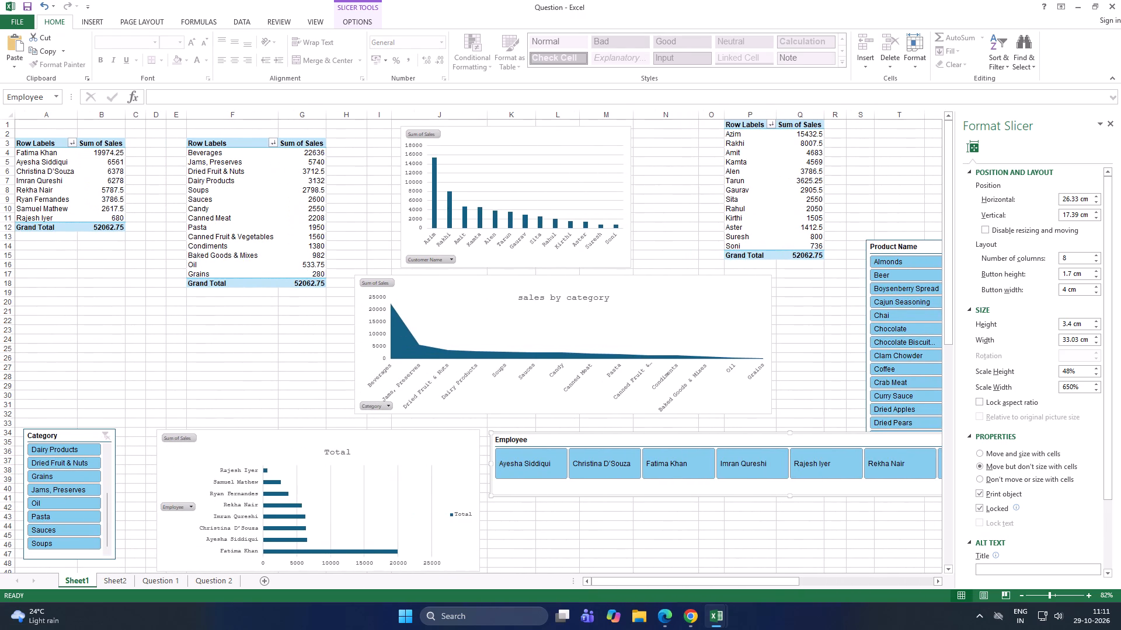
left_click(561, 442)
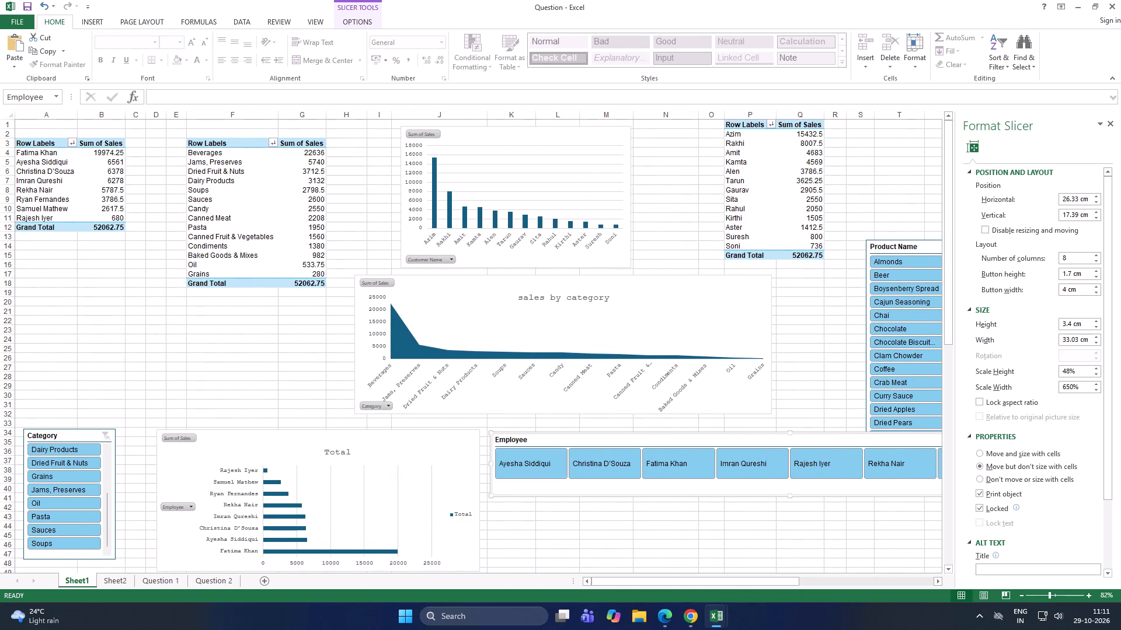
left_click(561, 439)
left_click(548, 521)
left_click(552, 433)
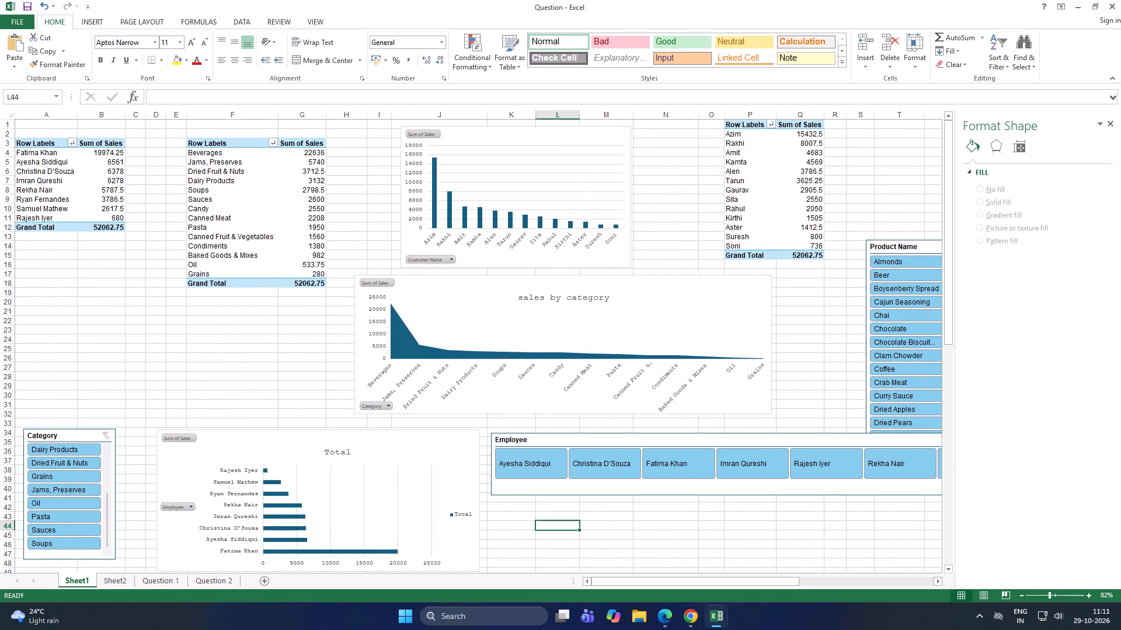
left_click(495, 435)
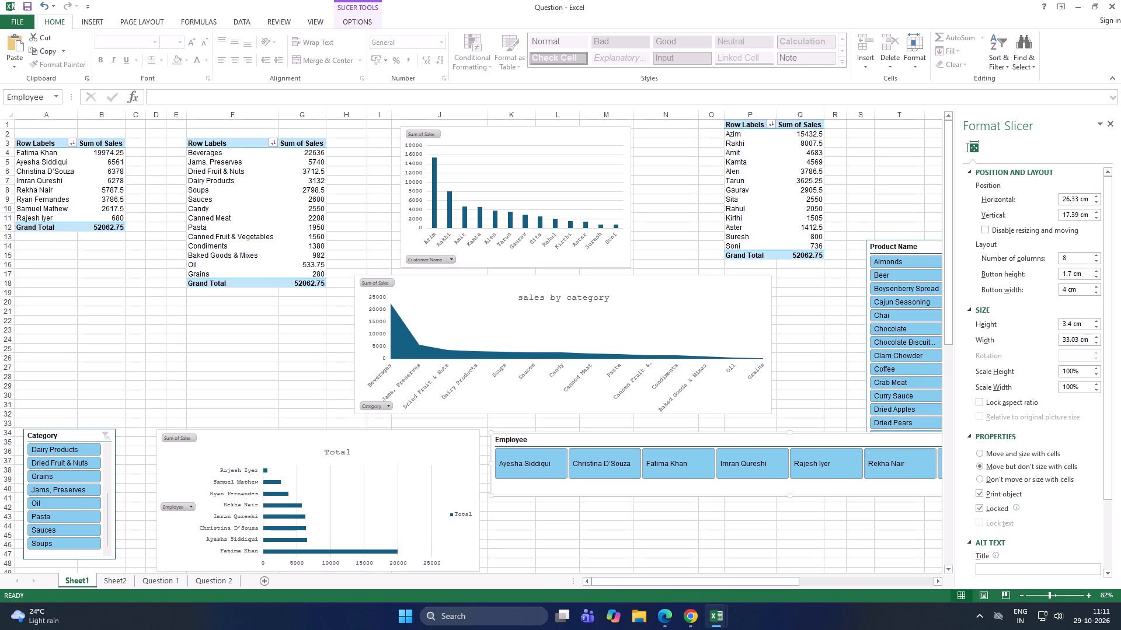
key("ctrl+c")
left_click(110, 580)
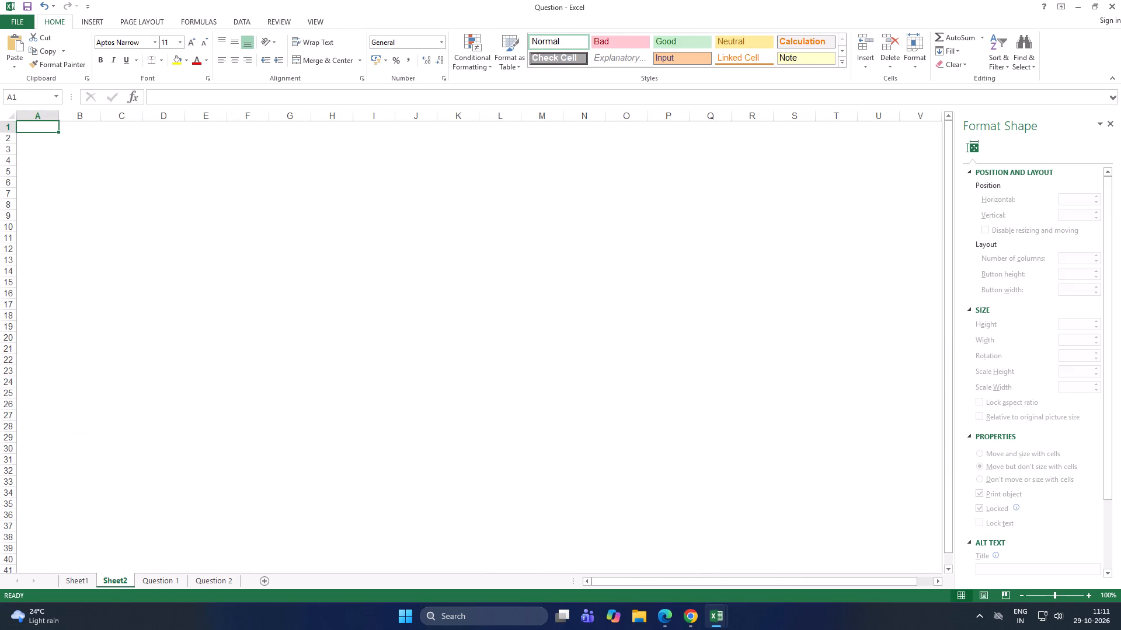
key("ctrl+v")
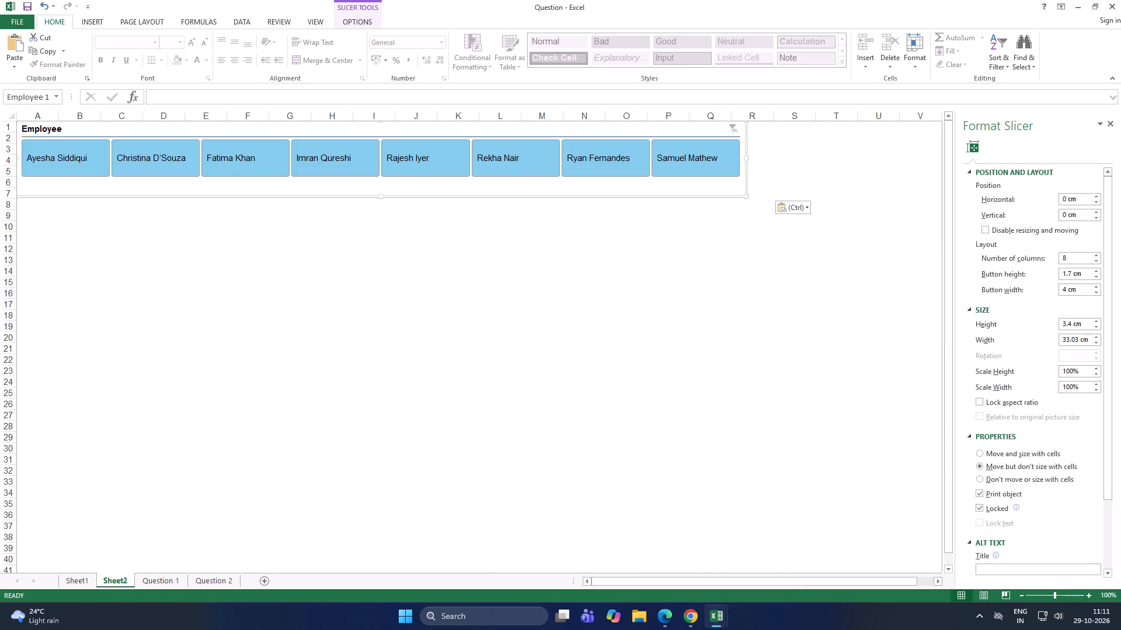
Copy the Category slicer from Sheet1 and paste it at cell A9 of Sheet2.
left_click(75, 583)
left_click(76, 432)
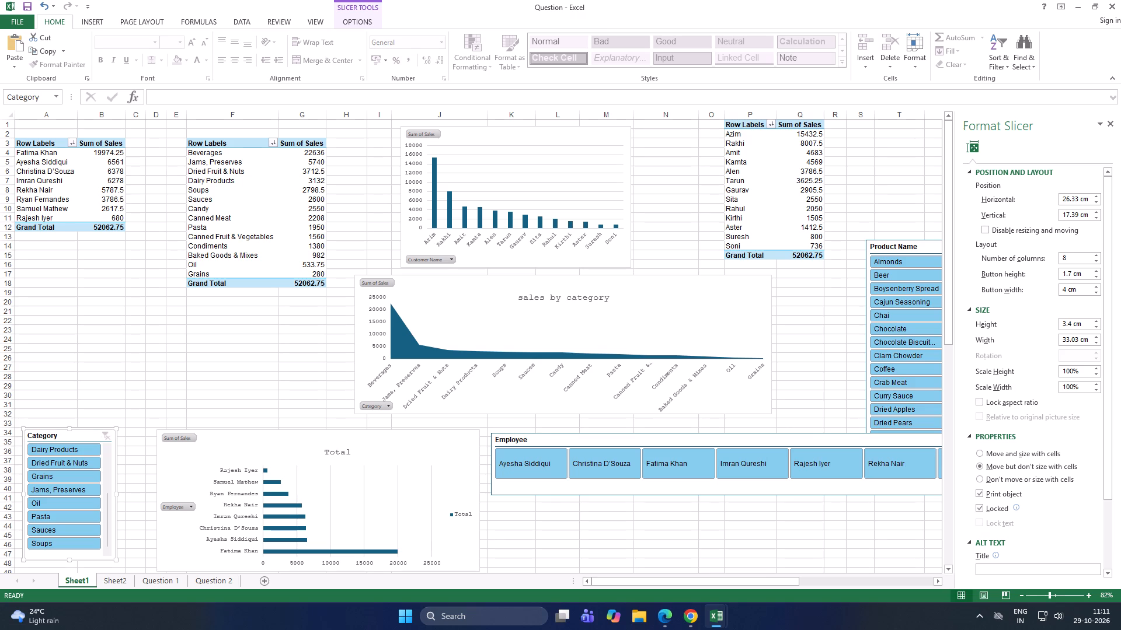
key("ctrl+c")
left_click(121, 582)
left_click(47, 211)
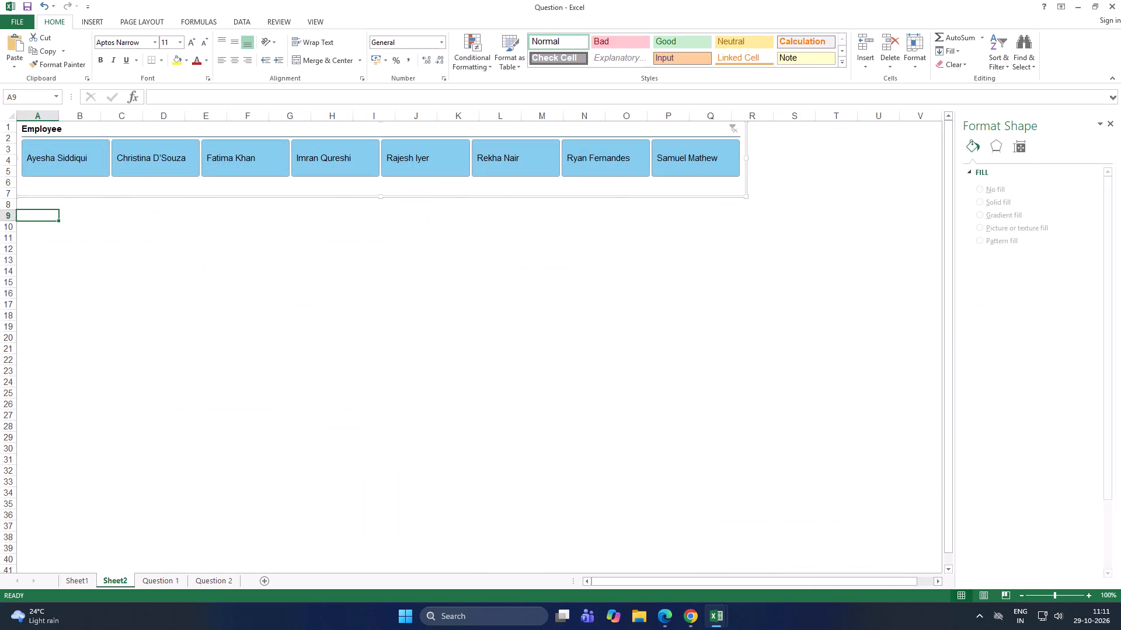
key("ctrl+v")
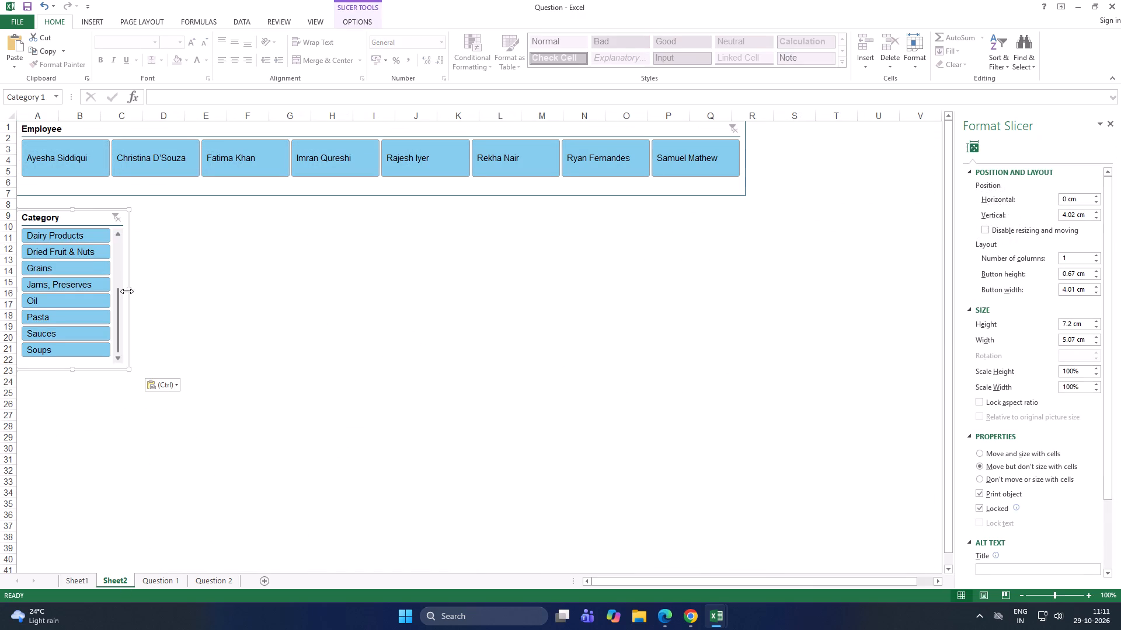
Set the Sheet2 Category slicer's height to 8.5 cm, then extend its top edge toward the Employee slicer, making it about 8.77 cm high.
triple_click(1096, 321)
left_click(1096, 321)
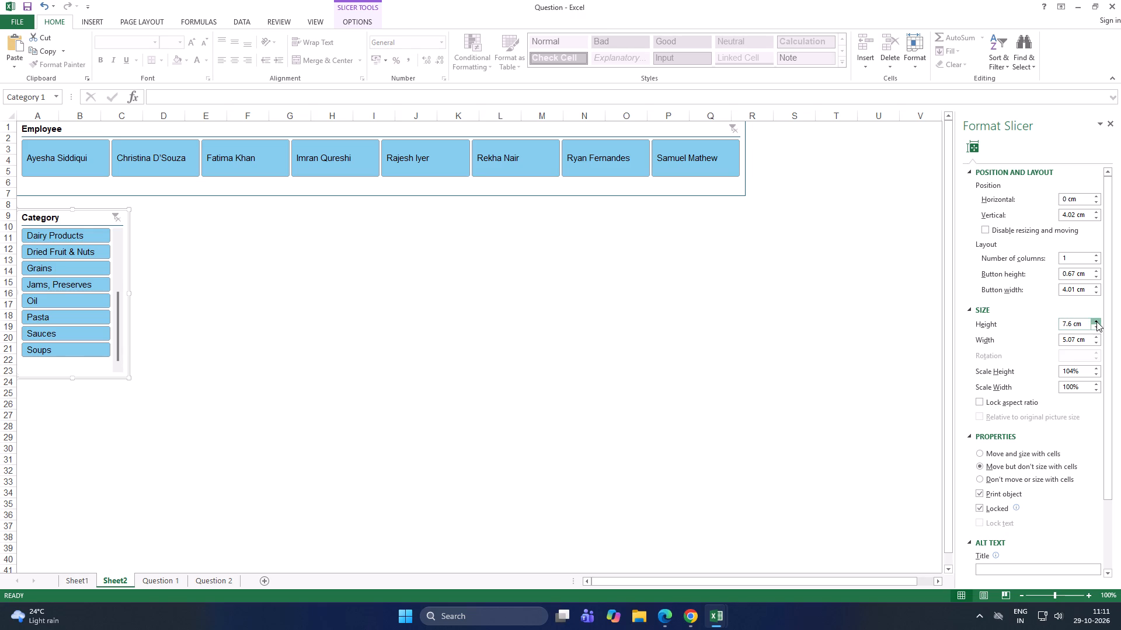
double_click(1095, 329)
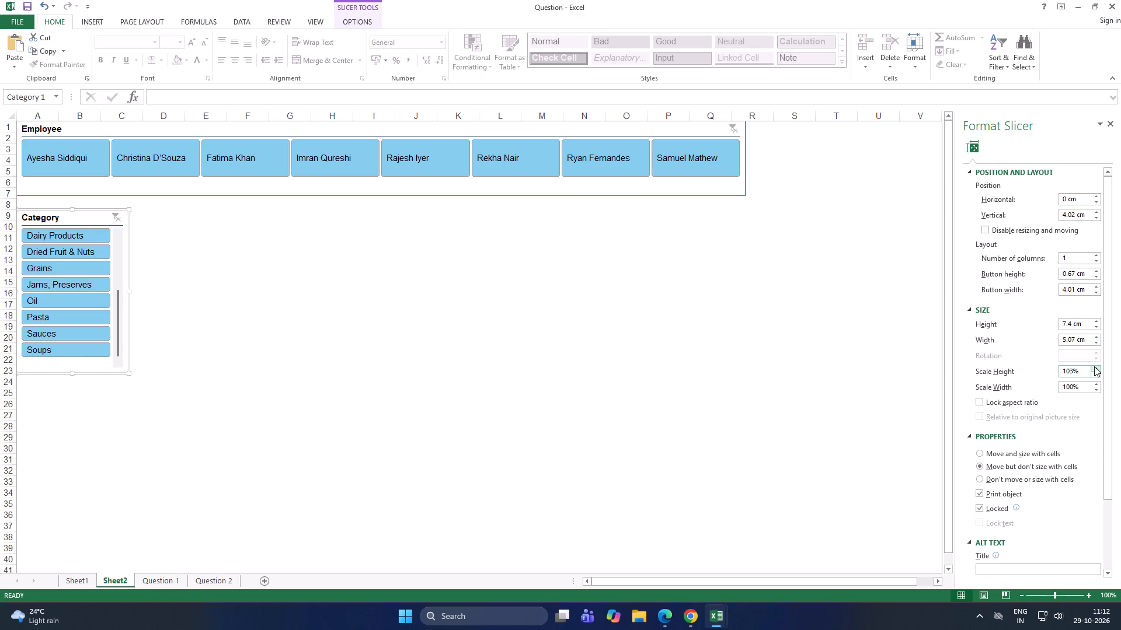
left_click(1094, 366)
left_click(1094, 366)
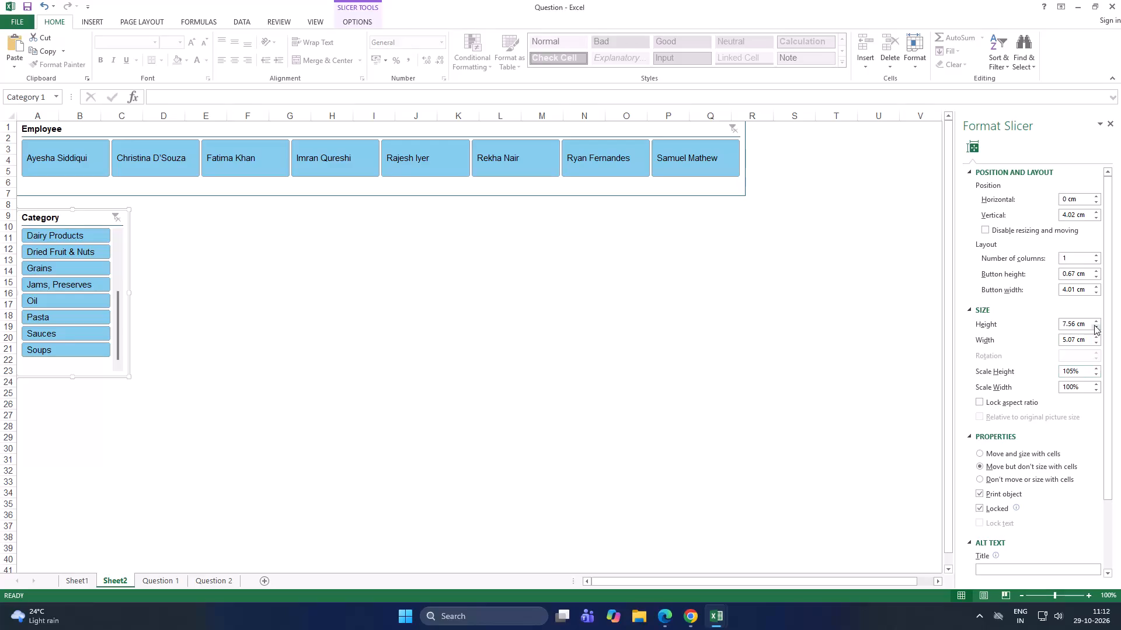
triple_click(1094, 320)
left_click(1094, 320)
triple_click(1094, 320)
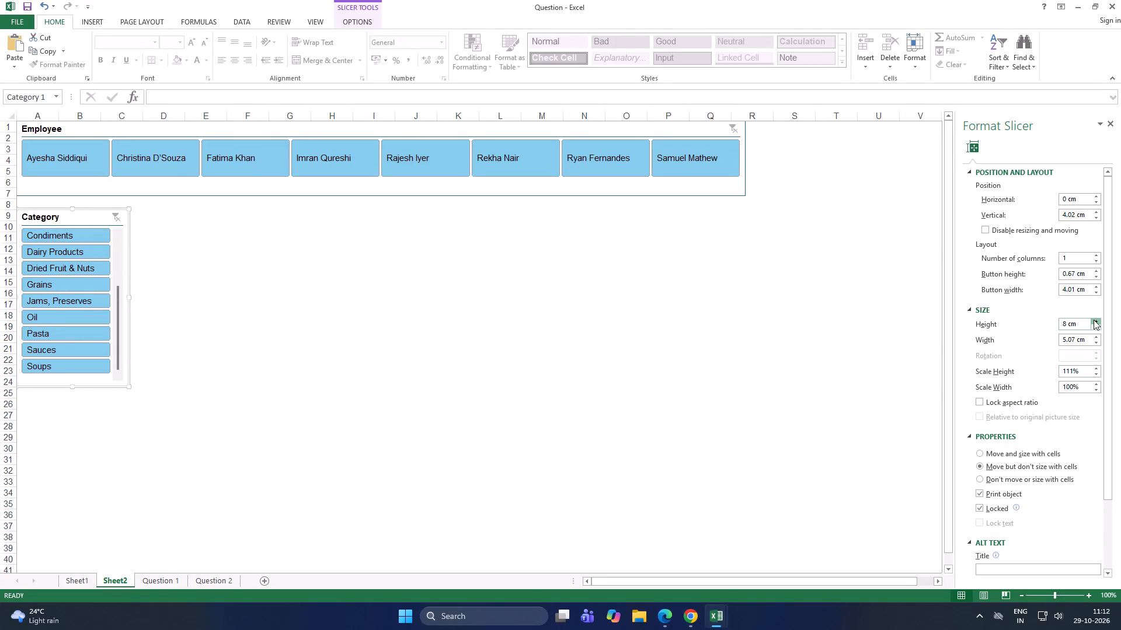
left_click(1094, 320)
double_click(1094, 320)
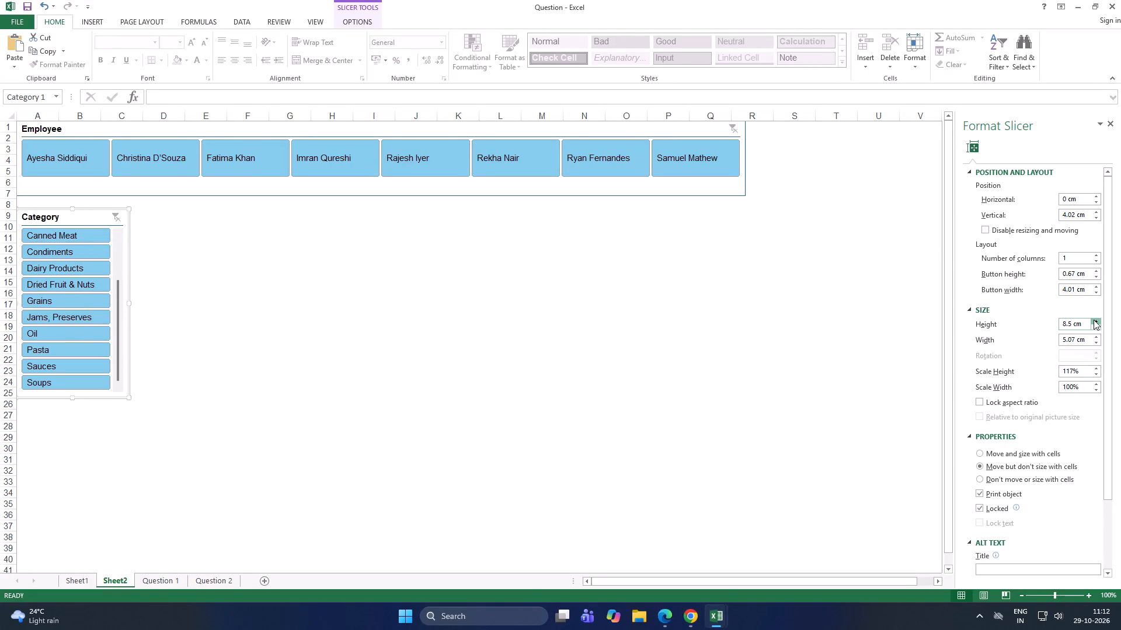
left_click_drag(74, 211, 71, 204)
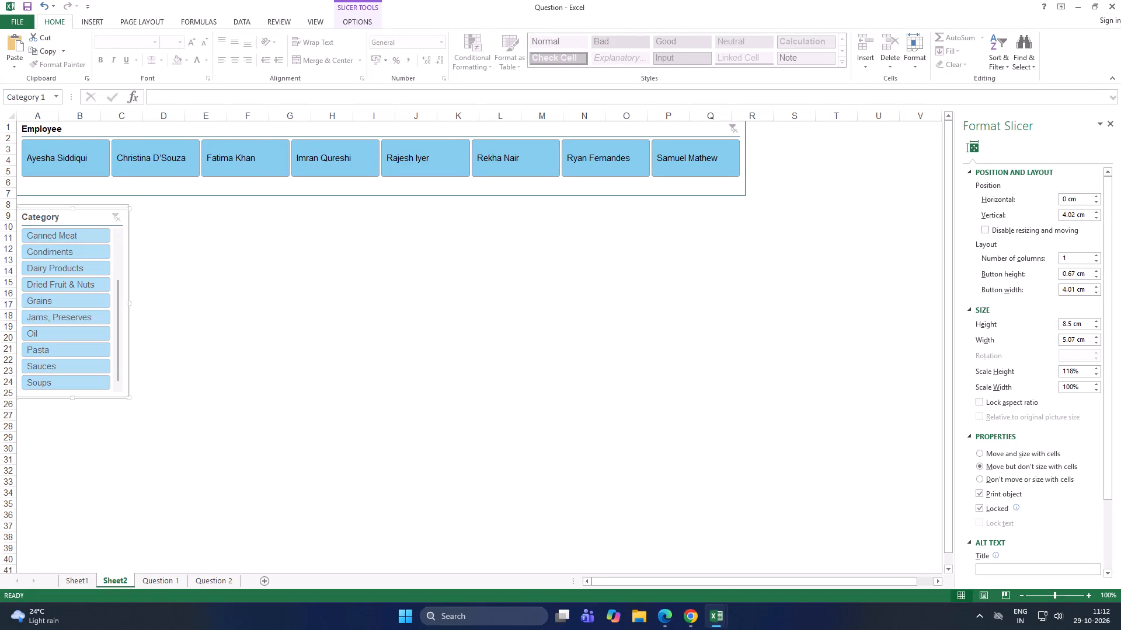
left_click_drag(71, 204, 71, 204)
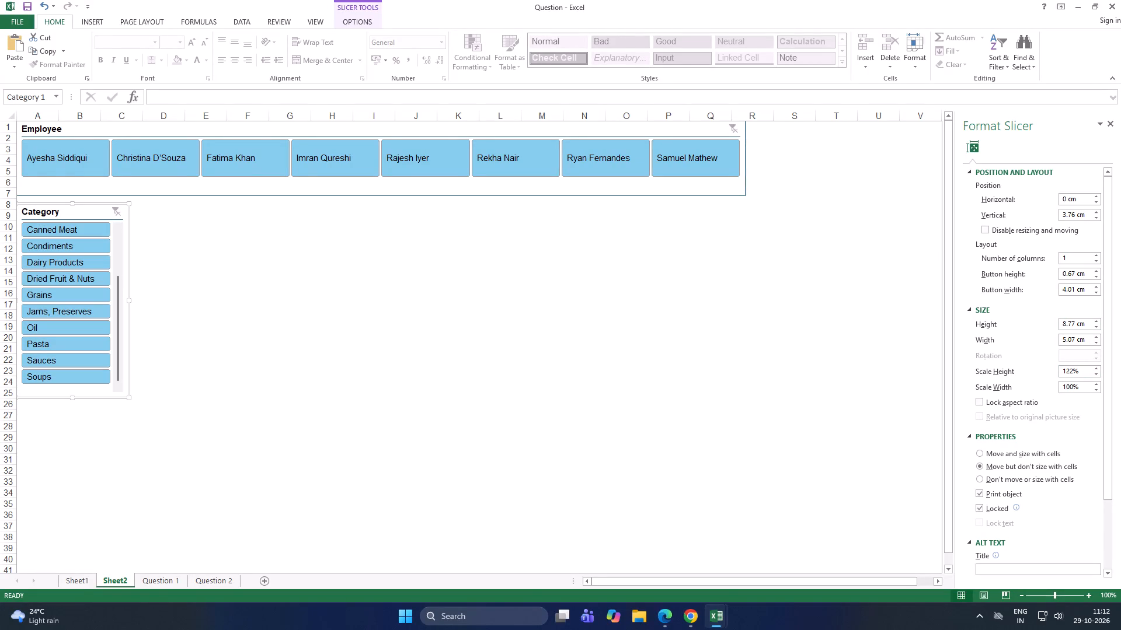
Copy the employee bar chart from Sheet1 to cell D9 of Sheet2 and resize it to about 8.33 cm high and 16.09 cm wide.
left_click(79, 579)
left_click(210, 440)
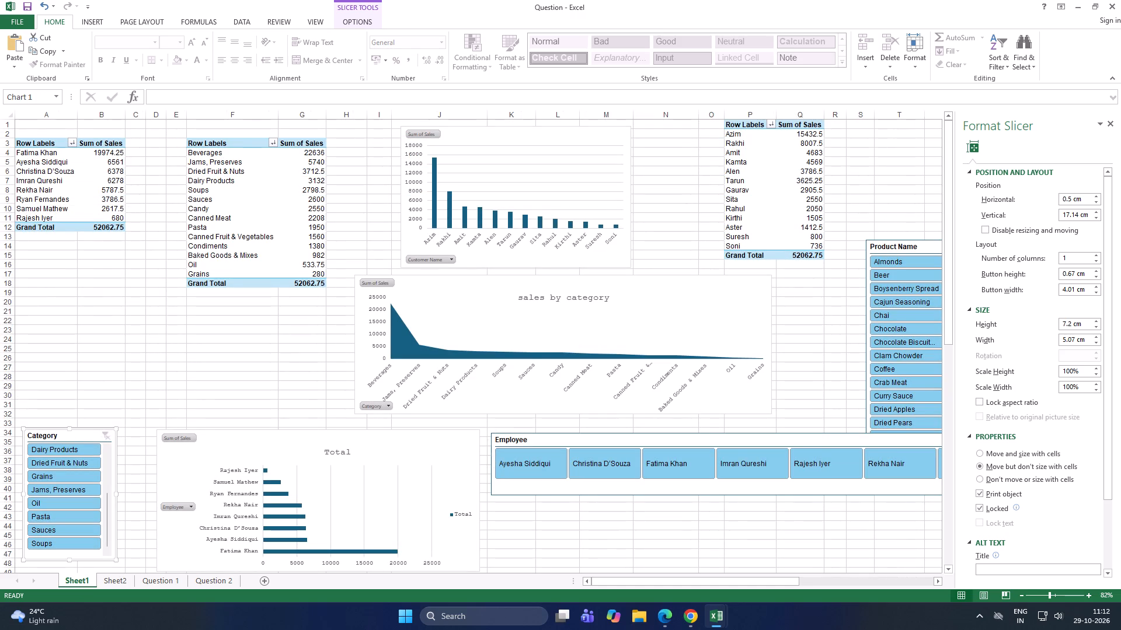
key("ctrl+c")
left_click(109, 581)
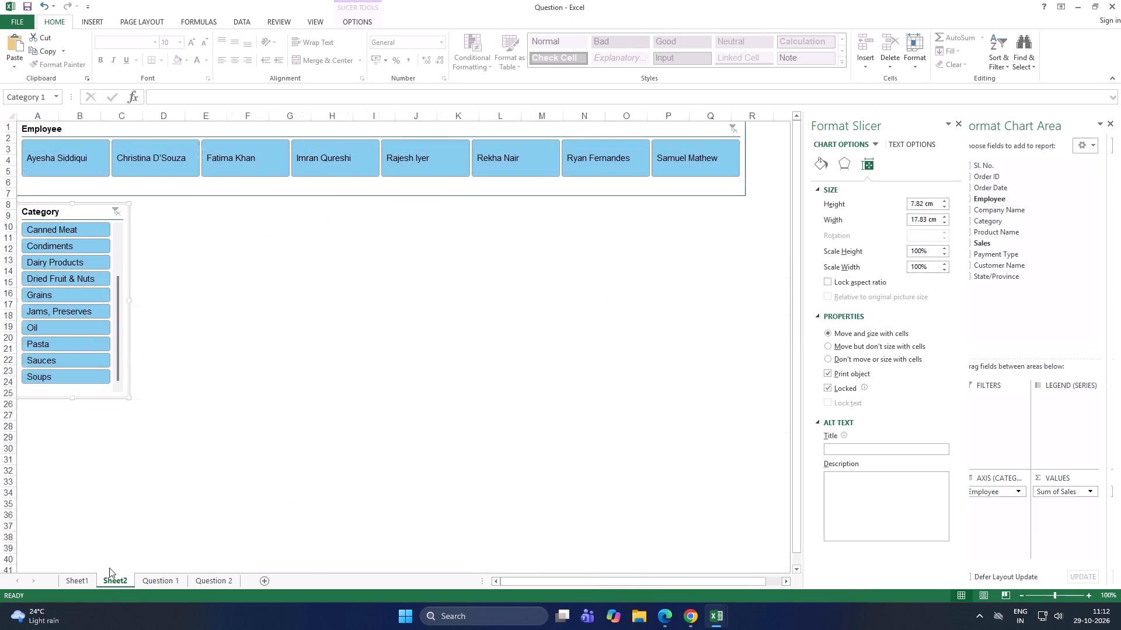
left_click(180, 219)
key("ctrl+v")
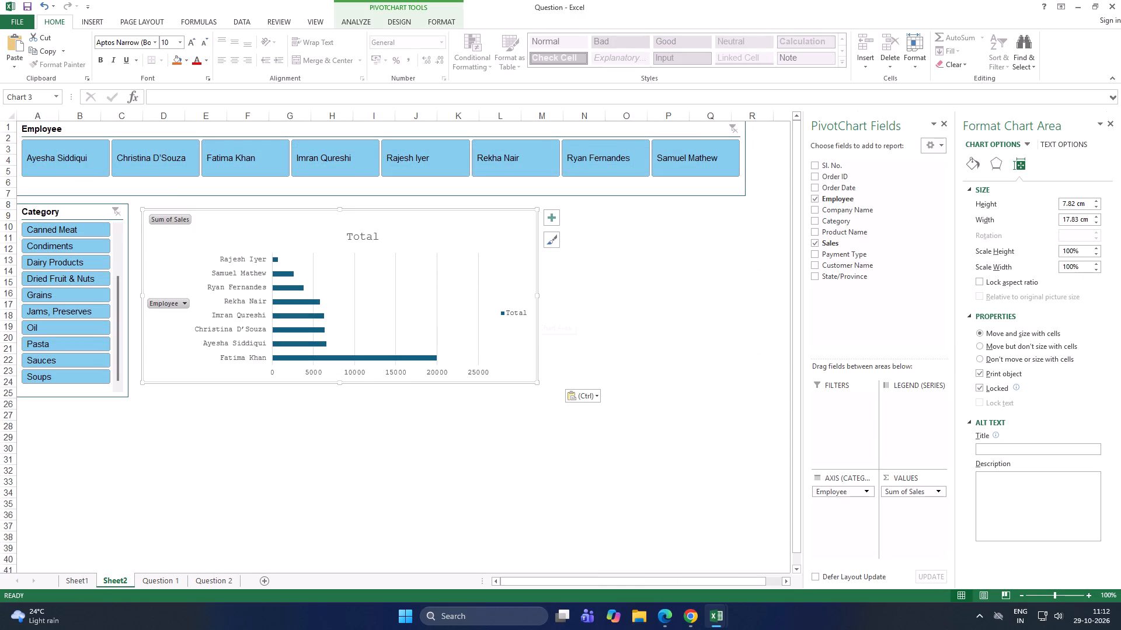
left_click_drag(537, 381, 499, 387)
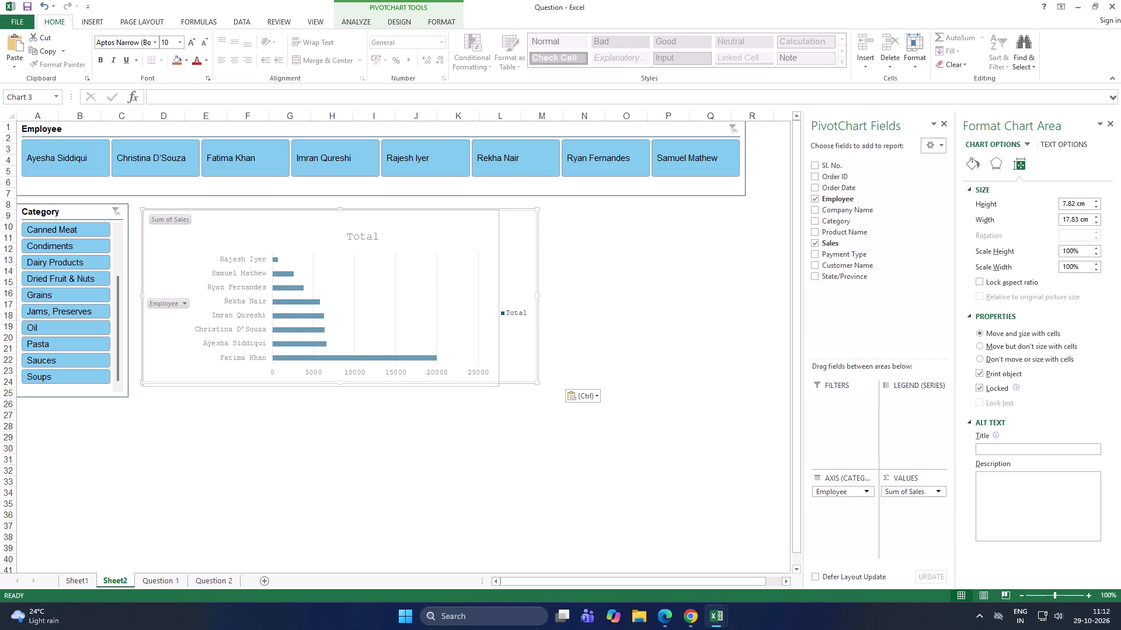
left_click_drag(499, 387, 497, 393)
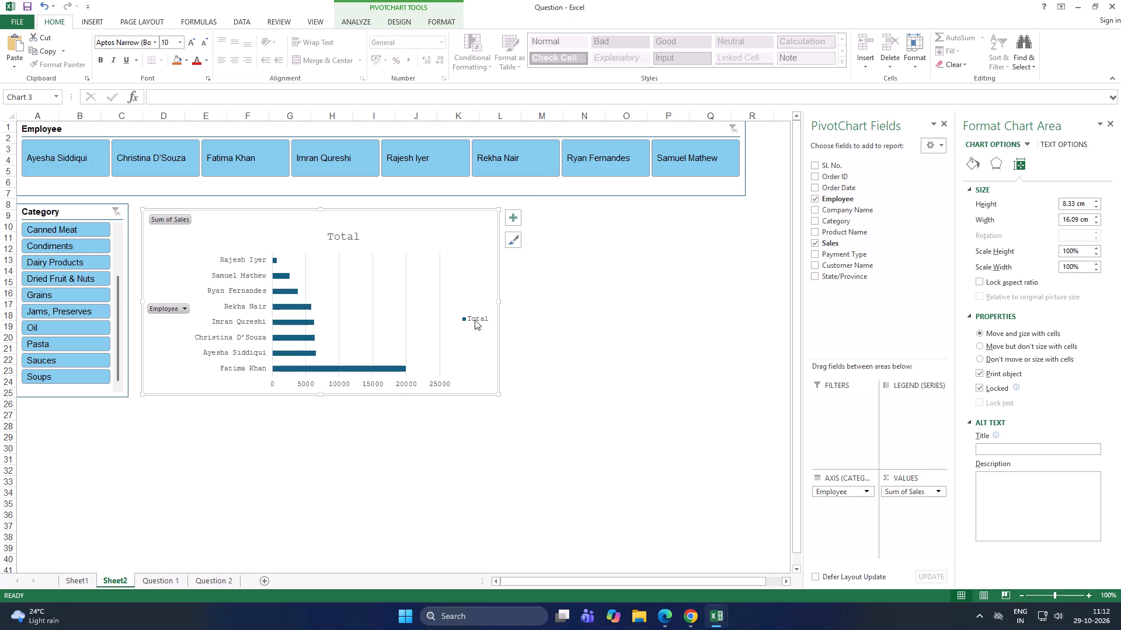
Remove the gridlines and the legend from the employee bar chart on Sheet2.
left_click(513, 221)
left_click(541, 301)
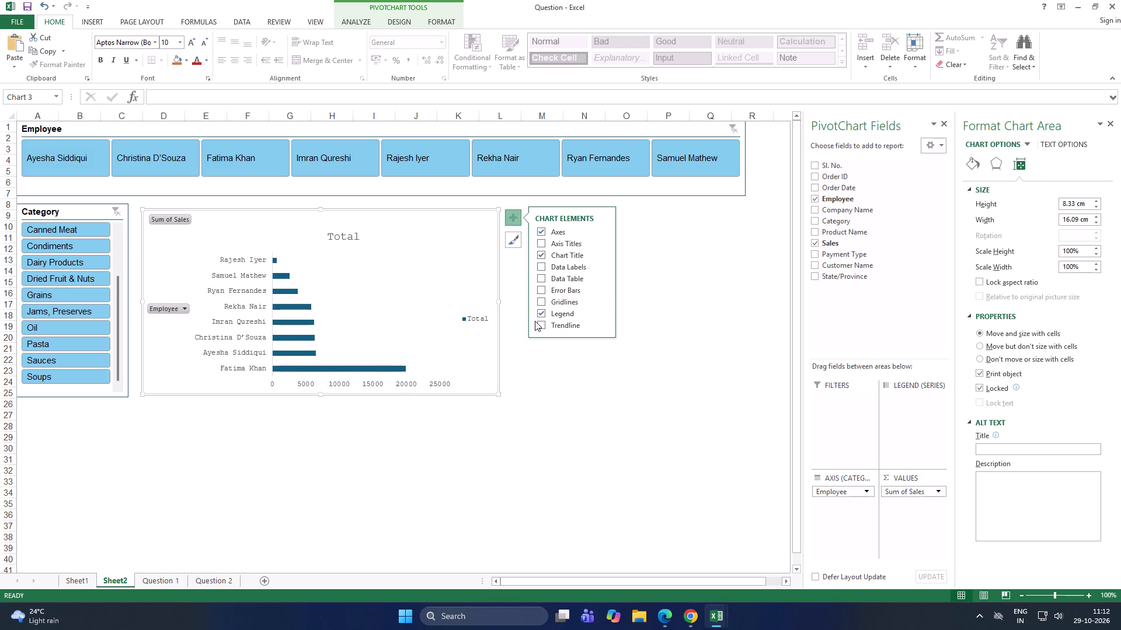
left_click(537, 313)
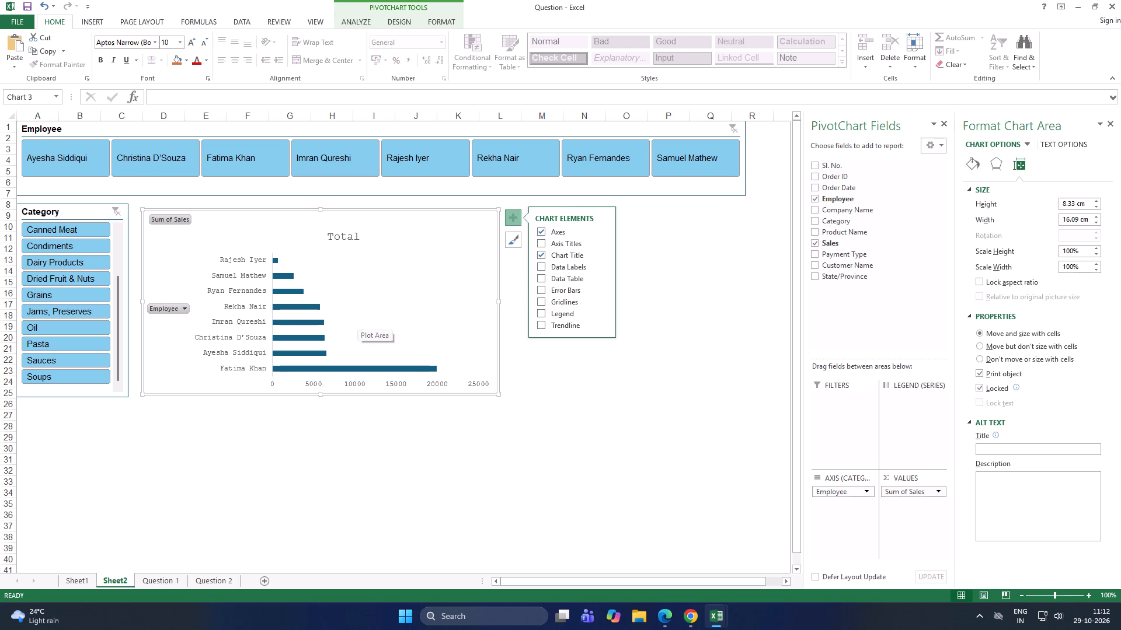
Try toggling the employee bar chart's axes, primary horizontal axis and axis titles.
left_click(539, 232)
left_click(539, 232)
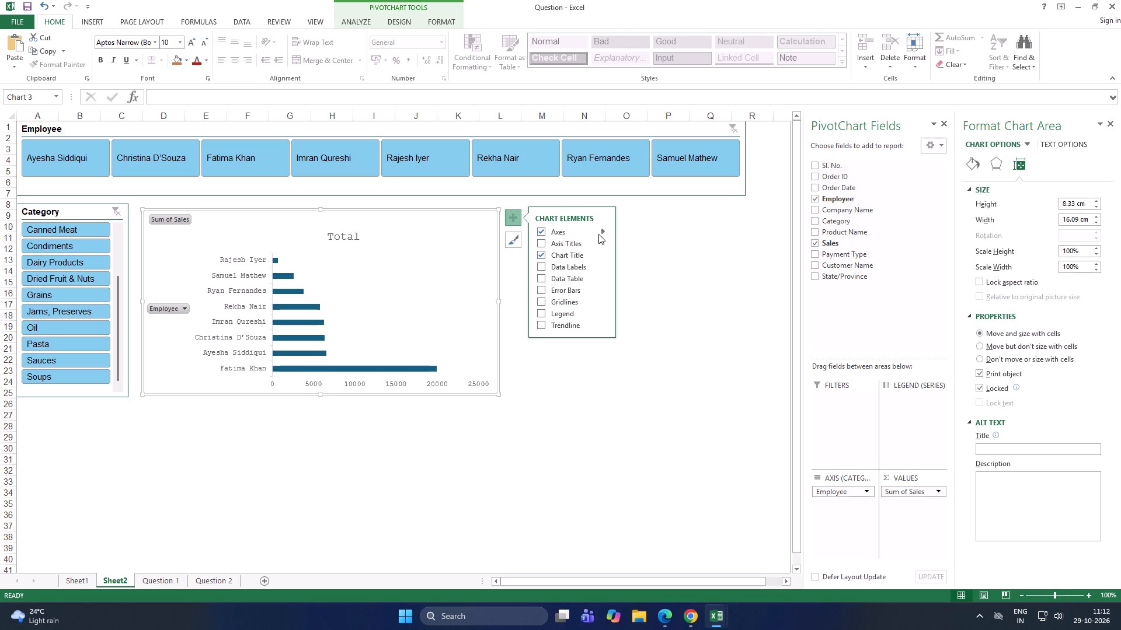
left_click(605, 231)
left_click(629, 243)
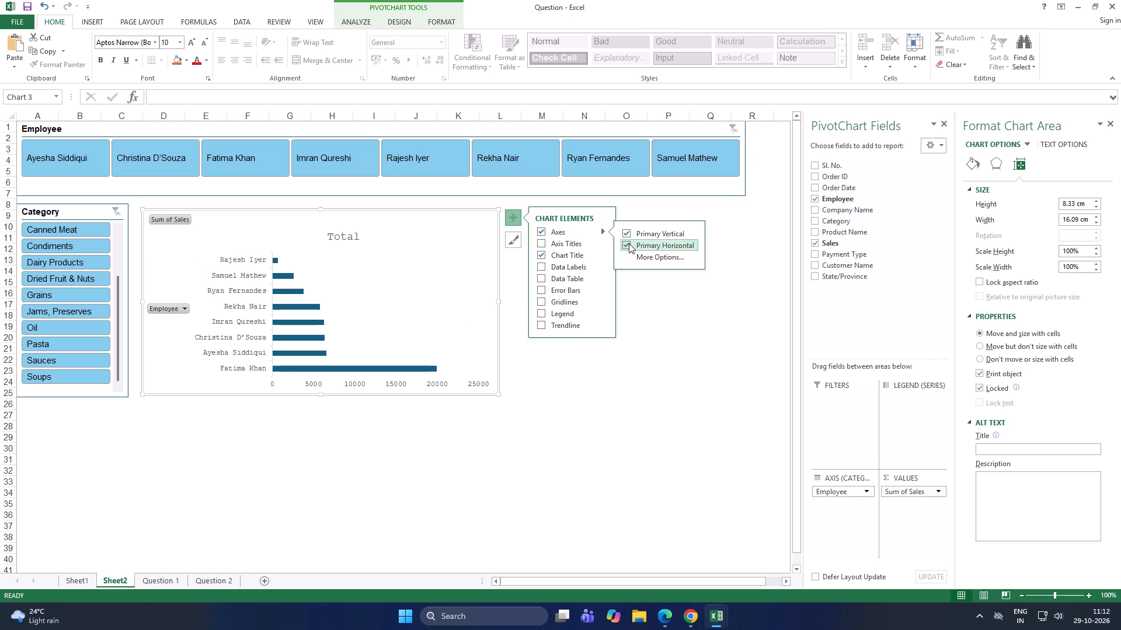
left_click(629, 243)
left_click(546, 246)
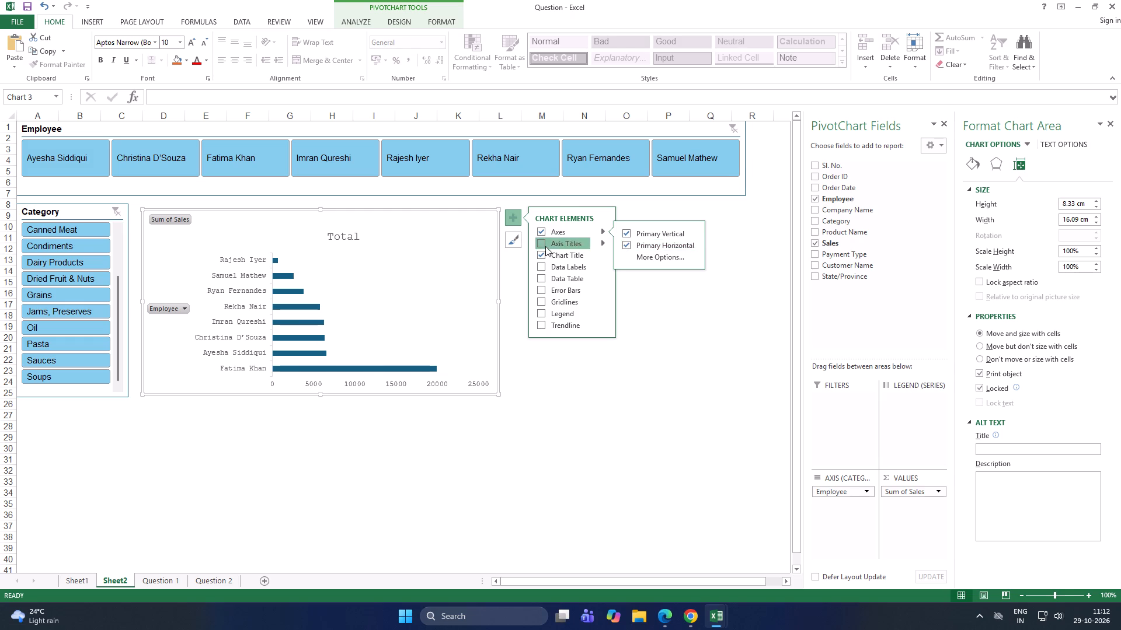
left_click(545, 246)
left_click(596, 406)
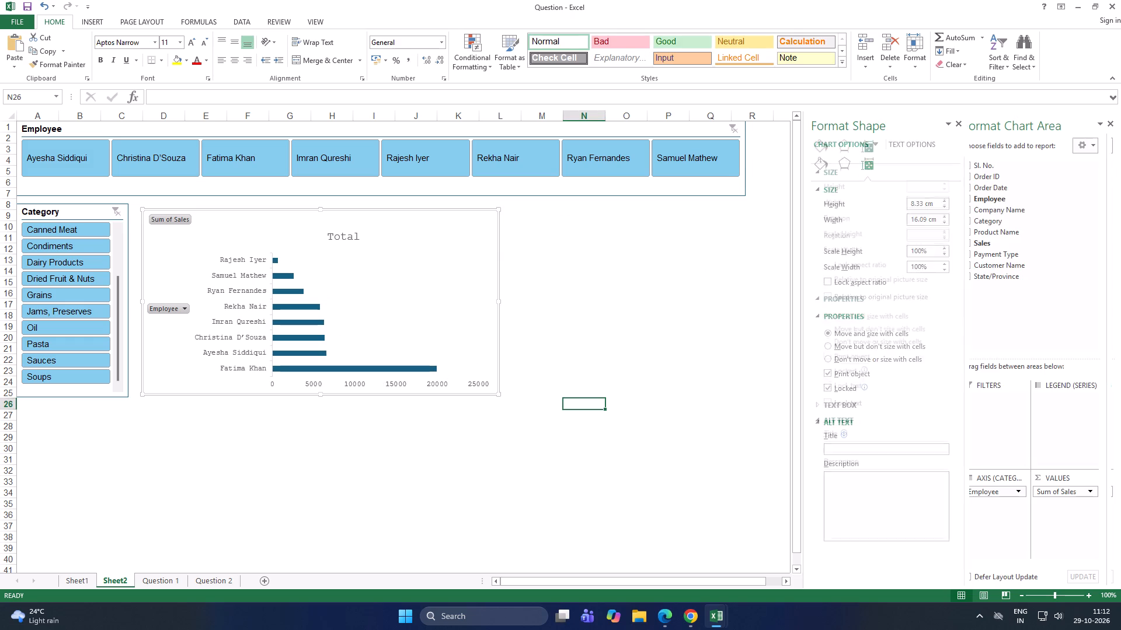
Copy the "sales by category" area chart from Sheet1 and paste it at cell M9 of Sheet2.
left_click(529, 215)
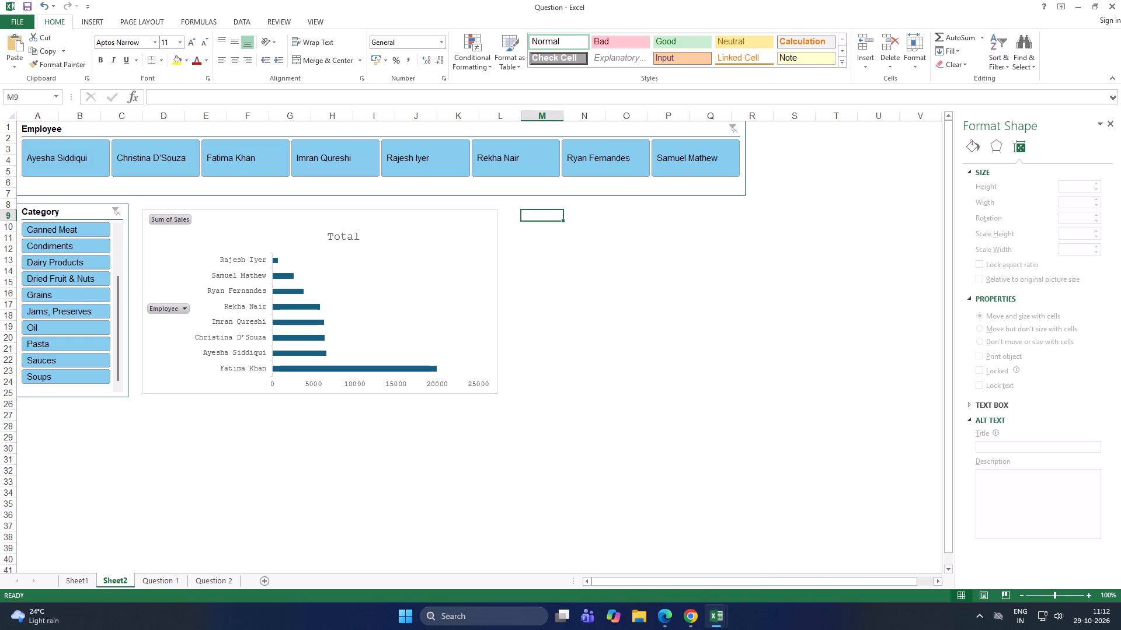
left_click(79, 577)
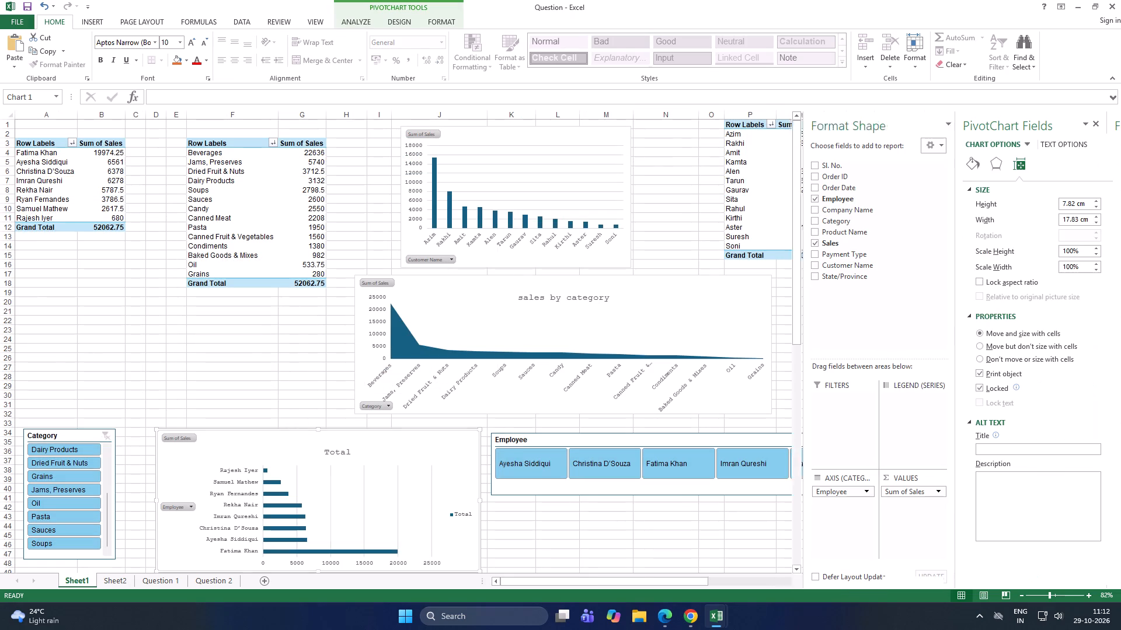
left_click(518, 298)
left_click(465, 288)
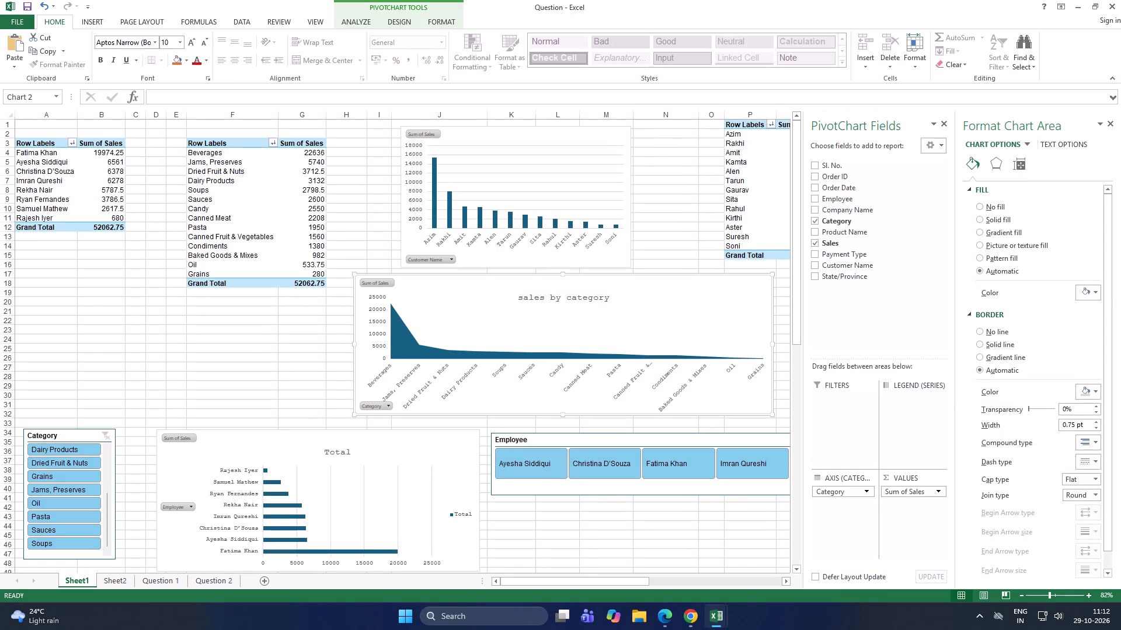
left_click(402, 279)
key("ctrl+c")
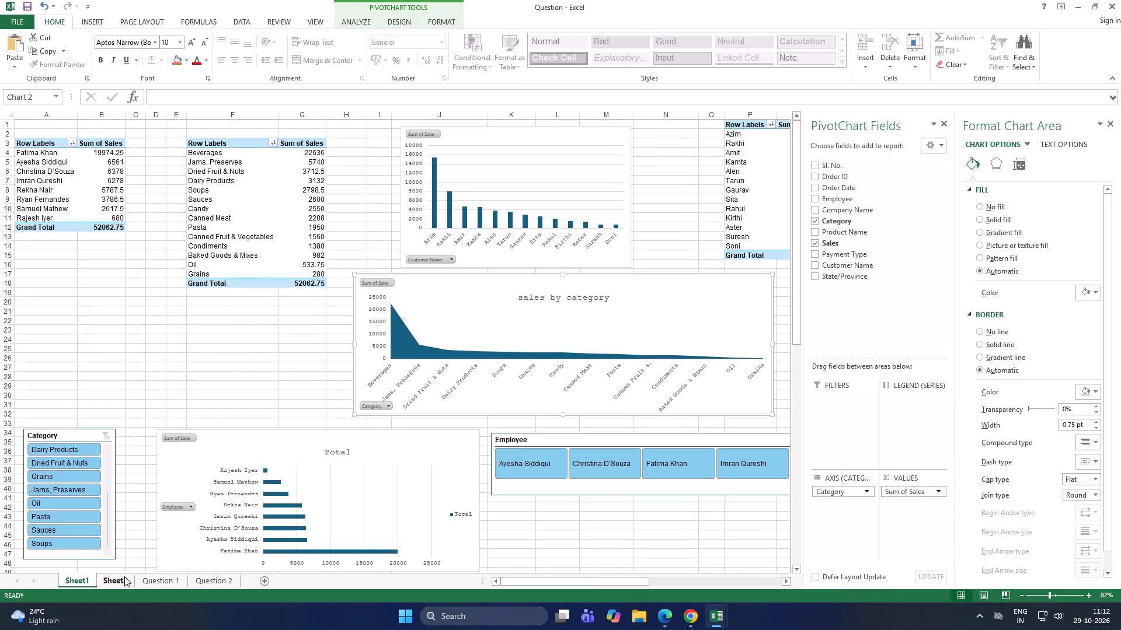
left_click(120, 578)
key("ctrl+v")
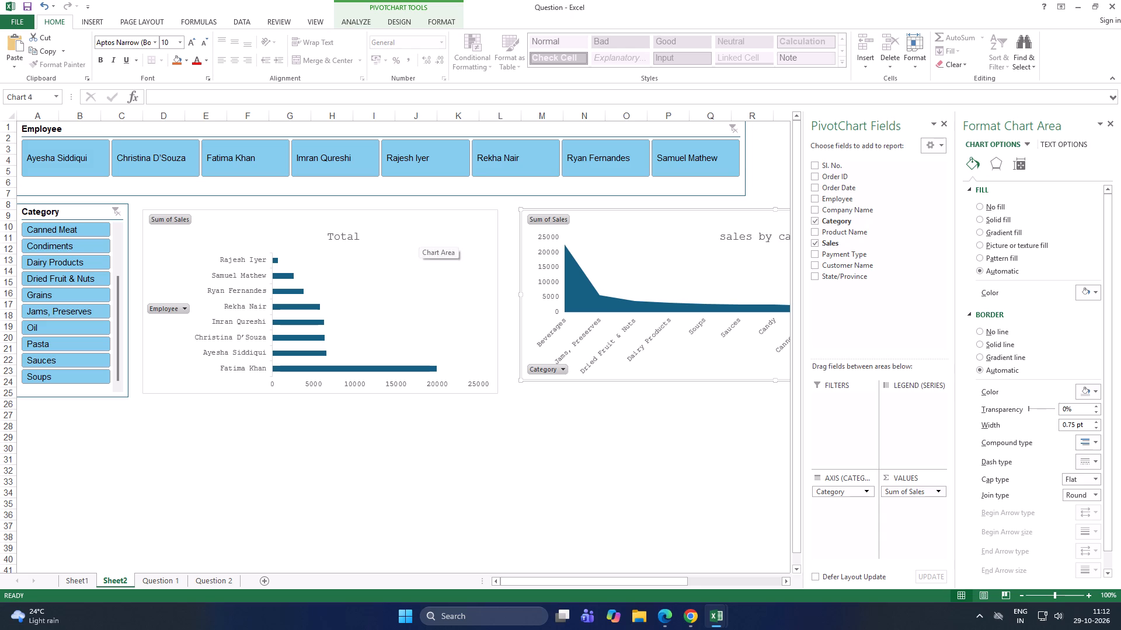
Move the employee bar chart down to about row 27 and place the "sales by category" chart beside the Category slicer.
left_click_drag(418, 229, 357, 433)
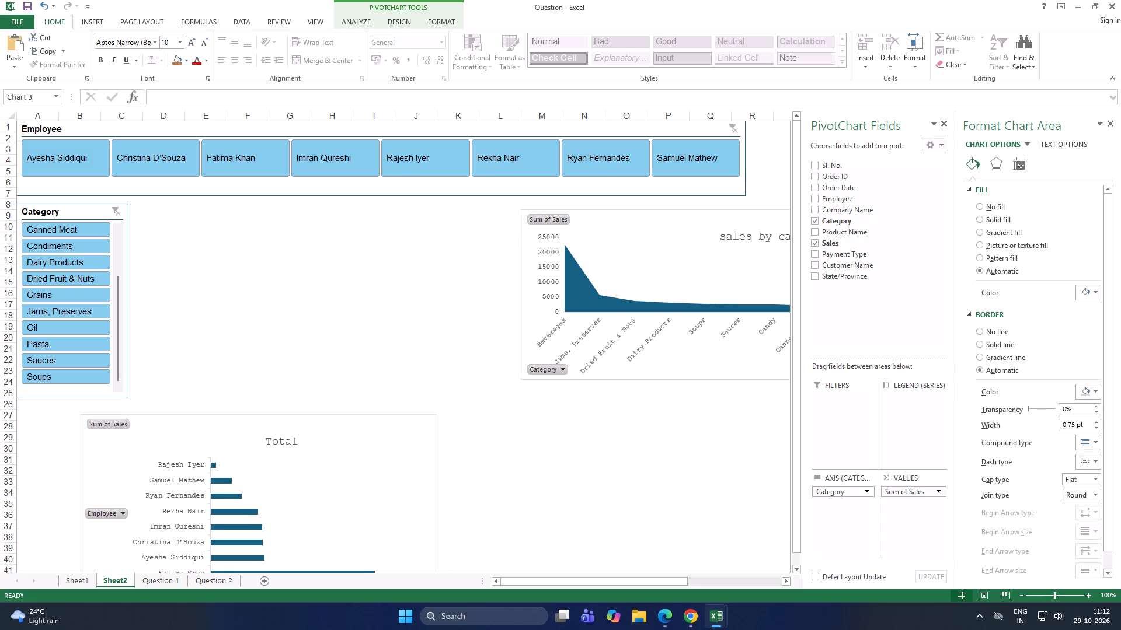
left_click_drag(357, 433, 382, 433)
left_click_drag(676, 222, 319, 219)
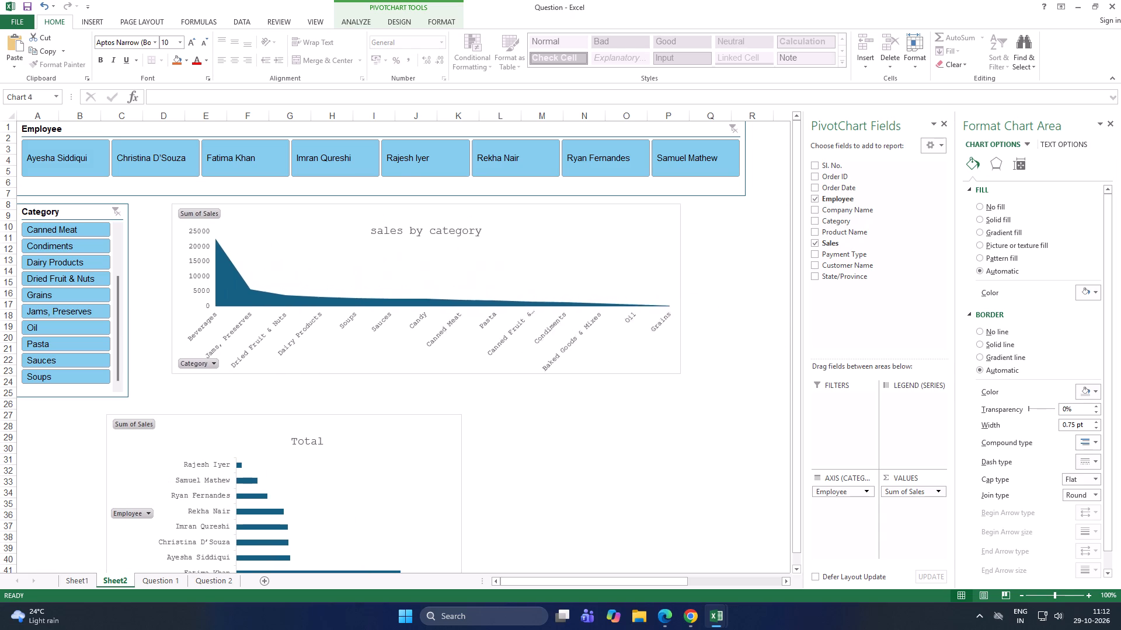
left_click_drag(319, 219, 290, 229)
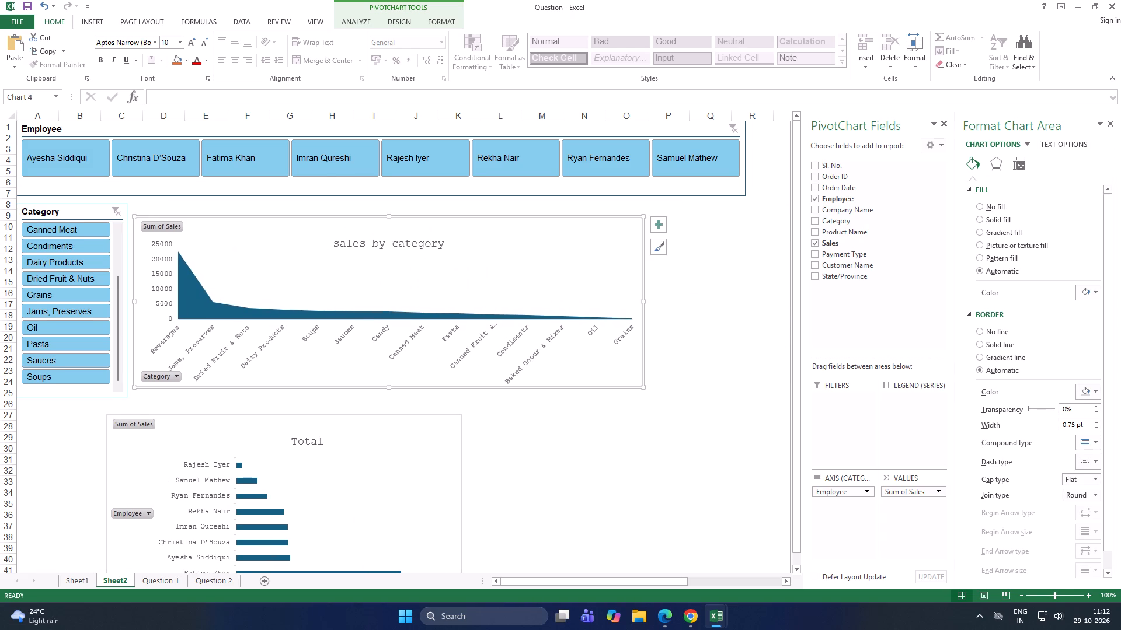
Copy the customer sales column chart from Sheet1 and paste it at cell L28 of Sheet2.
scroll(715, 284, "down", 1)
left_click(76, 578)
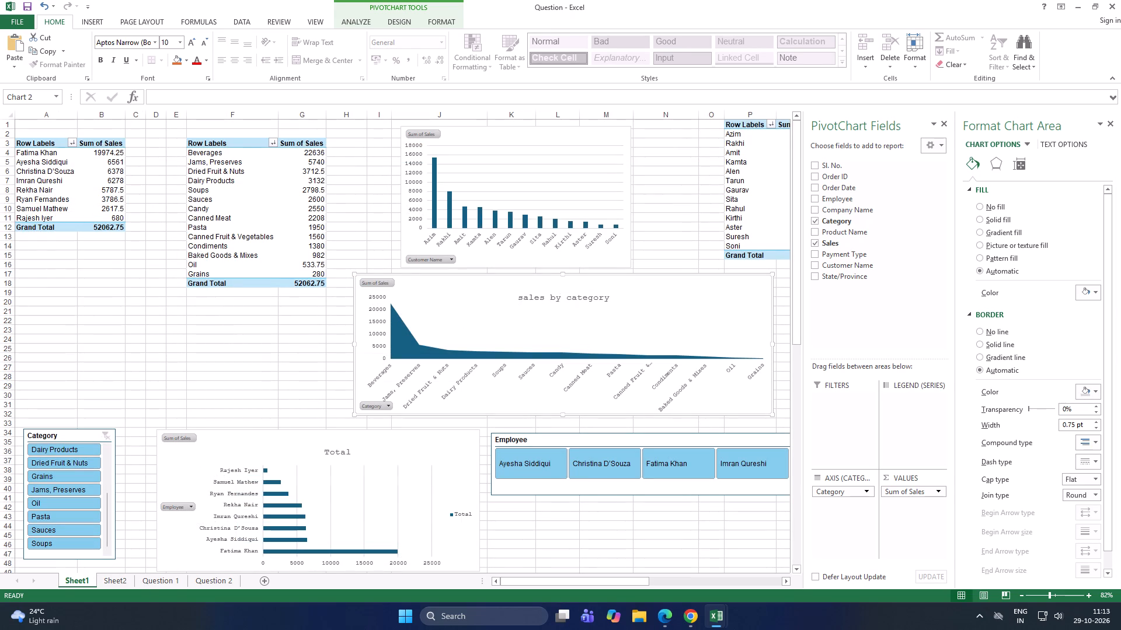
left_click(569, 162)
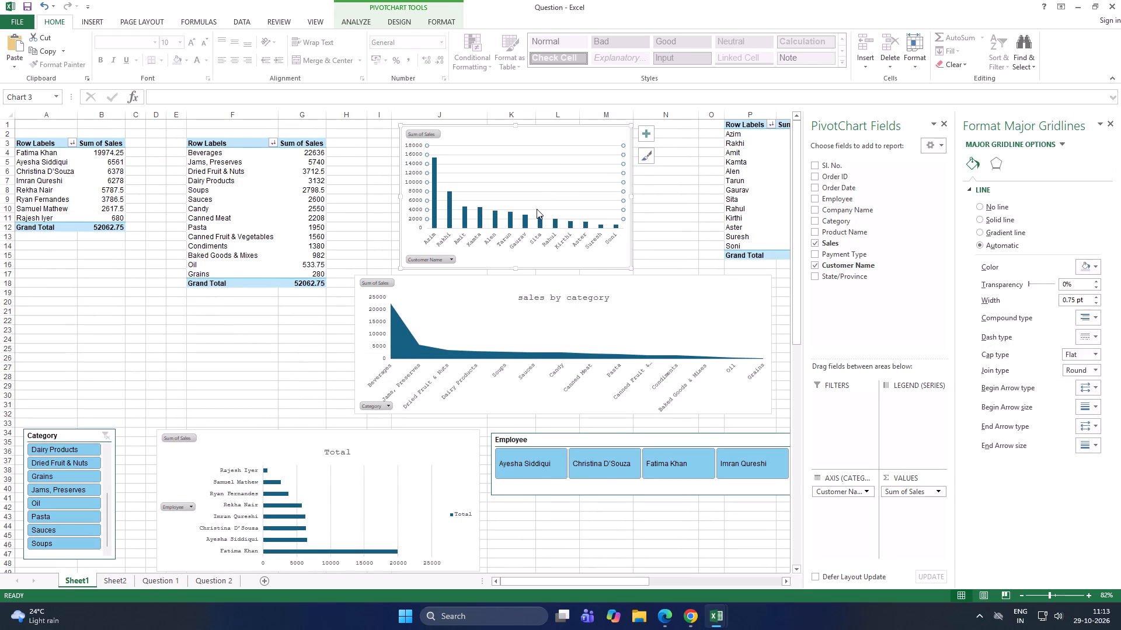
key("ctrl+c")
left_click(107, 582)
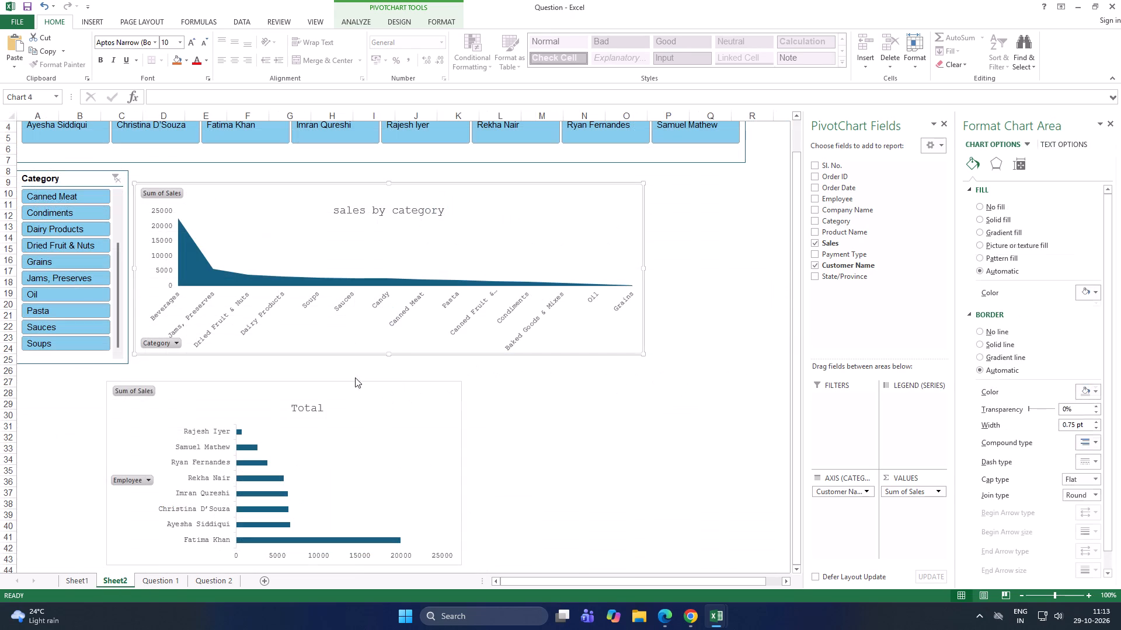
left_click(562, 467)
left_click(497, 387)
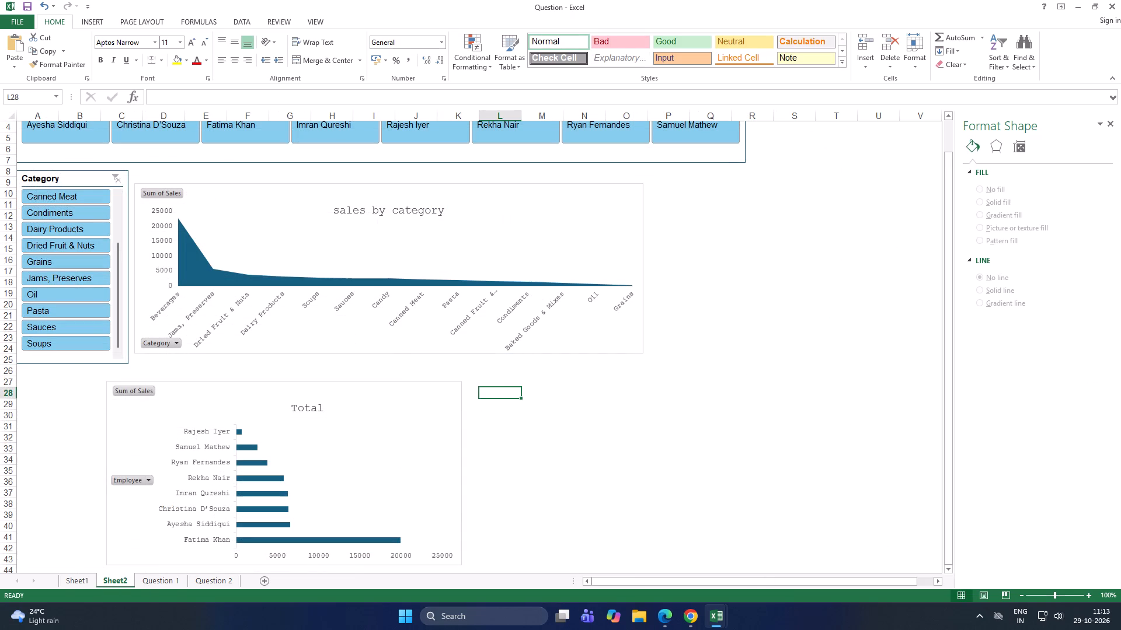
key("ctrl+v")
Place the customer column chart directly beside the employee bar chart and enlarge it slightly to match that chart's bottom edge.
left_click_drag(604, 399, 604, 395)
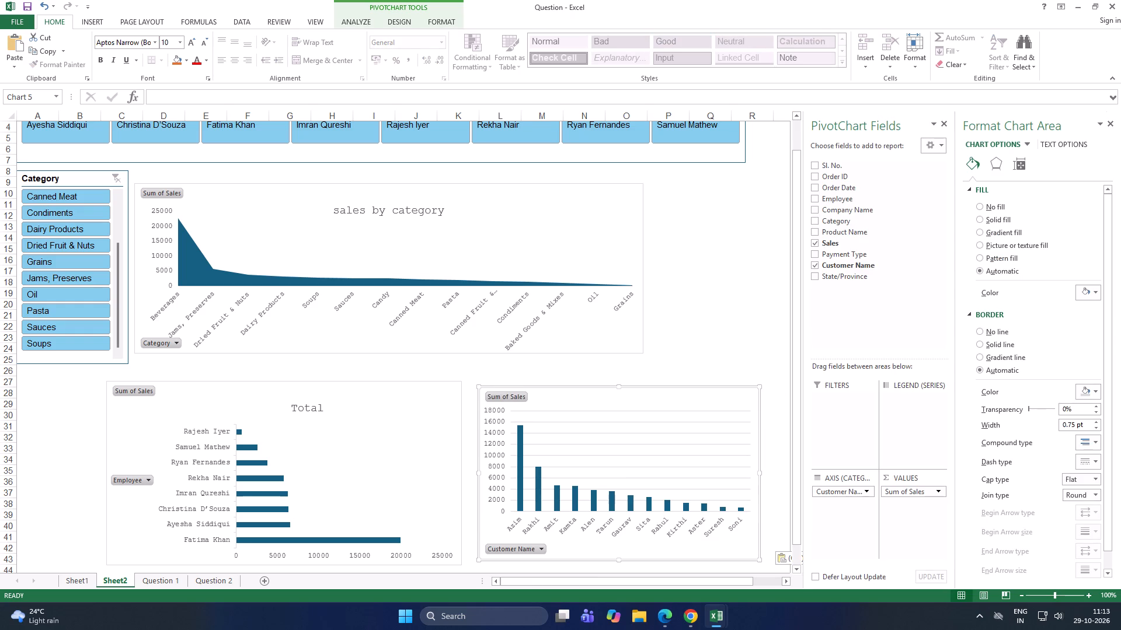
left_click_drag(604, 395, 593, 391)
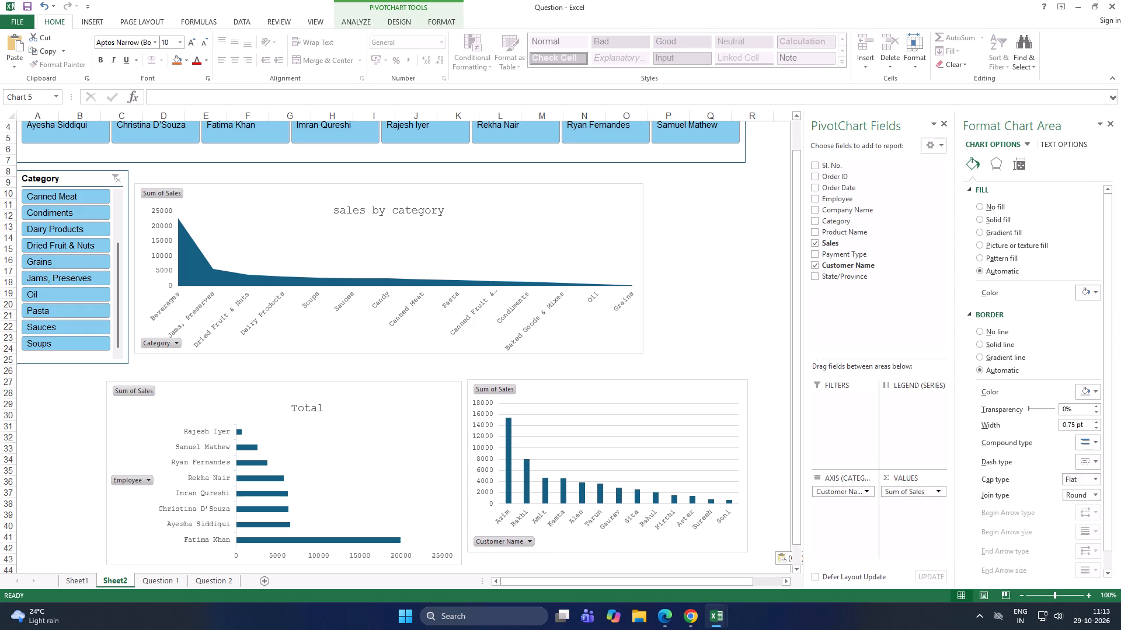
left_click_drag(593, 391, 591, 394)
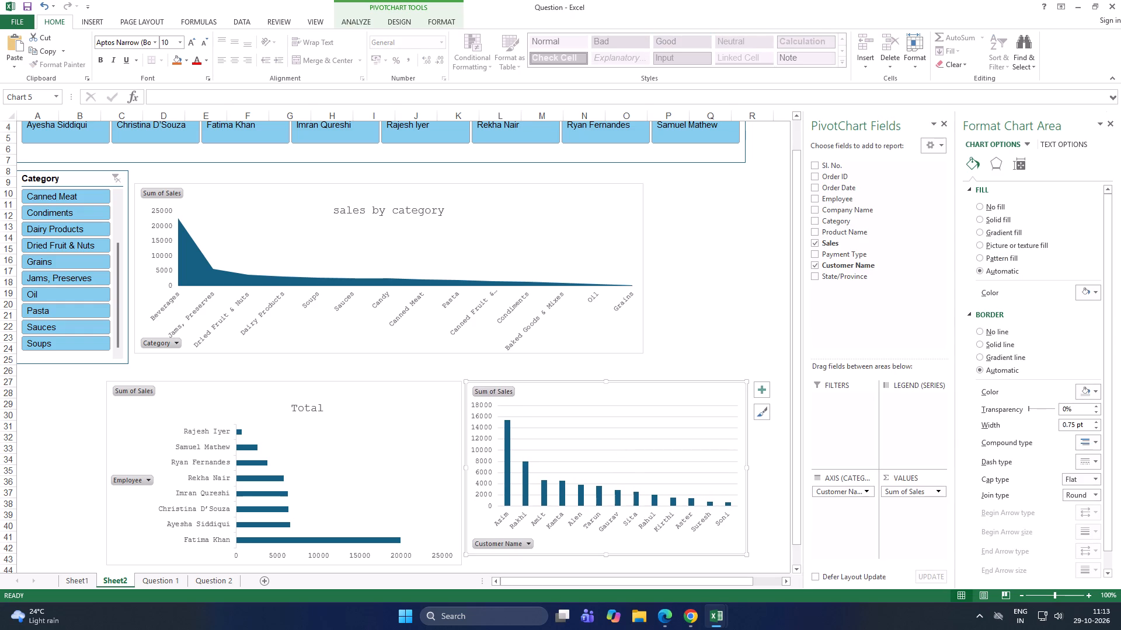
left_click_drag(746, 554, 746, 555)
left_click_drag(746, 555, 750, 564)
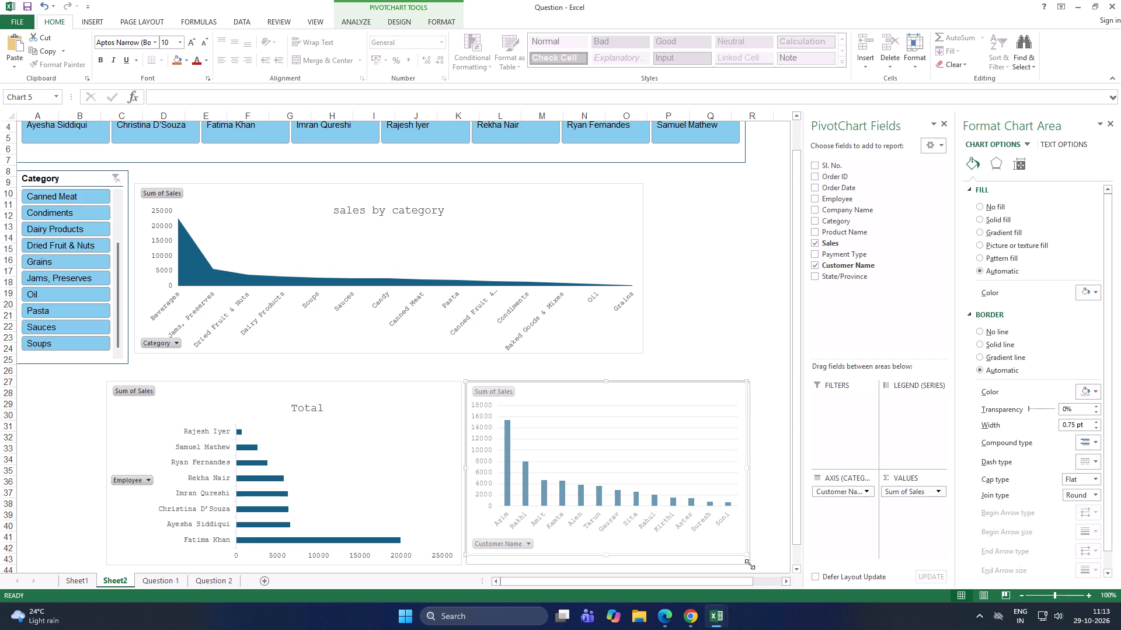
Narrow the "sales by category" area chart so that it ends at about column M, freeing space beside it.
scroll(741, 440, "up", 1)
left_click_drag(705, 586, 736, 582)
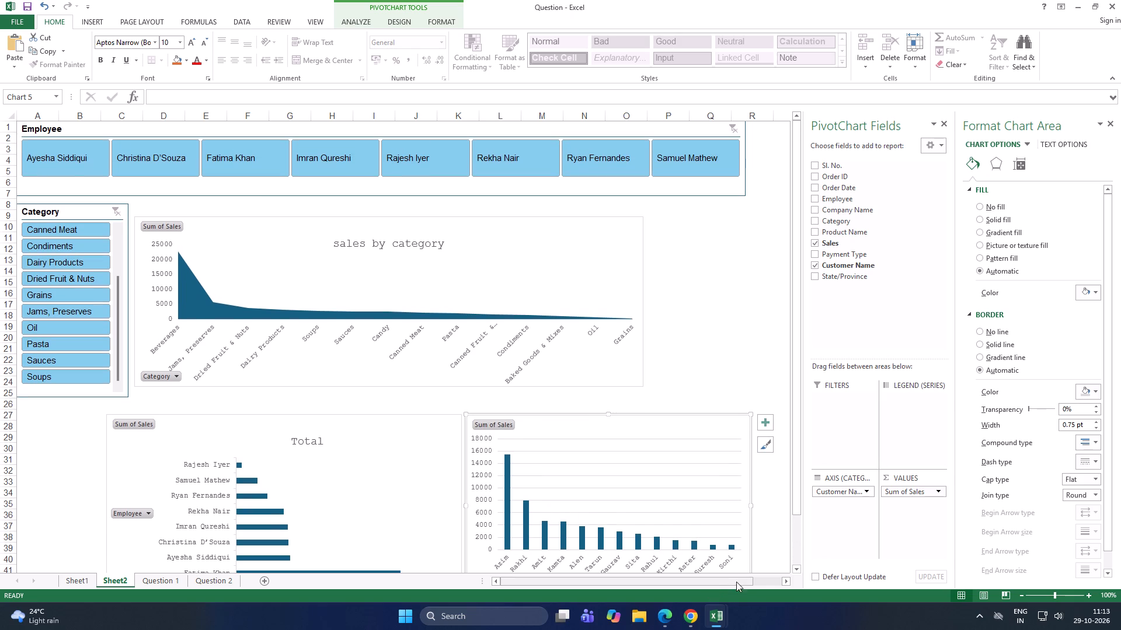
left_click_drag(736, 582, 740, 582)
left_click_drag(719, 583, 774, 589)
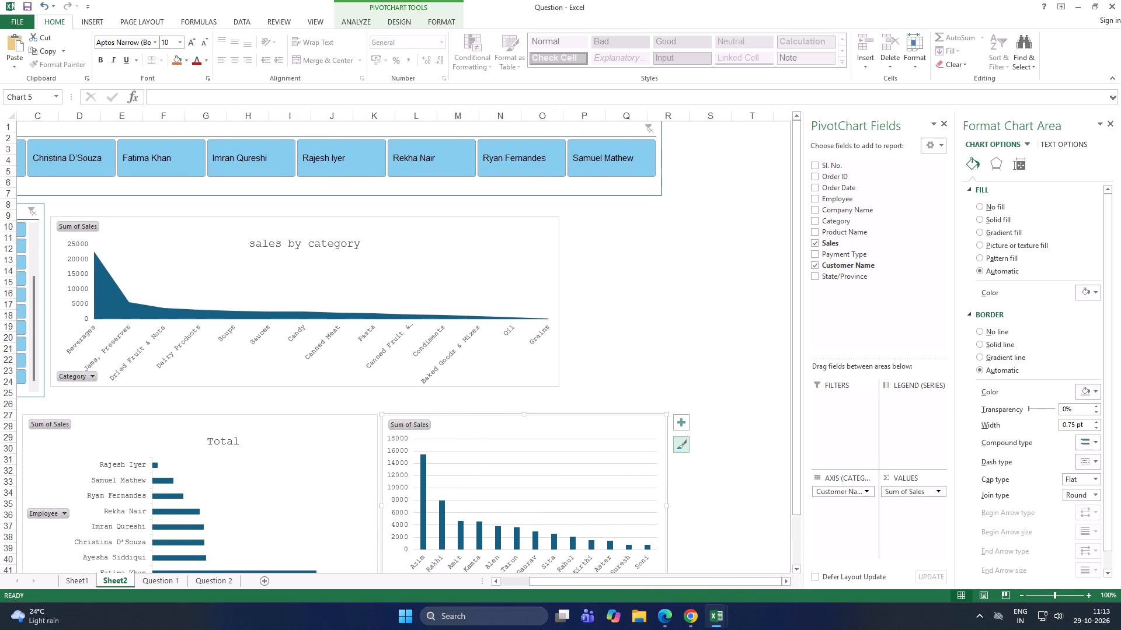
left_click(559, 302)
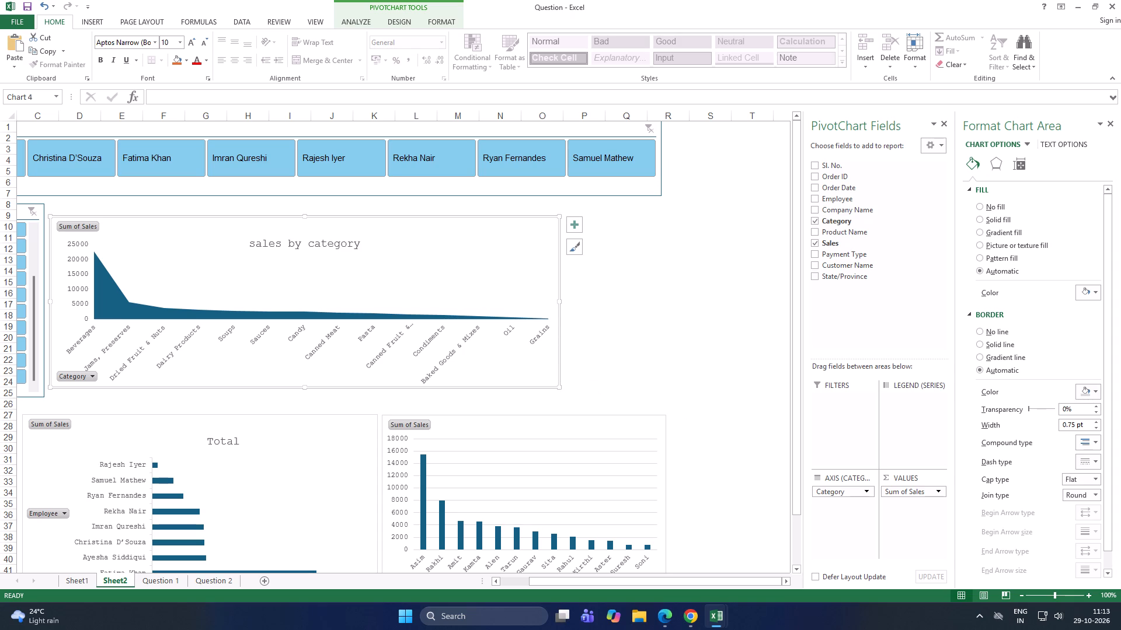
left_click_drag(558, 302, 478, 290)
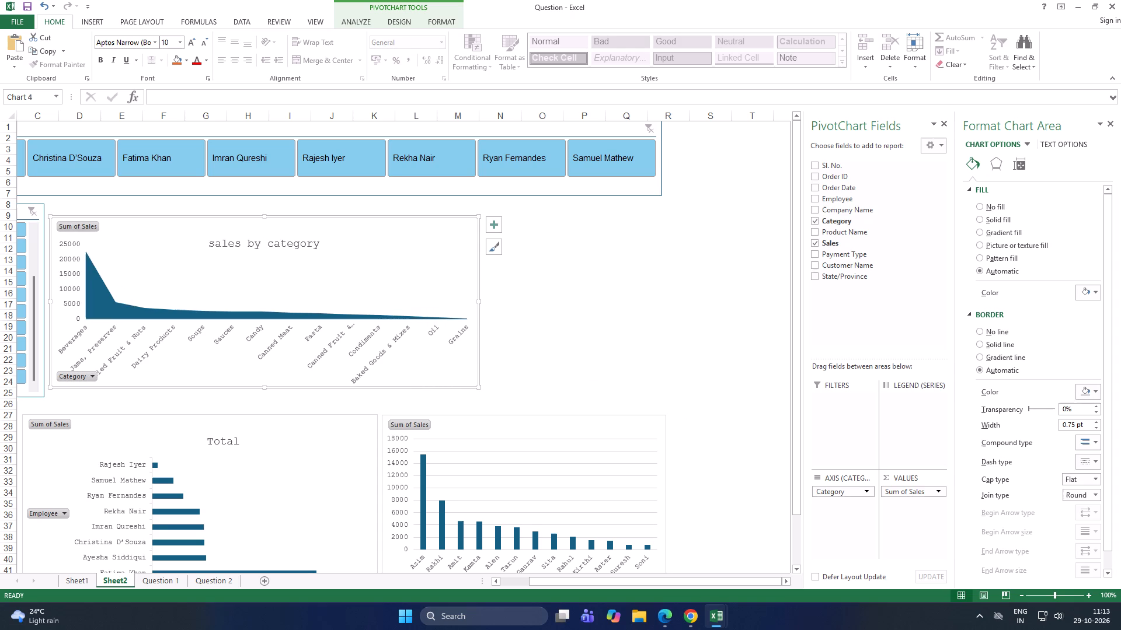
Check the reference dashboard on Question 1, then copy the Product Name slicer from Sheet1 to cell N9 of Sheet2.
left_click(69, 573)
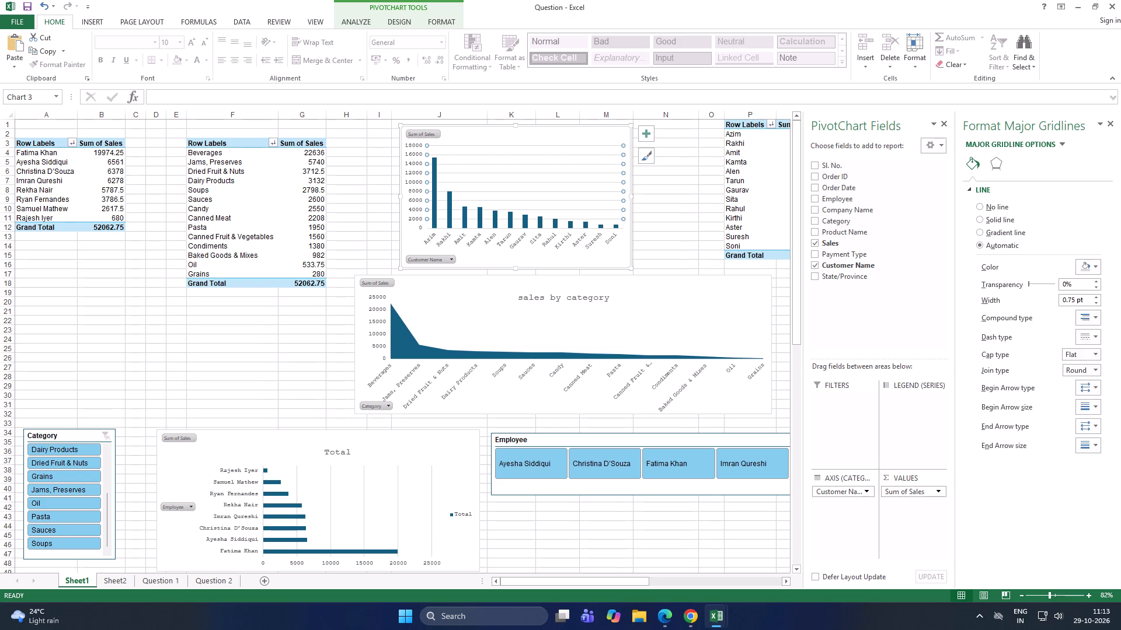
left_click(105, 583)
left_click(148, 576)
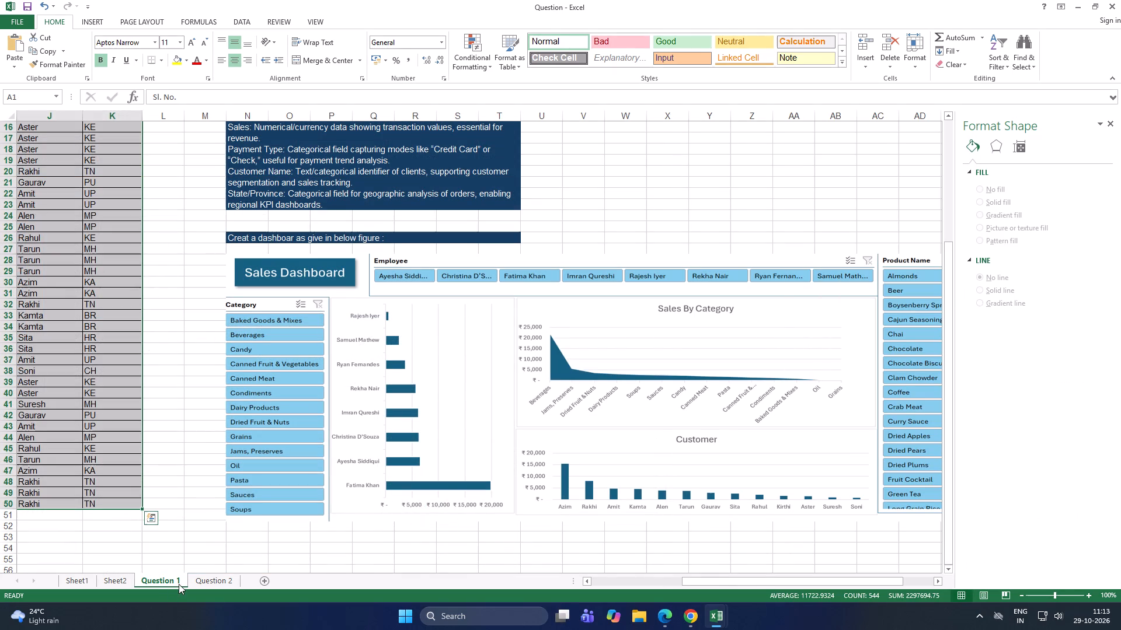
left_click(80, 584)
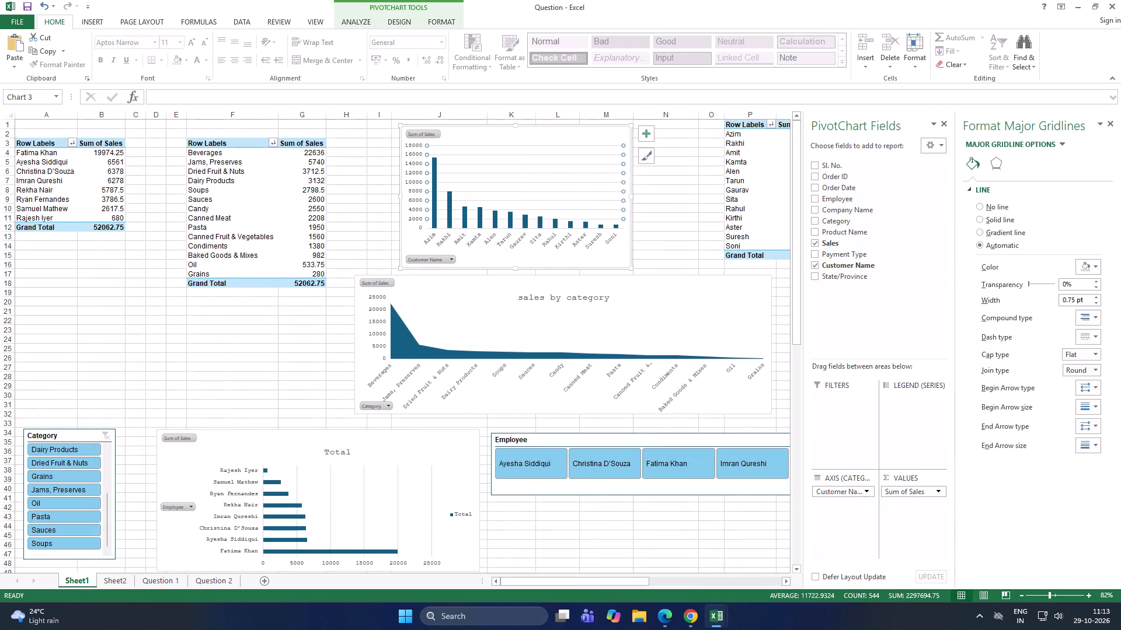
scroll(192, 480, "down", 1)
scroll(444, 446, "up", 4)
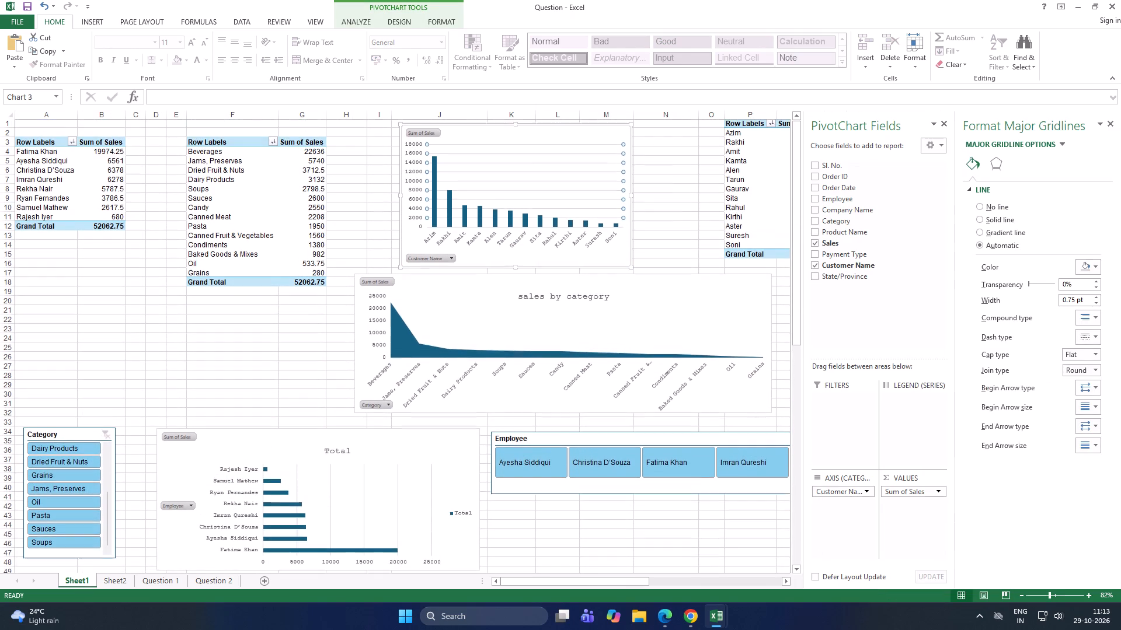
left_click_drag(562, 582, 644, 586)
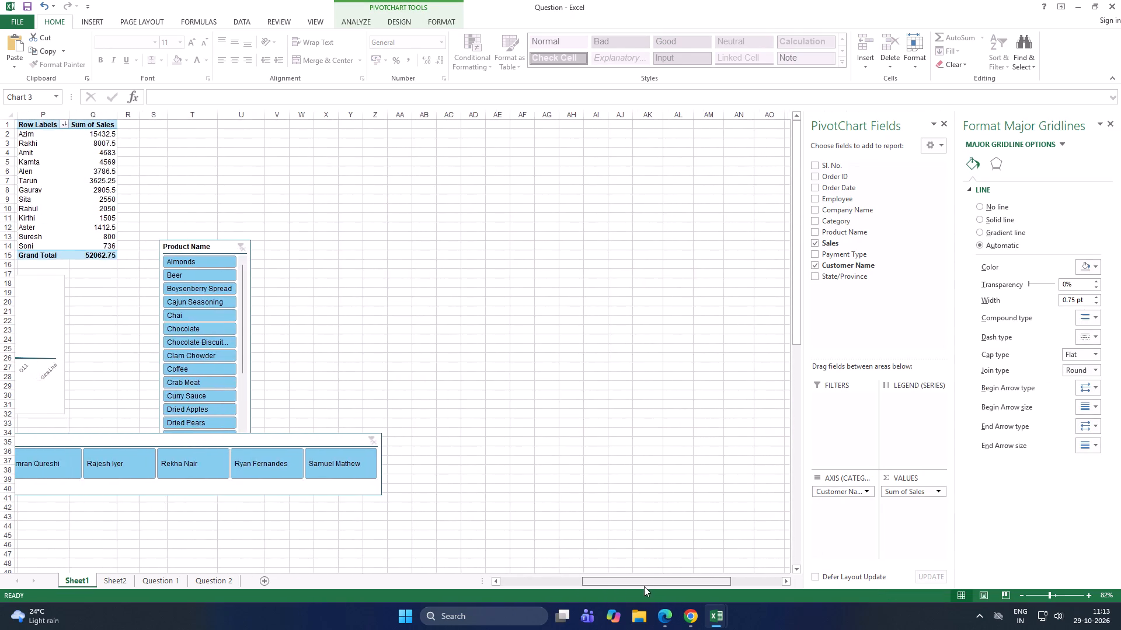
left_click_drag(644, 586, 617, 589)
left_click(445, 246)
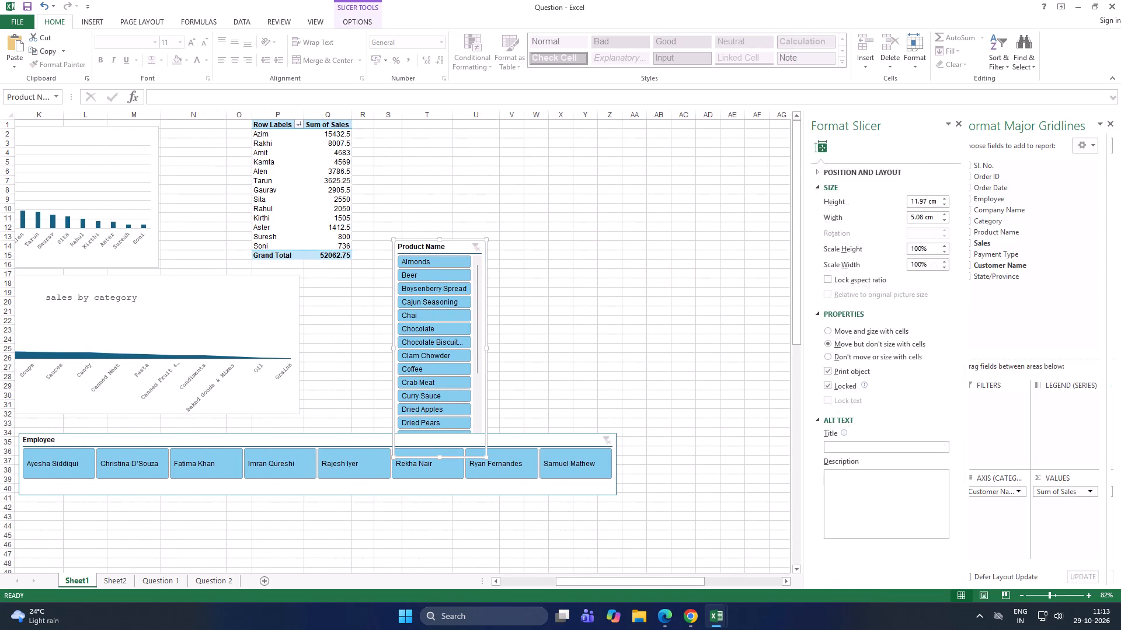
key("ctrl+c")
left_click(109, 580)
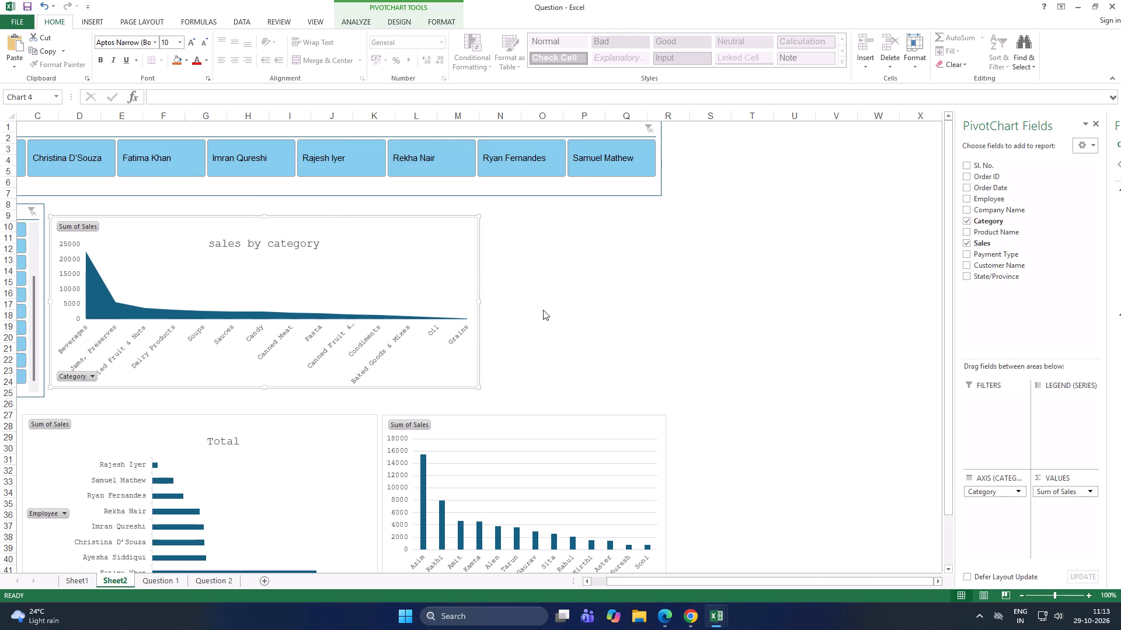
left_click(520, 210)
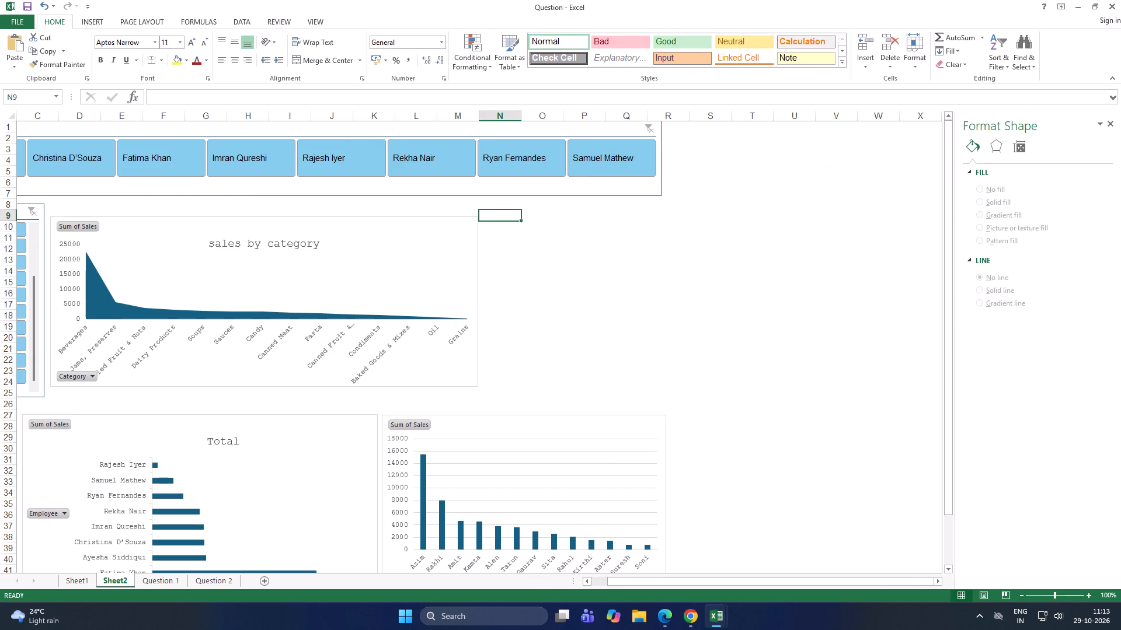
key("ctrl+v")
Move the Product Name slicer beside the "sales by category" chart and widen it to about 7.8 cm.
left_click_drag(538, 213, 597, 209)
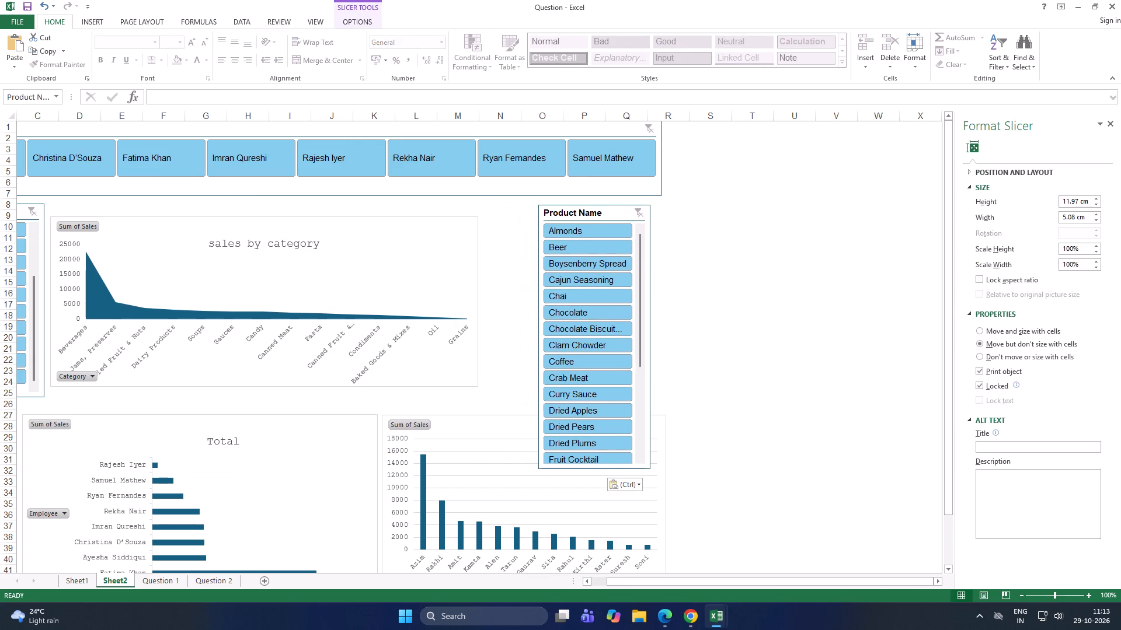
left_click_drag(597, 209, 551, 209)
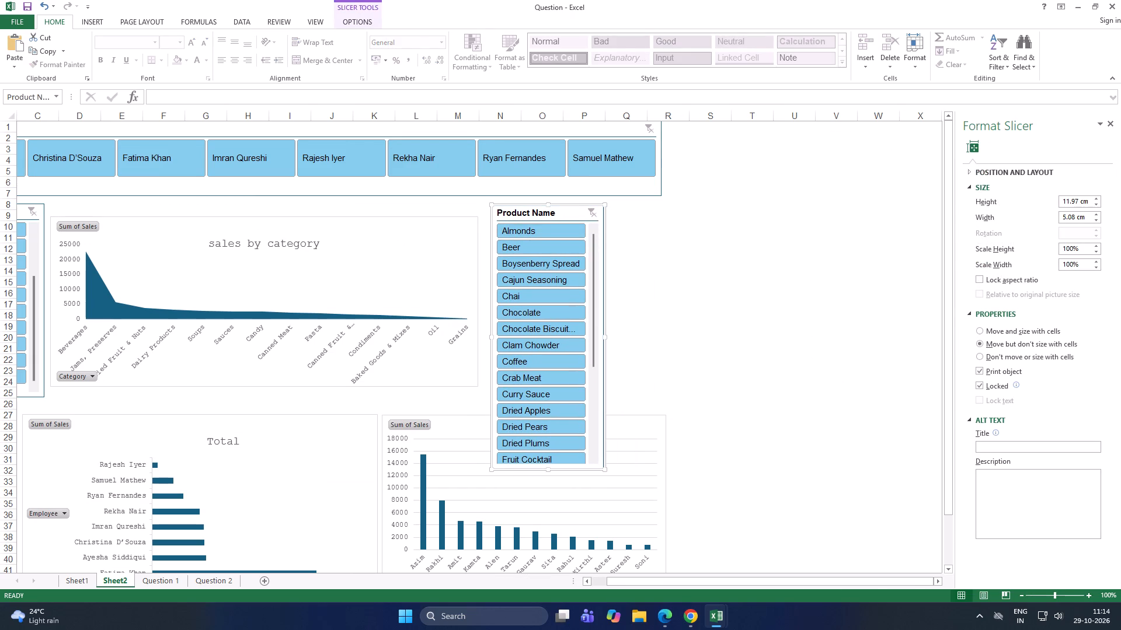
left_click_drag(605, 339, 653, 335)
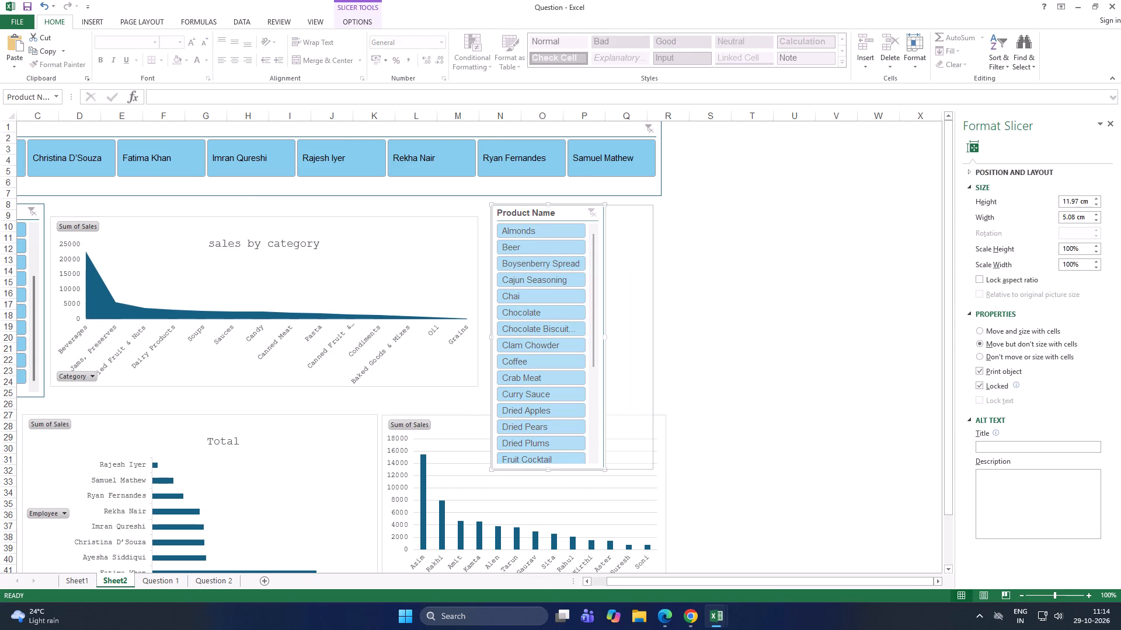
left_click_drag(653, 335, 664, 334)
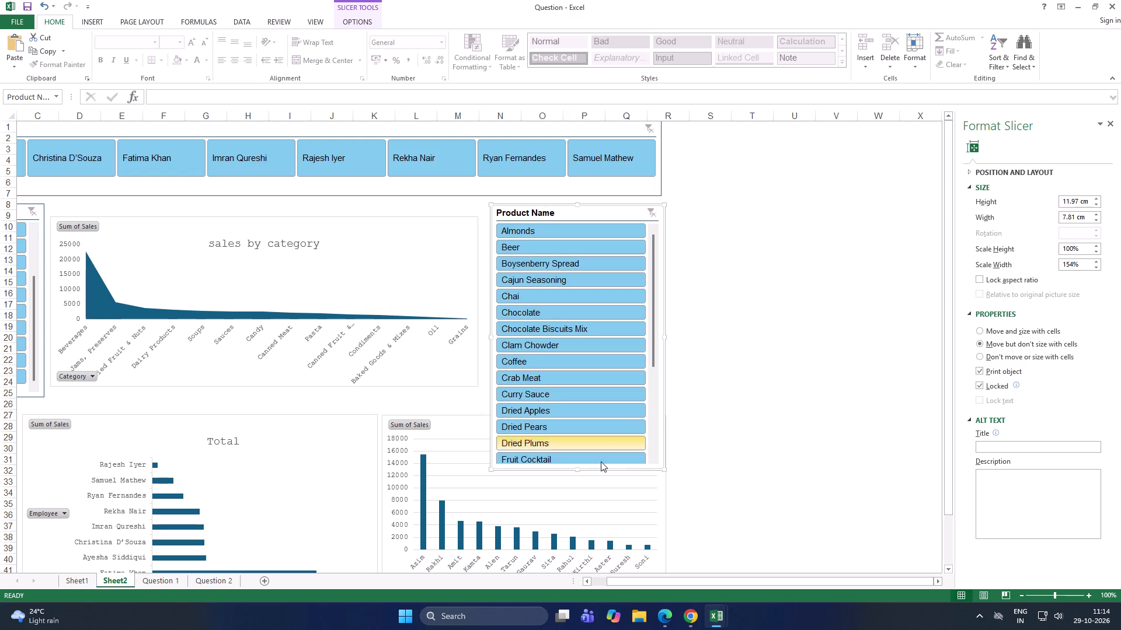
Move the employee bar chart and the customer column chart down to about rows 32–33, below the Product Name slicer.
scroll(463, 391, "up", 2)
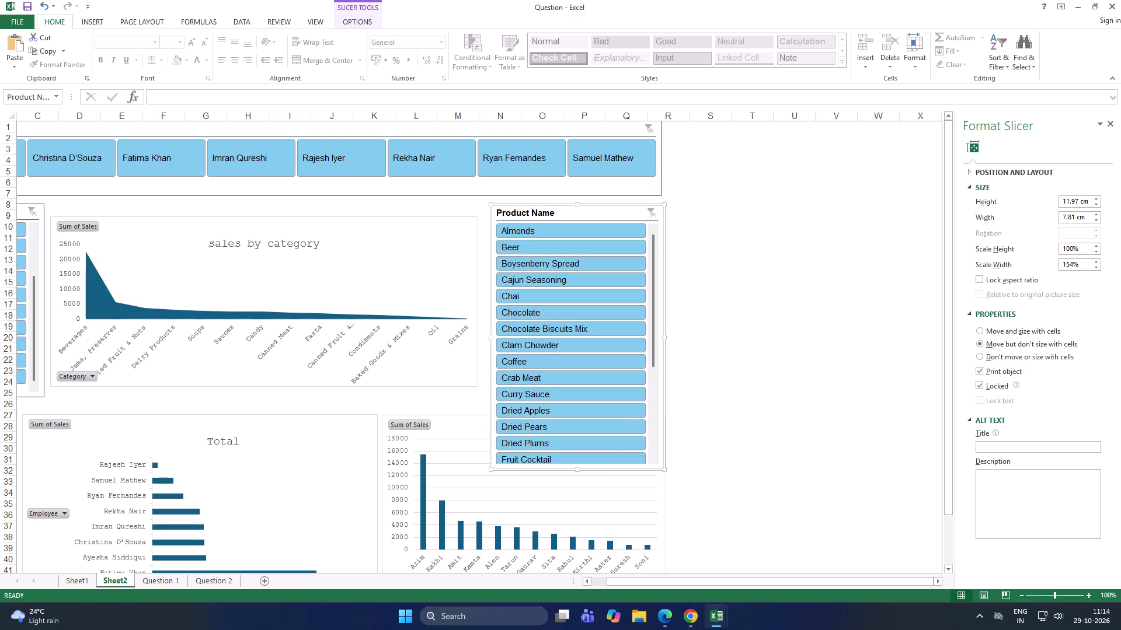
scroll(468, 357, "up", 3)
scroll(388, 417, "down", 4)
scroll(444, 411, "up", 3)
scroll(643, 387, "up", 3)
left_click(774, 349)
scroll(520, 571, "up", 3)
scroll(516, 524, "down", 4)
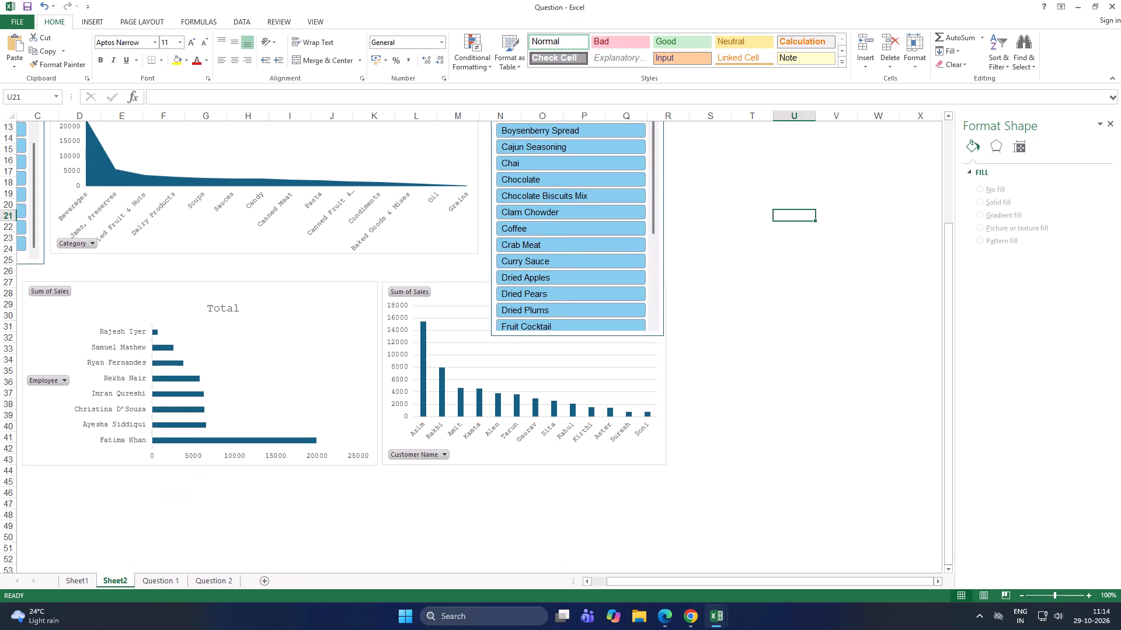
left_click_drag(228, 292, 186, 324)
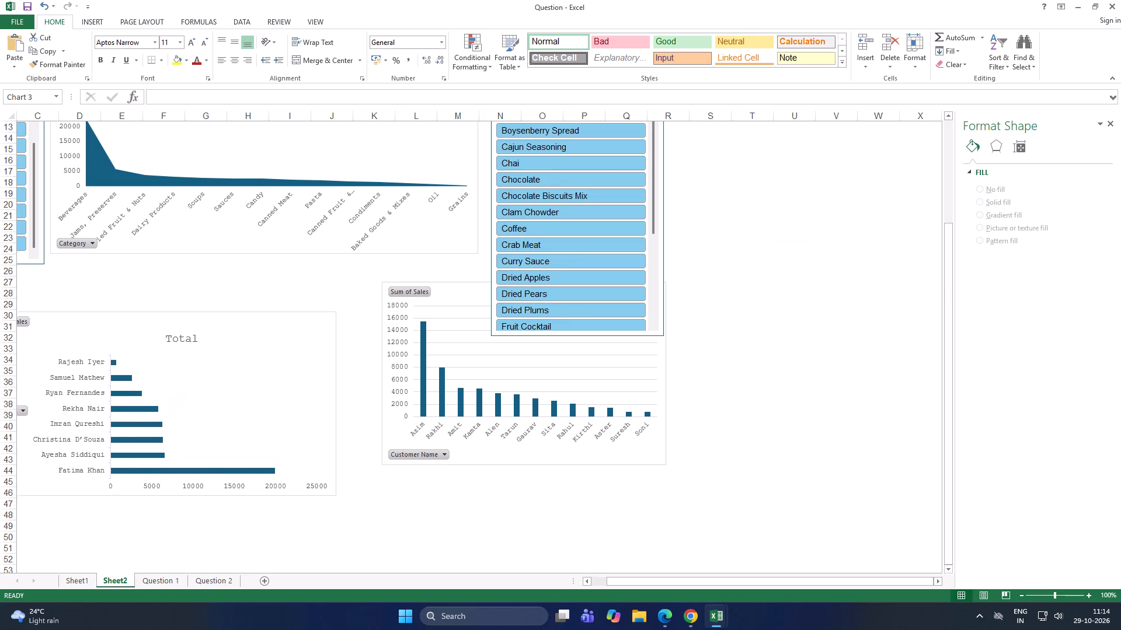
left_click_drag(186, 324, 186, 324)
left_click_drag(443, 293, 447, 352)
left_click_drag(285, 319, 284, 356)
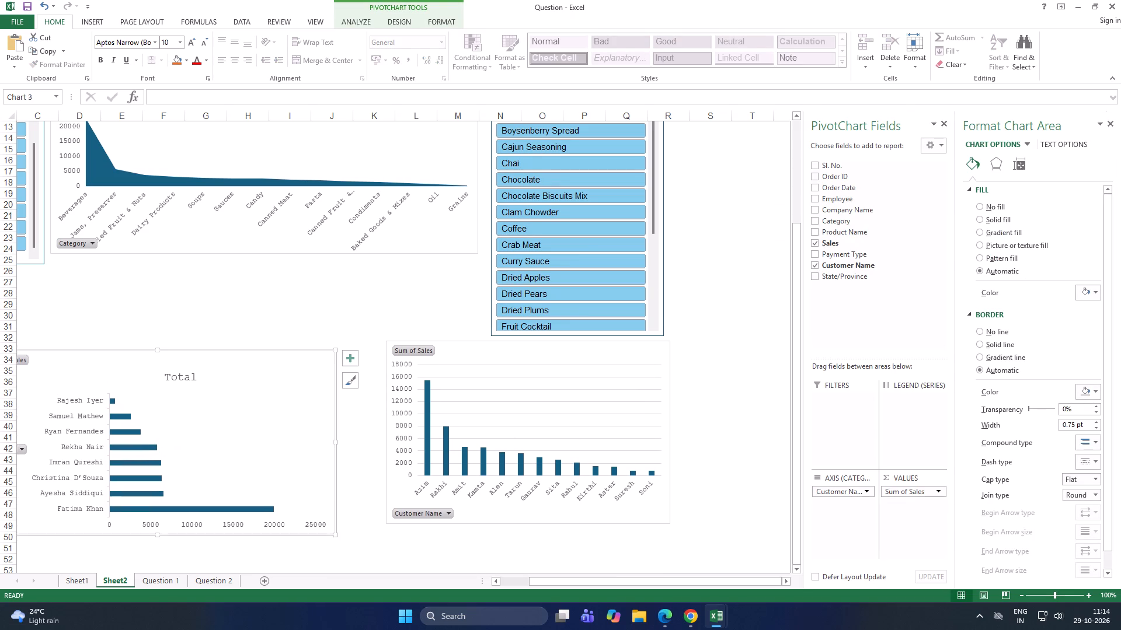
Extend the "sales by category" chart's lower edge down to about row 30.
left_click(270, 242)
left_click_drag(263, 254, 260, 286)
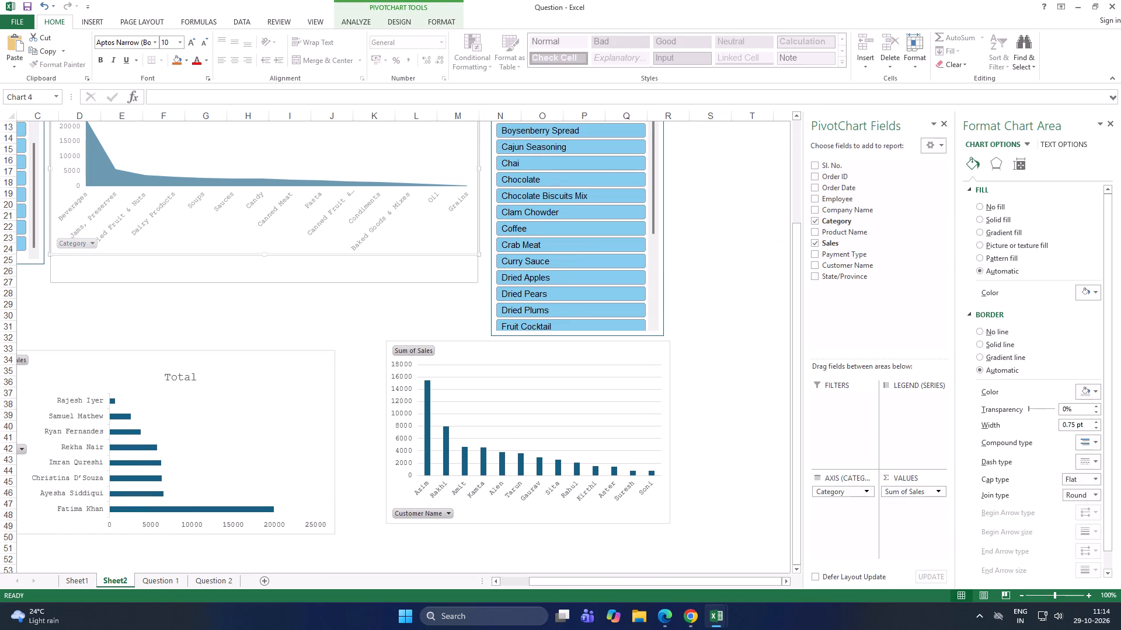
left_click_drag(260, 286, 257, 314)
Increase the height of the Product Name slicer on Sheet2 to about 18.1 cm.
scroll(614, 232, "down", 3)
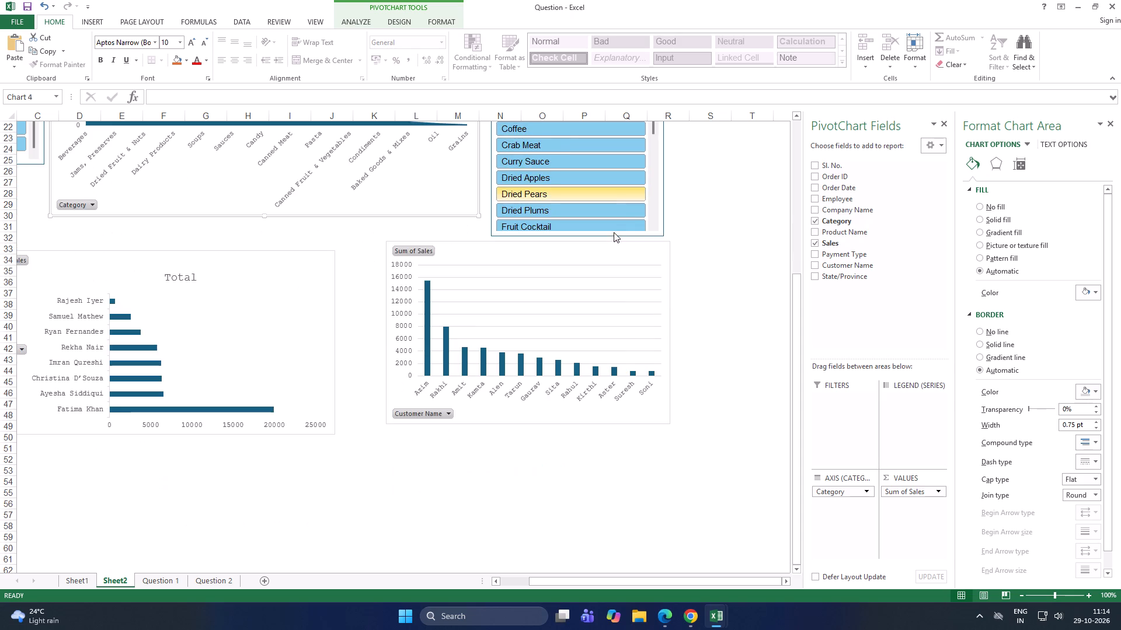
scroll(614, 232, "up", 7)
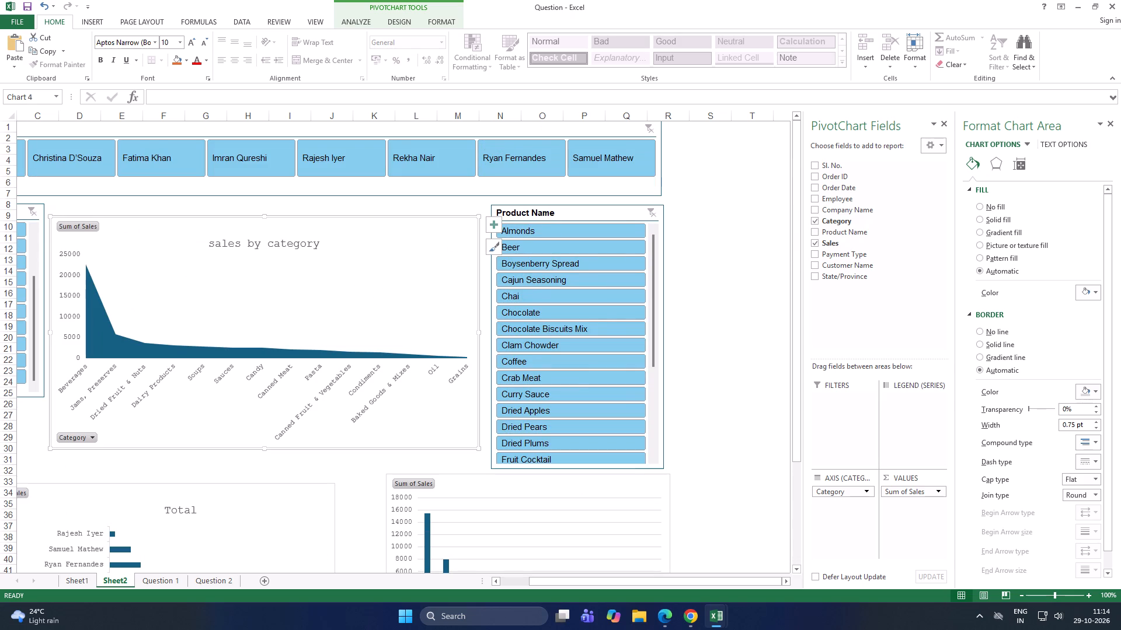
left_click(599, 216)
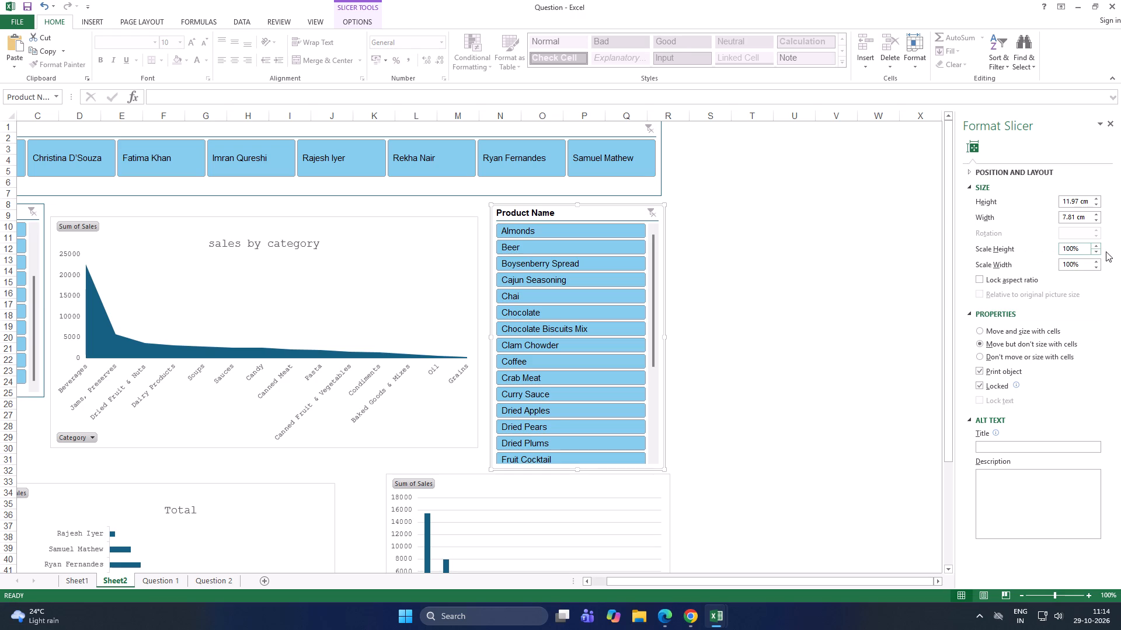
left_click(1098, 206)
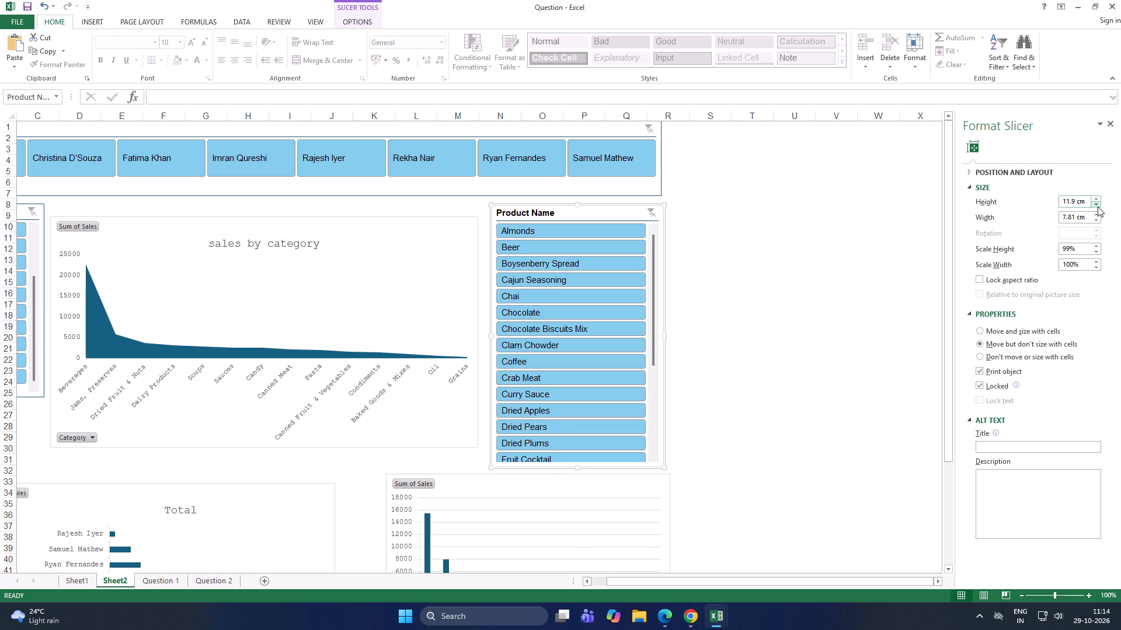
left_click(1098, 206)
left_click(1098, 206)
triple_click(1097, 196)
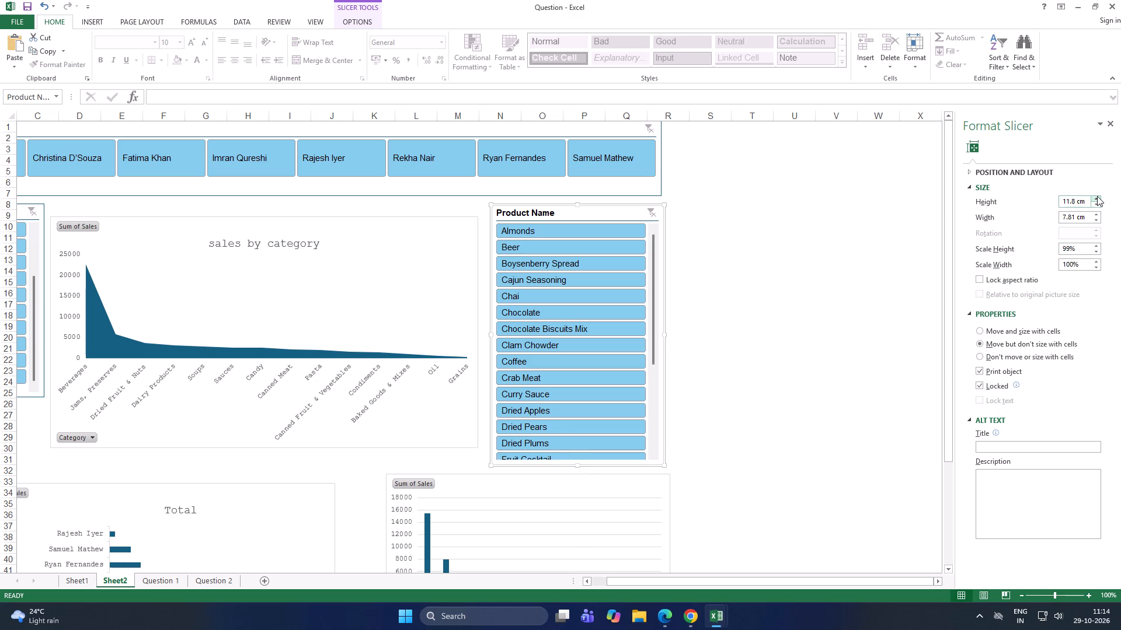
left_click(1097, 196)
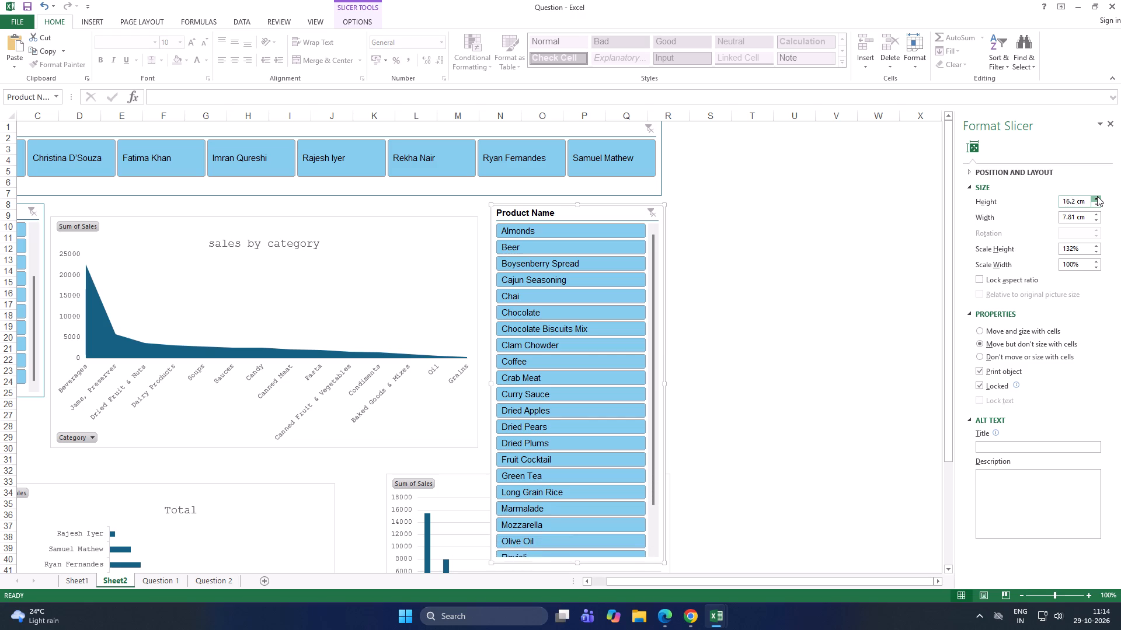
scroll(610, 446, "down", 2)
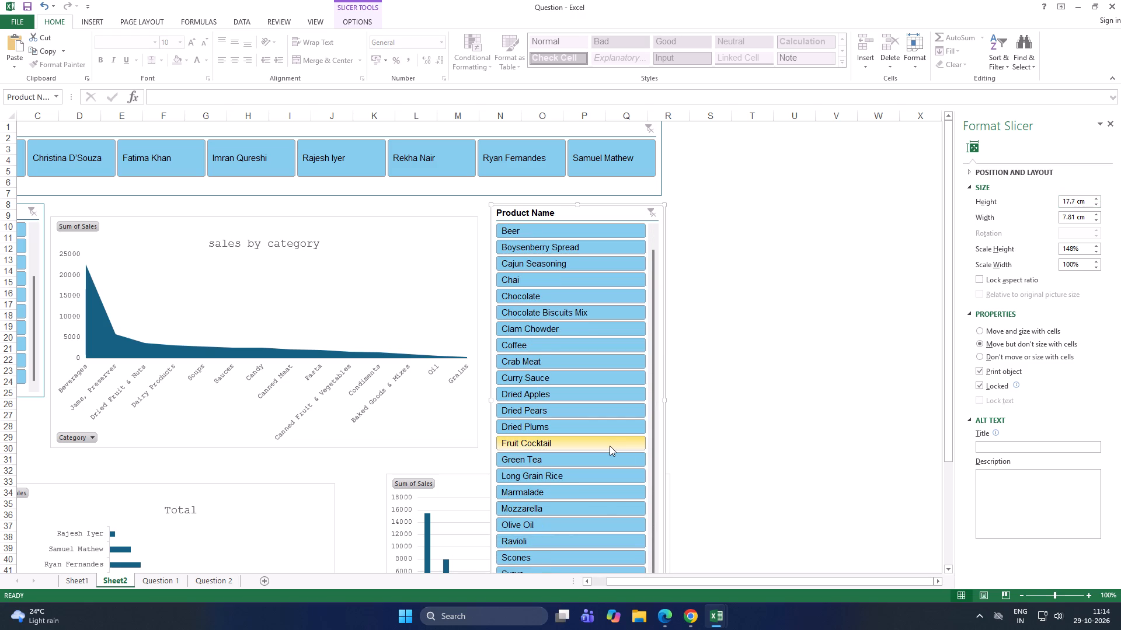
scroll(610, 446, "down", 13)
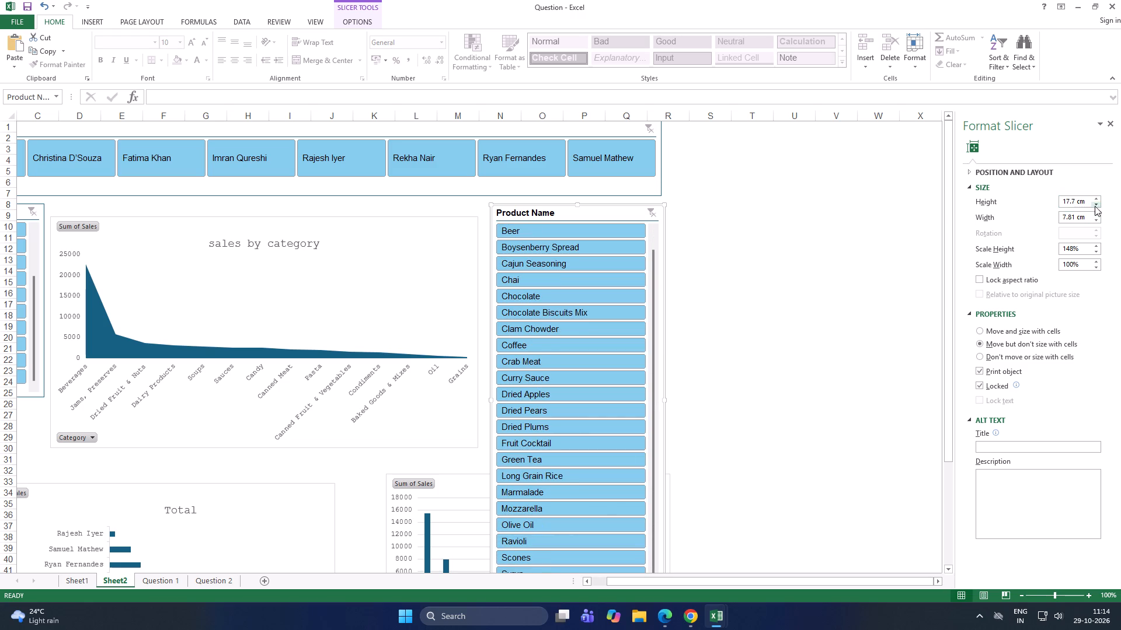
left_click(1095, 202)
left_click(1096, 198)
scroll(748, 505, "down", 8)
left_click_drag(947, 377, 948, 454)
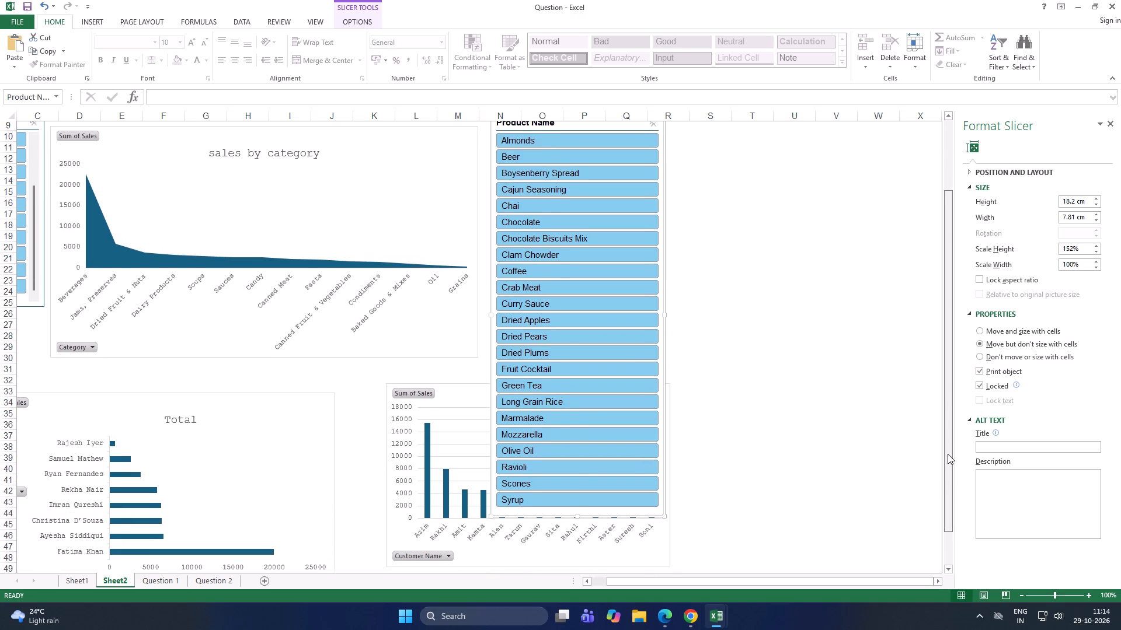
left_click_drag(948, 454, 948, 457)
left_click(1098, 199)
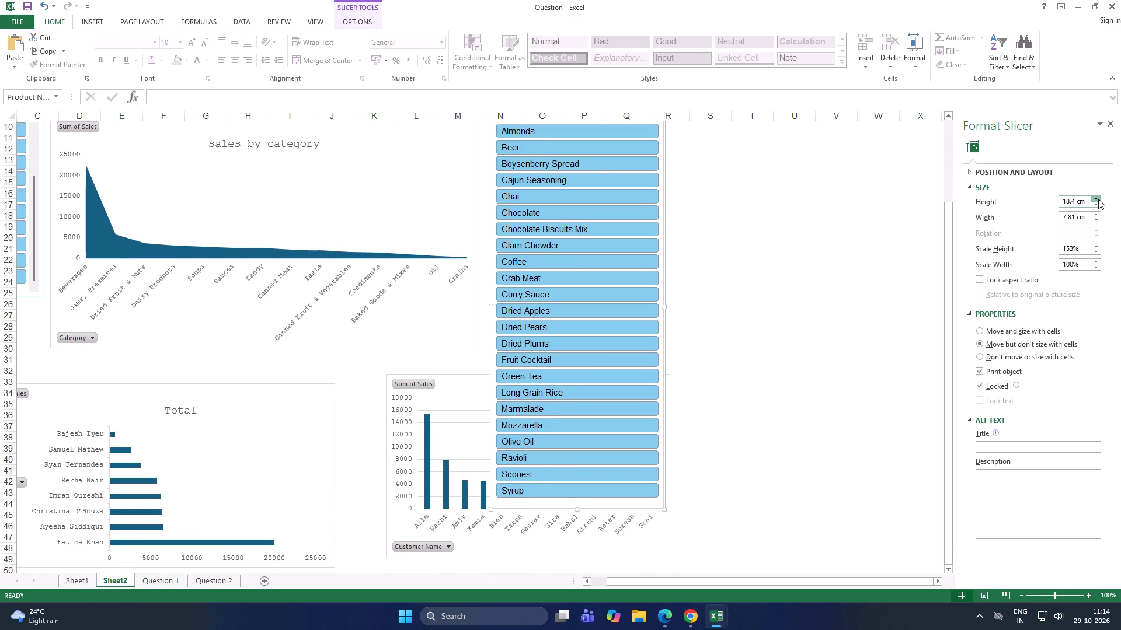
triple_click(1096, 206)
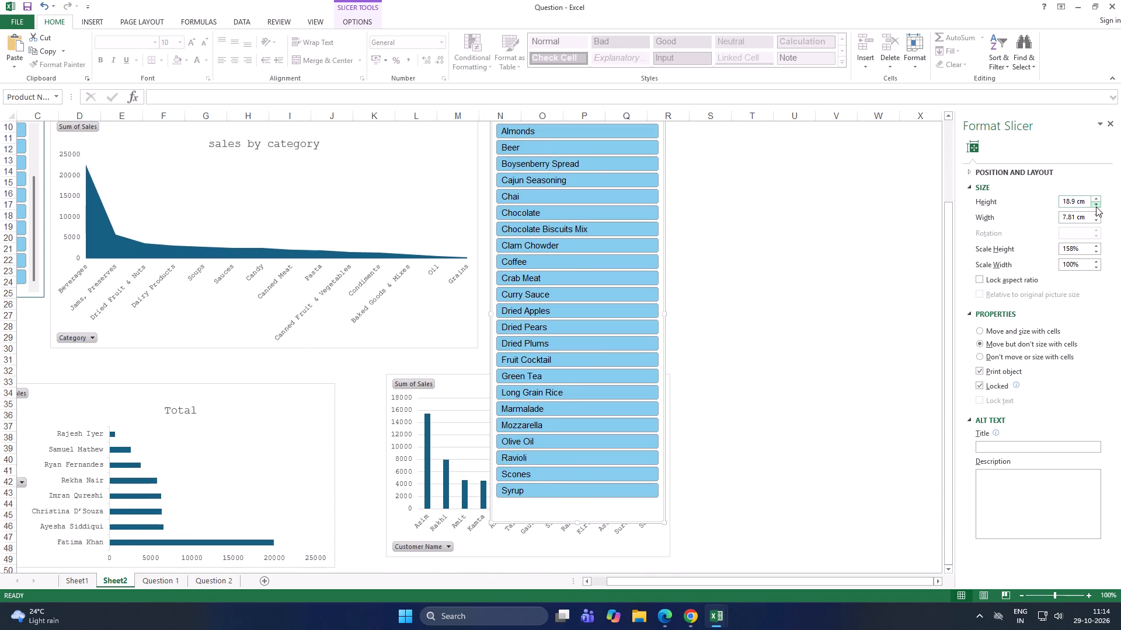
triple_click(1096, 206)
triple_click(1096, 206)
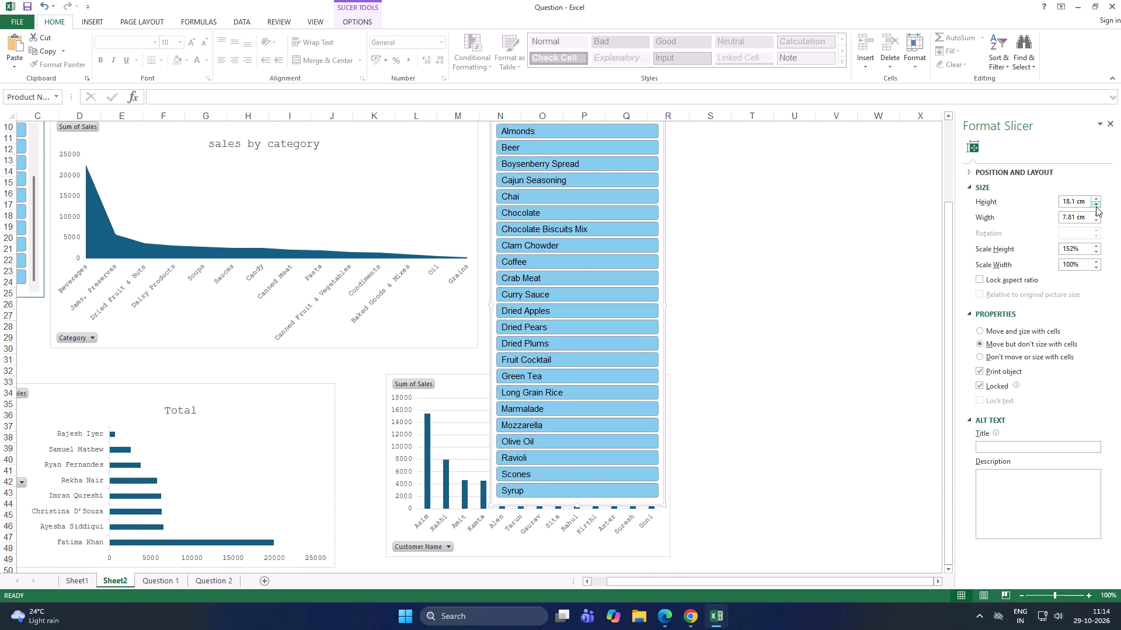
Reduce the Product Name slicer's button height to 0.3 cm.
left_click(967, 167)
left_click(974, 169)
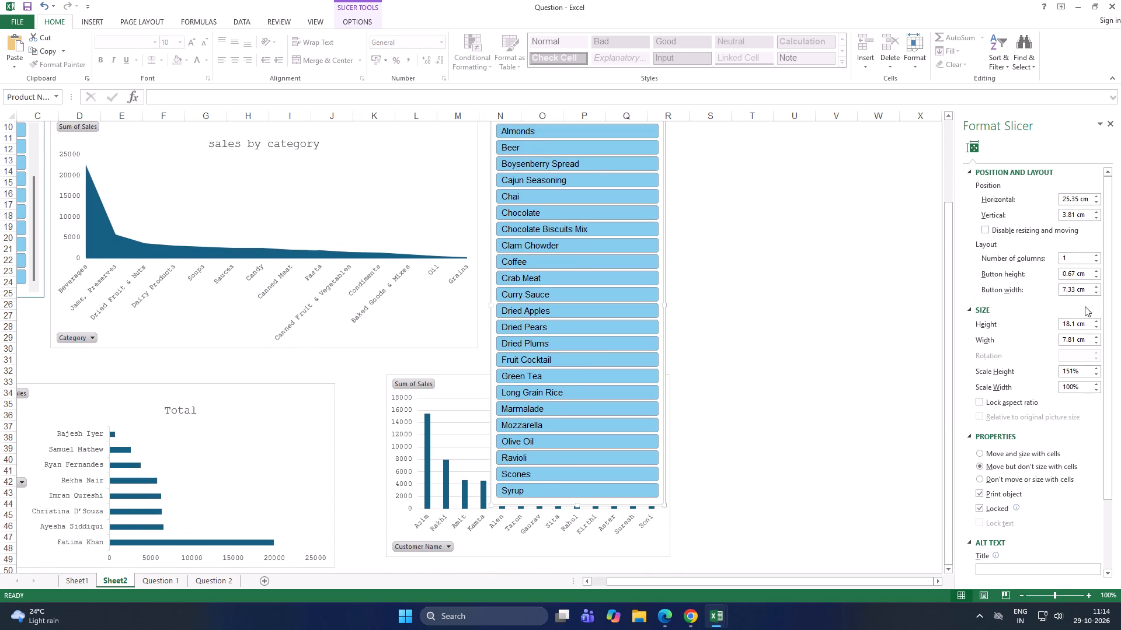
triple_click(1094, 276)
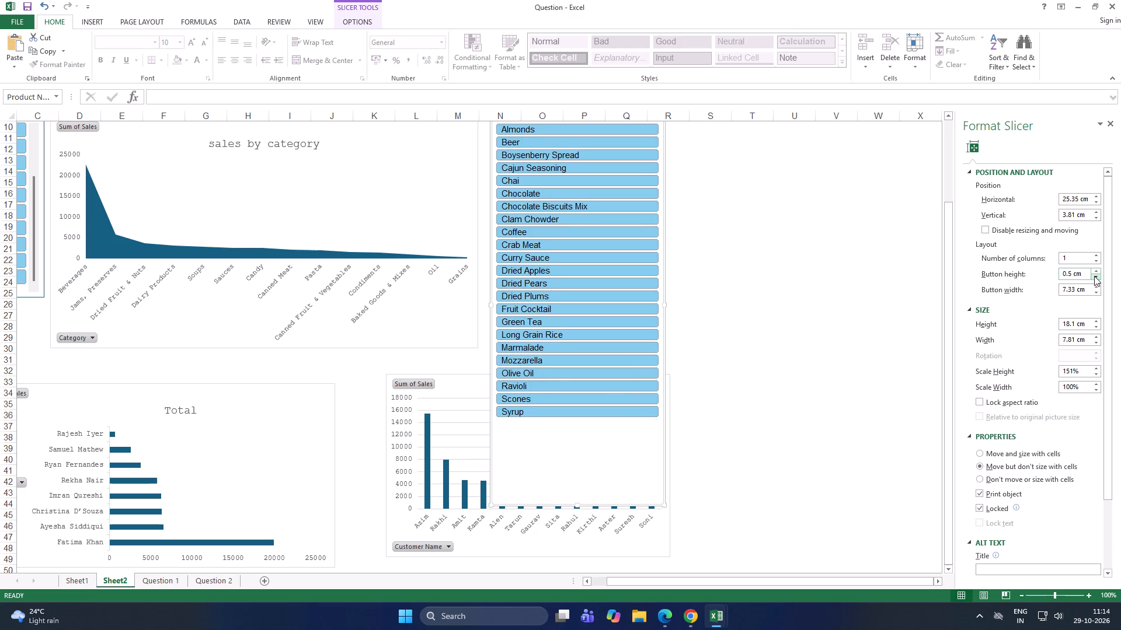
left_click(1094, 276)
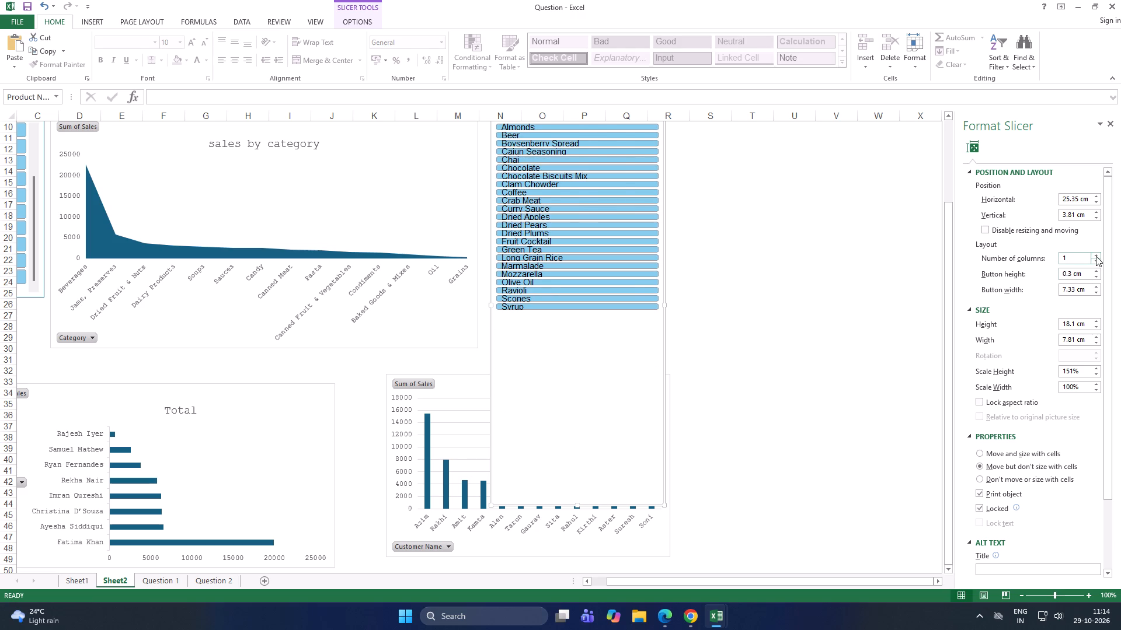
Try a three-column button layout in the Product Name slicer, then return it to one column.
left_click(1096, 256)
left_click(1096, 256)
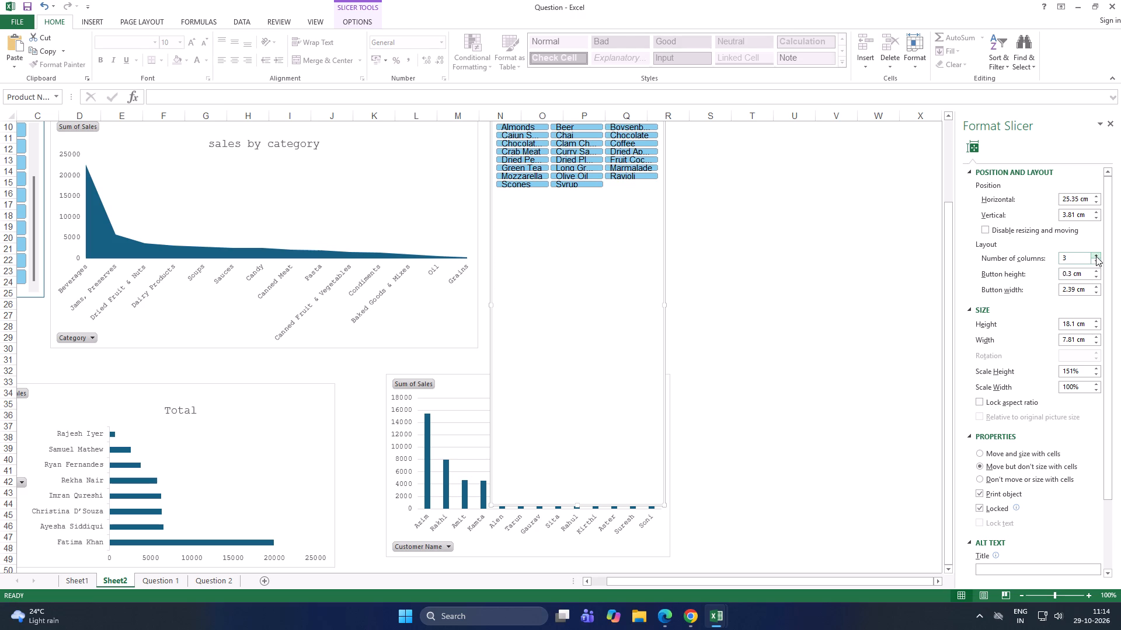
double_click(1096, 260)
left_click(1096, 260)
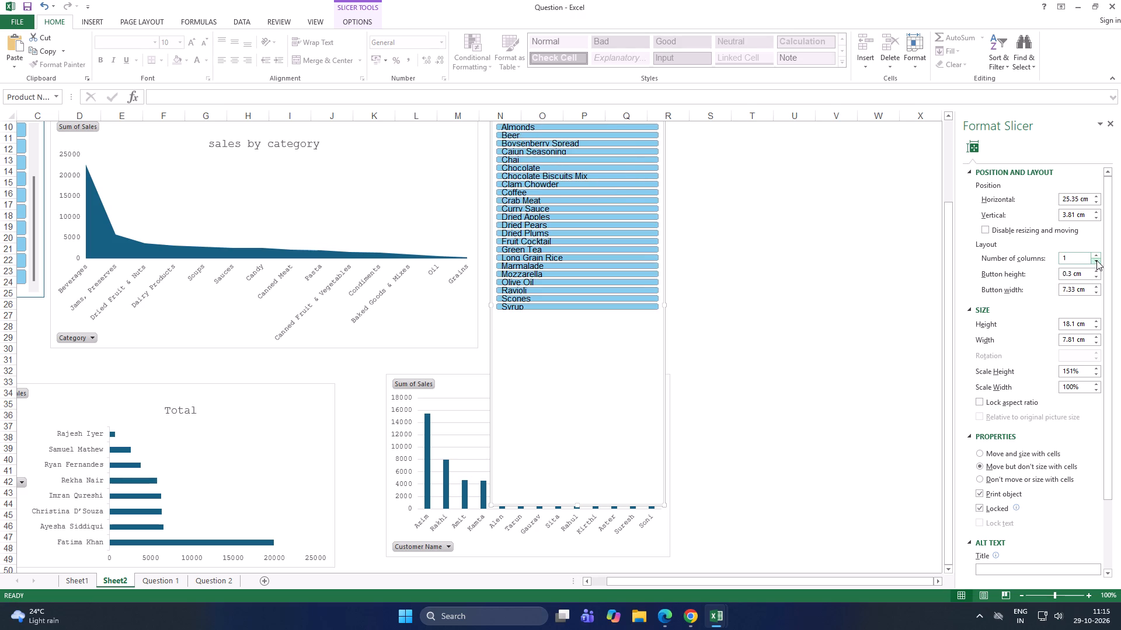
Set the Product Name slicer's button height to 0.4 cm and its overall height to about 12 cm.
left_click(1098, 272)
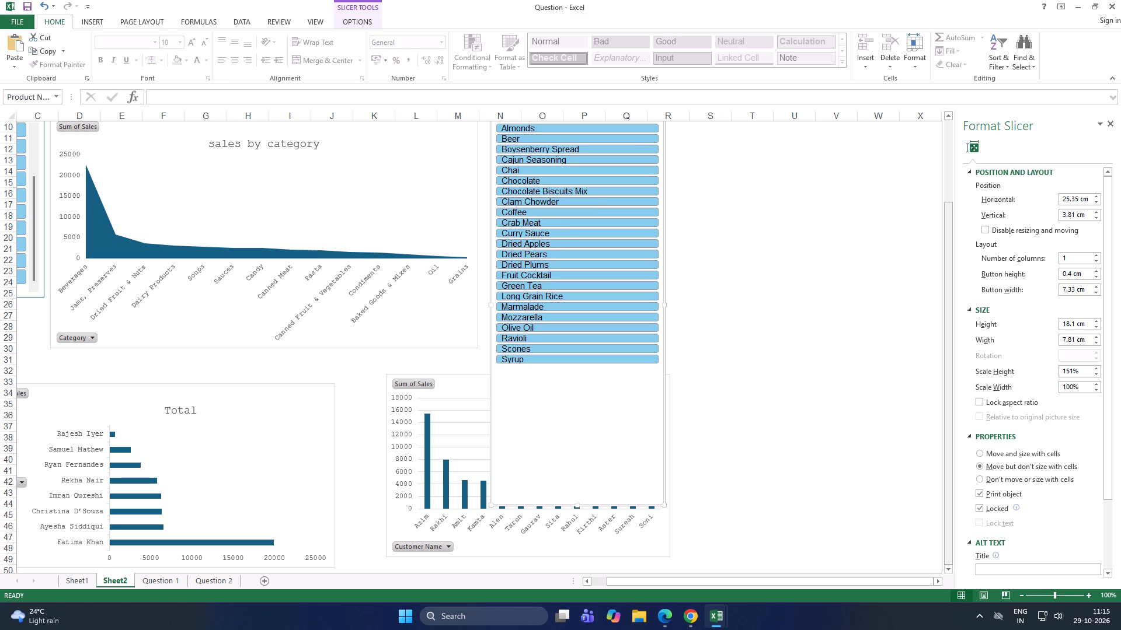
left_click(1096, 328)
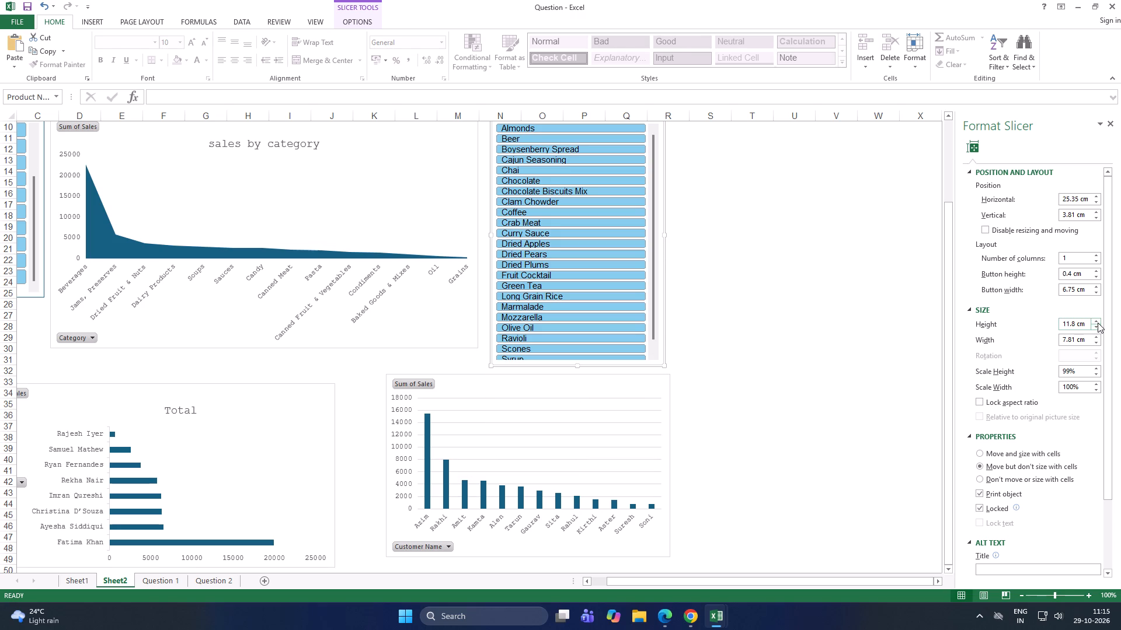
left_click(1098, 323)
left_click(1098, 323)
left_click(806, 261)
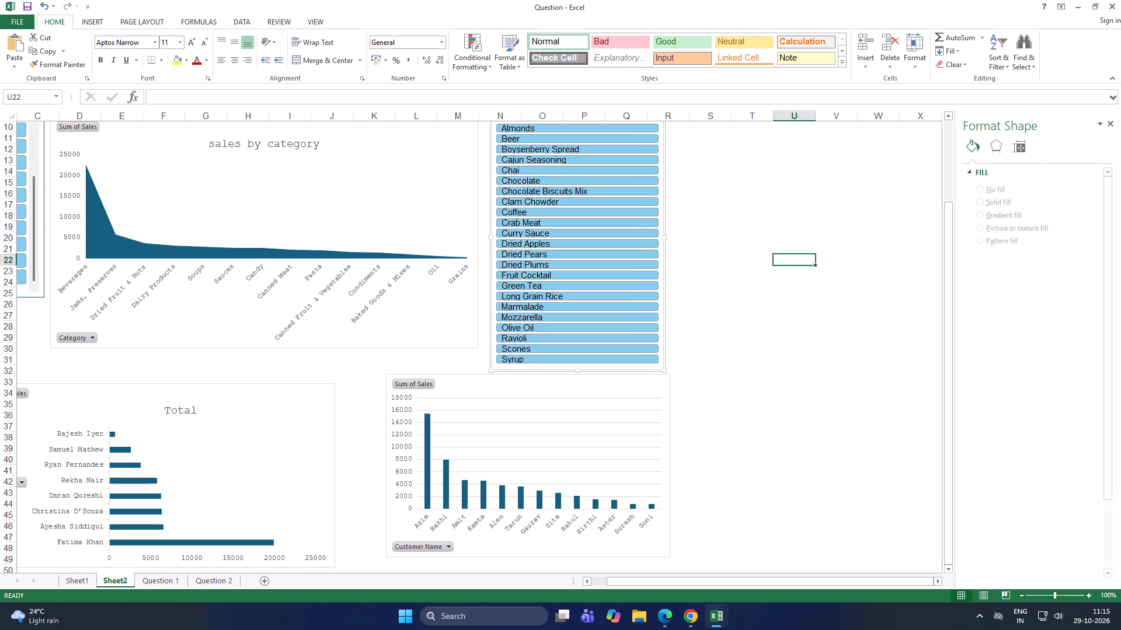
Test the slicers against the charts by filtering Category to Grains and Product Name to Crab Meat.
scroll(727, 339, "up", 7)
scroll(452, 389, "down", 7)
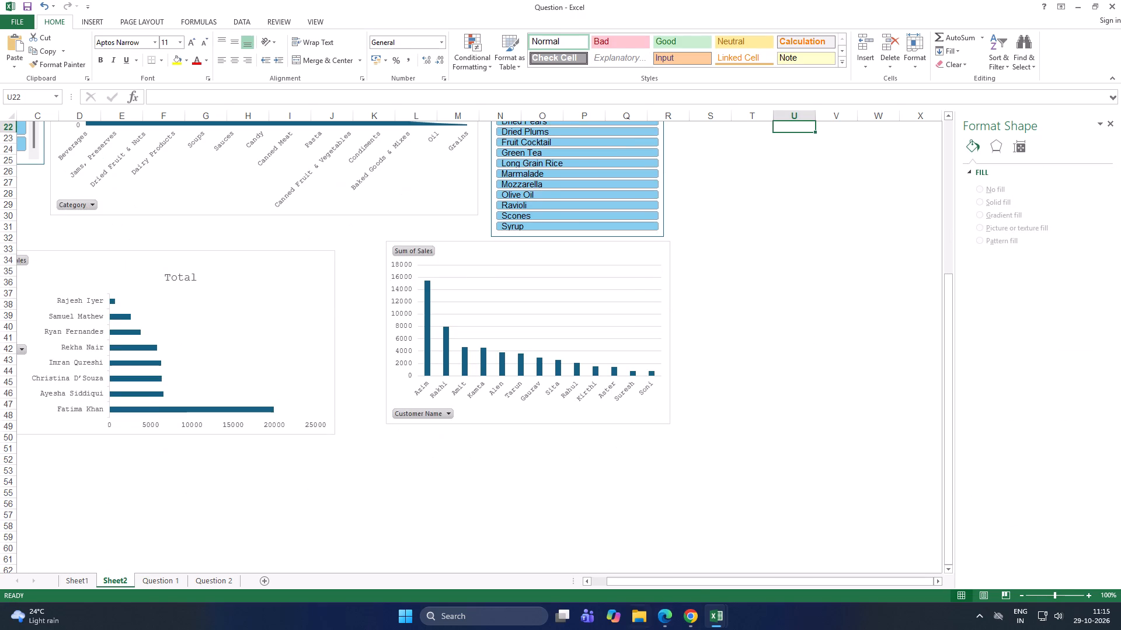
left_click_drag(697, 581, 584, 582)
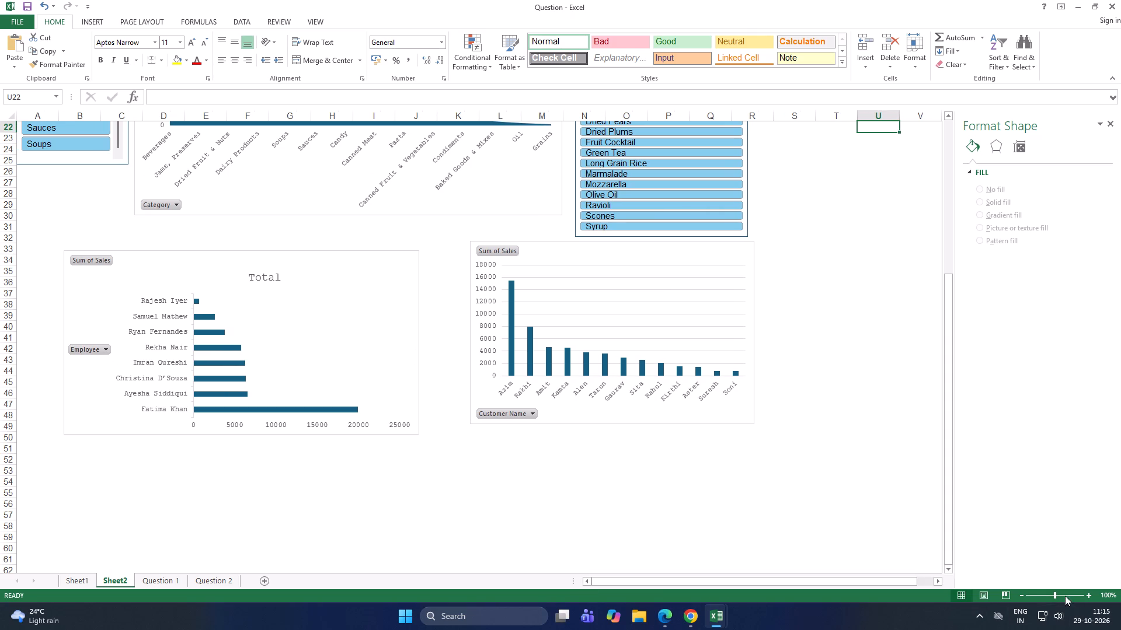
left_click_drag(1052, 593, 1040, 596)
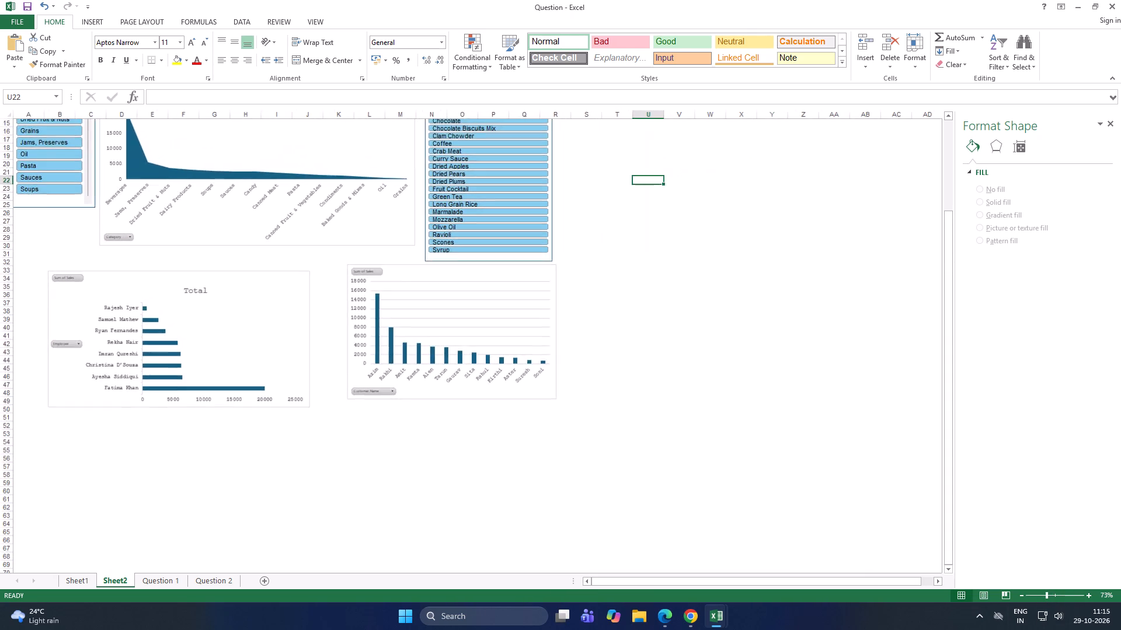
scroll(452, 441, "up", 3)
left_click(60, 161)
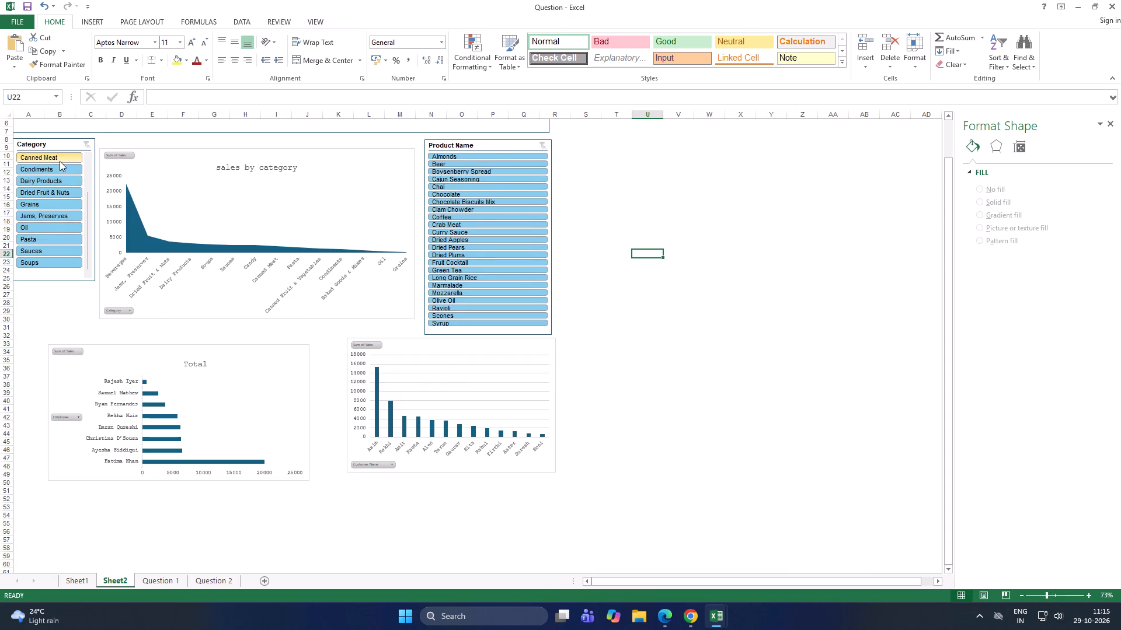
left_click(64, 174)
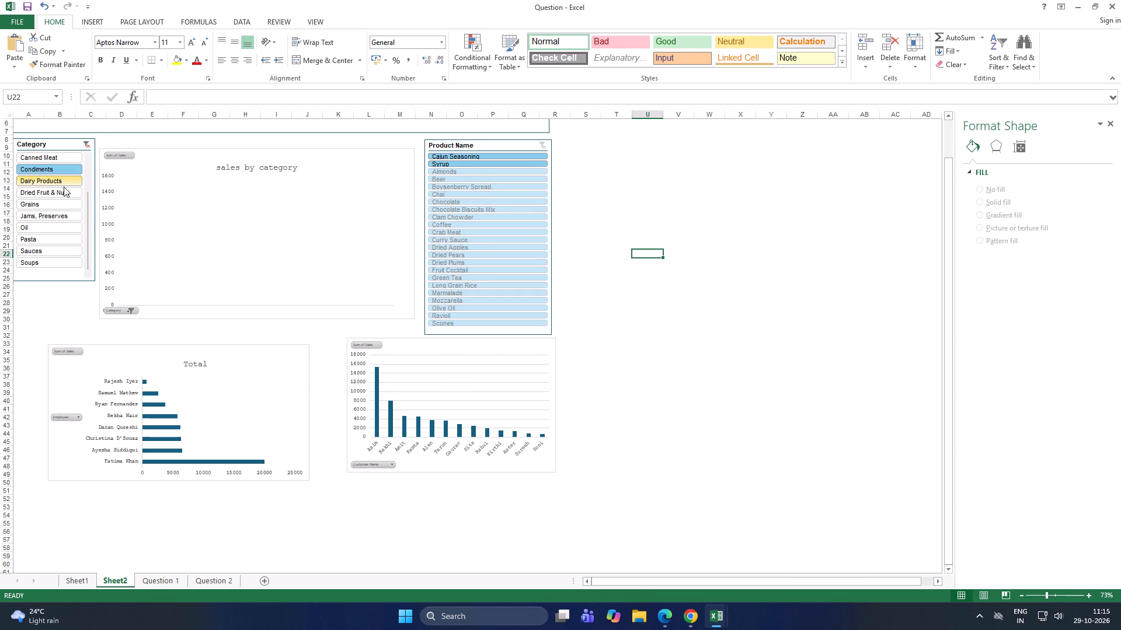
left_click(64, 206)
left_click(463, 184)
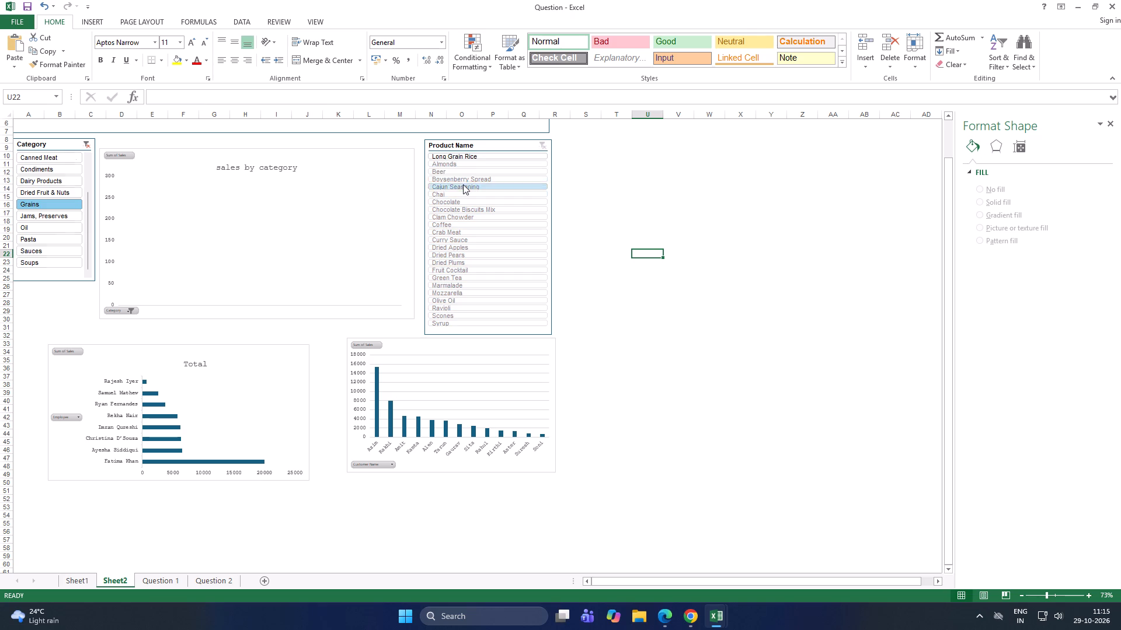
left_click(476, 171)
left_click(479, 235)
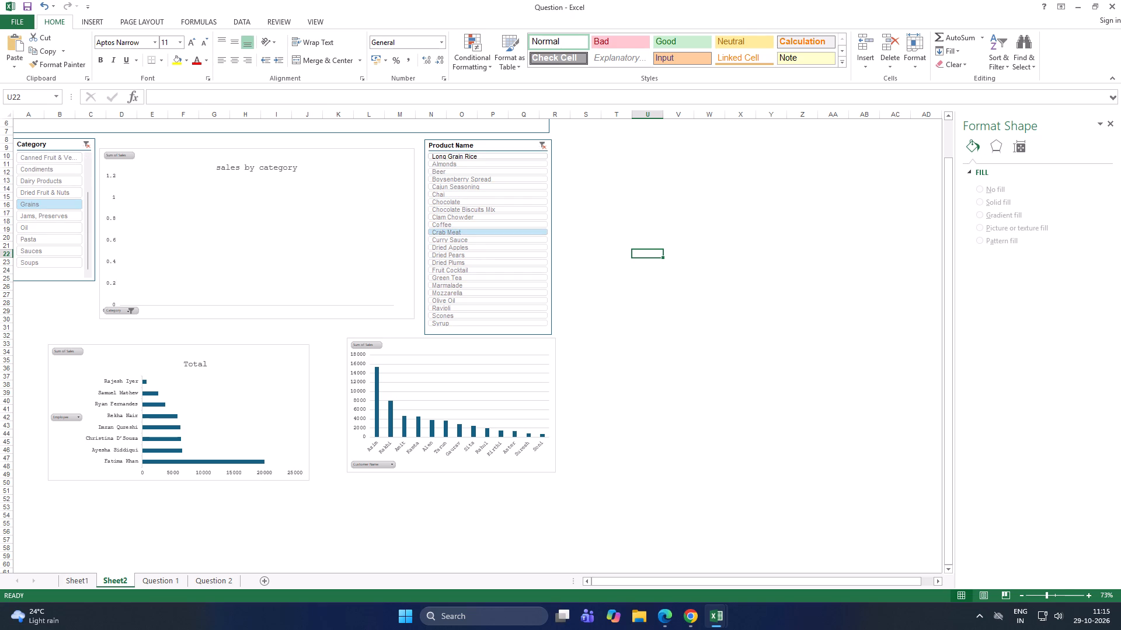
left_click(89, 144)
left_click(50, 199)
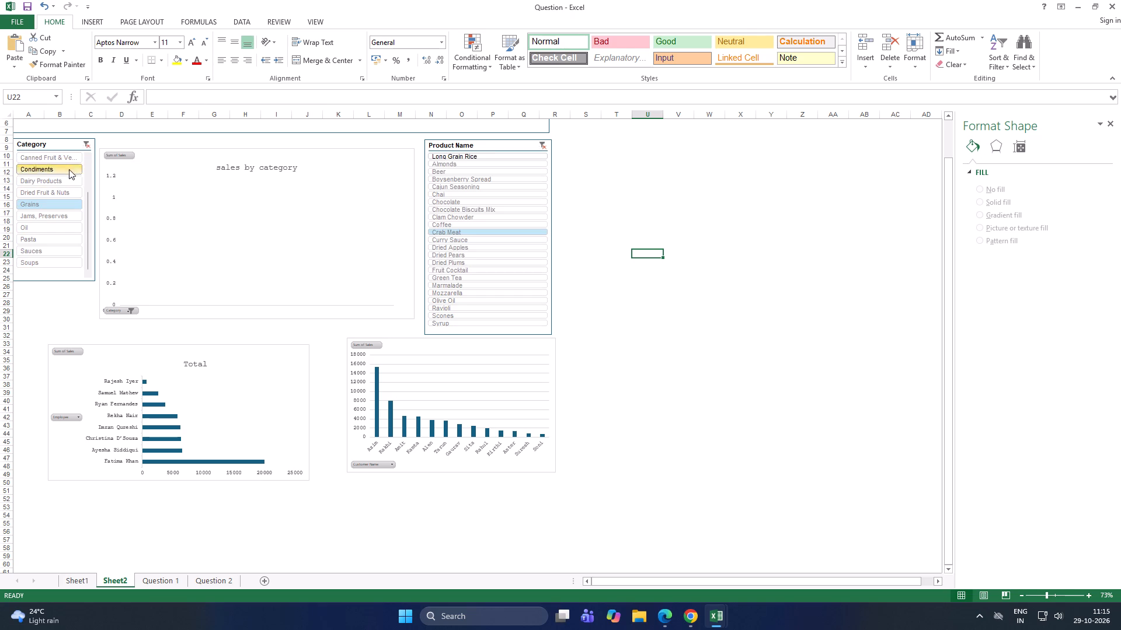
Connect the Category slicer to PivotTable5 and PivotTable7 in addition to PivotTable6.
right_click(89, 144)
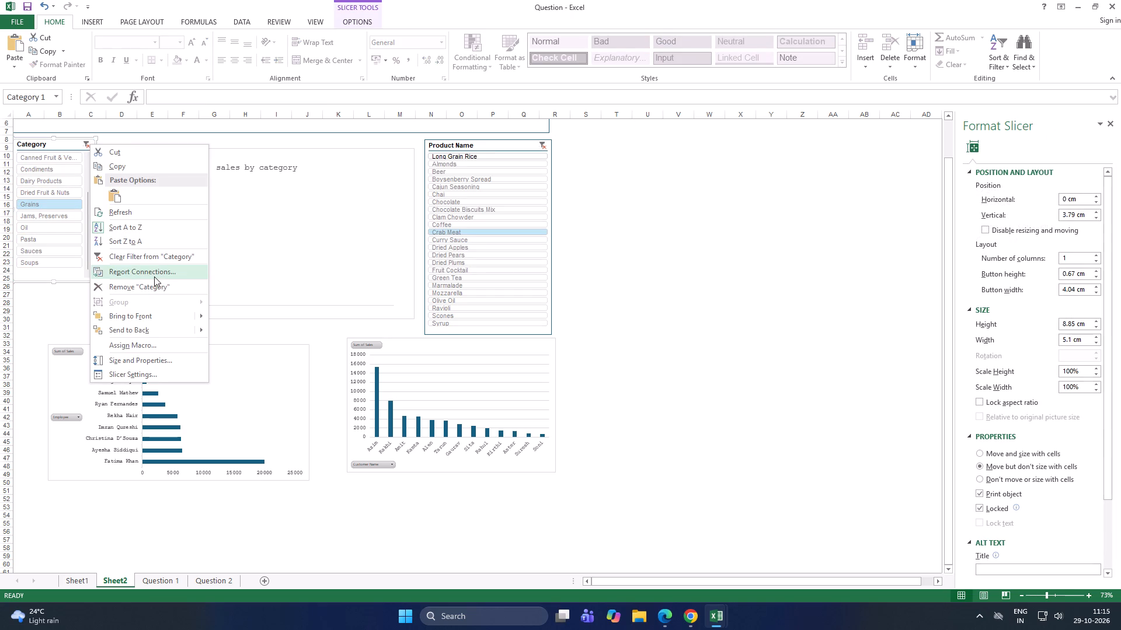
left_click(156, 275)
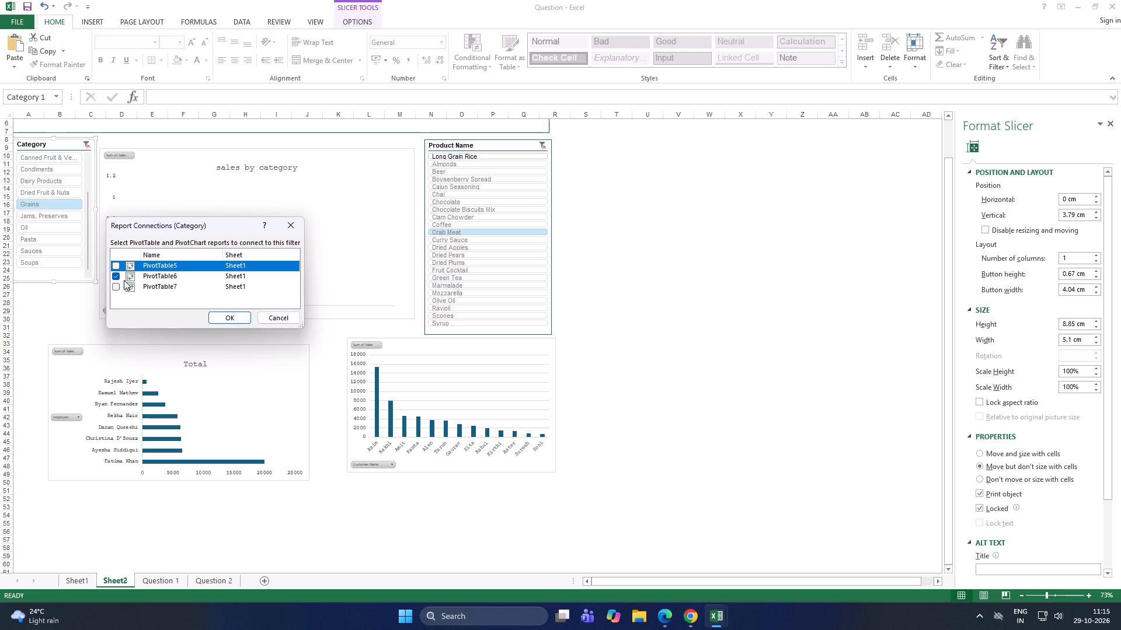
left_click(113, 262)
left_click(117, 285)
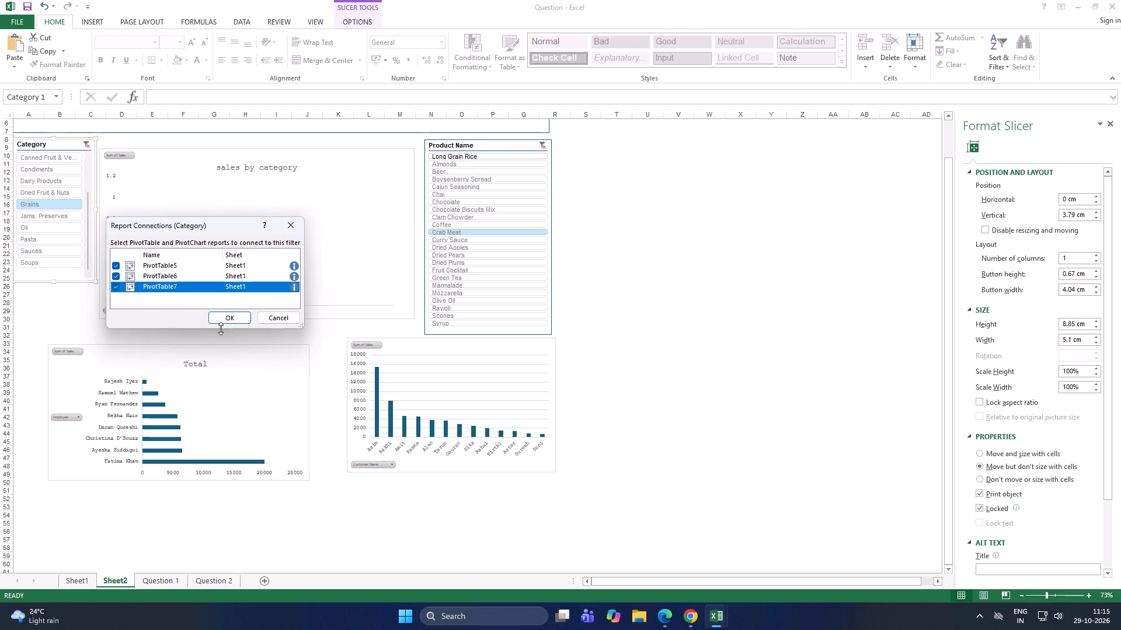
left_click(231, 317)
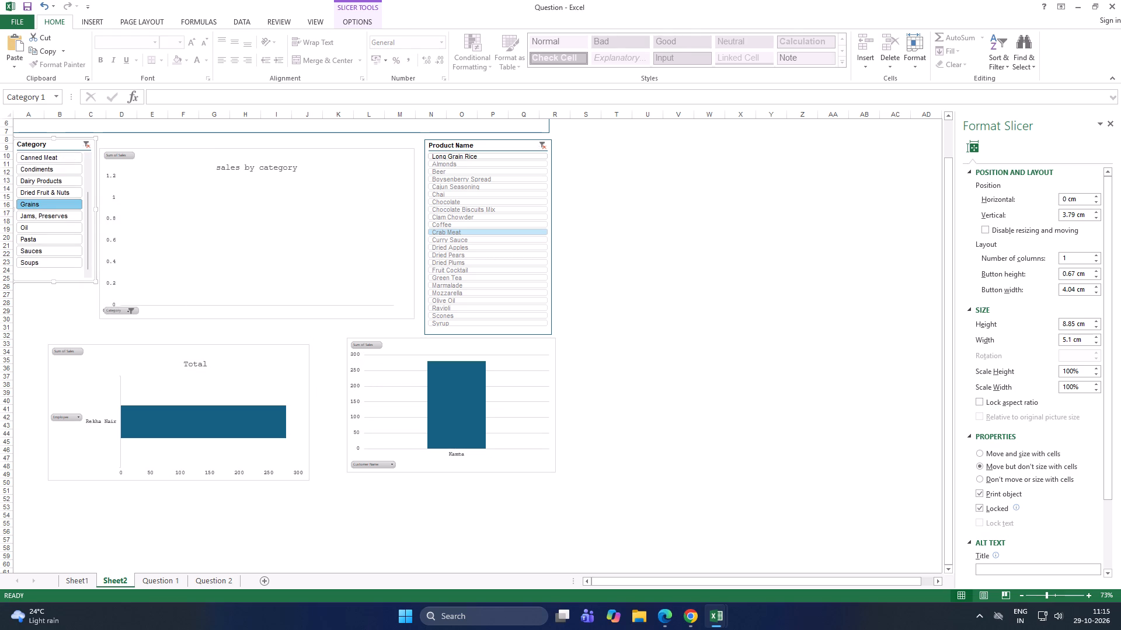
Connect the Product Name slicer to PivotTable5 and PivotTable7 in addition to PivotTable6.
right_click(542, 145)
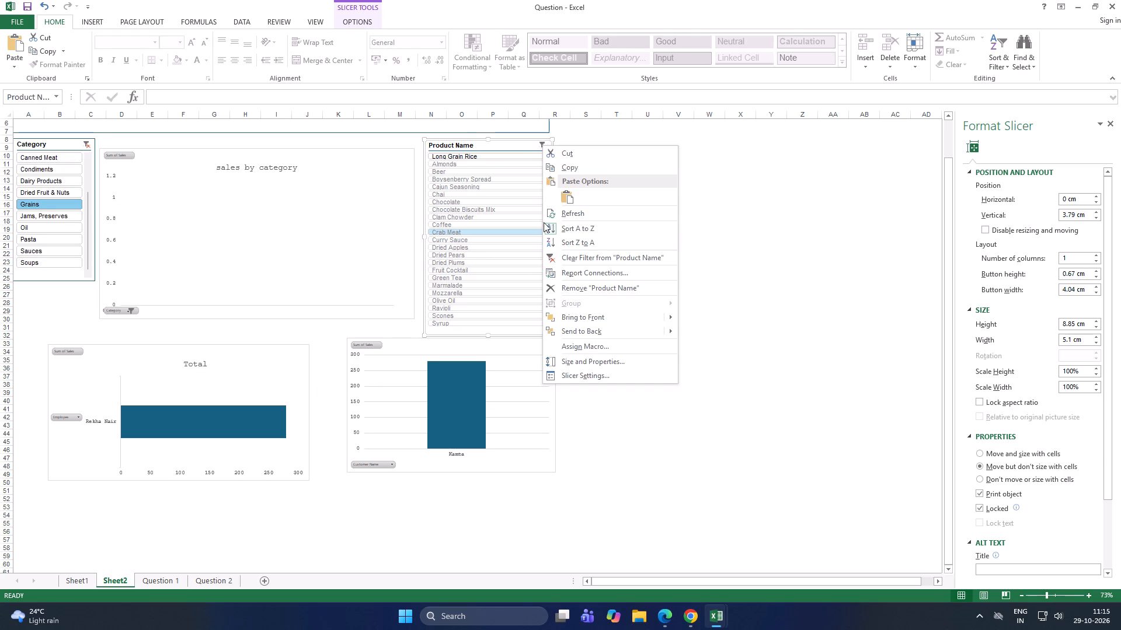
left_click(580, 275)
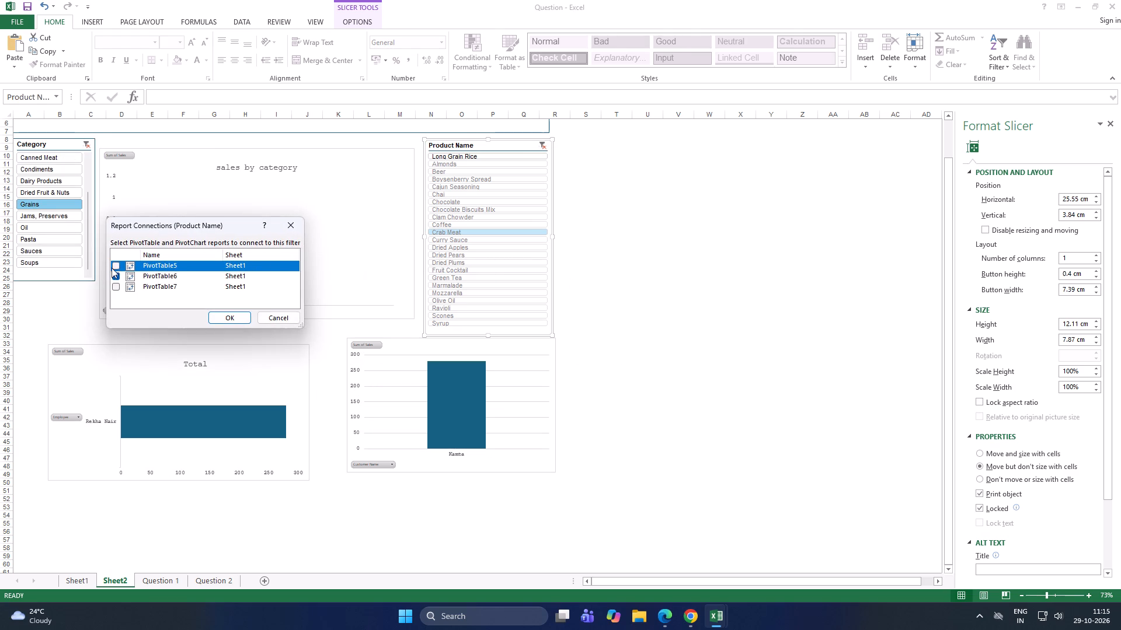
left_click(117, 268)
left_click(116, 286)
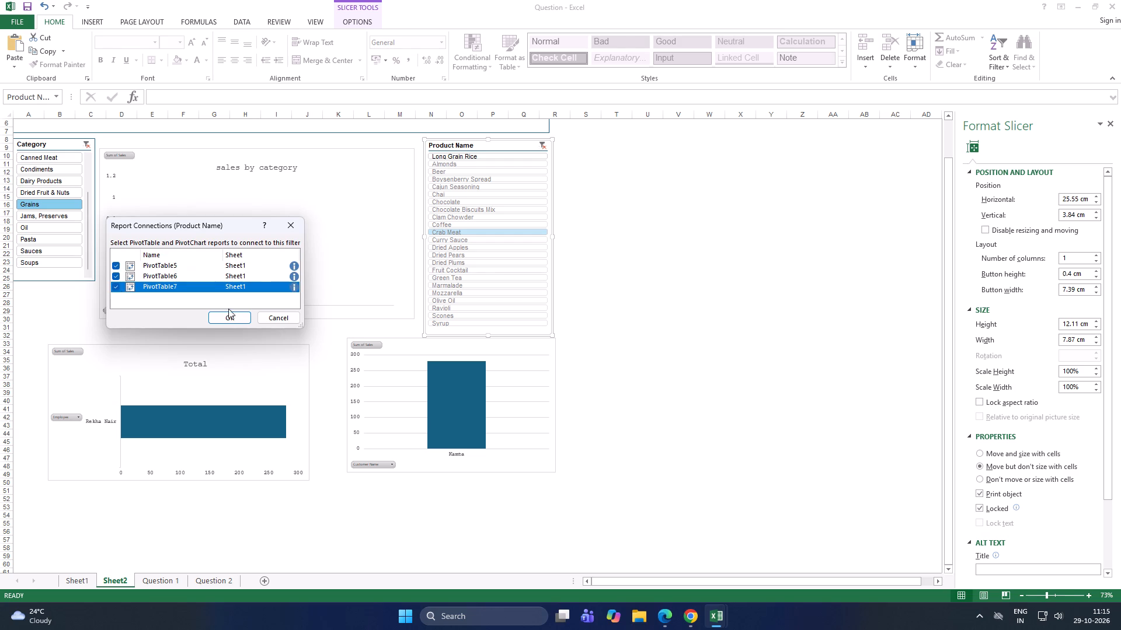
left_click(233, 317)
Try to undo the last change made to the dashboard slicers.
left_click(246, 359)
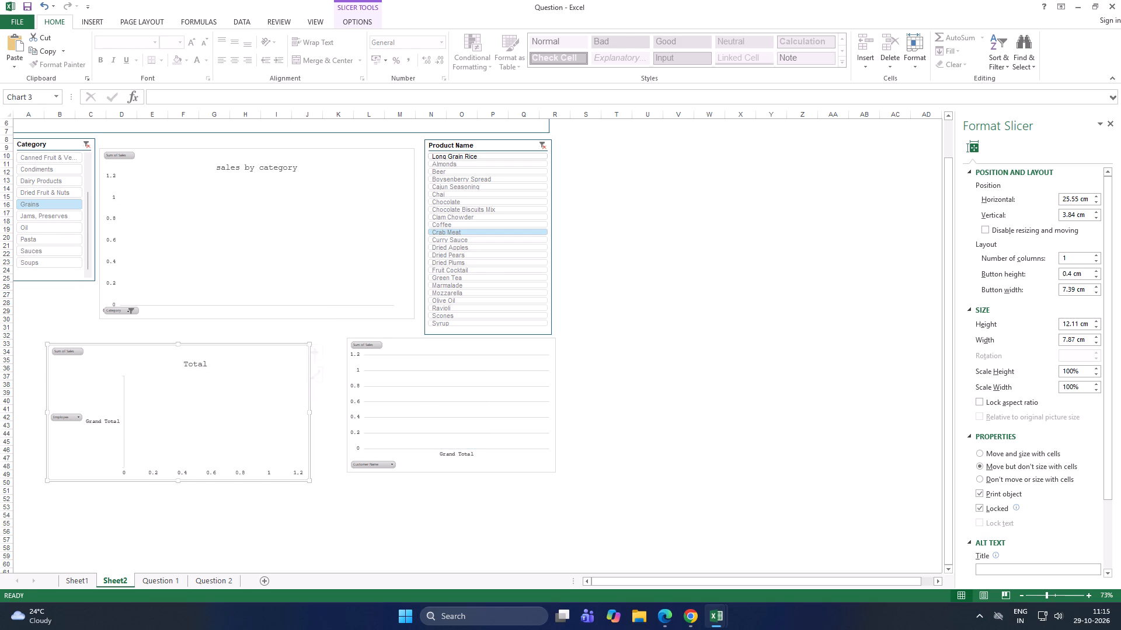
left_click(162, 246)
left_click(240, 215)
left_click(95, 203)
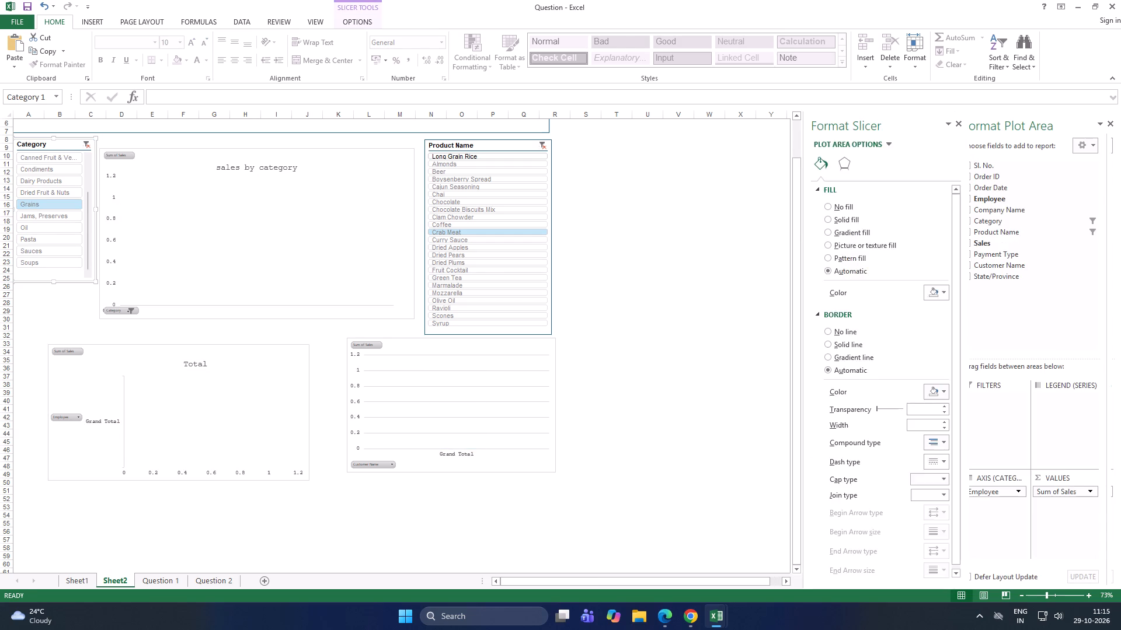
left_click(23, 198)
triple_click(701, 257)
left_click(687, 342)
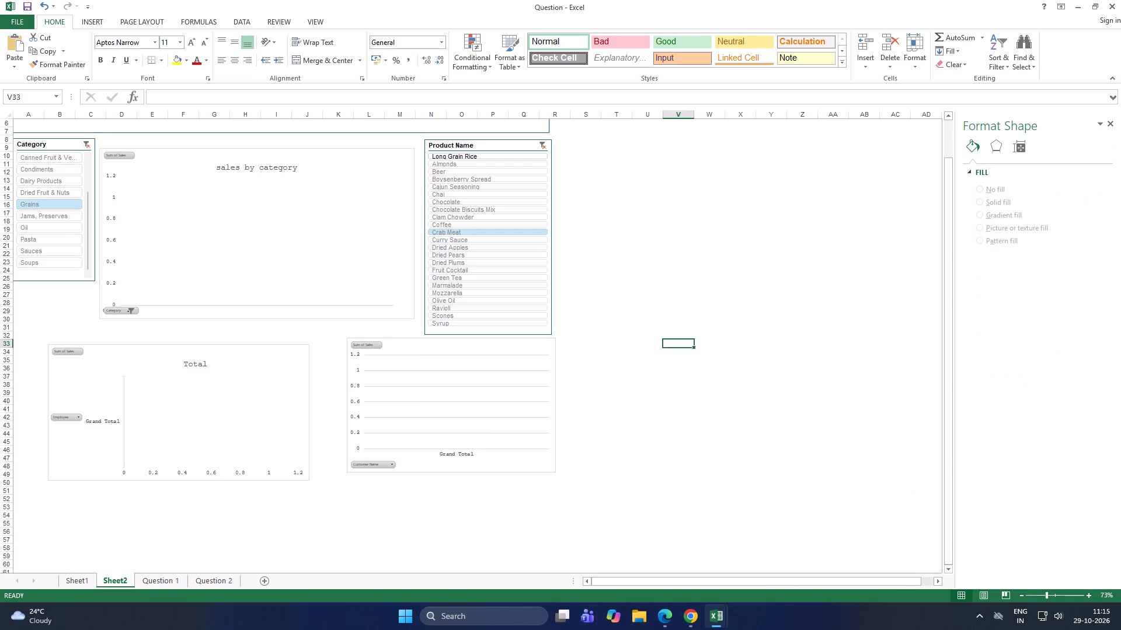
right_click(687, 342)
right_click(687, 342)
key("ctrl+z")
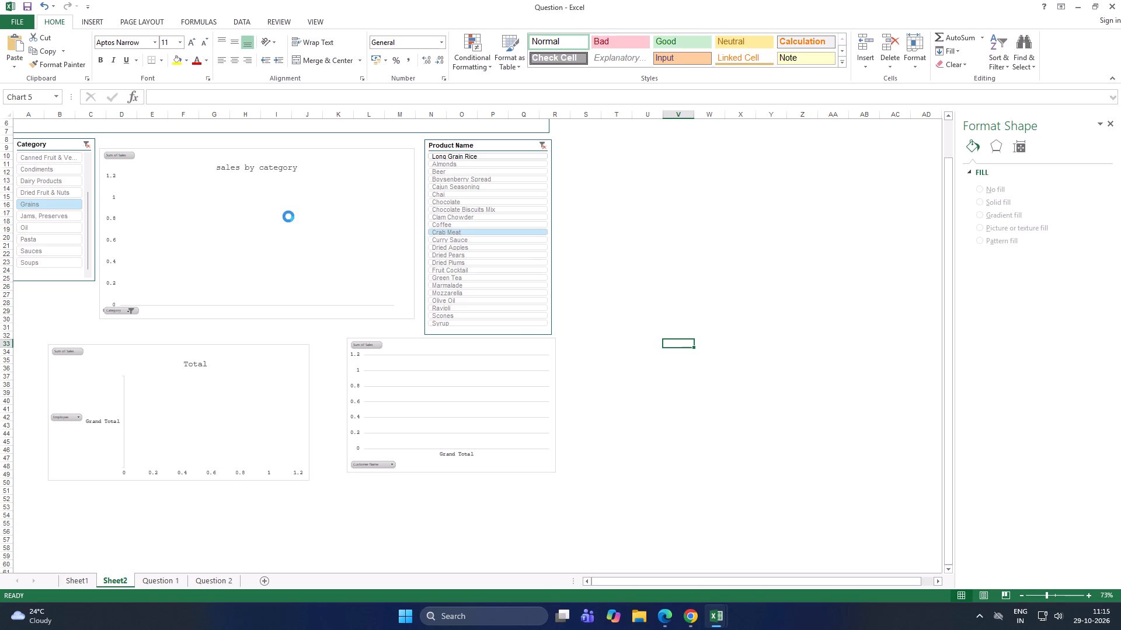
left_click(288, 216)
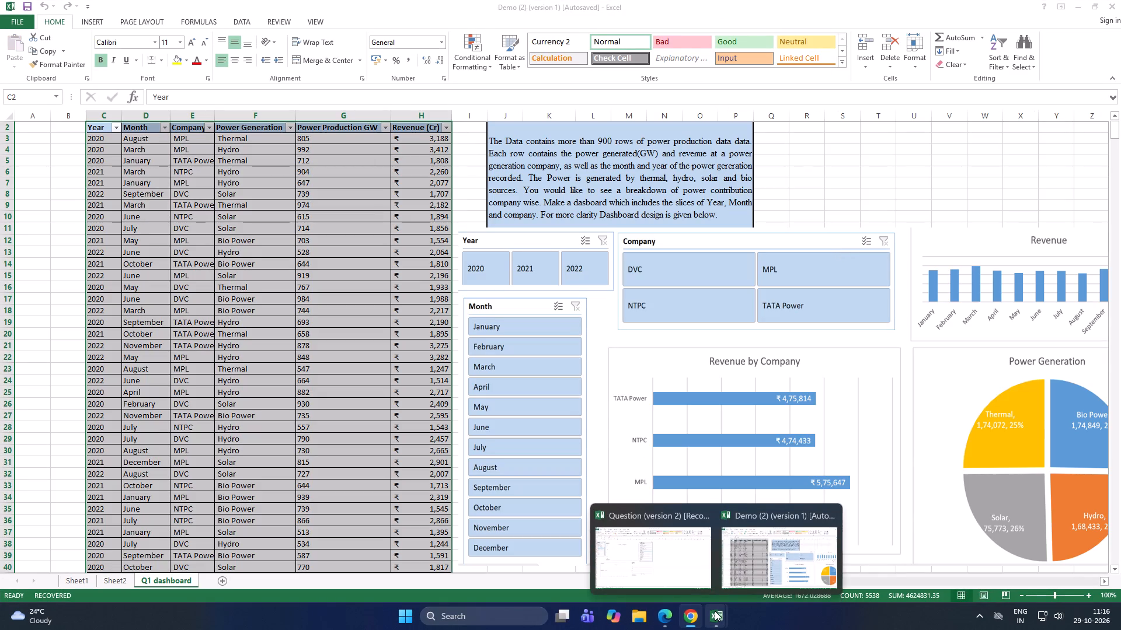
Switch to the recovered Question (version 2) workbook, on Sheet2.
left_click(670, 555)
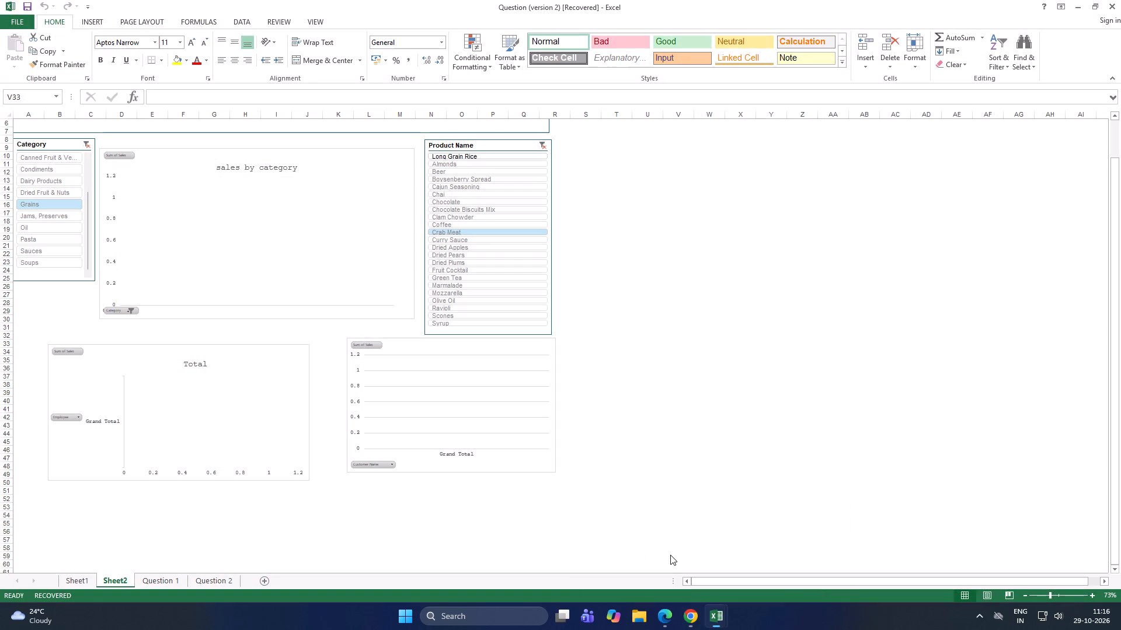
left_click(290, 519)
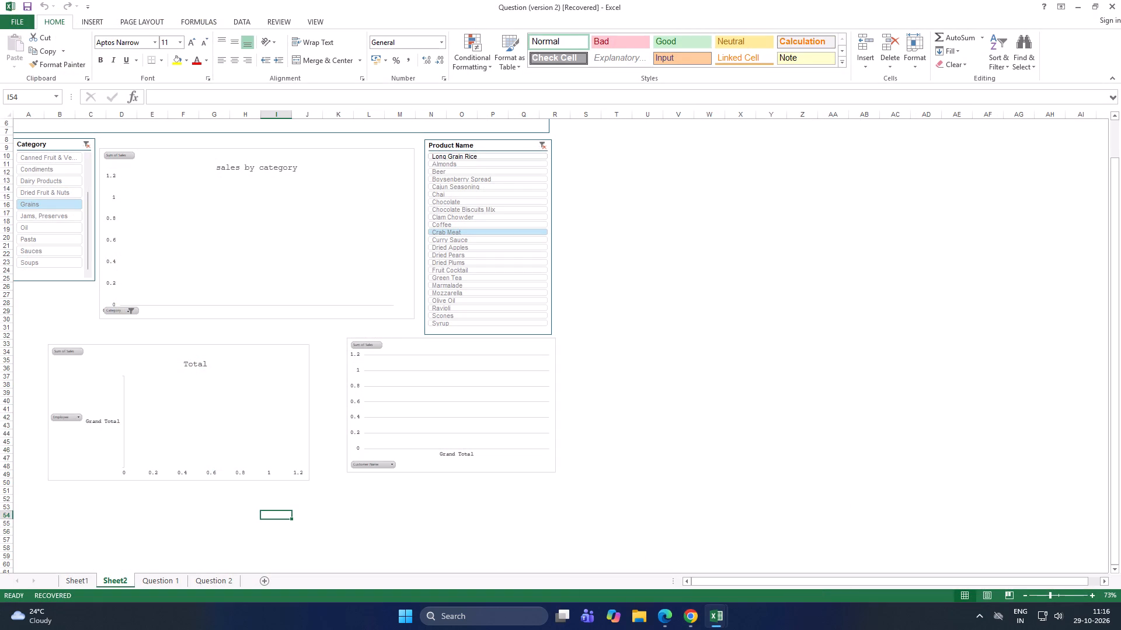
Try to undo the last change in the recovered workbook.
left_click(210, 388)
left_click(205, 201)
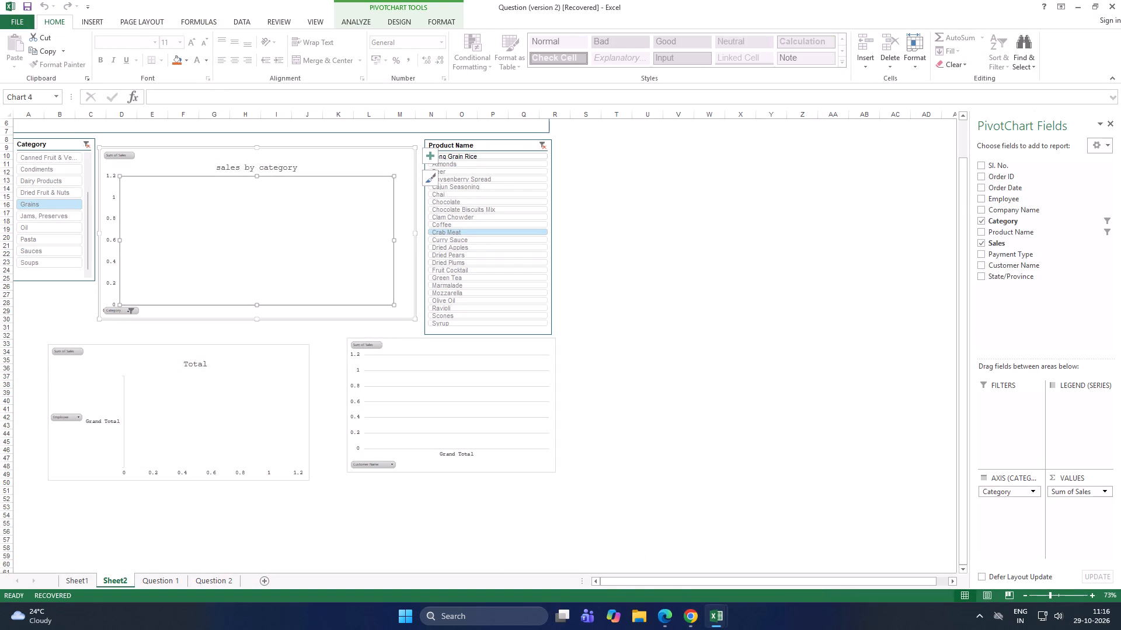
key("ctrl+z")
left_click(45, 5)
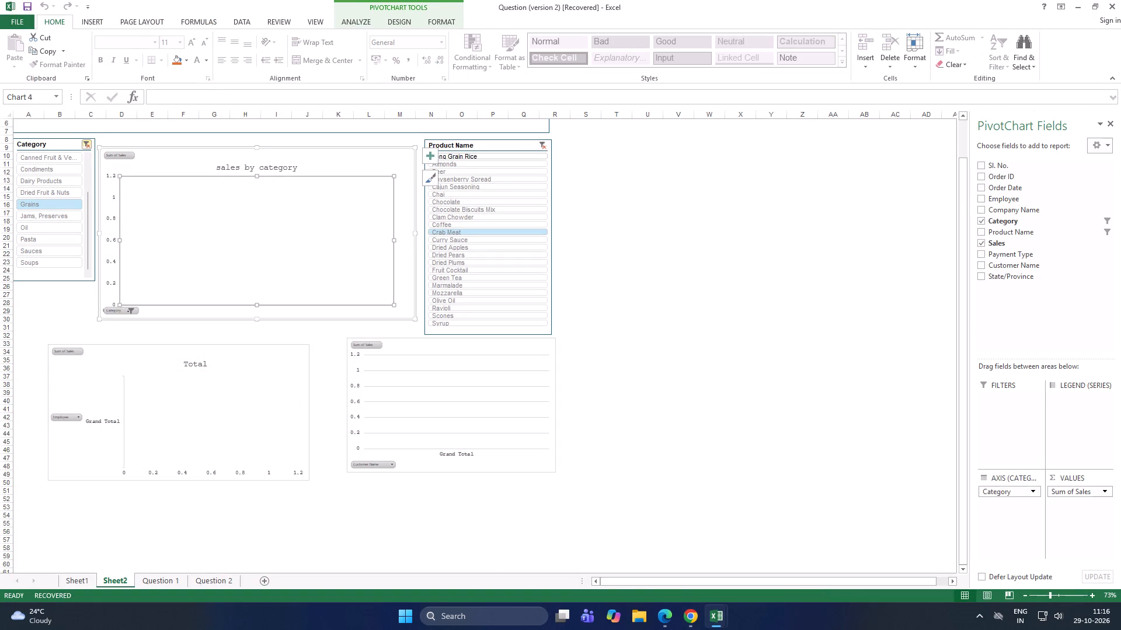
Test the Category slicer against the charts by clearing its filter and filtering to Dairy Products.
left_click(86, 138)
right_click(88, 143)
left_click(88, 143)
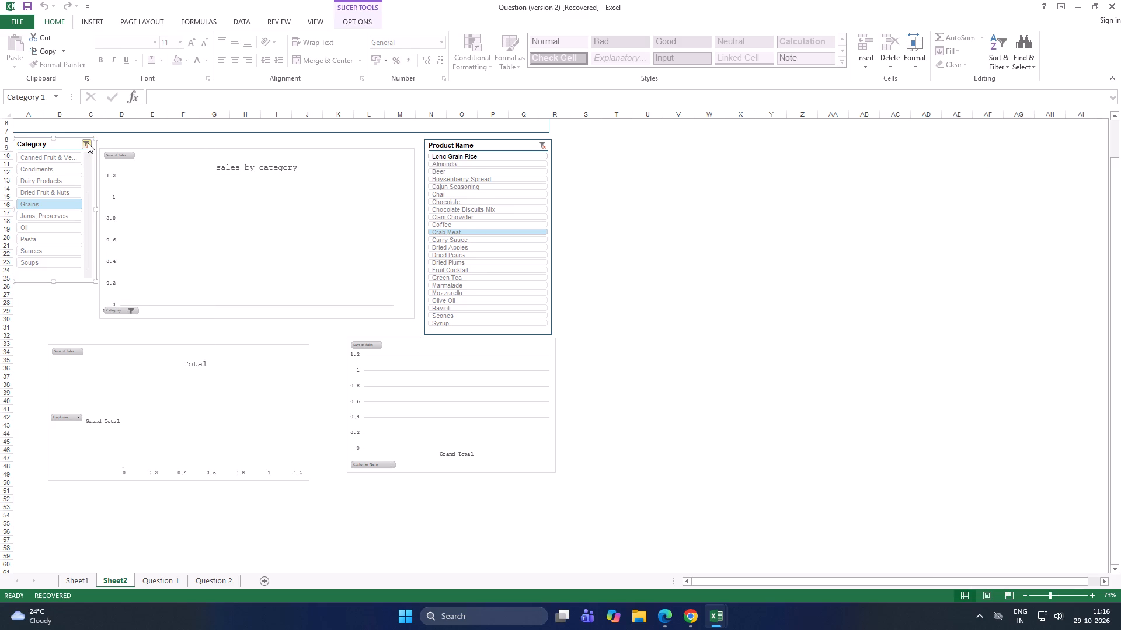
double_click(88, 143)
right_click(72, 169)
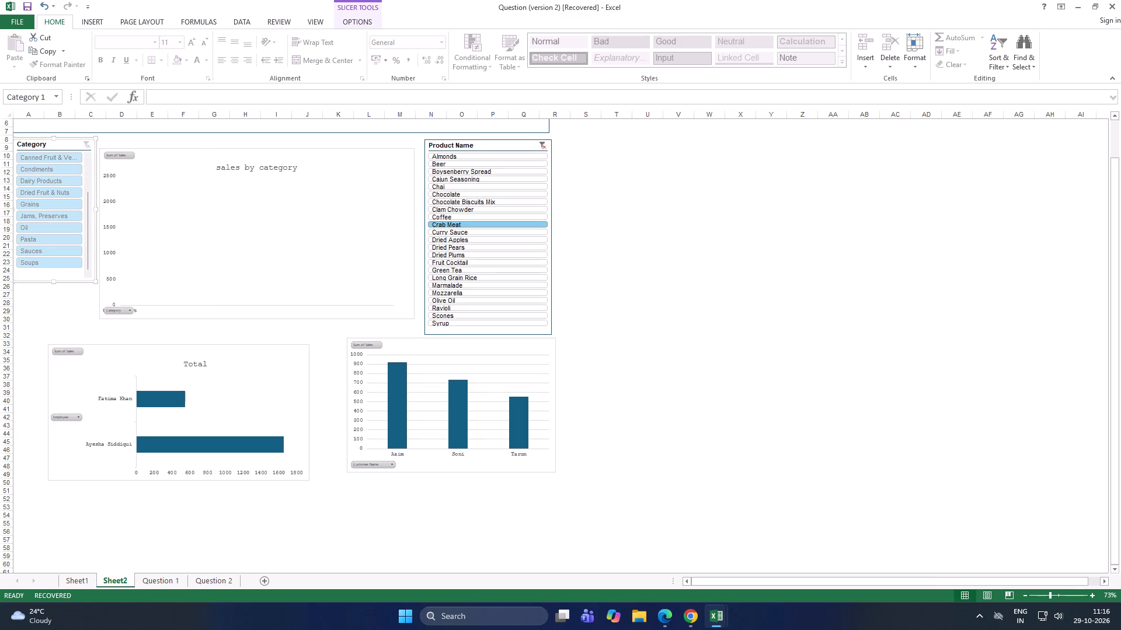
left_click(86, 150)
left_click(88, 139)
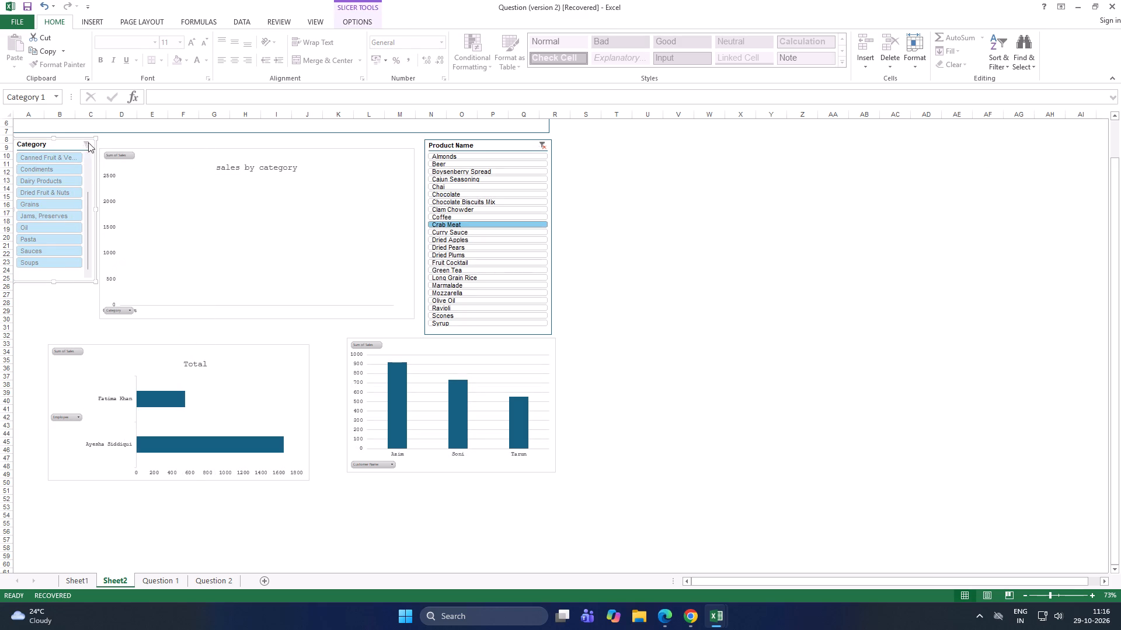
left_click(74, 184)
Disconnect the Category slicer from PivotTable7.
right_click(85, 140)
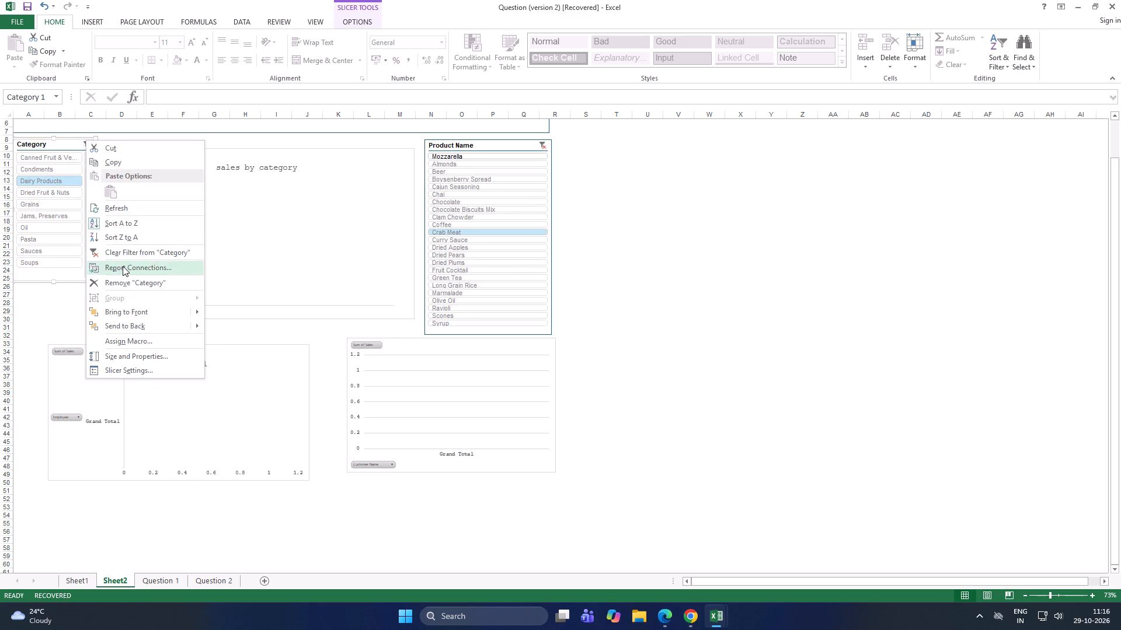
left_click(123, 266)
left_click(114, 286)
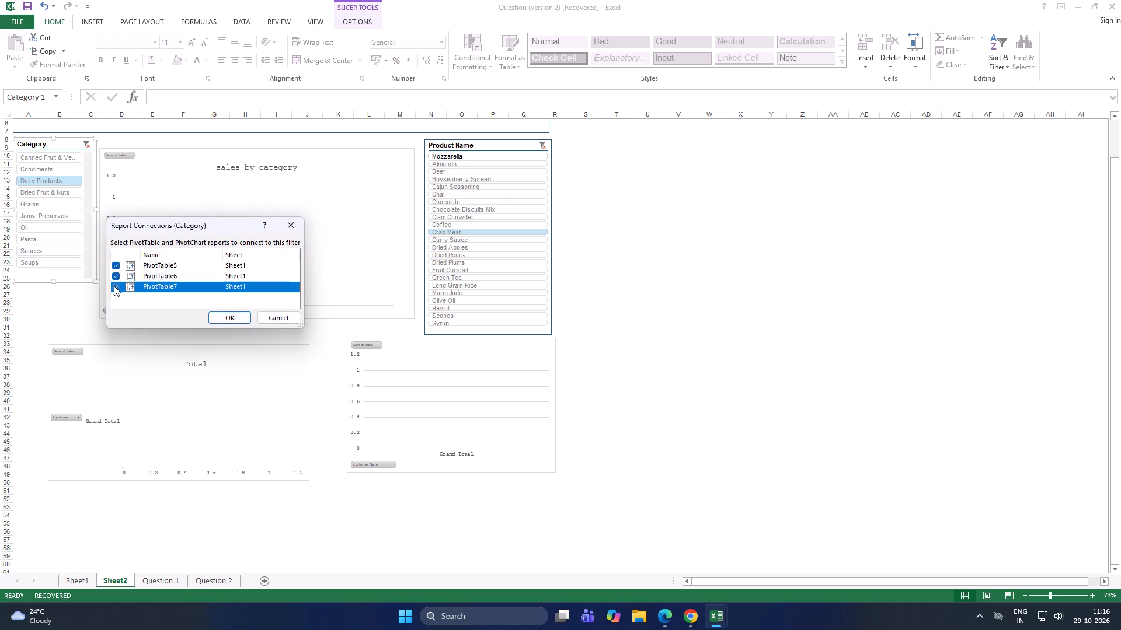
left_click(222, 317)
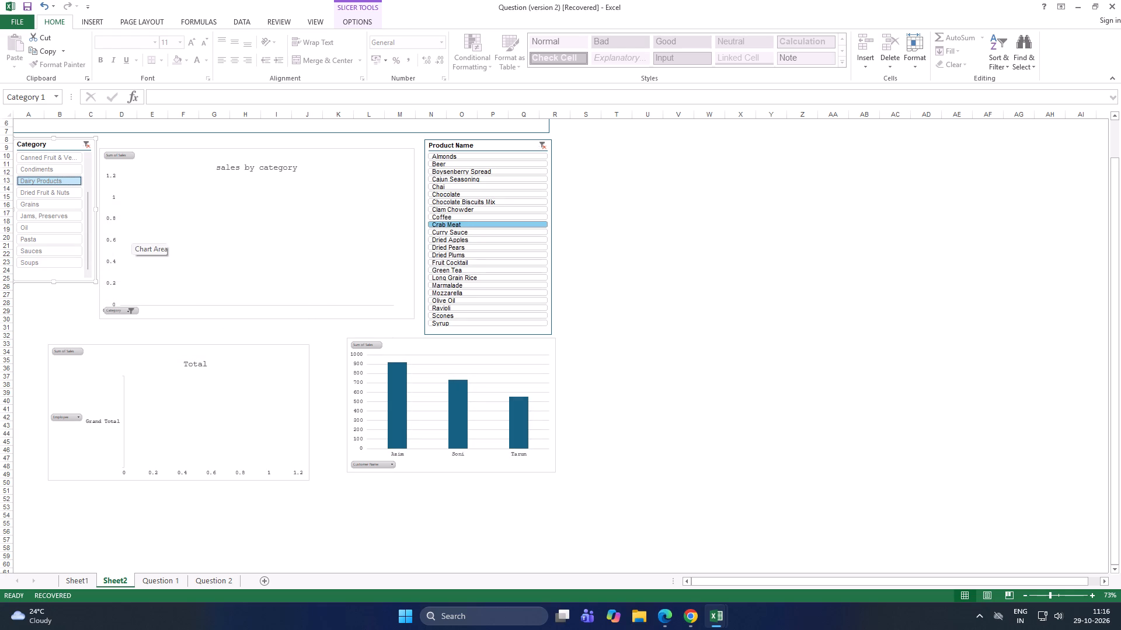
Test the Category slicer against the charts by clearing its filter and filtering to Condiments, twice.
left_click(90, 148)
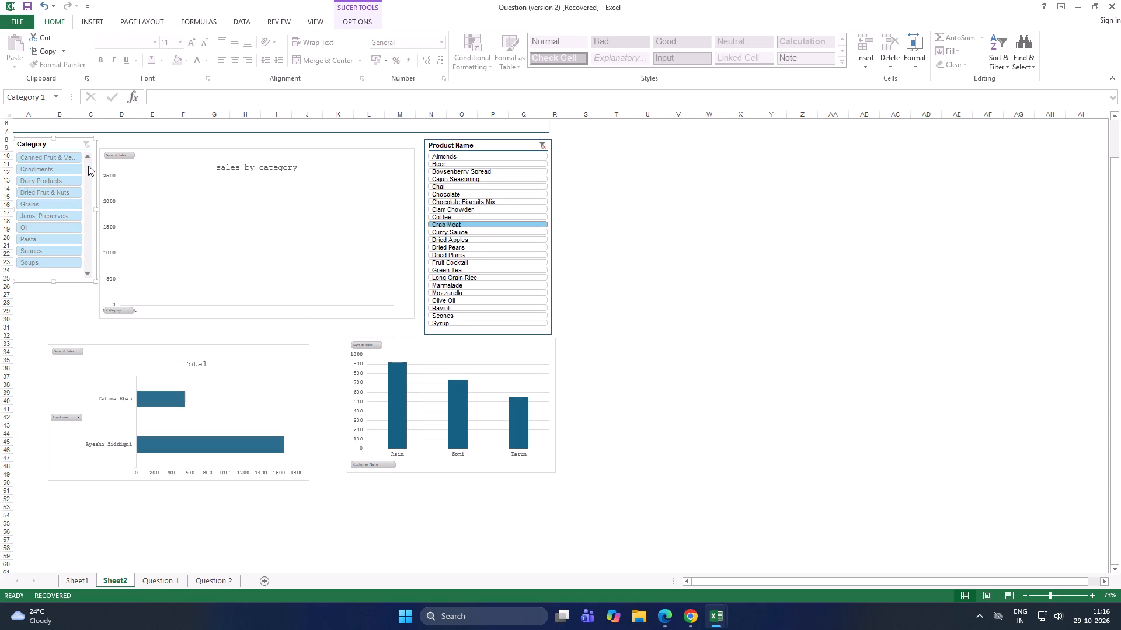
left_click(78, 171)
left_click(86, 146)
left_click(47, 171)
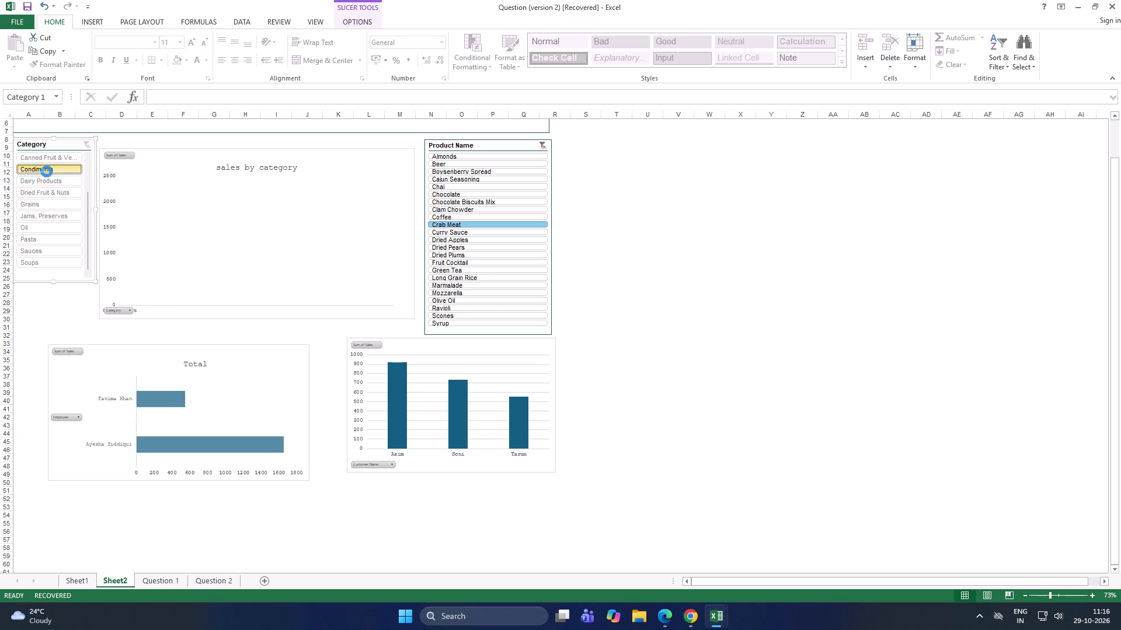
Reconnect the Category slicer to PivotTable7 and disconnect it from PivotTable5.
right_click(87, 145)
left_click(123, 272)
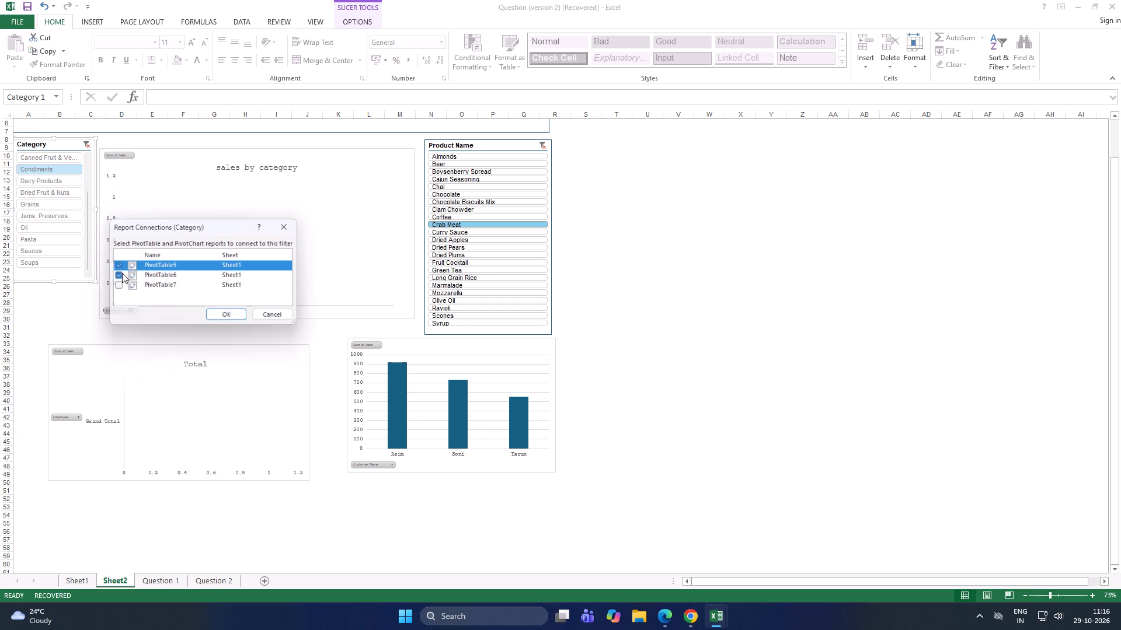
left_click(114, 284)
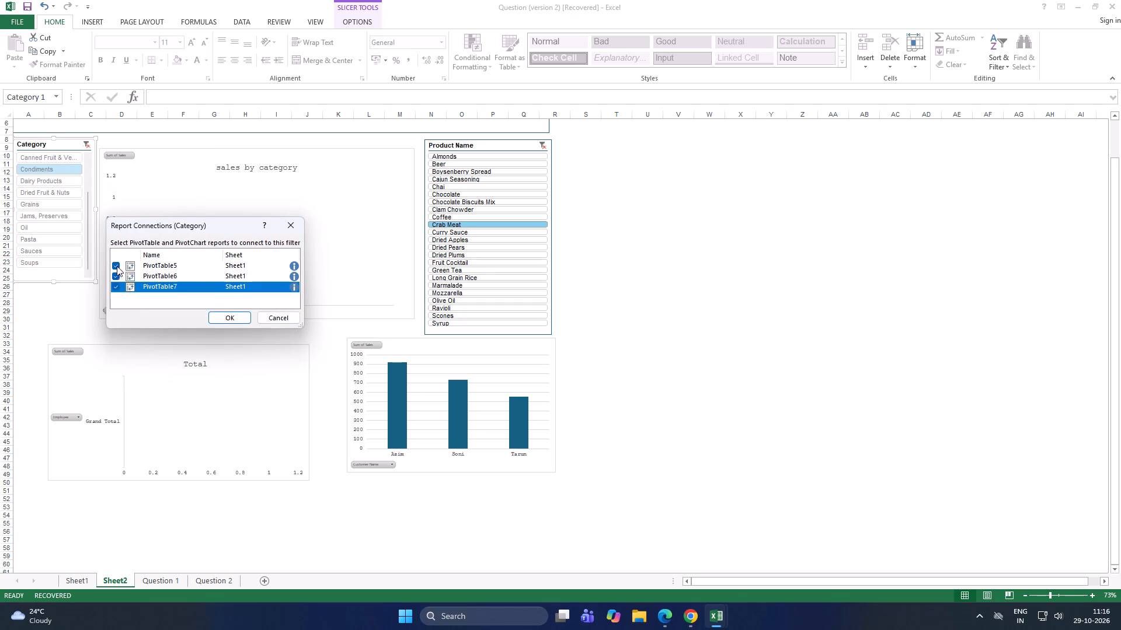
left_click(116, 265)
left_click(231, 319)
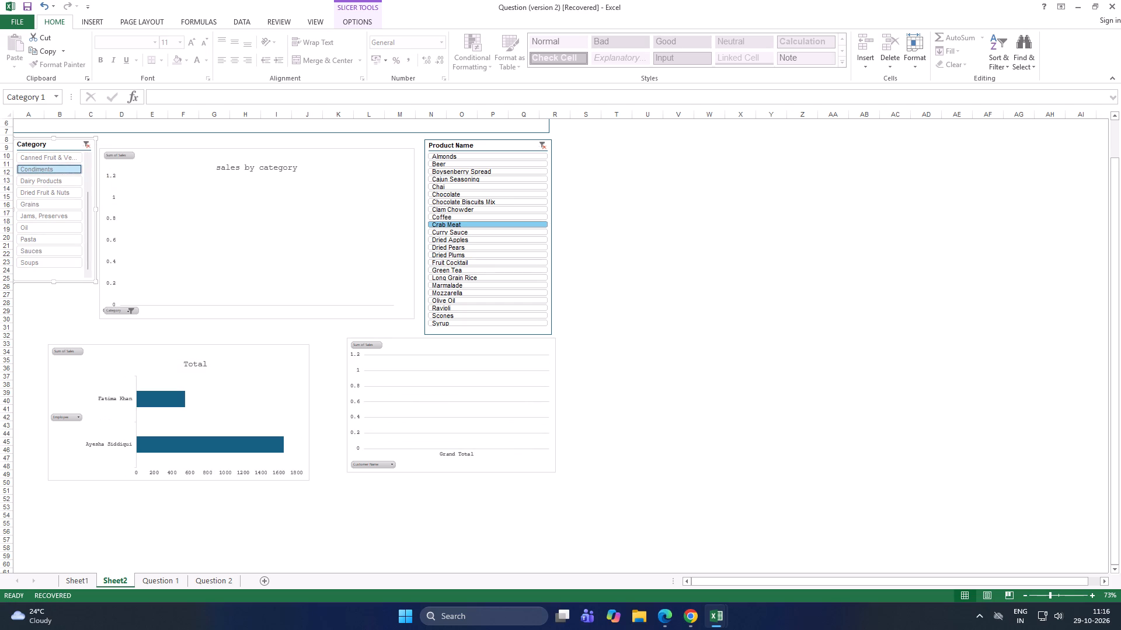
Clear the Category filter and test the Product Name slicer against the charts with Boysenberry Spread, Curry Sauce, Long Grain Rice and Crab Meat.
left_click(131, 309)
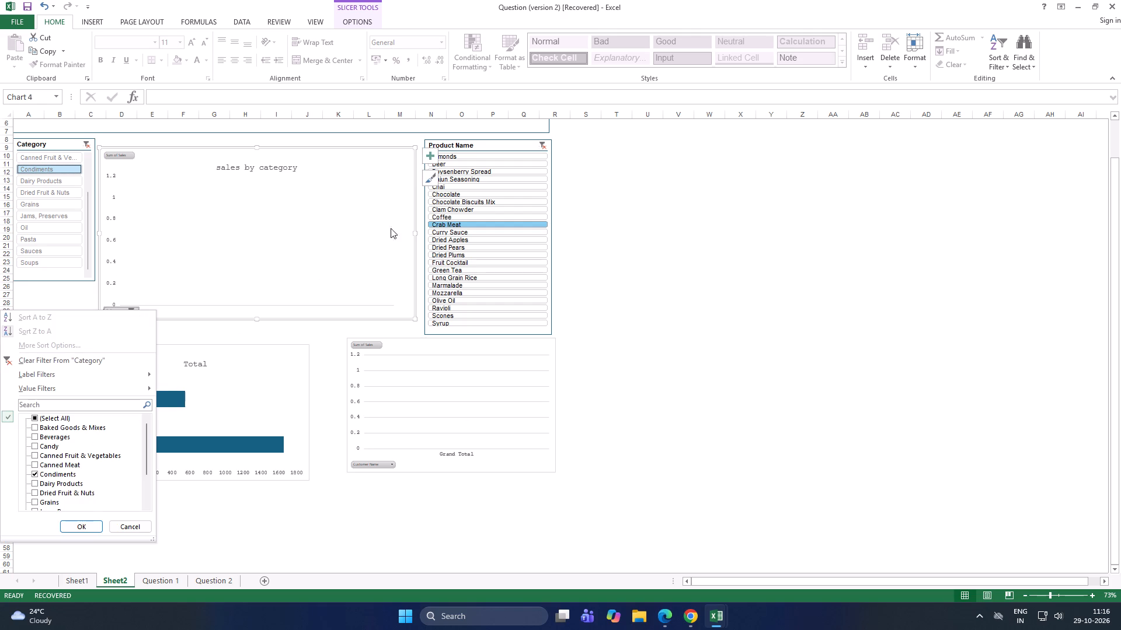
left_click(475, 169)
left_click(524, 170)
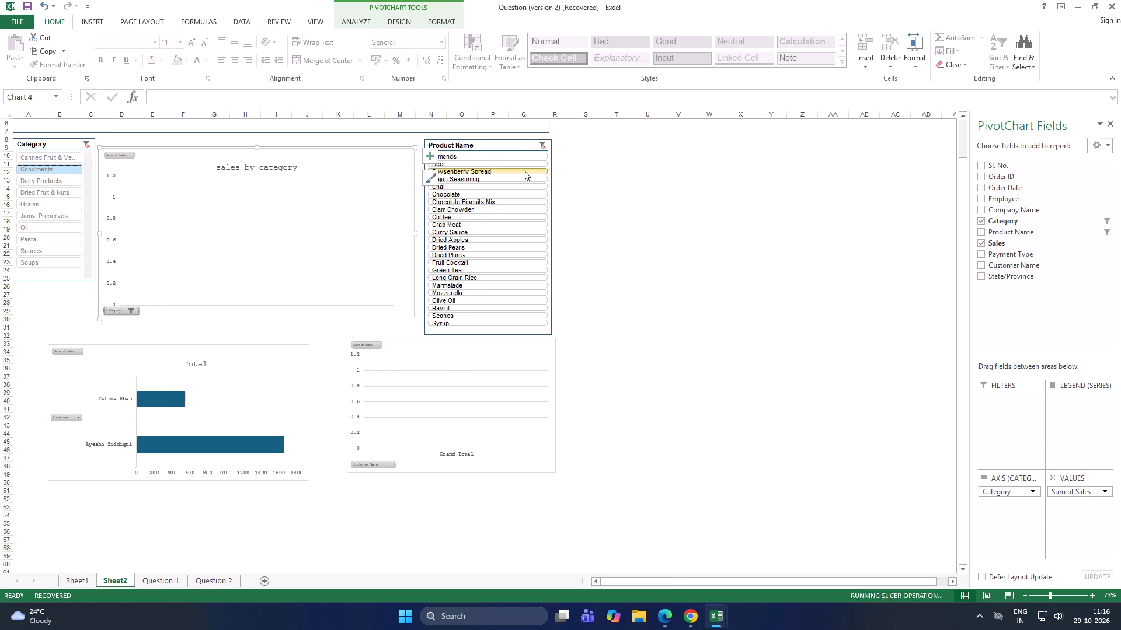
left_click(90, 143)
left_click(471, 233)
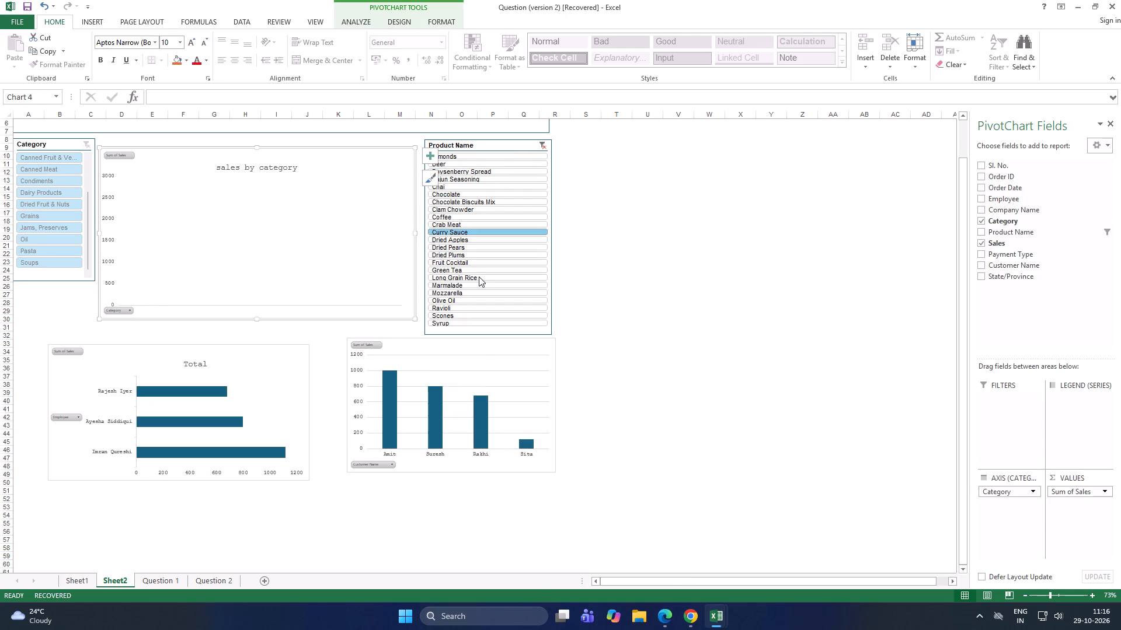
left_click(479, 276)
left_click(490, 243)
left_click(492, 226)
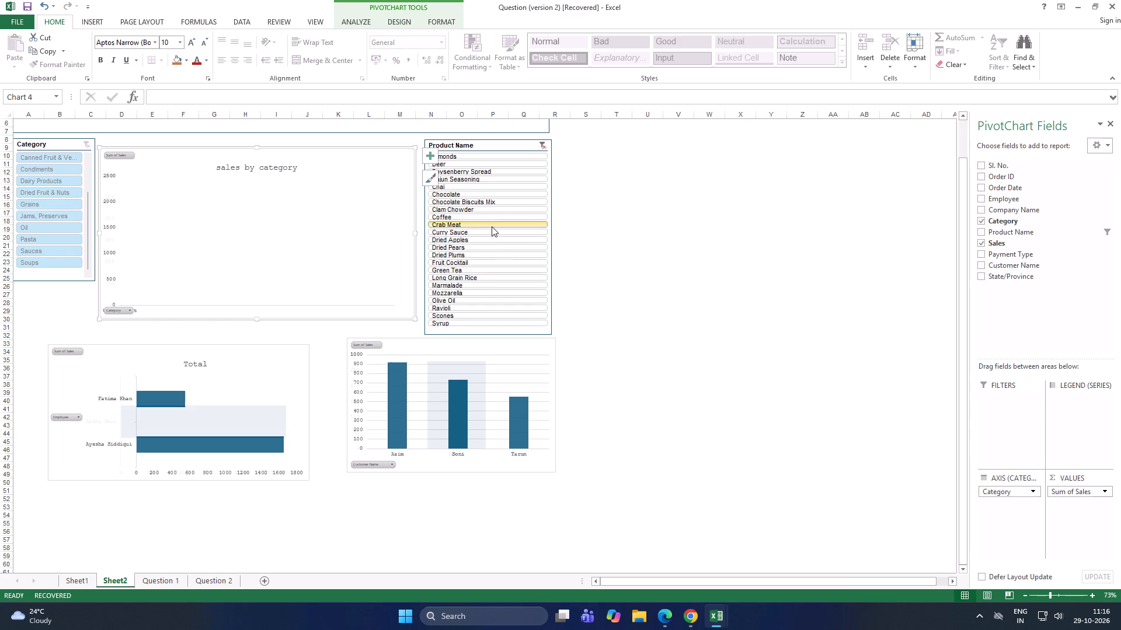
left_click(368, 178)
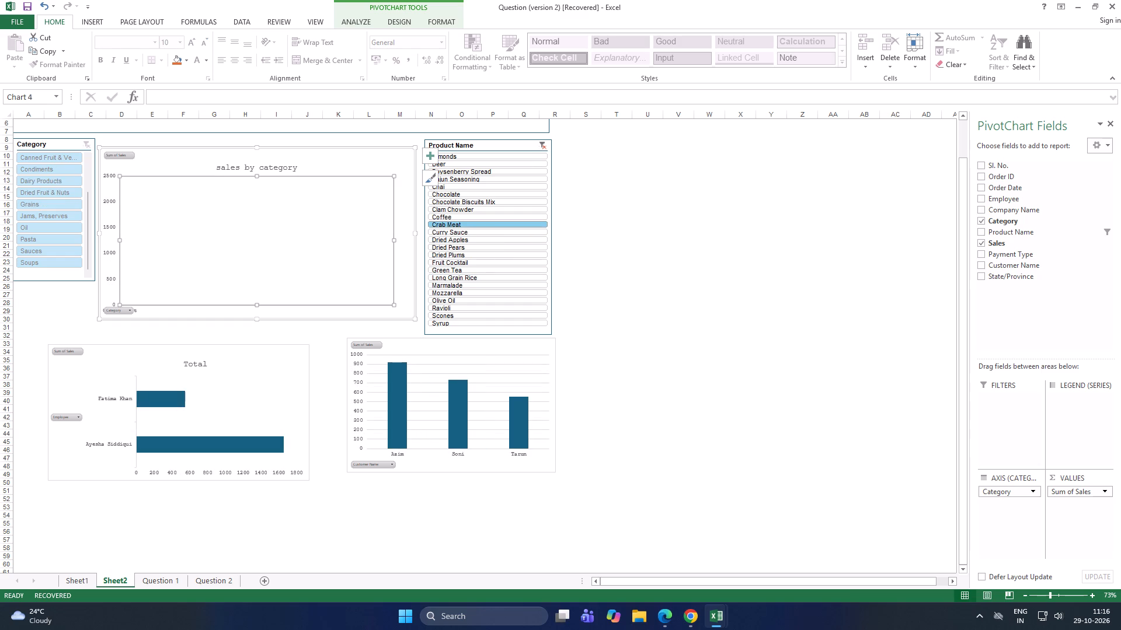
Test the Category slicer by filtering to Canned Fruit & Vegetables, clearing the filter, and filtering to Condiments.
left_click(81, 157)
left_click(198, 204)
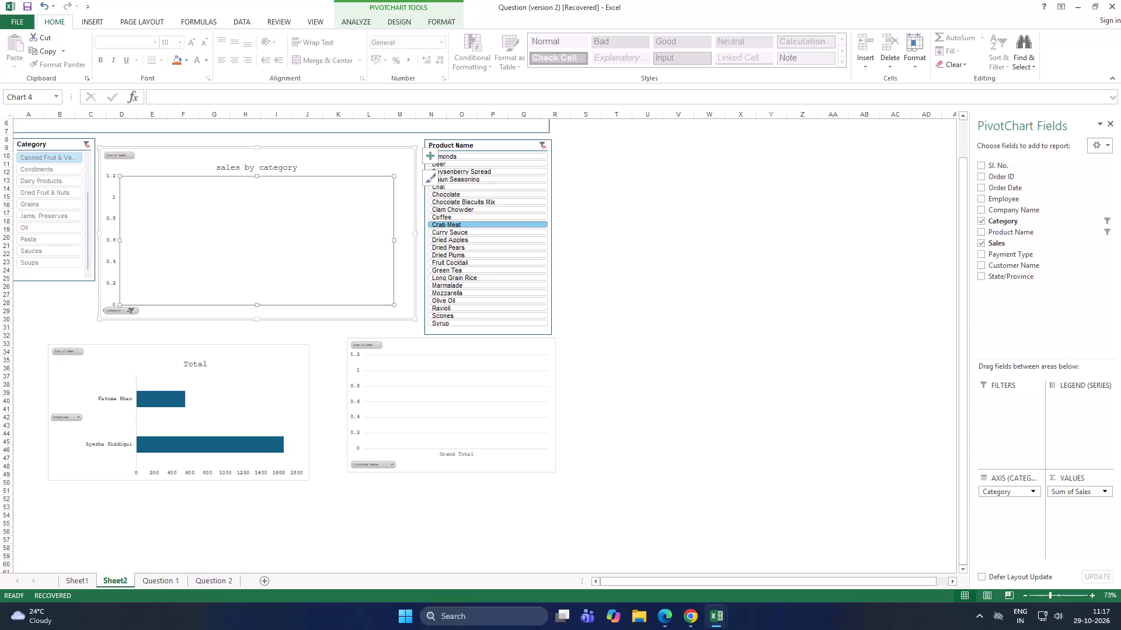
left_click(88, 144)
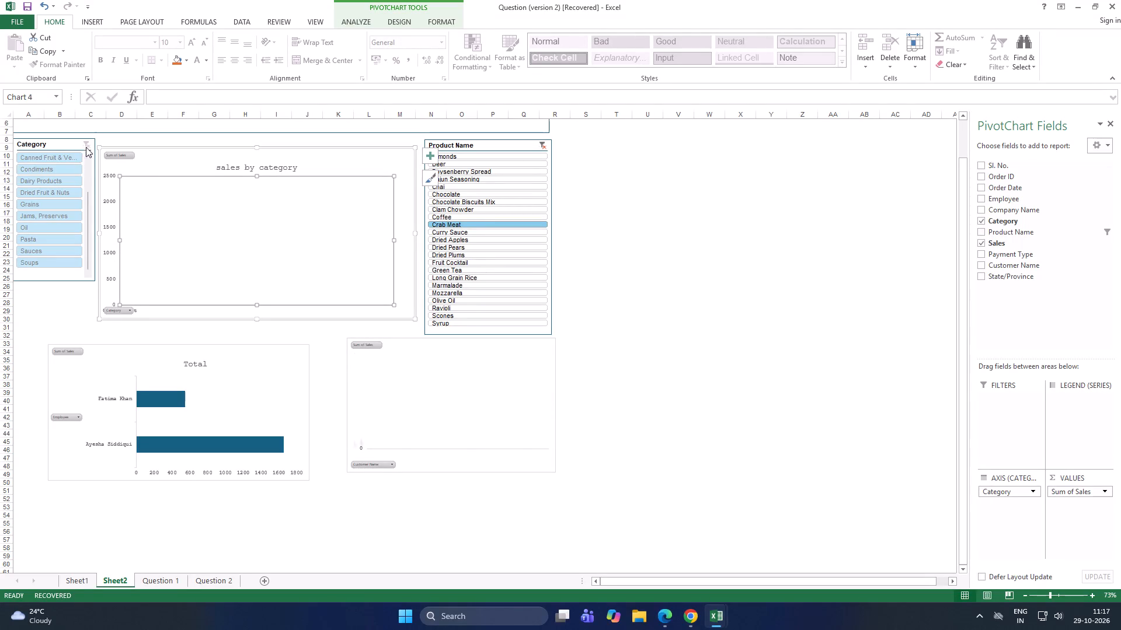
left_click(65, 168)
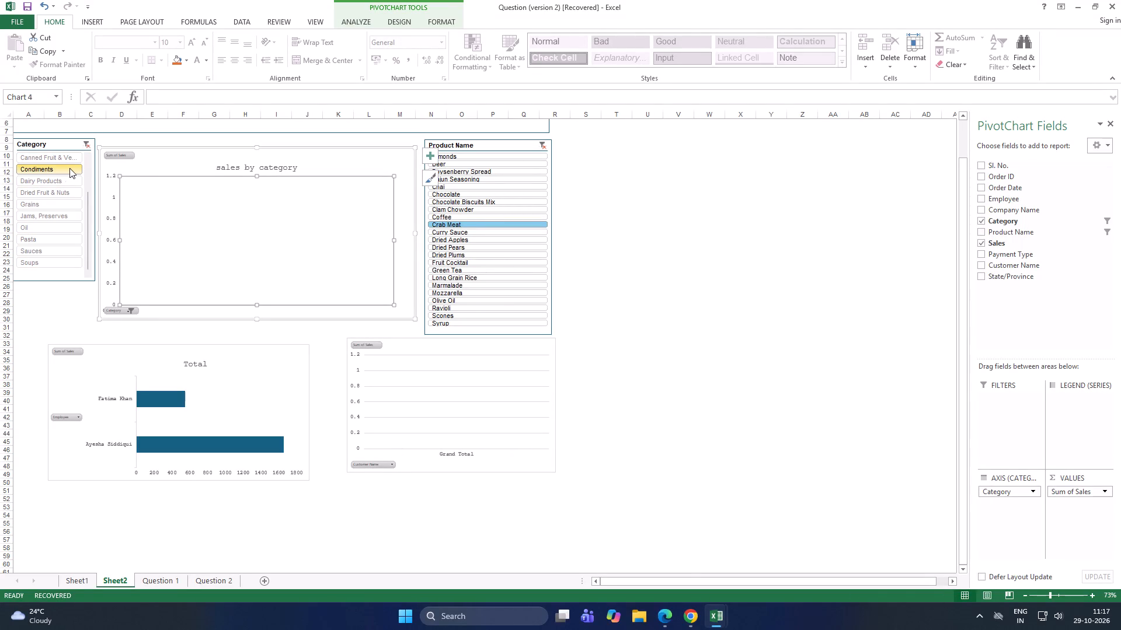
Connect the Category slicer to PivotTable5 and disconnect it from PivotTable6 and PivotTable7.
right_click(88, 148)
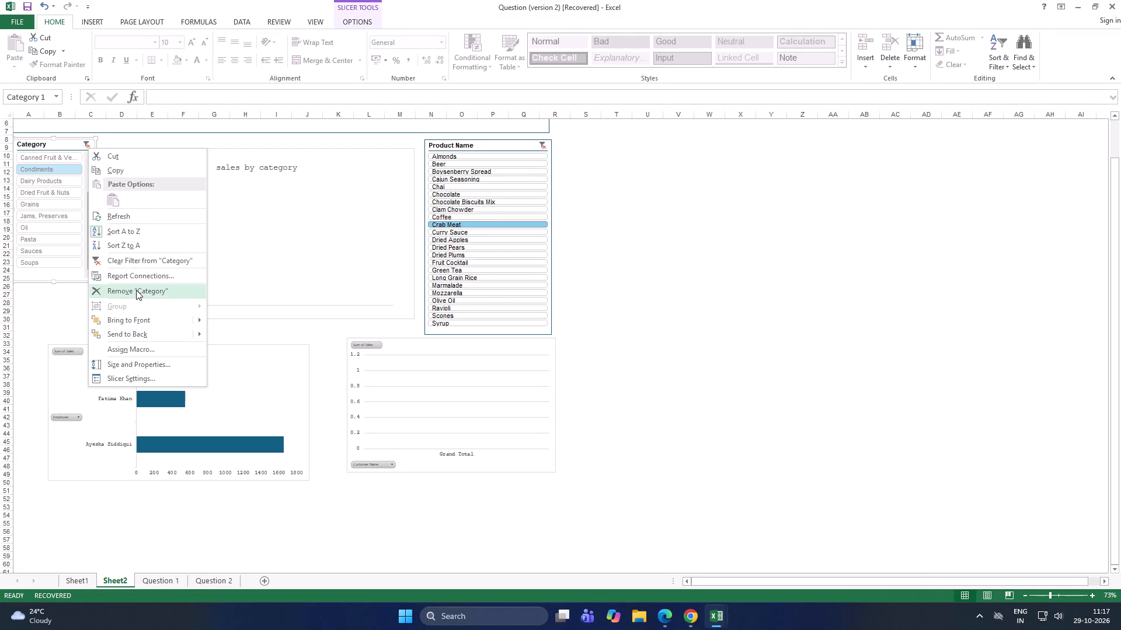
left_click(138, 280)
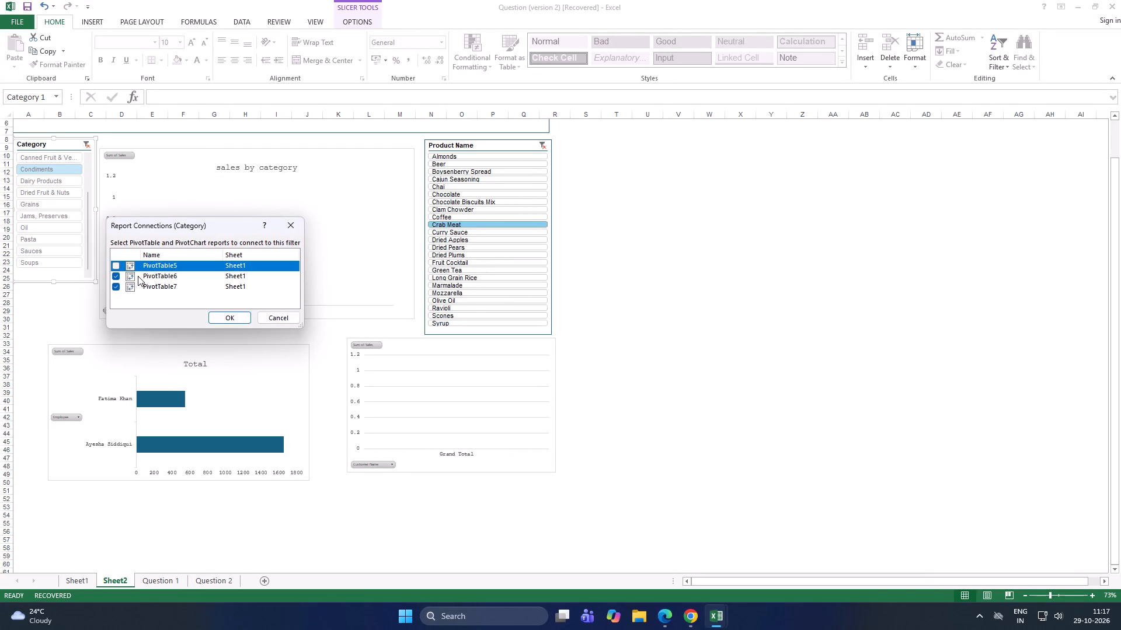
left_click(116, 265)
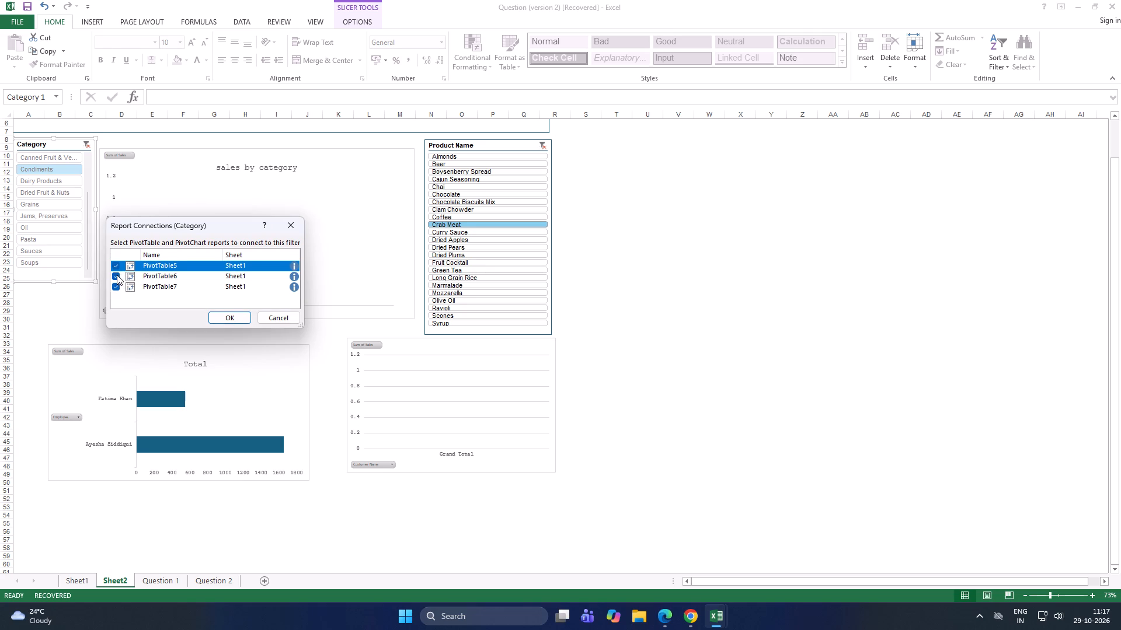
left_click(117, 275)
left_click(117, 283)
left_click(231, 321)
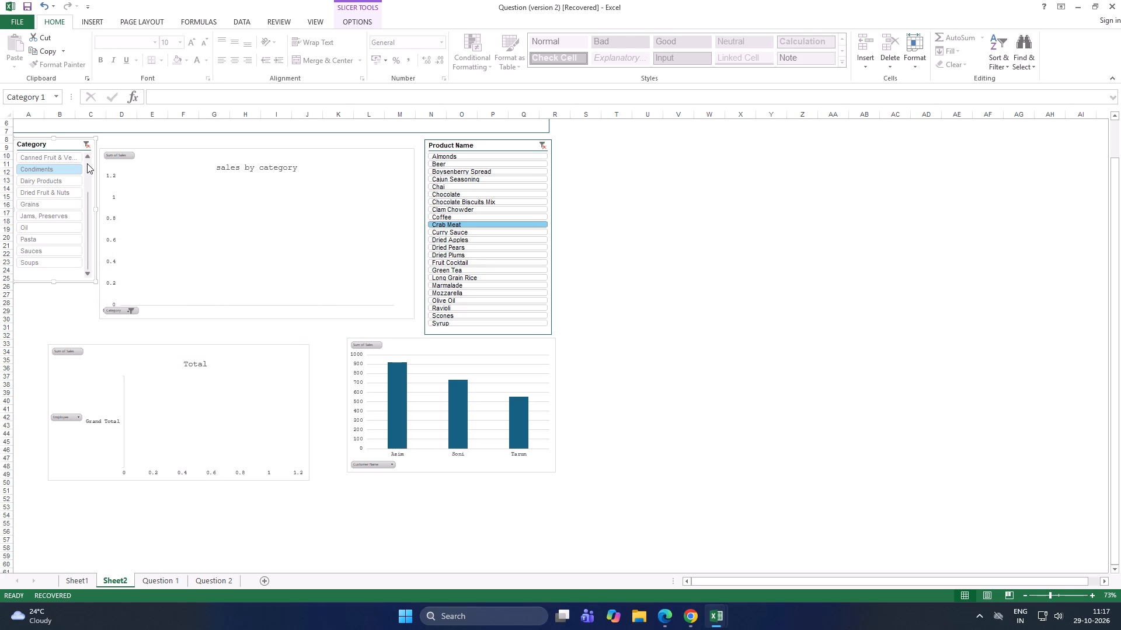
Undo the recent slicer connection and filter changes, going back to the Grains selection in the Category slicer.
key("ctrl+z")
key("ctrl+z")
key("ctrl+z")
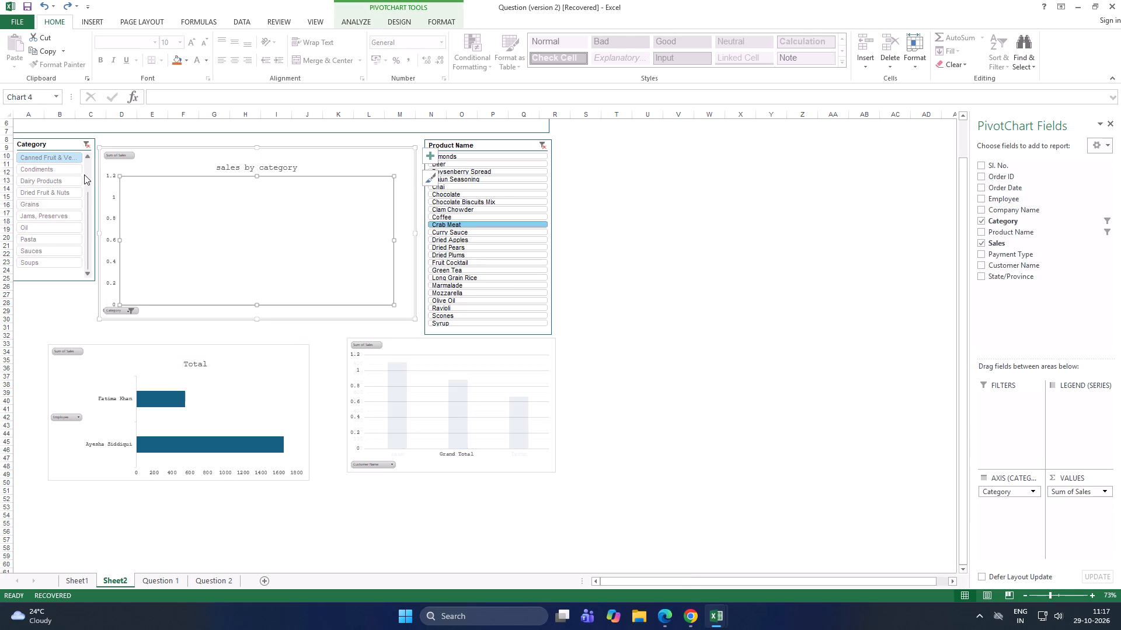
key("ctrl+z")
key("ctrl+z")
key("ctrl+z")
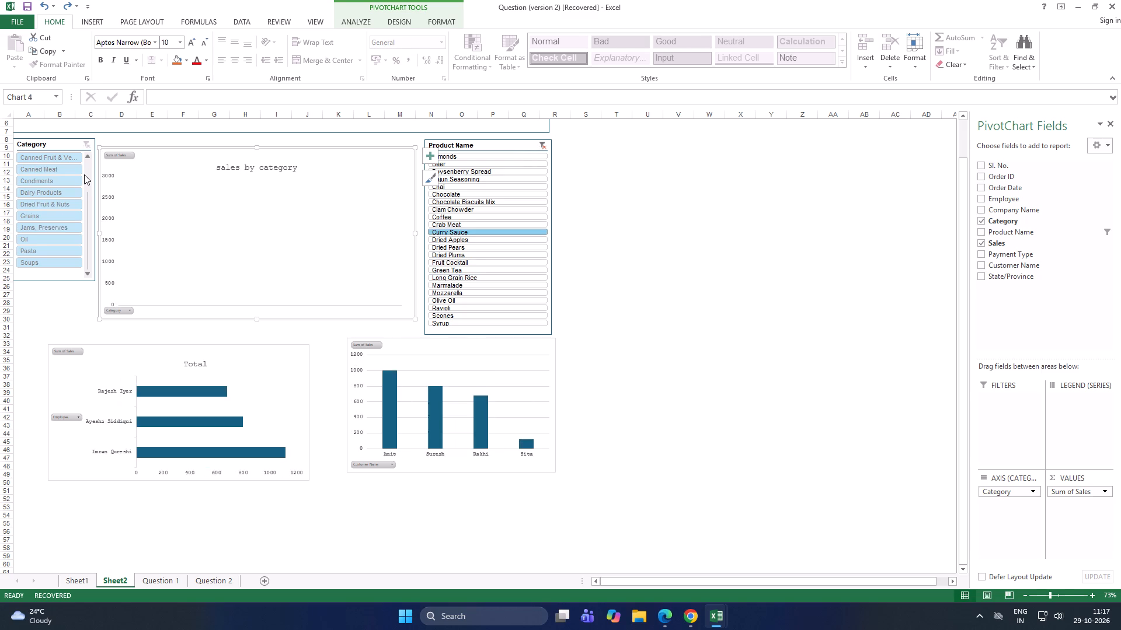
key("ctrl+z")
key("ctrl+z")
key("ctrl+z")
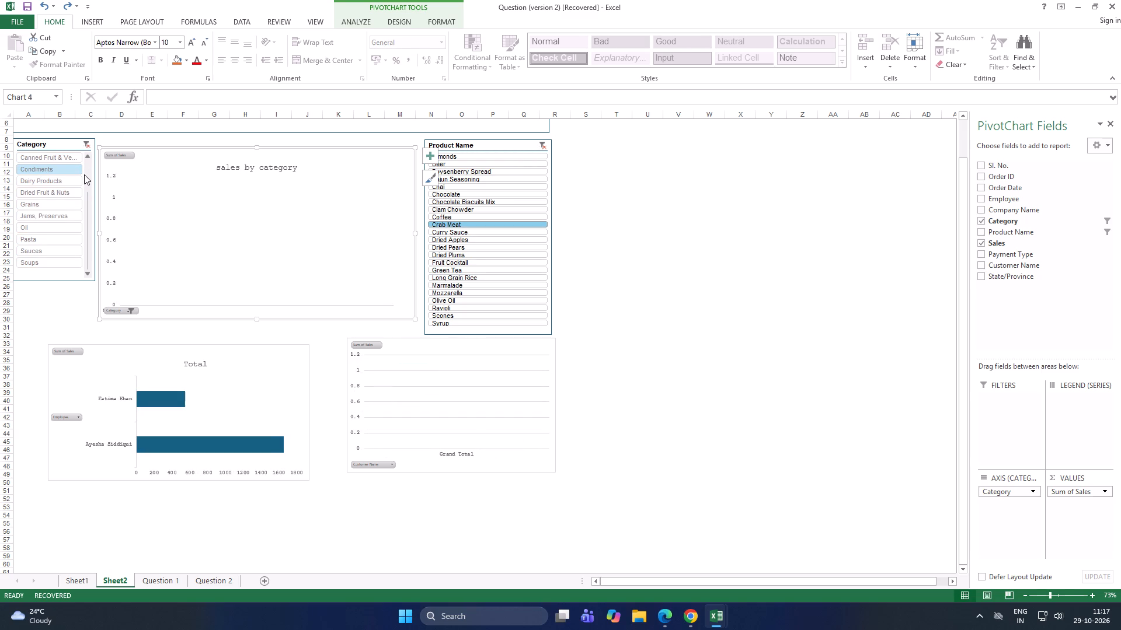
key("ctrl+z")
key("ctrl+z")
key("ctrl+z")
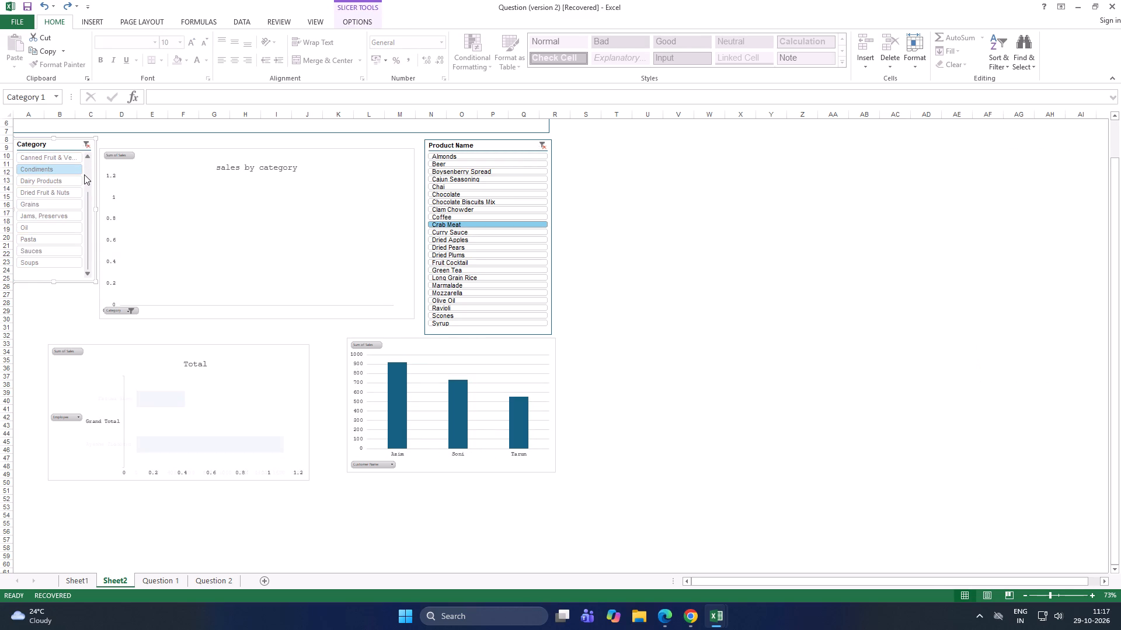
key("ctrl+z")
key("ctrl+z")
key("ctrl+z")
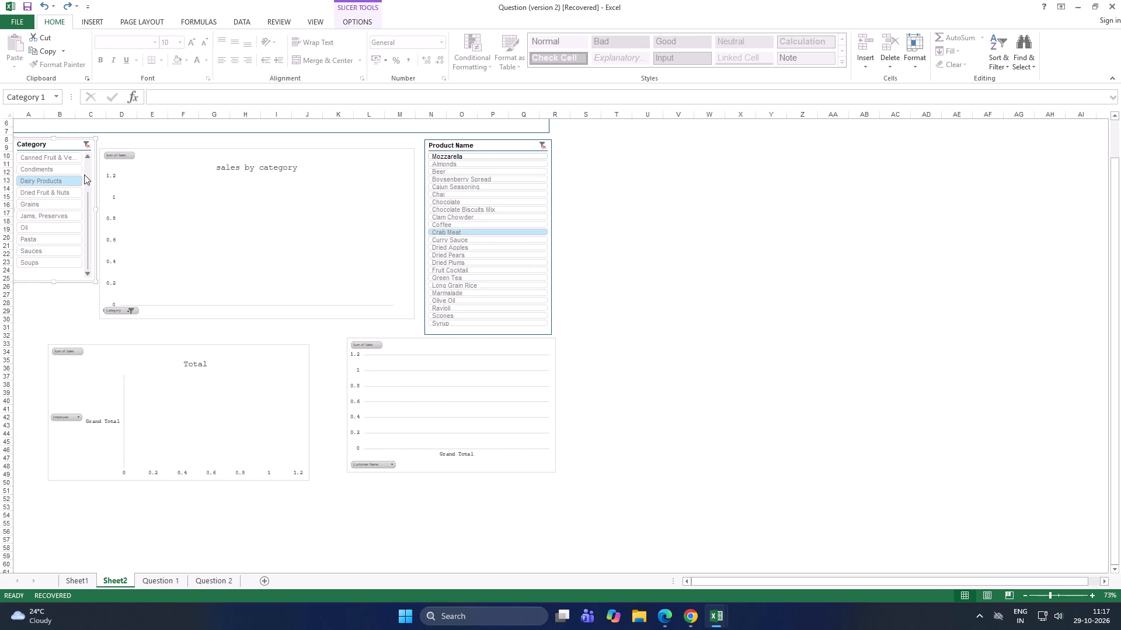
key("ctrl+z")
key("ctrl+z")
key("ctrl+z")
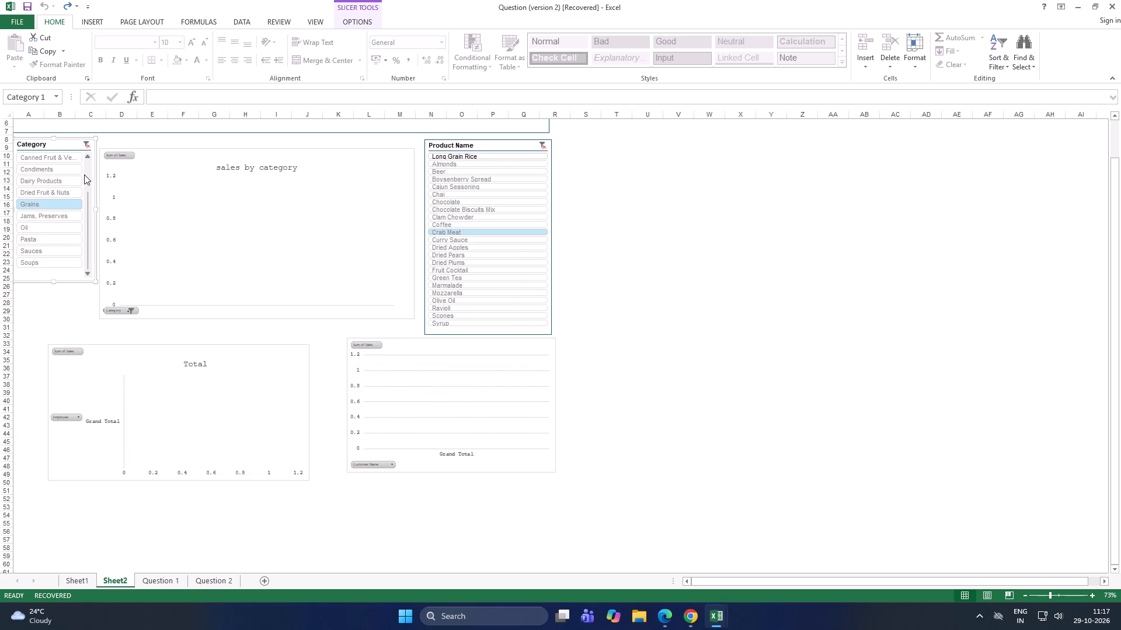
key("ctrl+z")
key("ctrl+z")
key("ctrl+z")
On Sheet1, test the Employee slicer with the third, second and first employees in turn.
left_click(417, 440)
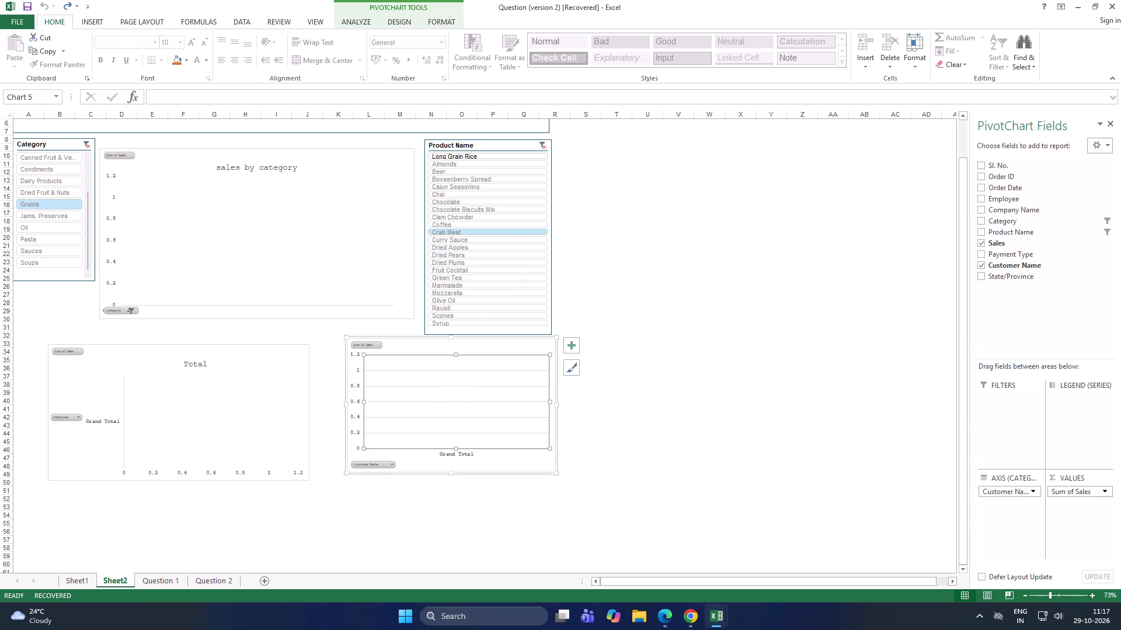
left_click(90, 576)
scroll(186, 461, "up", 3)
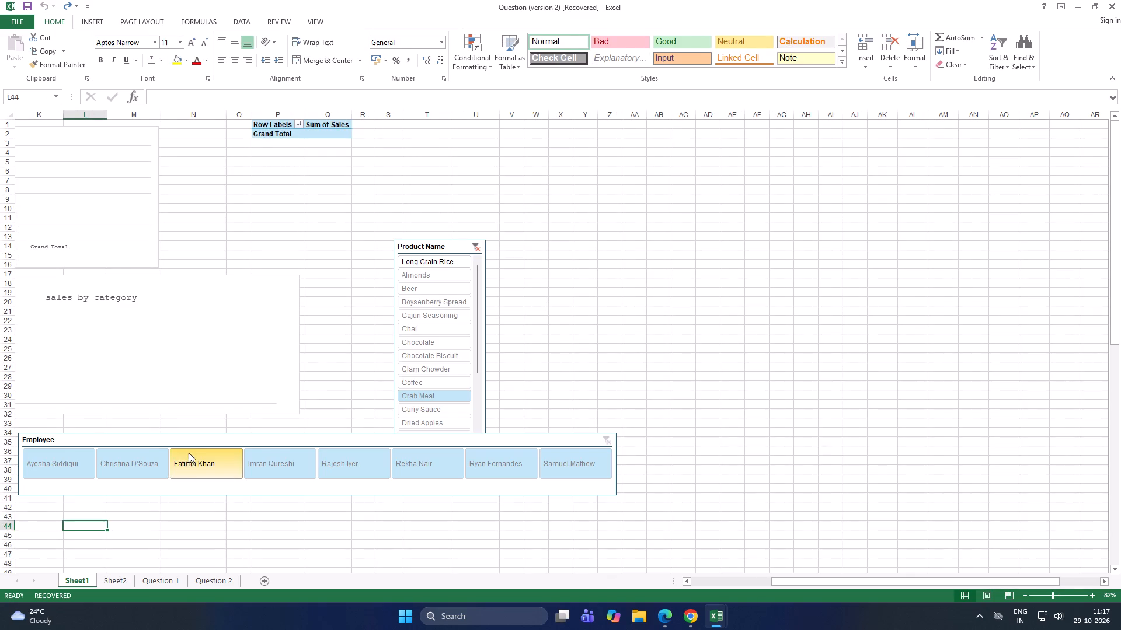
scroll(192, 443, "up", 1)
scroll(194, 437, "down", 4)
scroll(195, 436, "up", 4)
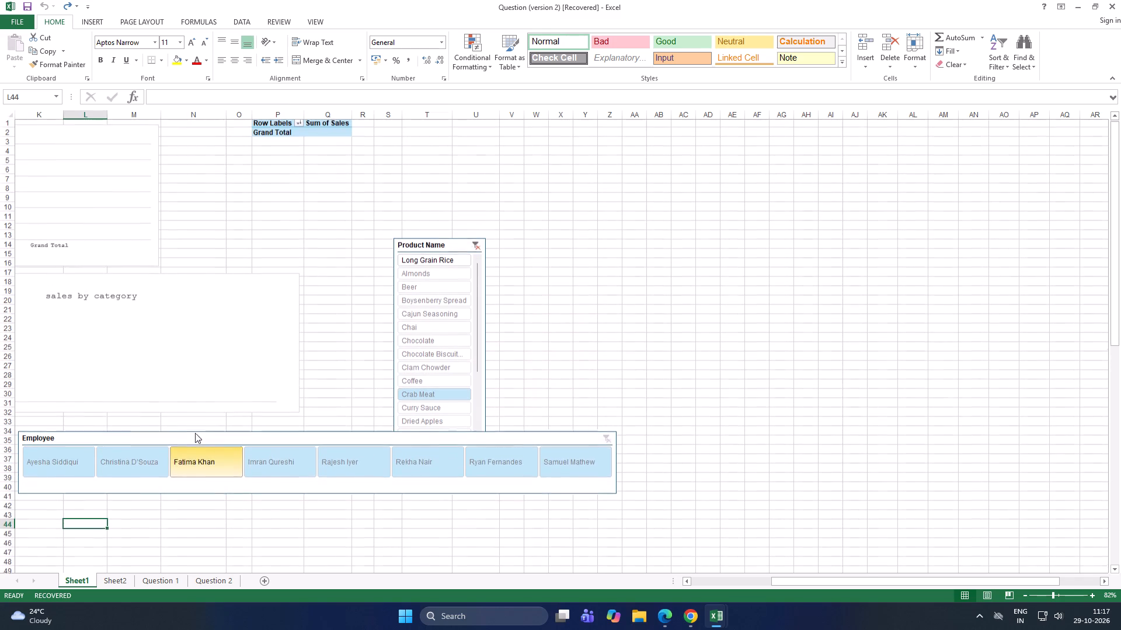
left_click(195, 456)
left_click(134, 463)
left_click(74, 461)
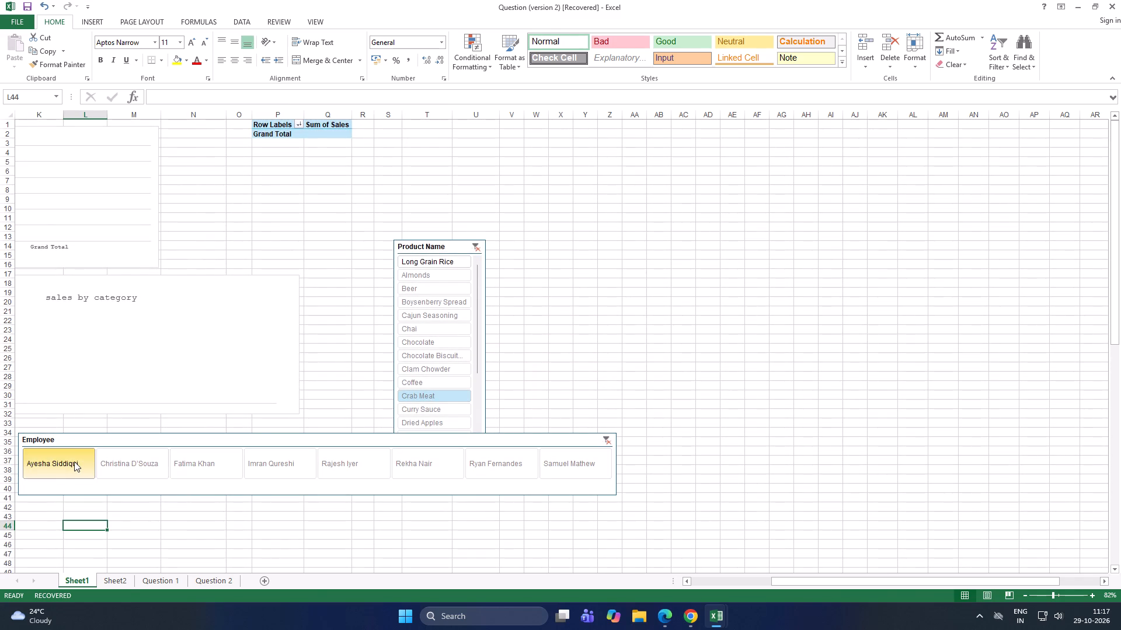
Examine the PivotCharts and PivotTables on Sheet1, including the row label filter of the employee PivotTable.
scroll(635, 629, "up", 1)
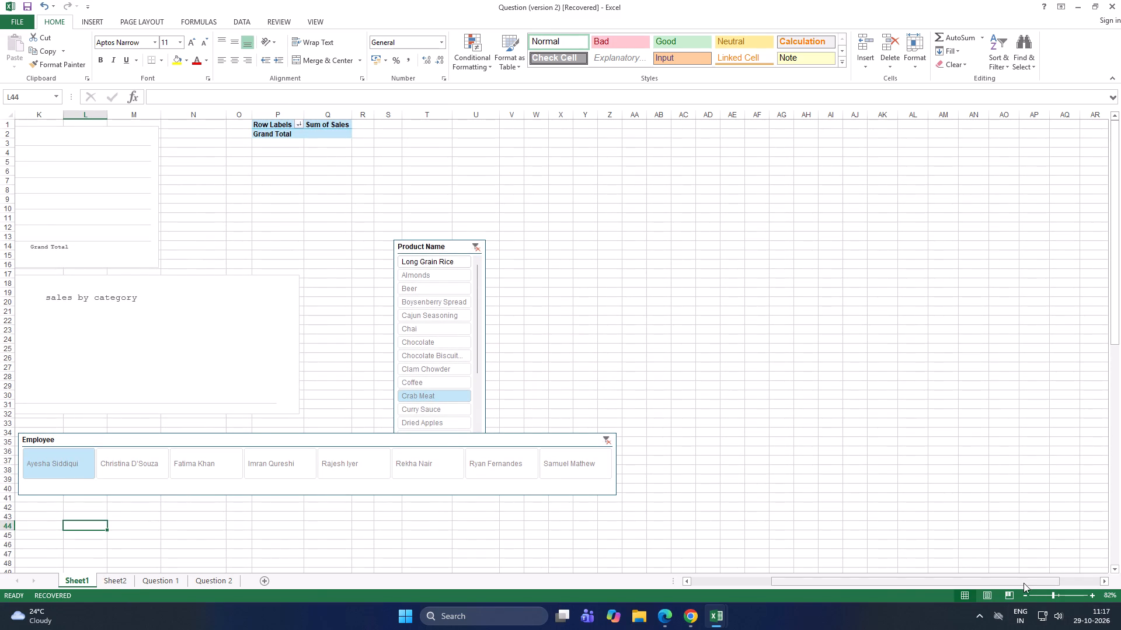
left_click_drag(1022, 582, 892, 589)
left_click(435, 338)
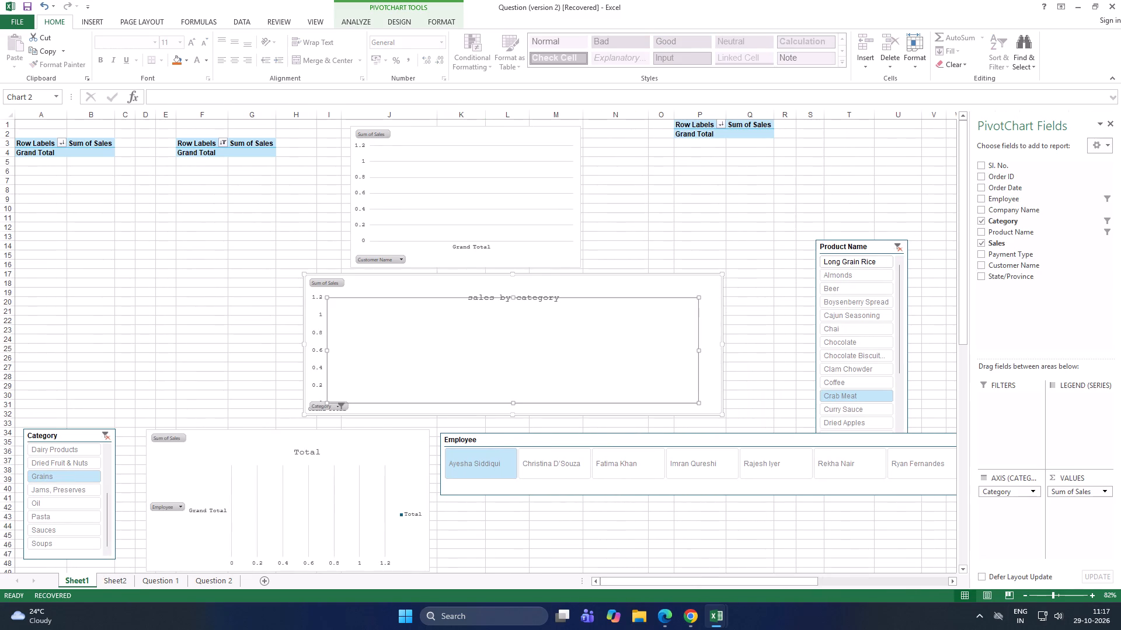
left_click(476, 191)
left_click(55, 202)
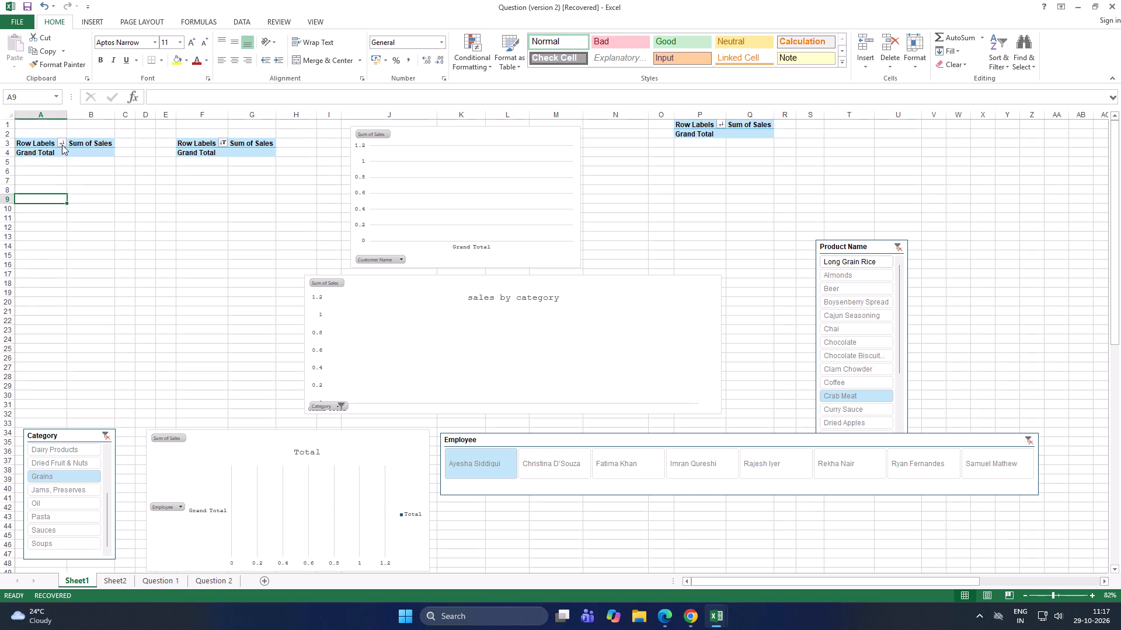
left_click(62, 145)
left_click(221, 253)
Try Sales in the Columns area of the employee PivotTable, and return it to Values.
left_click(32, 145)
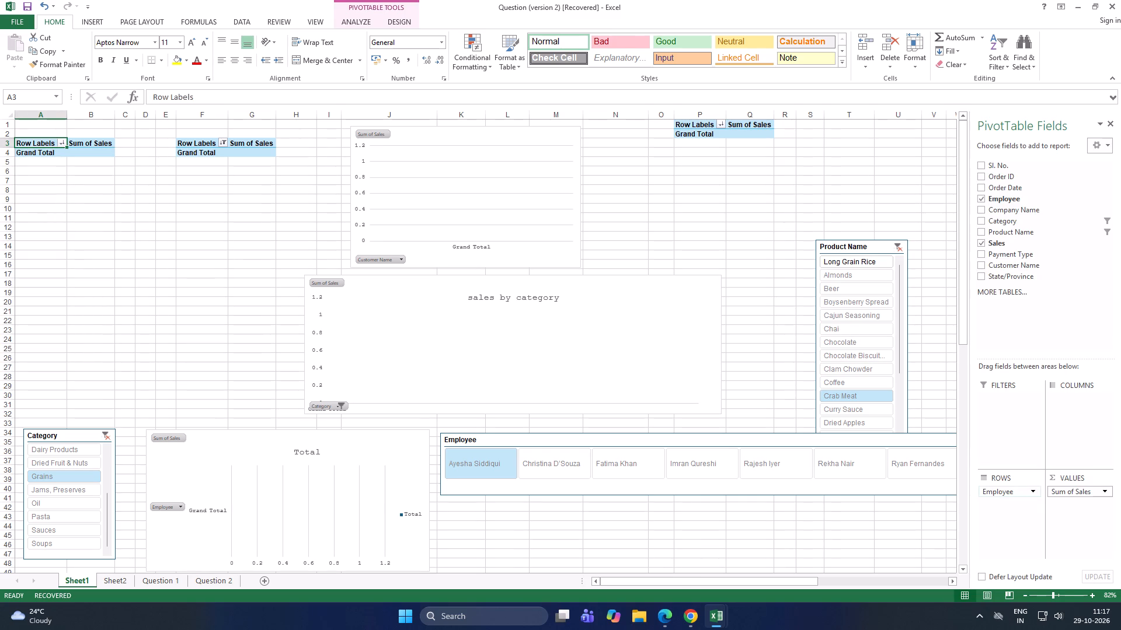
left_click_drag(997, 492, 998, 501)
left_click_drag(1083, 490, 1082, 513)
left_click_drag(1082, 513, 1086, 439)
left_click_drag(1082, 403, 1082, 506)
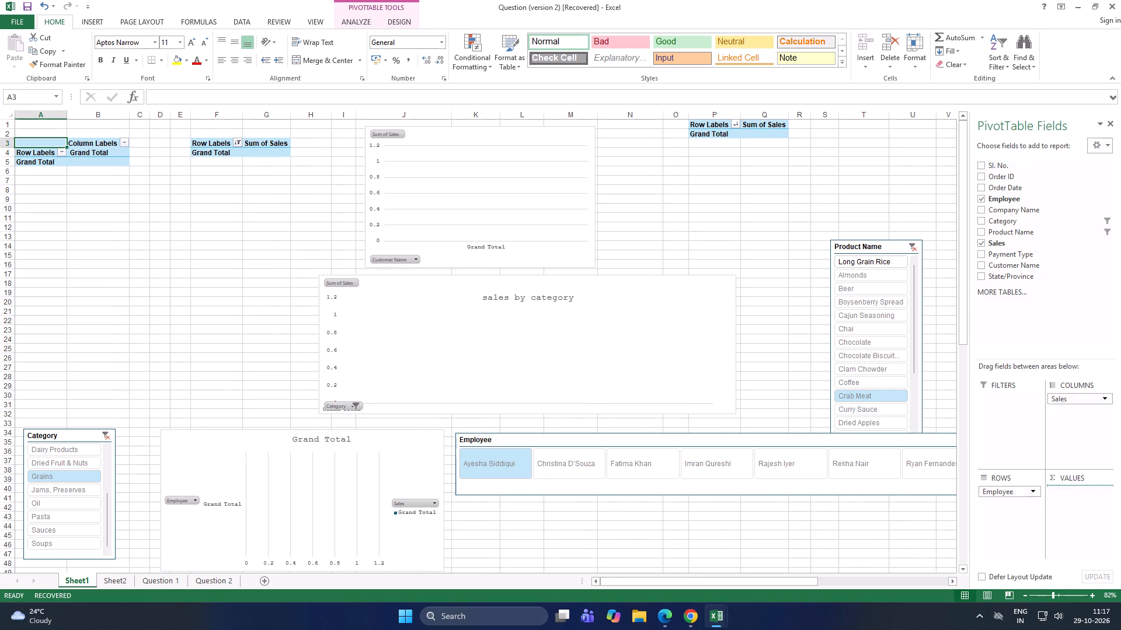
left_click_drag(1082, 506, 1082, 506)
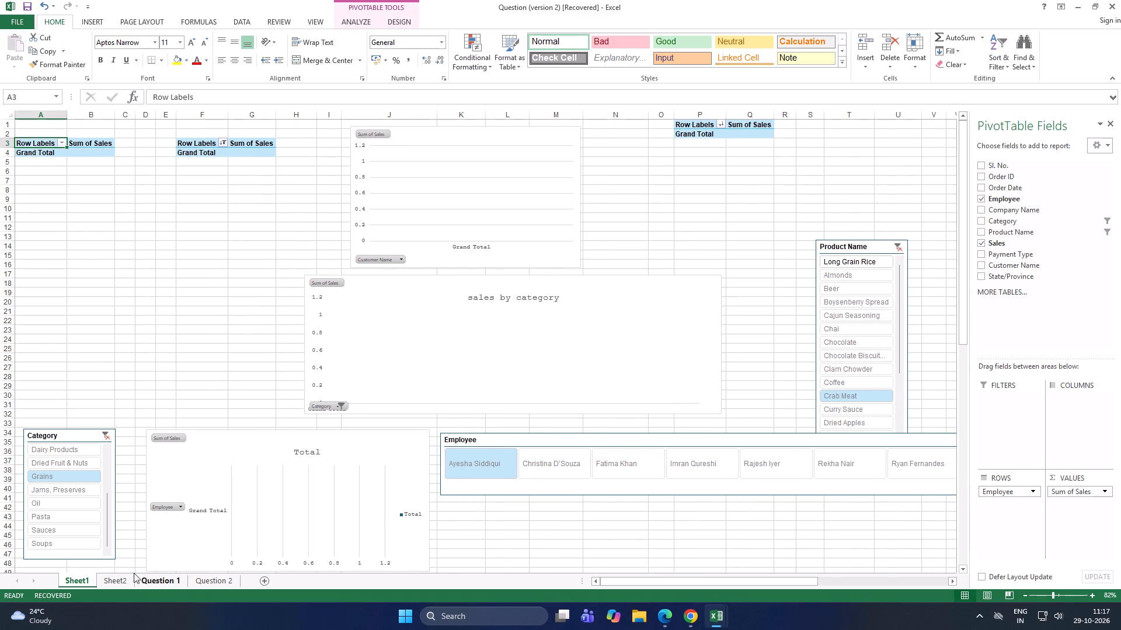
Disconnect the Category slicer on Sheet2 from PivotTable7.
left_click(119, 573)
left_click(191, 262)
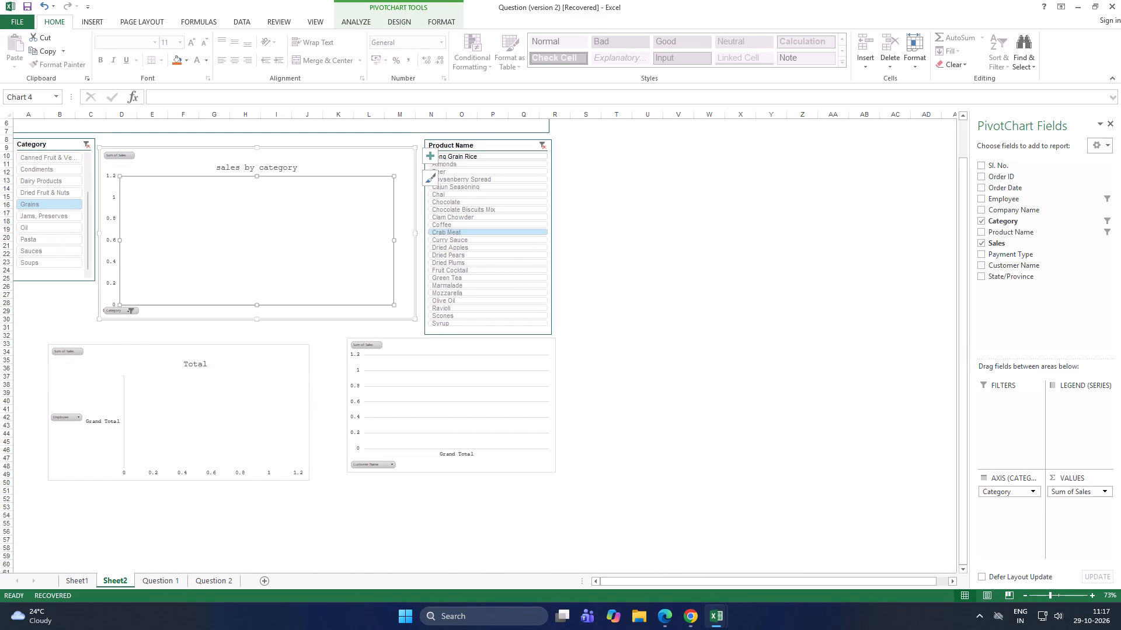
right_click(88, 141)
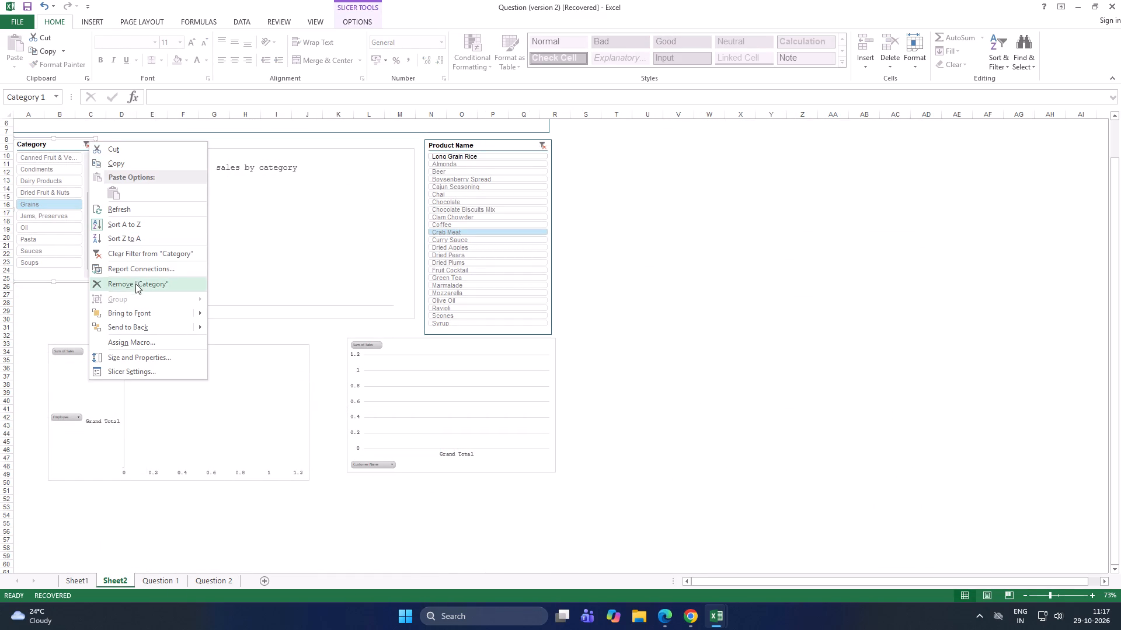
left_click(142, 273)
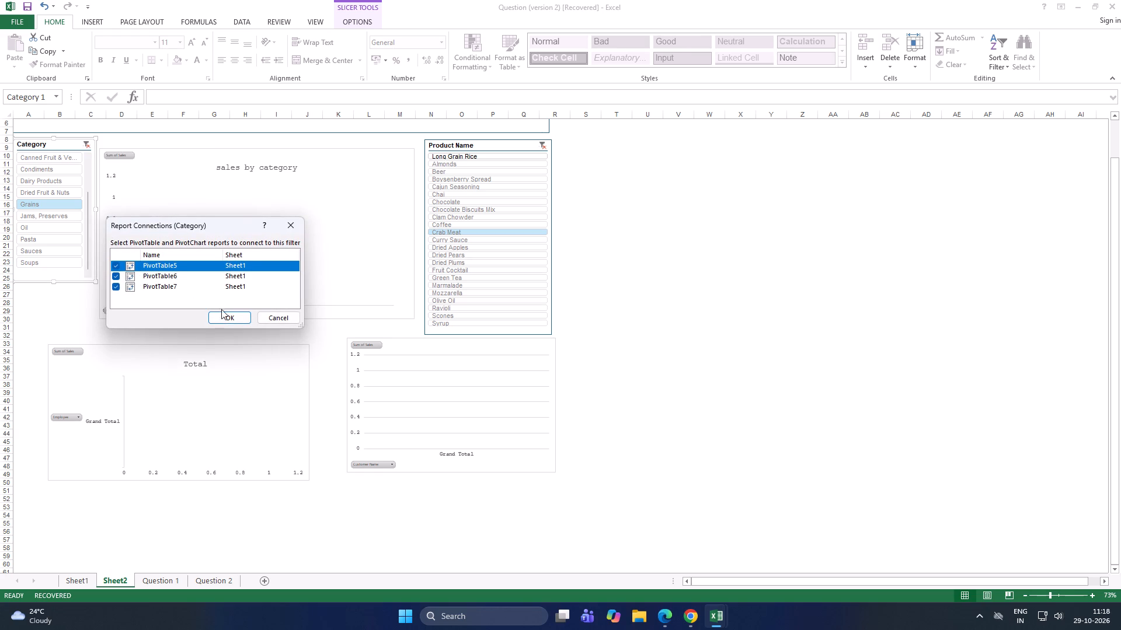
left_click(116, 284)
left_click(247, 321)
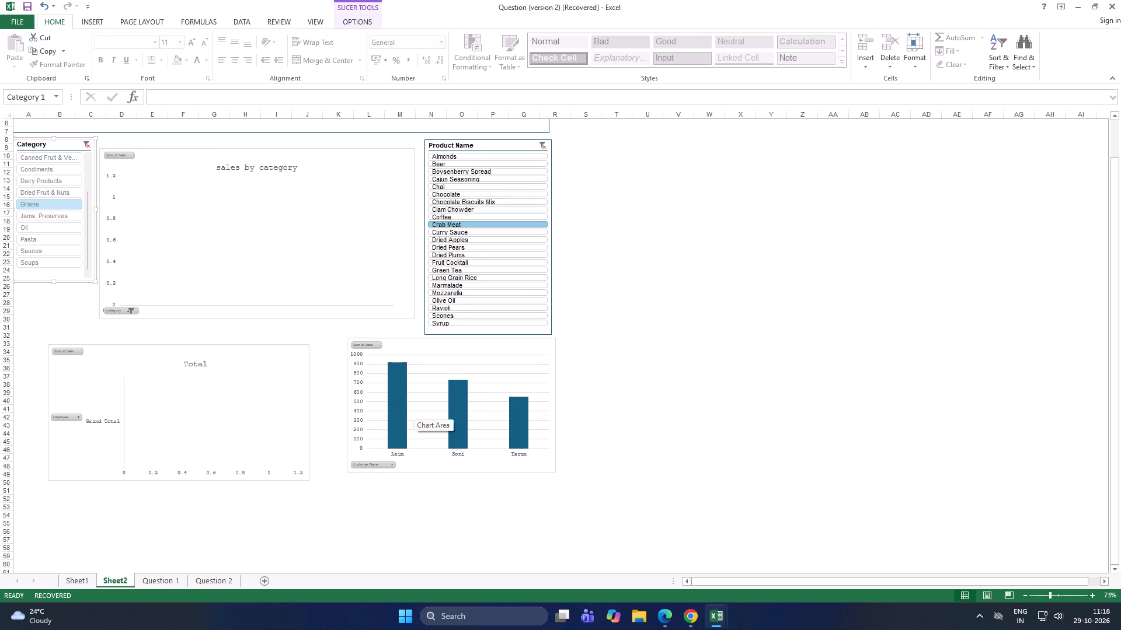
Test the Category slicer against the charts with Oil, Grains and Pasta.
left_click(51, 232)
left_click(57, 202)
left_click(53, 237)
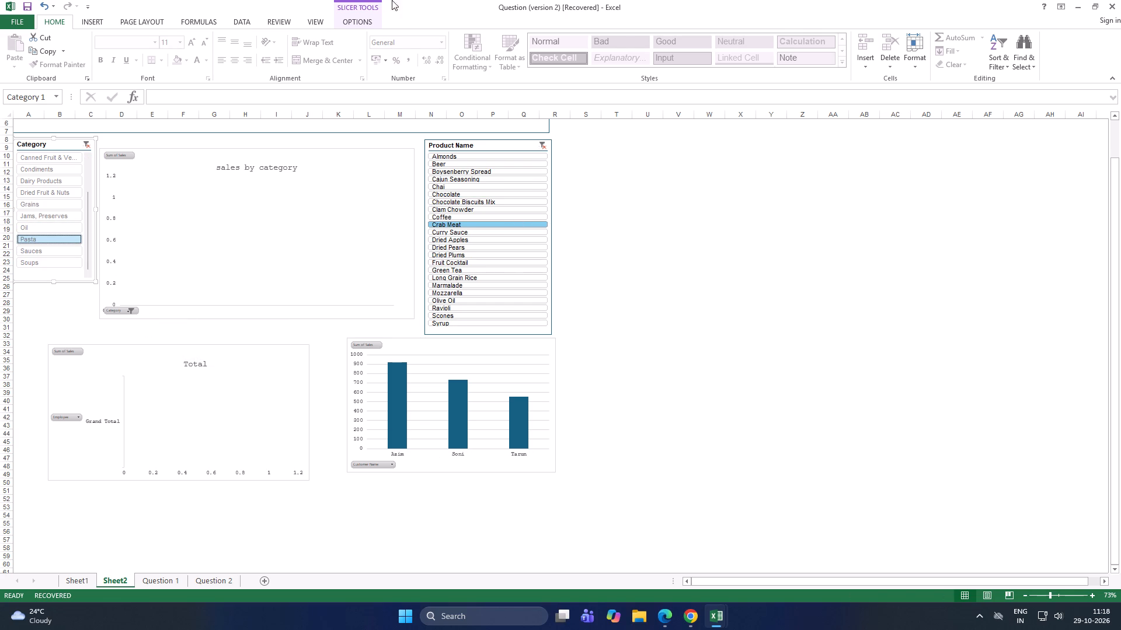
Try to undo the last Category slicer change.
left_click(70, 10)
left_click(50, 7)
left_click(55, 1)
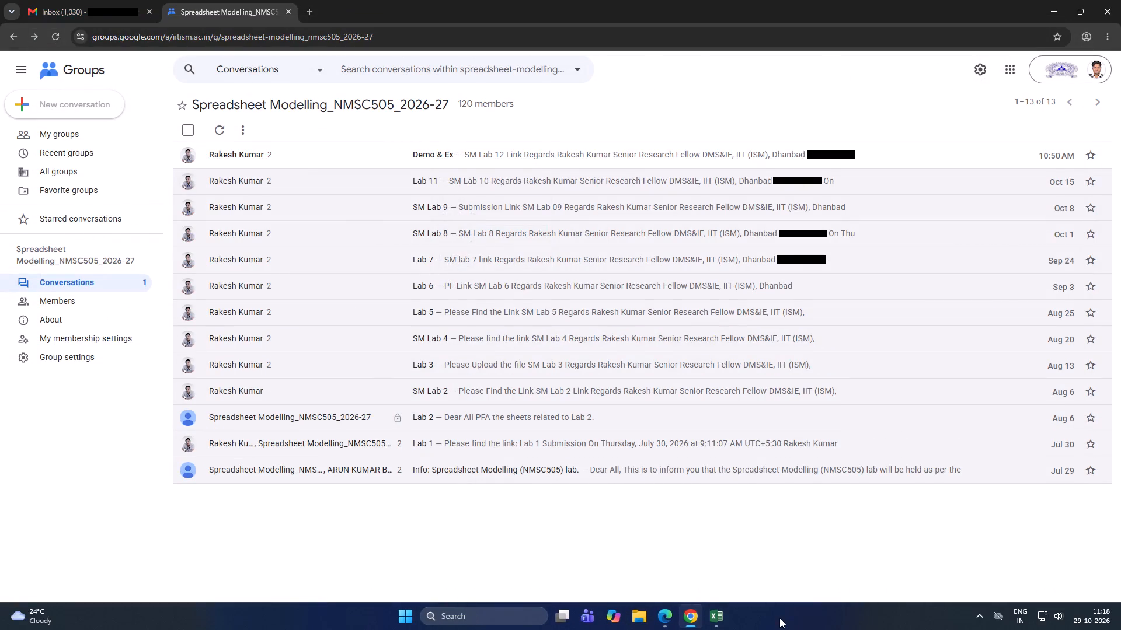
Switch back to Excel, reopen the Question workbook and open its recovered file Question (version 1).
left_click(716, 617)
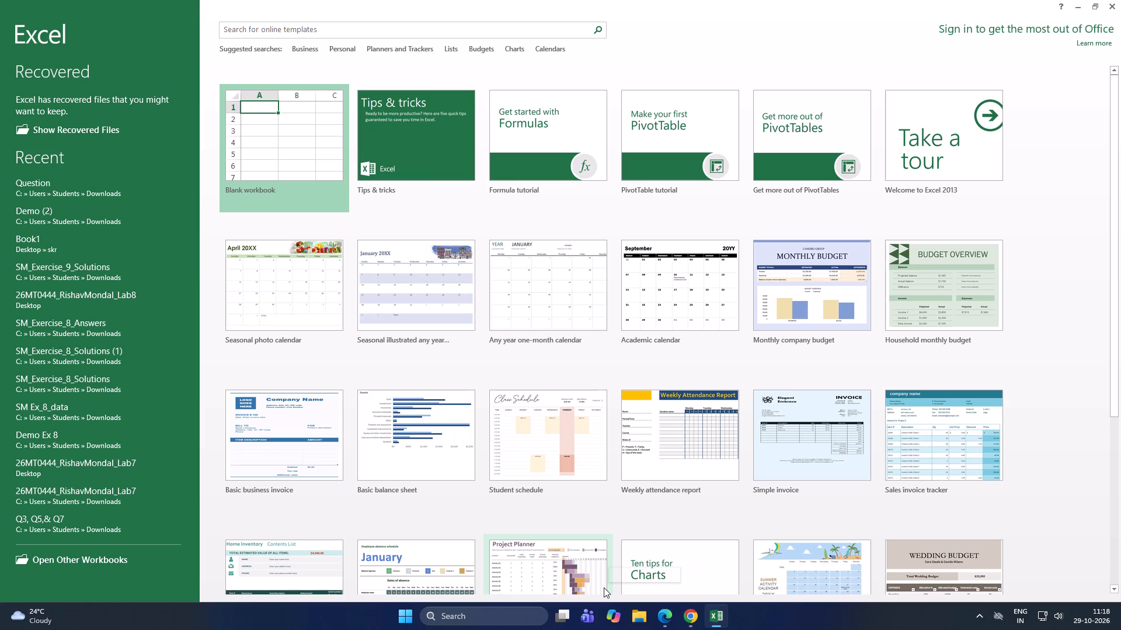
left_click(90, 187)
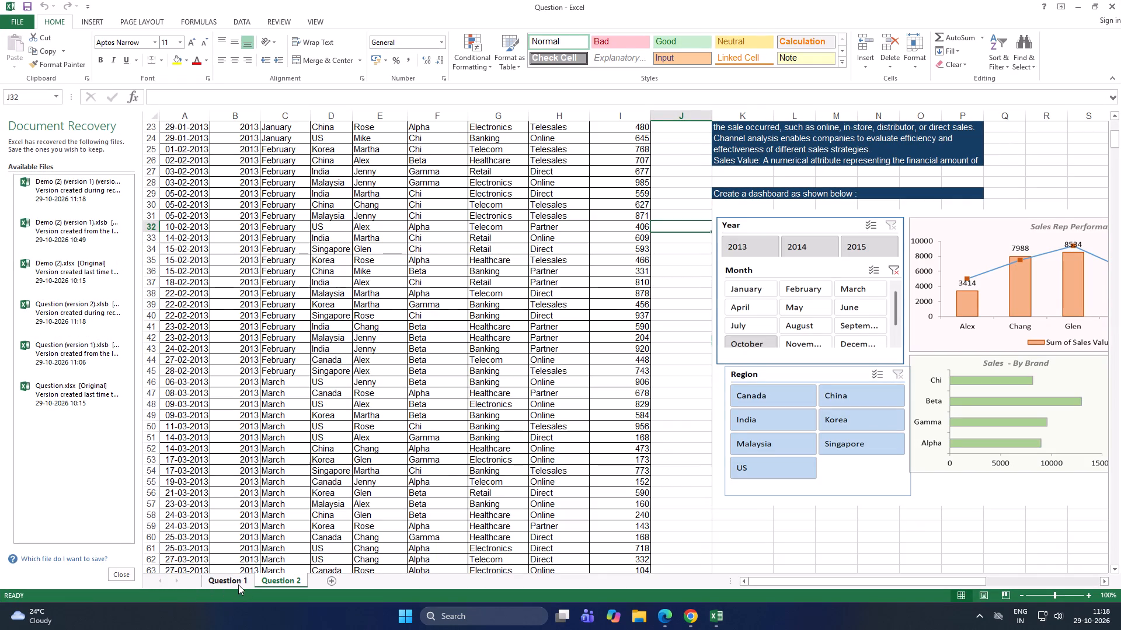
left_click(65, 357)
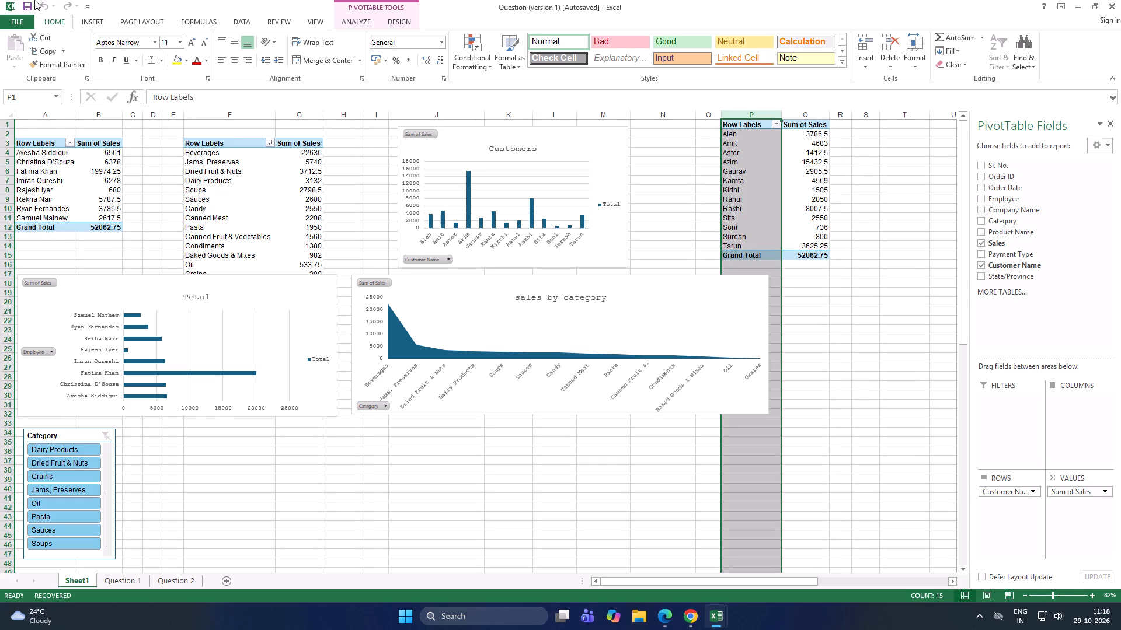
Start saving the recovered Question (version 1) workbook to the computer.
left_click(6, 6)
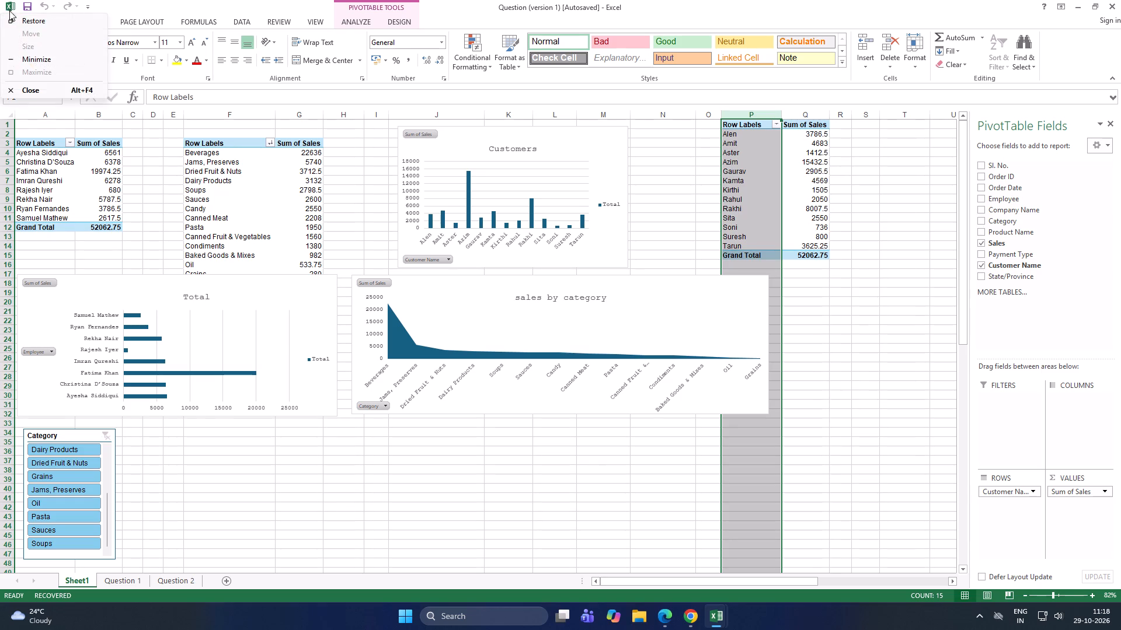
left_click(119, 11)
left_click(28, 22)
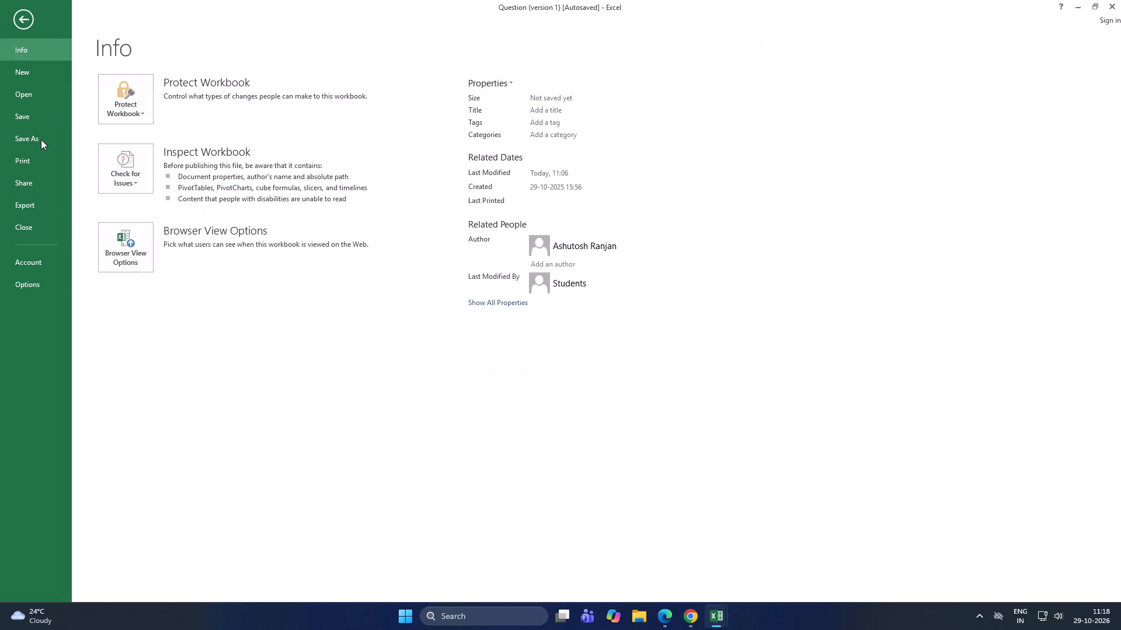
left_click(40, 116)
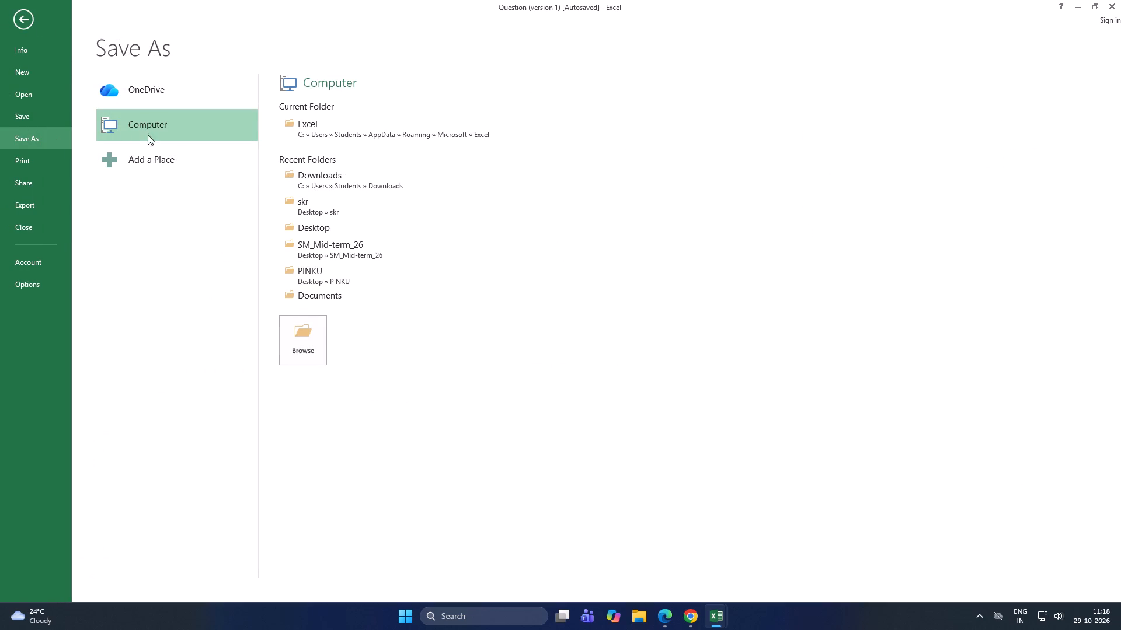
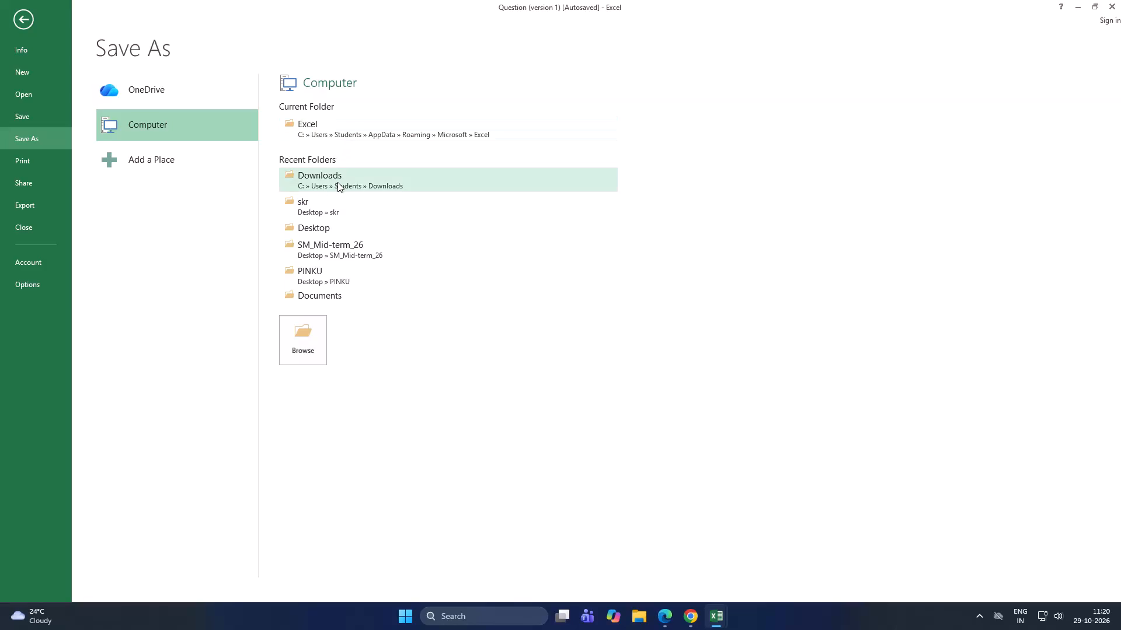
Save the recovered workbook in the Downloads folder as Question (Autosaved), in Excel Workbook format.
left_click(337, 182)
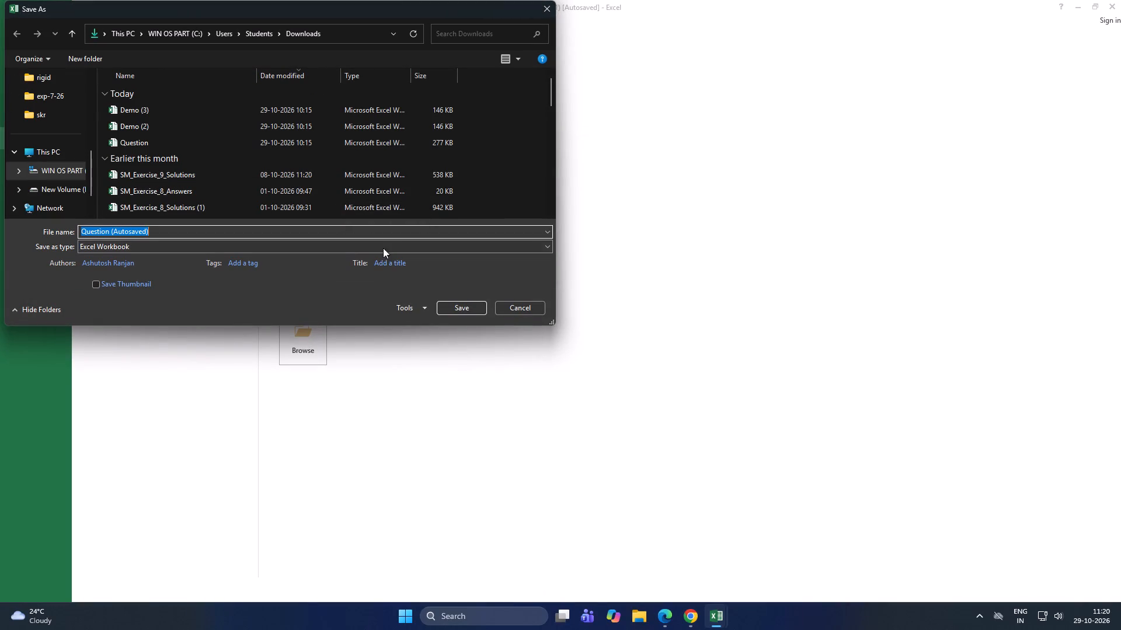
left_click(456, 310)
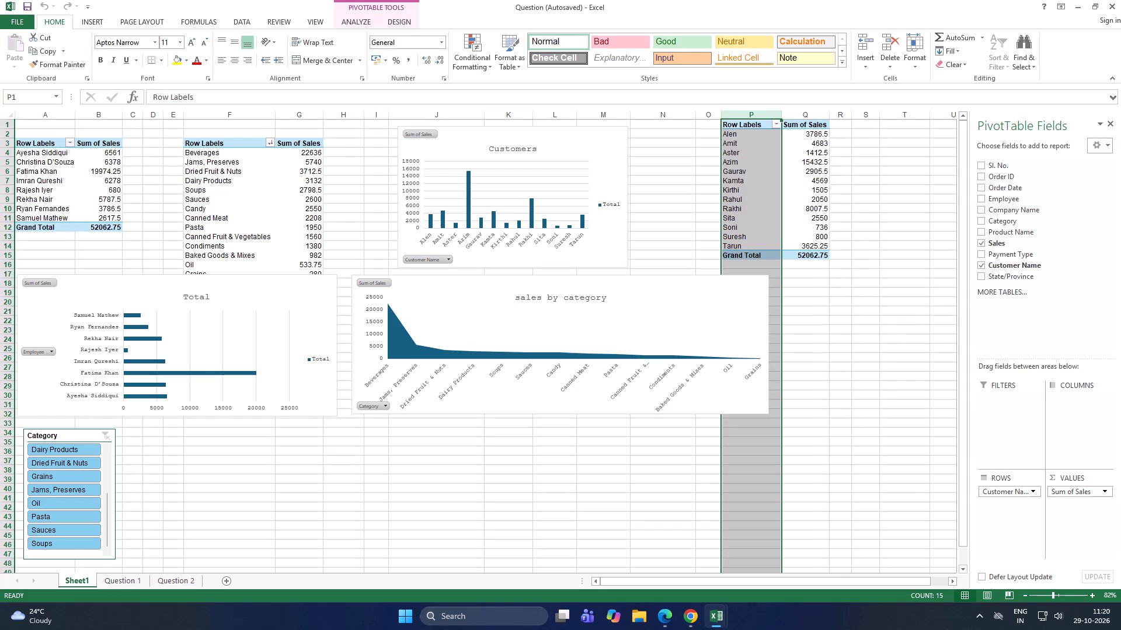
Compare the charts and slicer on Sheet1 with the reference Sales Dashboard on the Question 1 sheet.
left_click(399, 489)
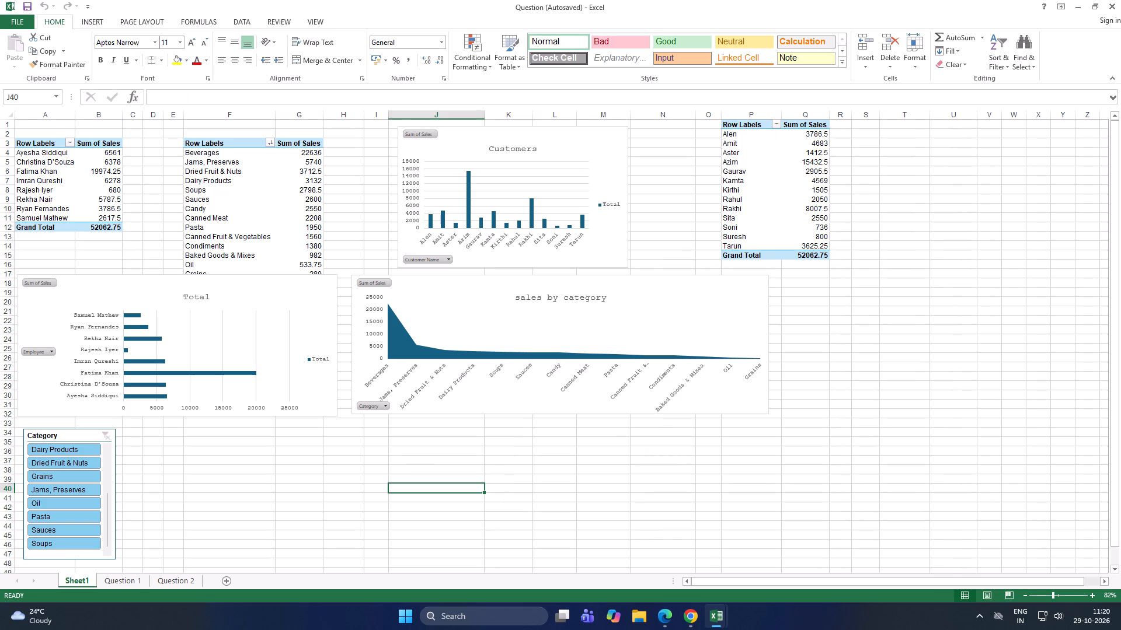
scroll(667, 462, "up", 3)
left_click(124, 579)
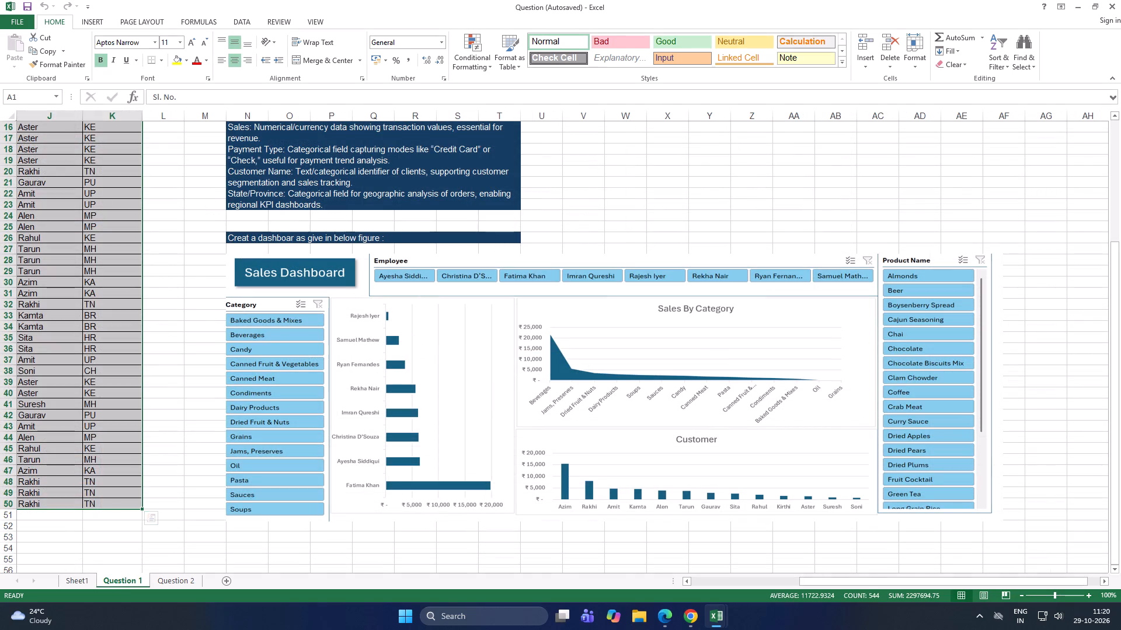
left_click(82, 583)
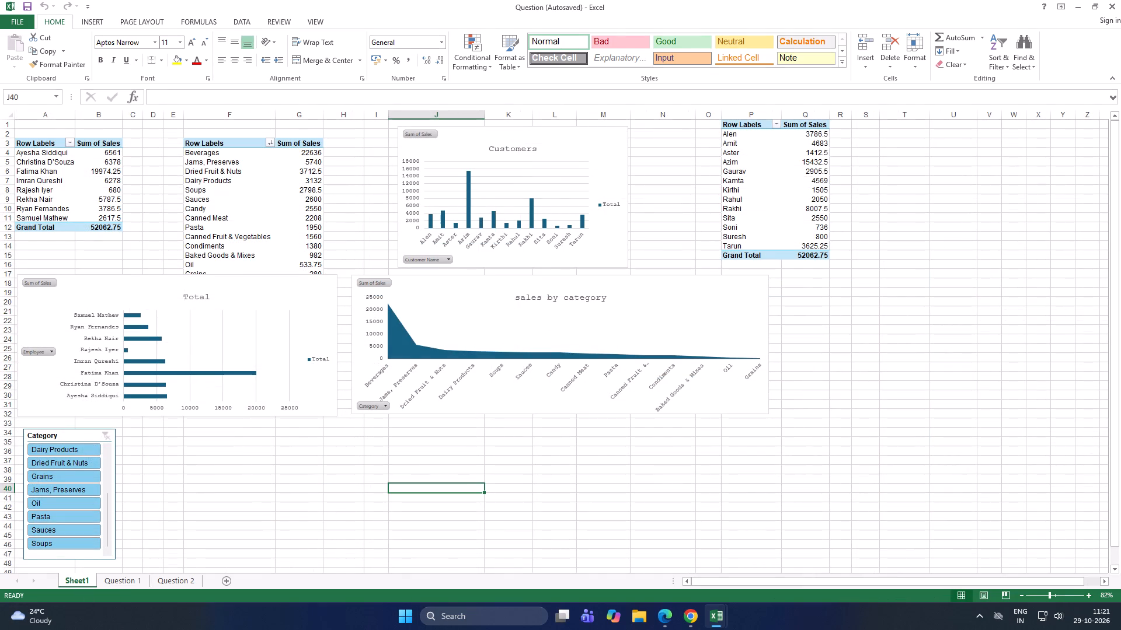
scroll(218, 209, "down", 1)
scroll(218, 209, "up", 2)
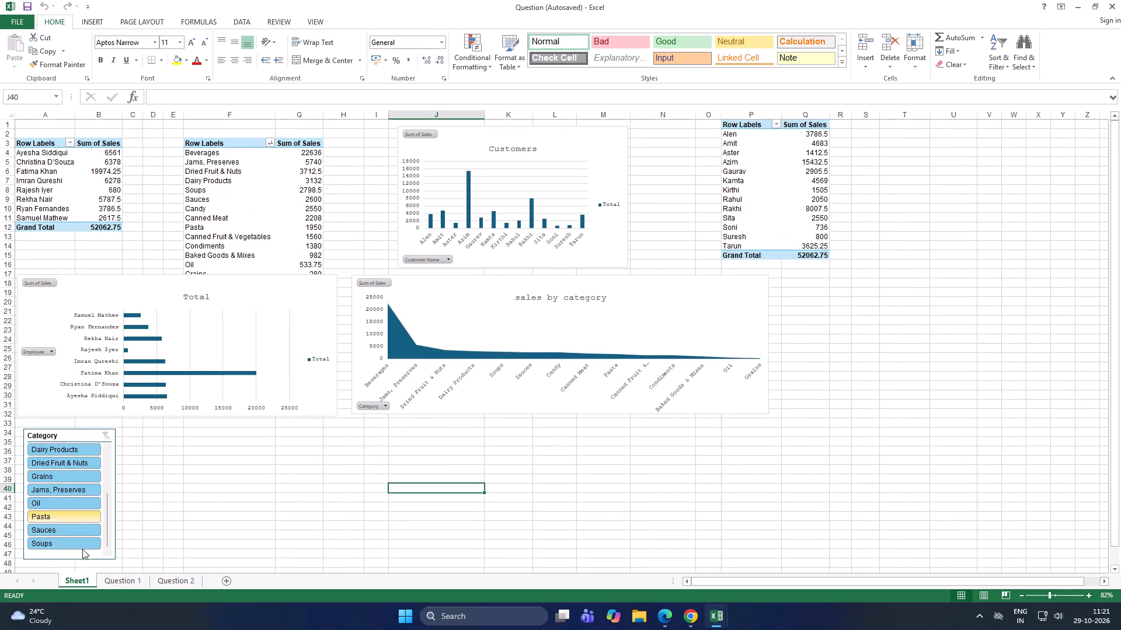
left_click(114, 577)
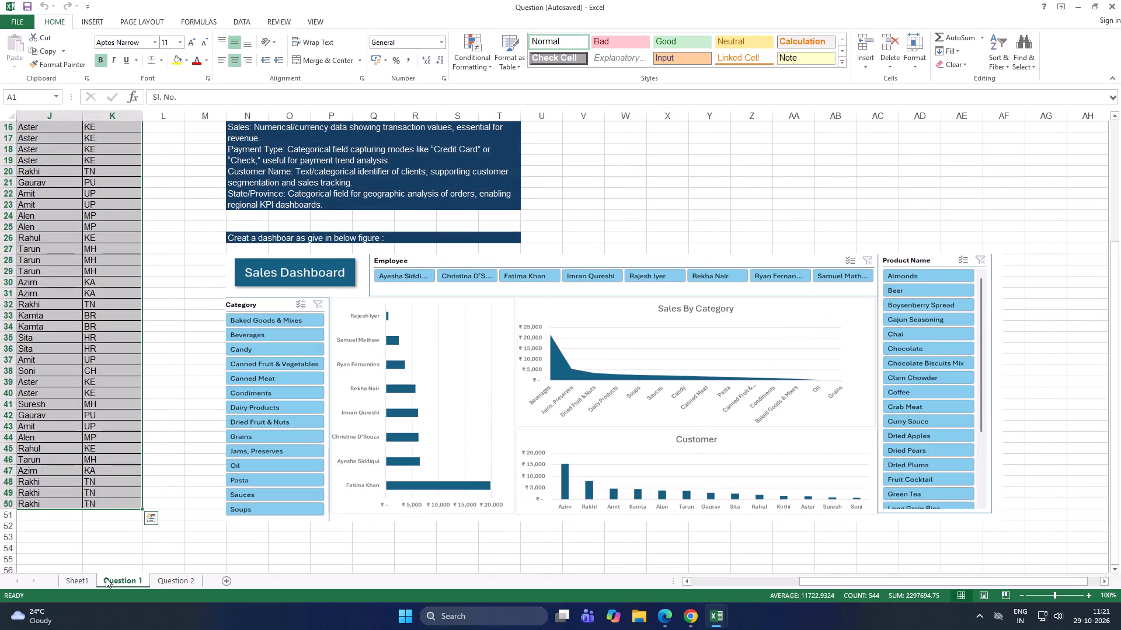
left_click(64, 581)
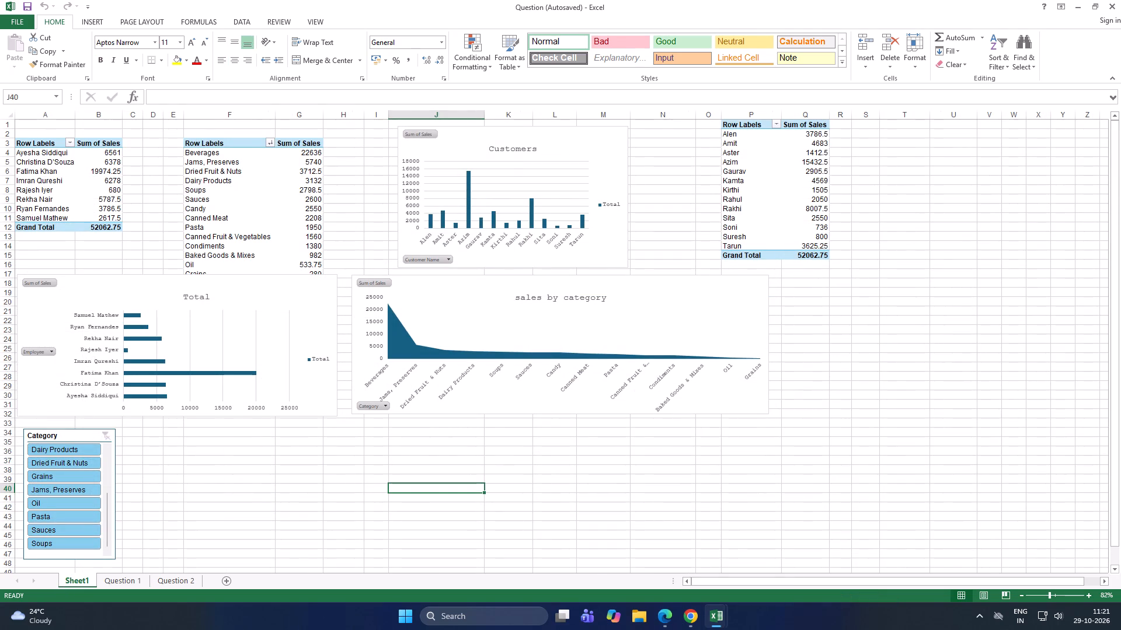
scroll(224, 201, "down", 2)
scroll(224, 201, "up", 3)
Move the employee sales bar chart down beside the Category slicer, clear of the category PivotTable.
left_click_drag(207, 286, 349, 463)
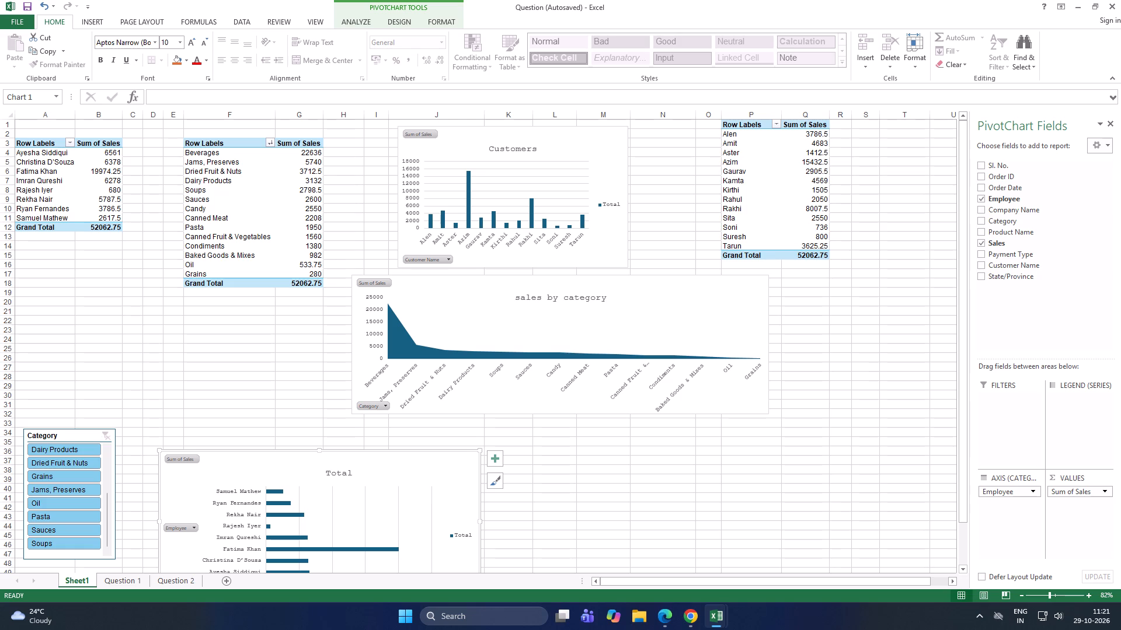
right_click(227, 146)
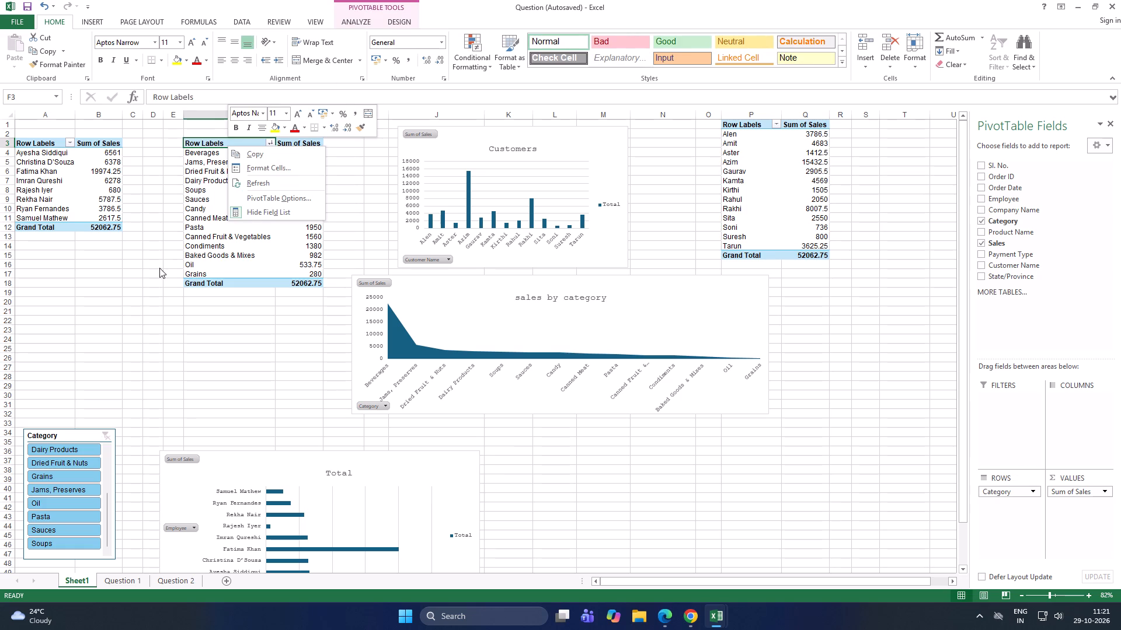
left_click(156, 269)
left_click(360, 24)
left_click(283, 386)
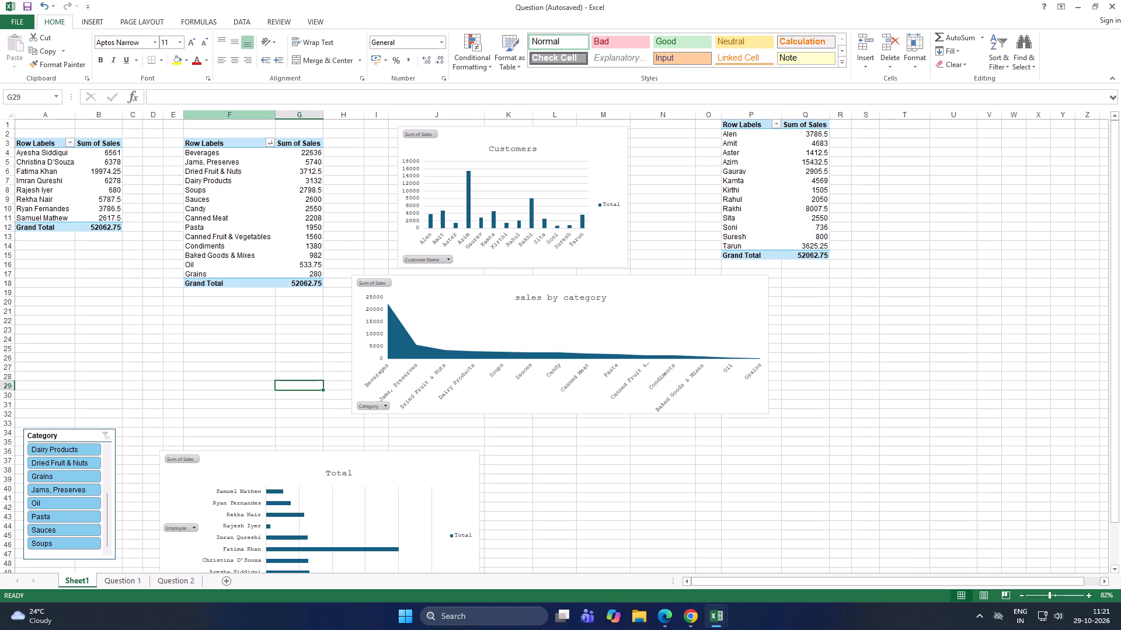
Insert a Product Name slicer from the customer PivotTable and place it below the sales by category chart, beside the employee chart.
left_click(742, 128)
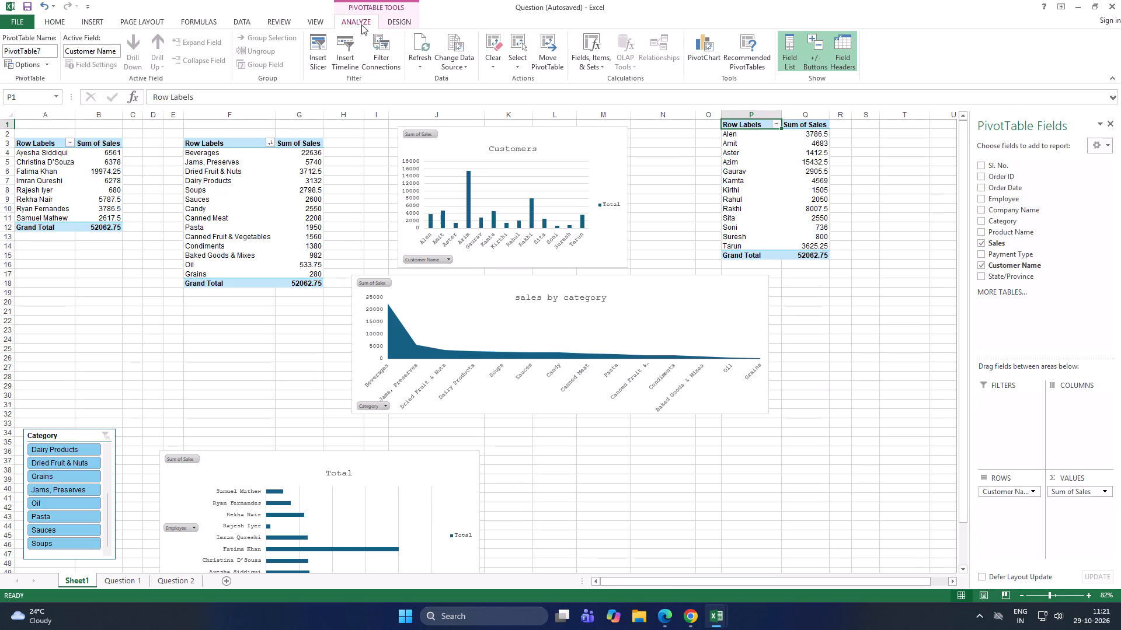
left_click(364, 16)
left_click(325, 60)
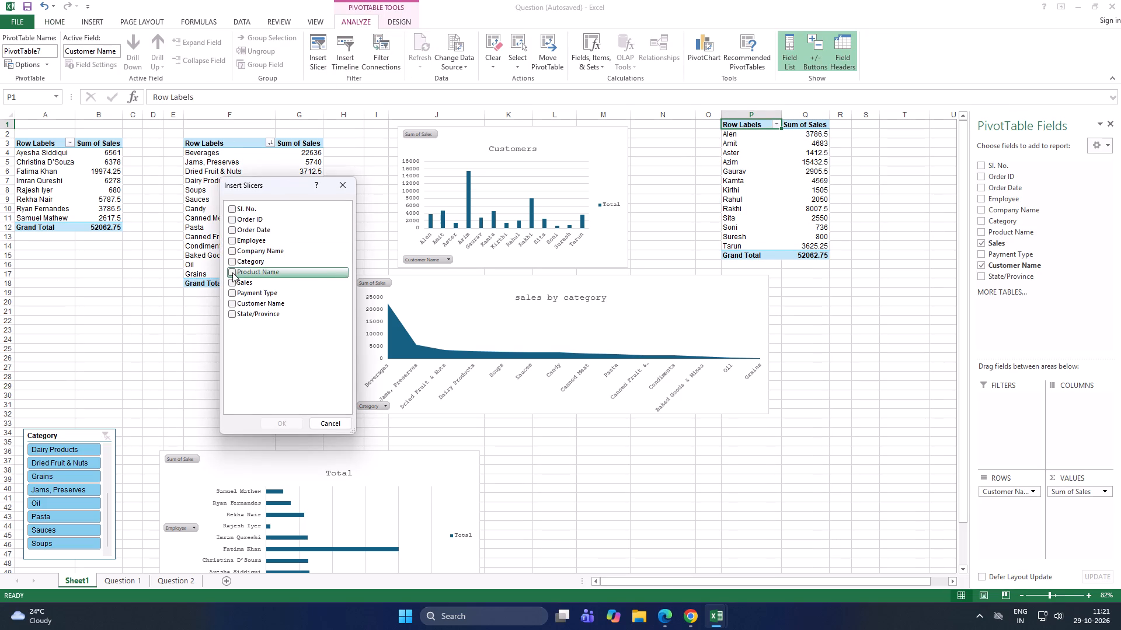
left_click(228, 272)
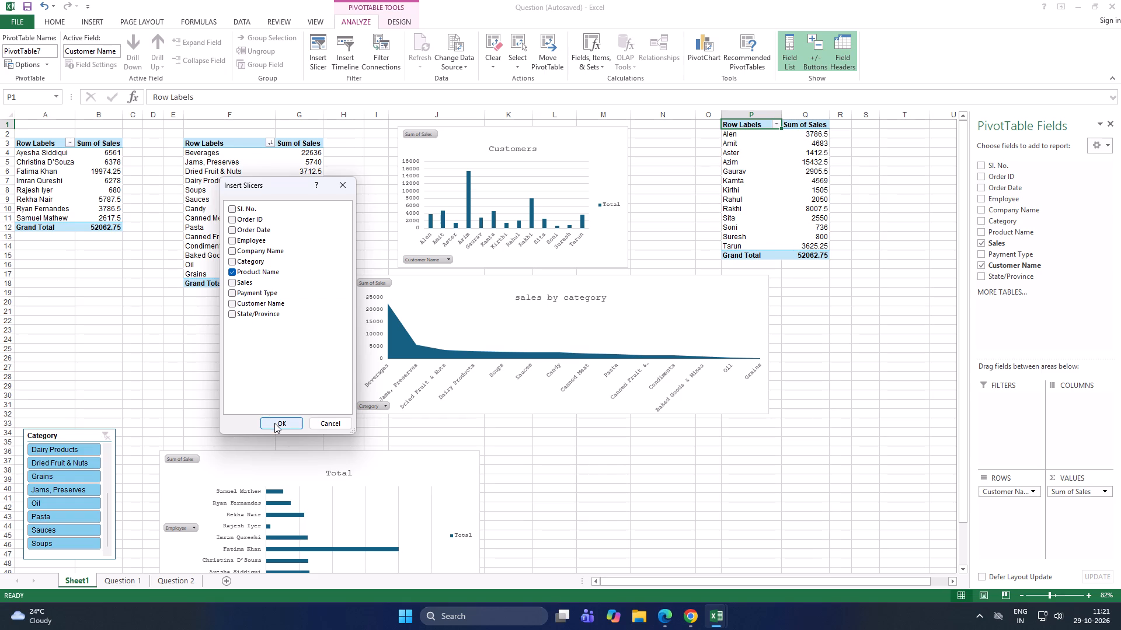
left_click(274, 423)
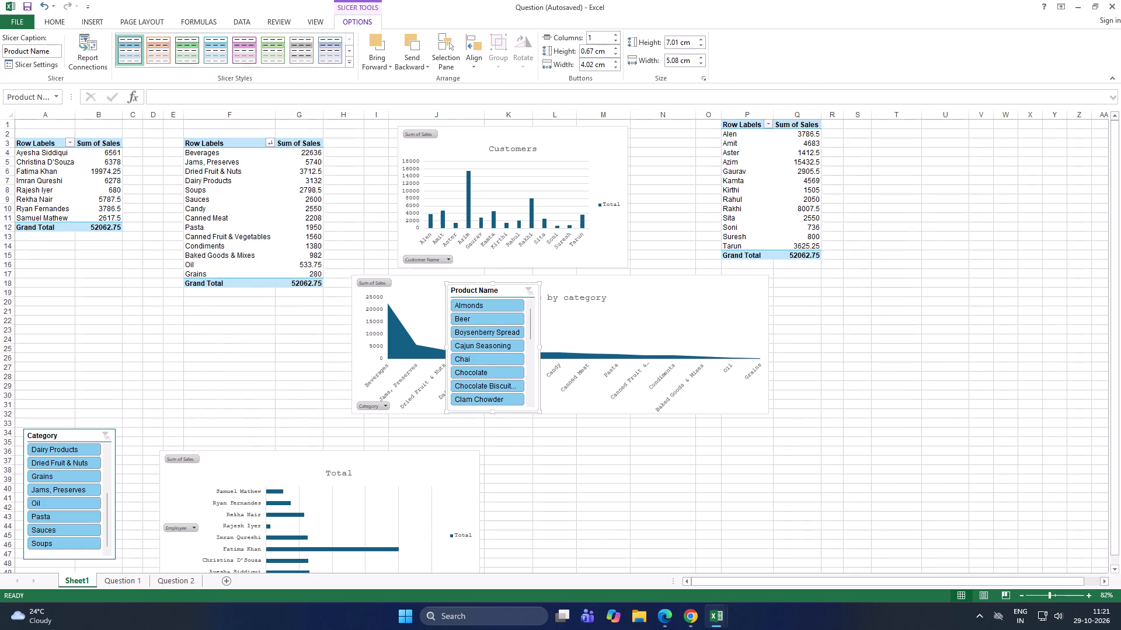
left_click_drag(502, 291, 600, 442)
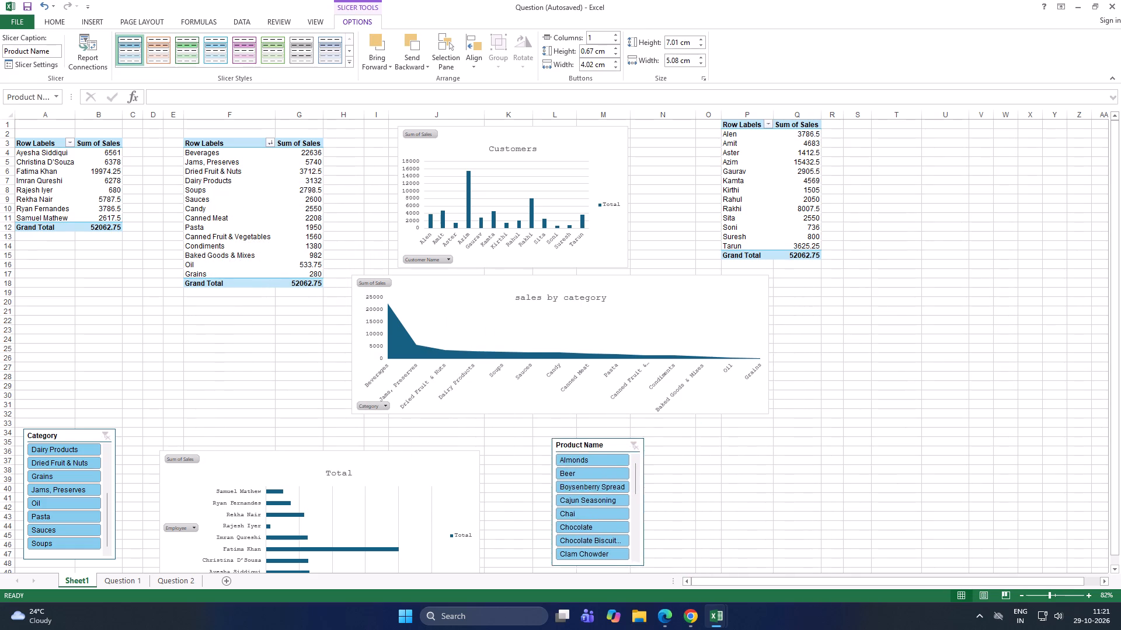
left_click_drag(600, 442, 591, 439)
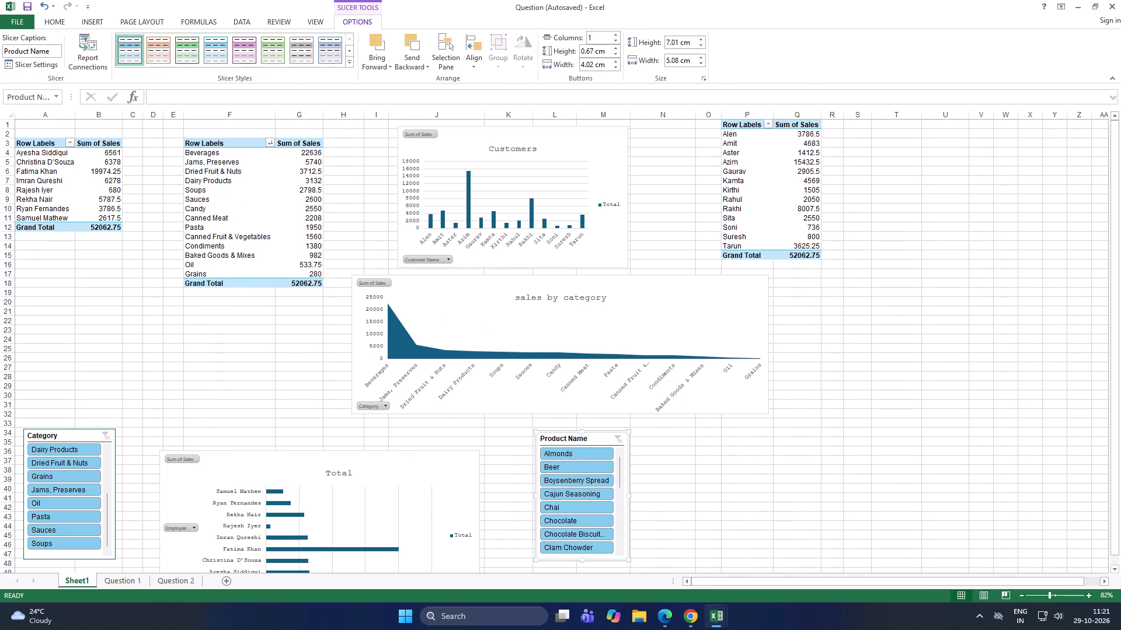
Check the reference dashboard's slicers, insert an Employee slicer from the employee PivotTable and place it beside the Product Name slicer.
left_click(51, 146)
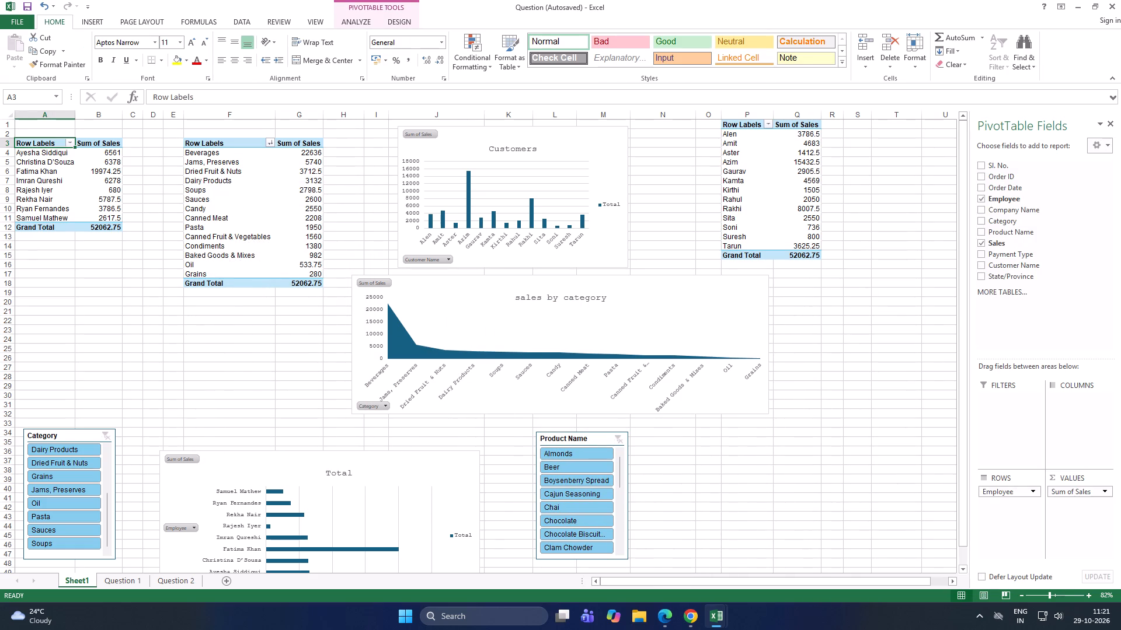
left_click(124, 577)
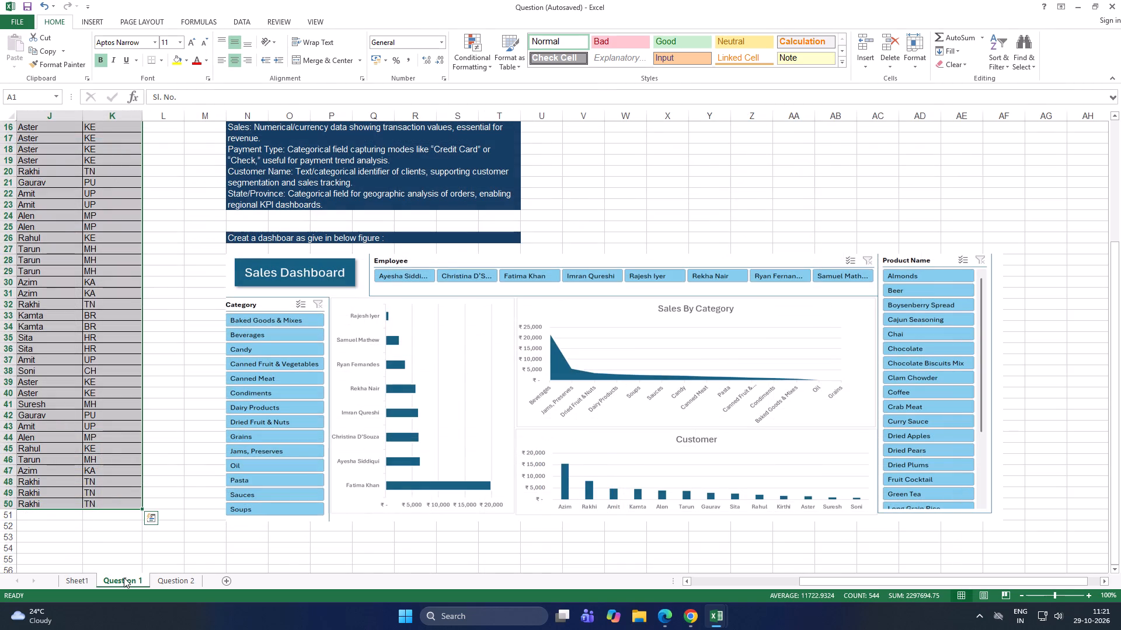
left_click(67, 582)
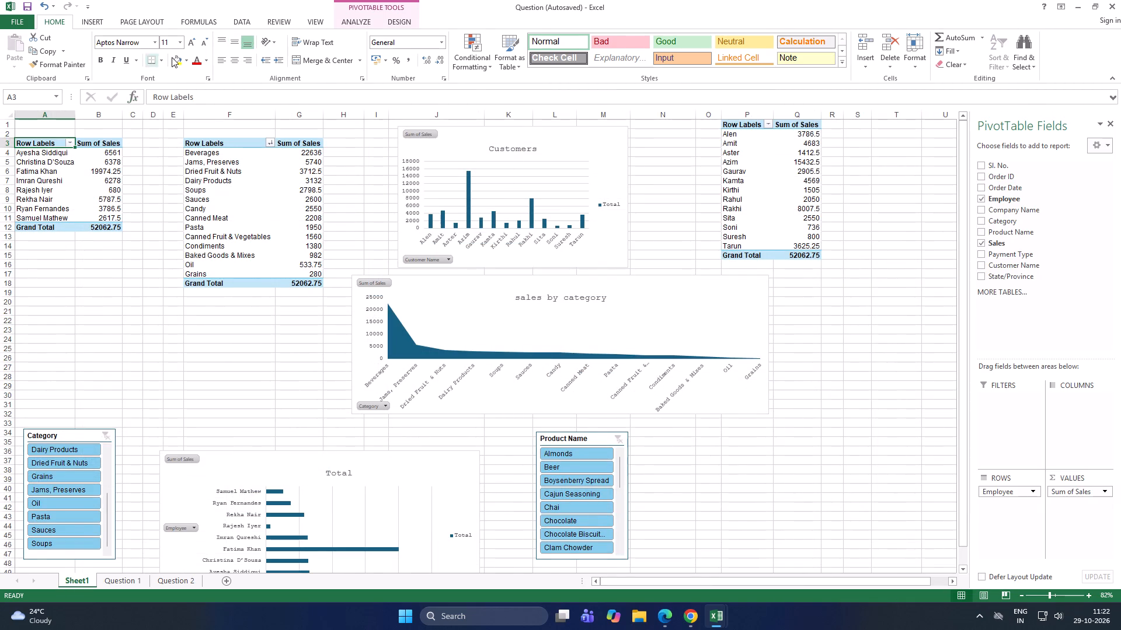
left_click(346, 19)
left_click(317, 57)
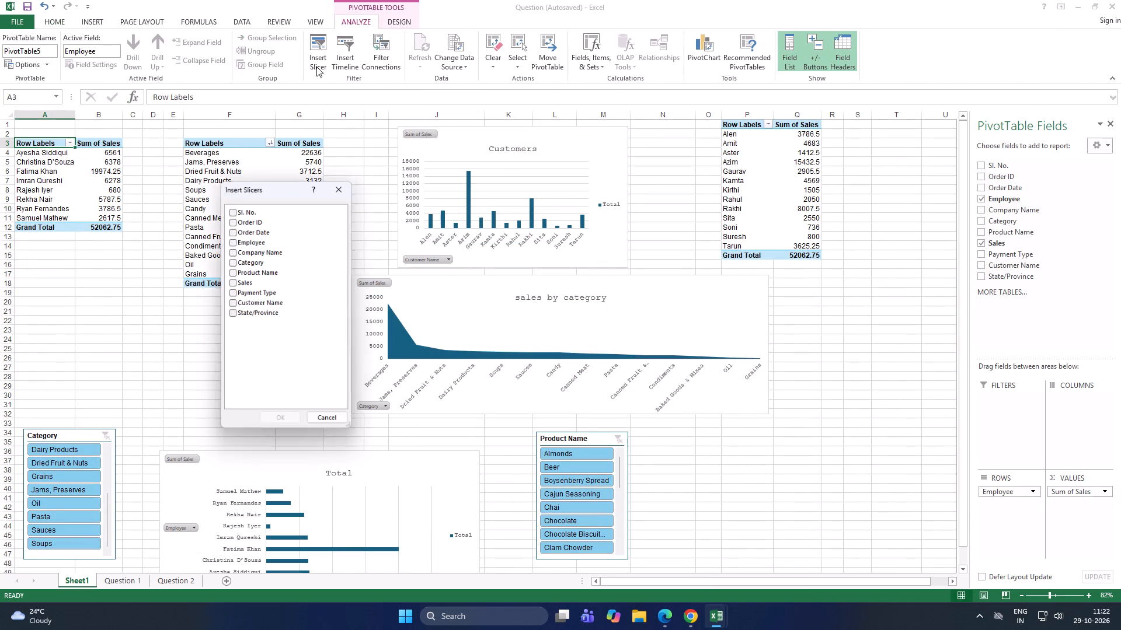
left_click(231, 244)
left_click(282, 425)
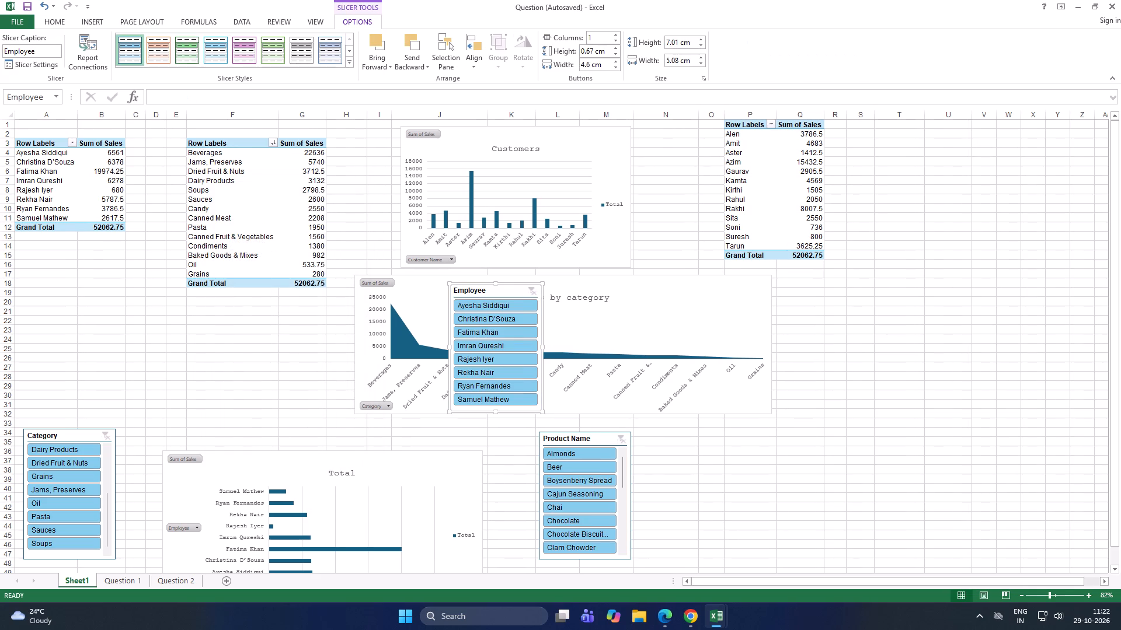
left_click_drag(495, 288, 768, 358)
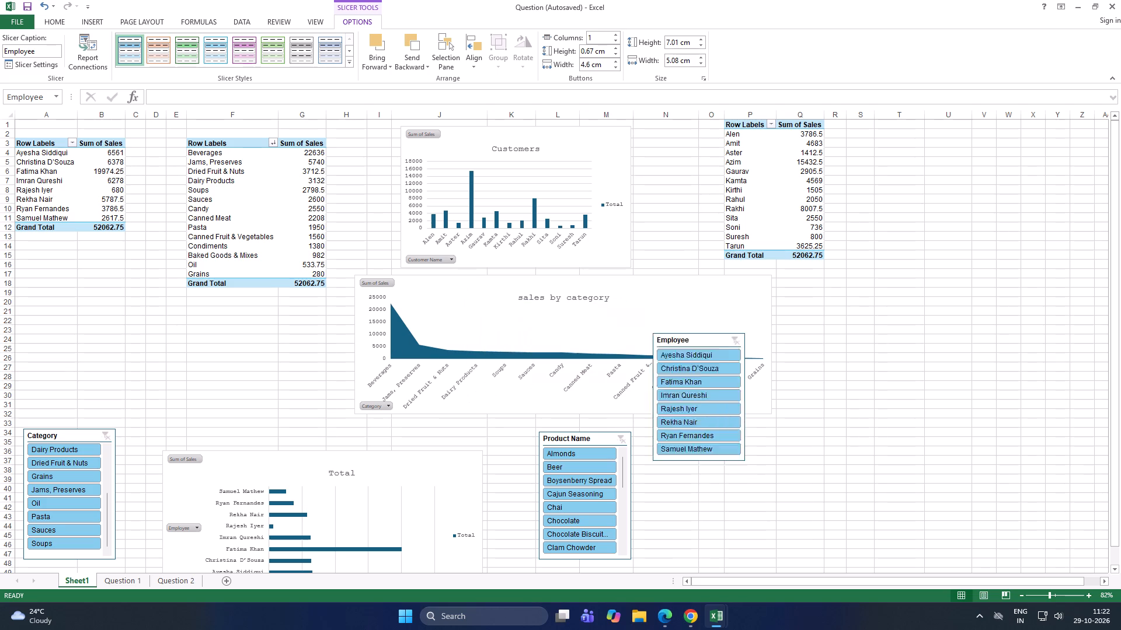
left_click_drag(768, 358, 736, 459)
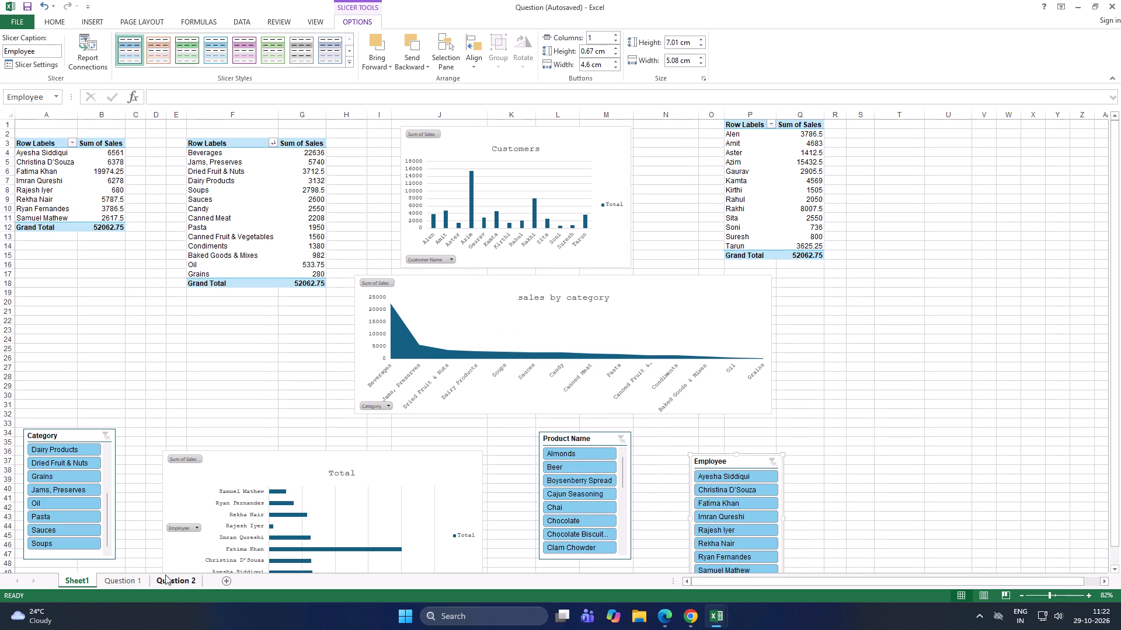
Add a new blank worksheet after Sheet1.
left_click(224, 580)
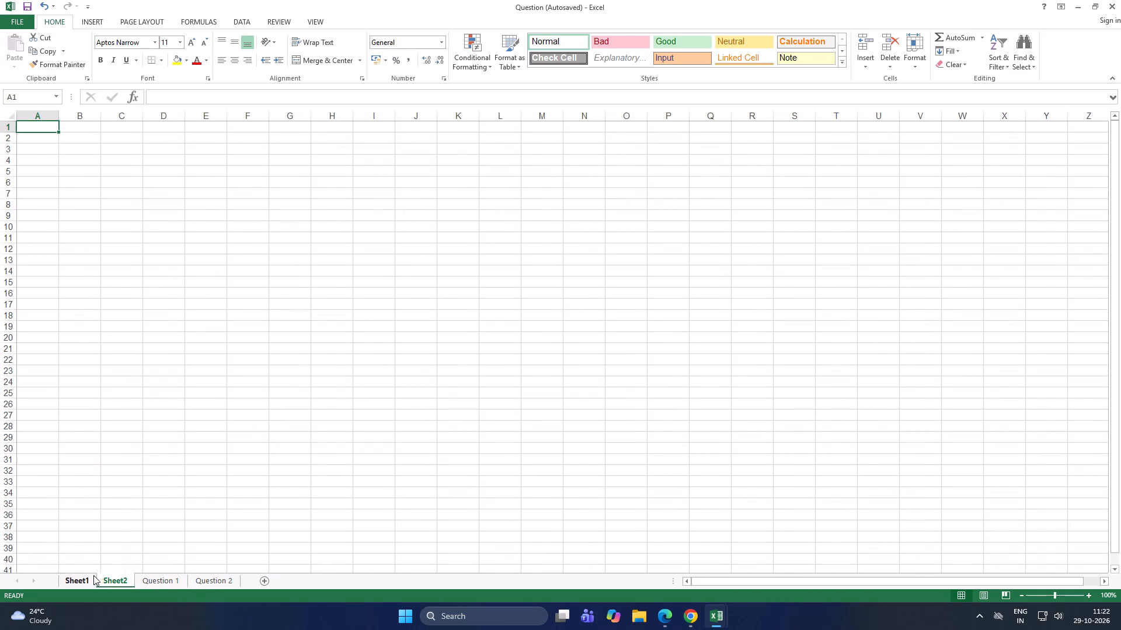
Copy the Category slicer from Sheet1 to cell A1 of Sheet2, with Sheet2's gridlines hidden.
left_click(90, 575)
left_click(78, 436)
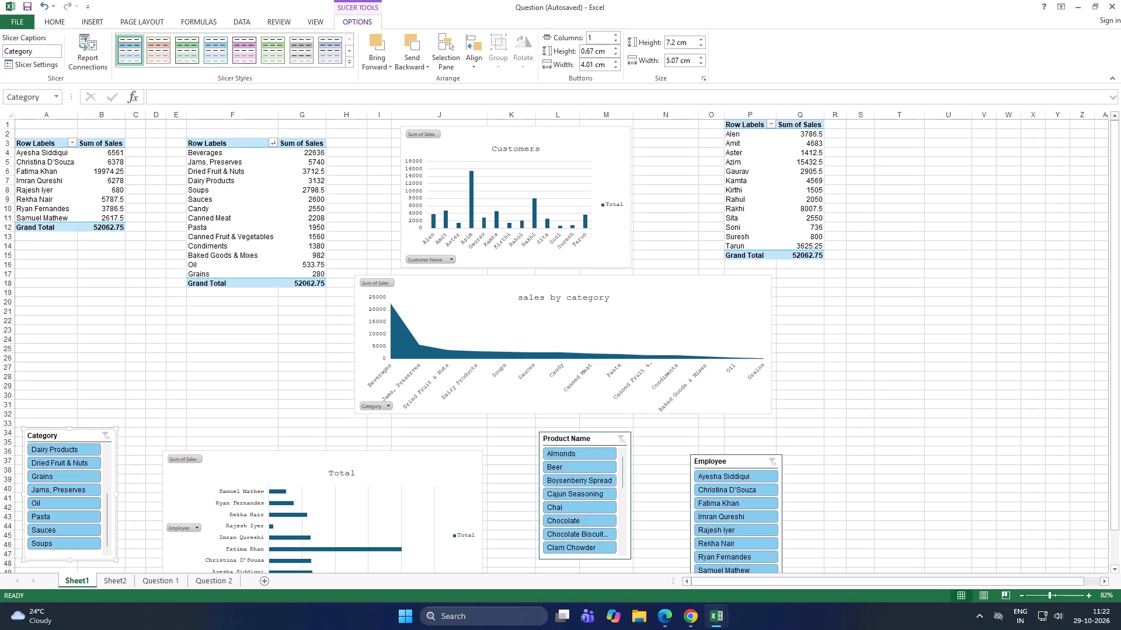
key("ctrl+c")
left_click(117, 583)
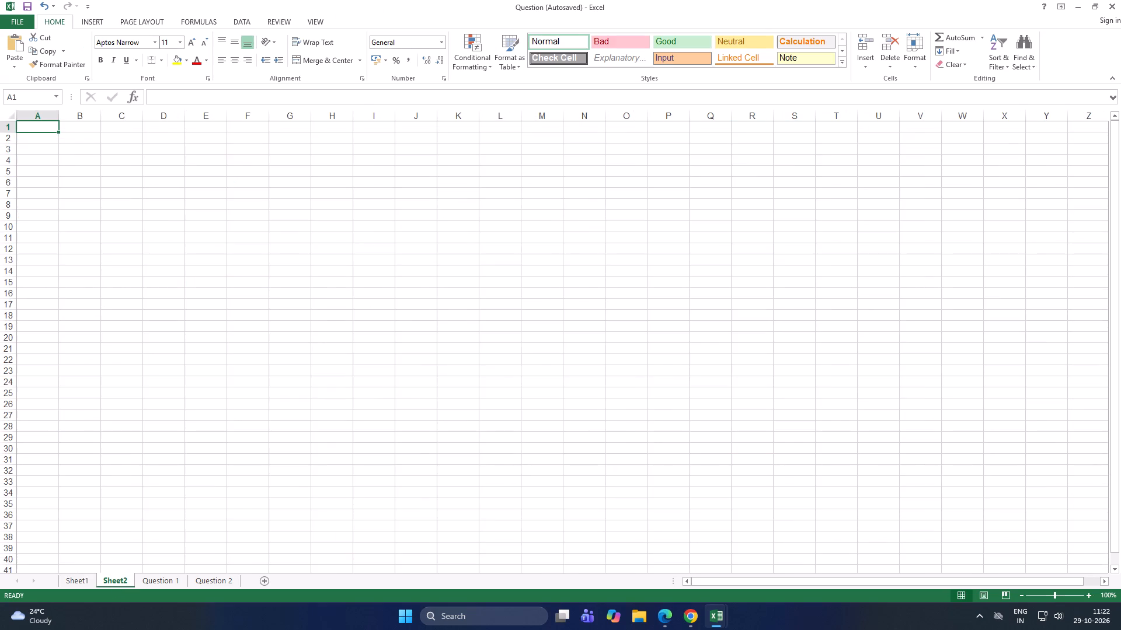
left_click(306, 18)
left_click(127, 62)
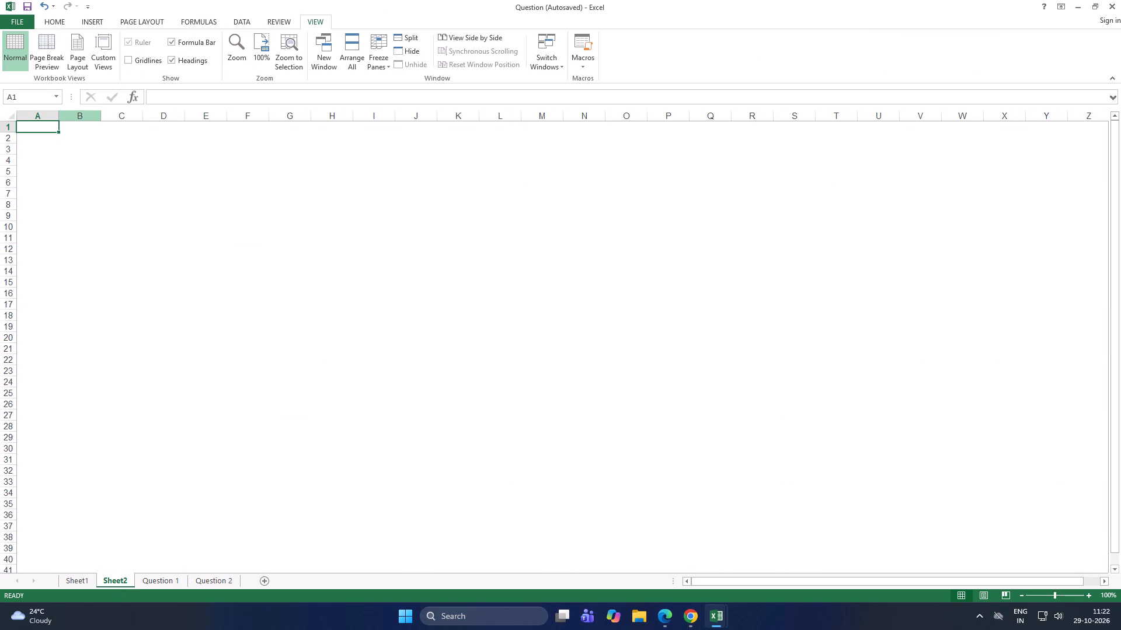
key("ctrl+v")
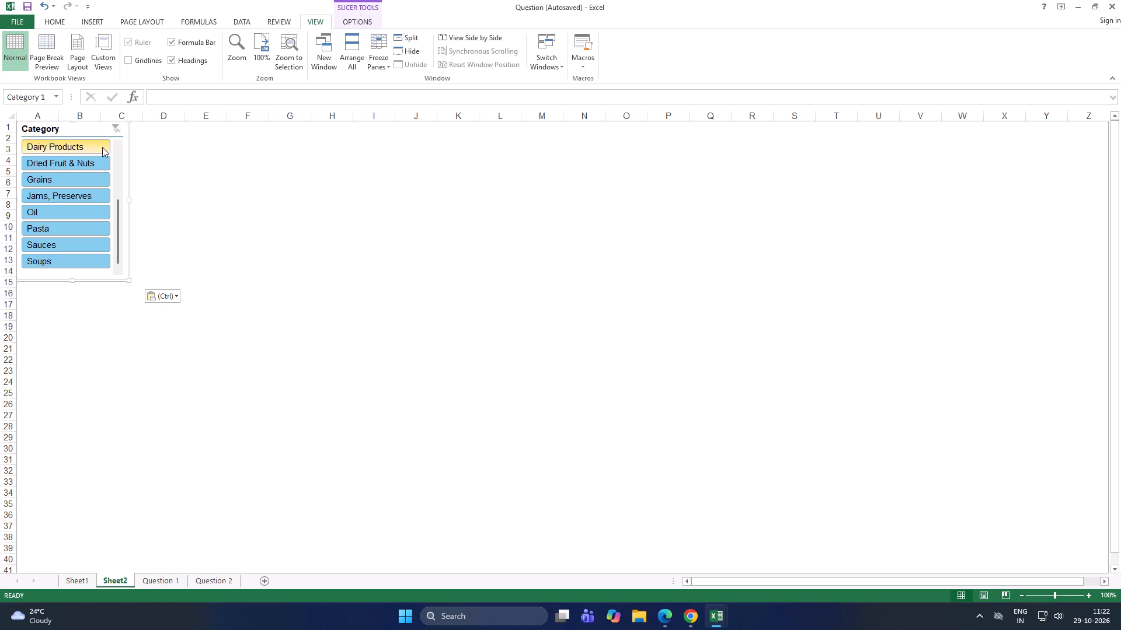
left_click(155, 135)
left_click(146, 131)
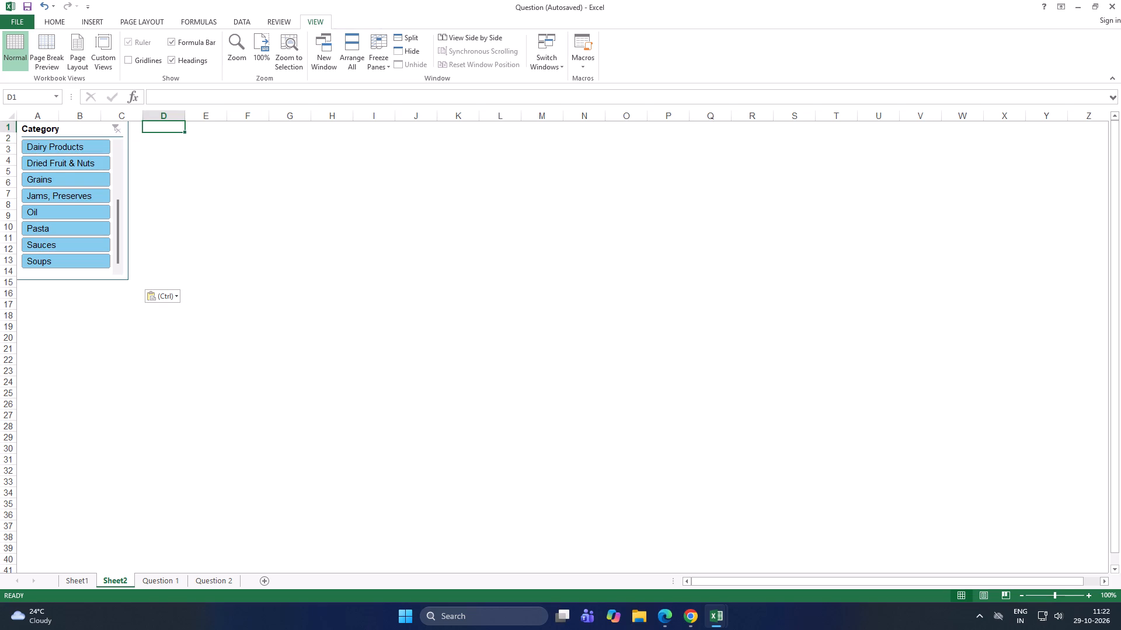
left_click(138, 130)
left_click(151, 127)
Copy the Product Name slicer from Sheet1 to cell D1 of Sheet2, beside the Category slicer.
left_click(86, 579)
left_click(551, 441)
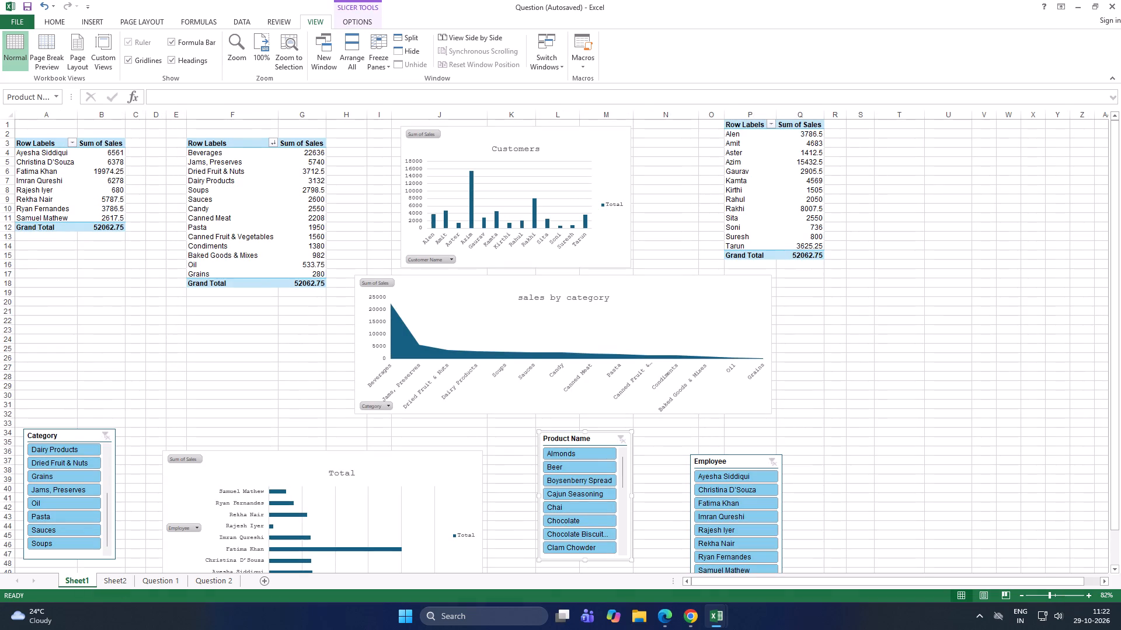
key("ctrl+c")
left_click(116, 583)
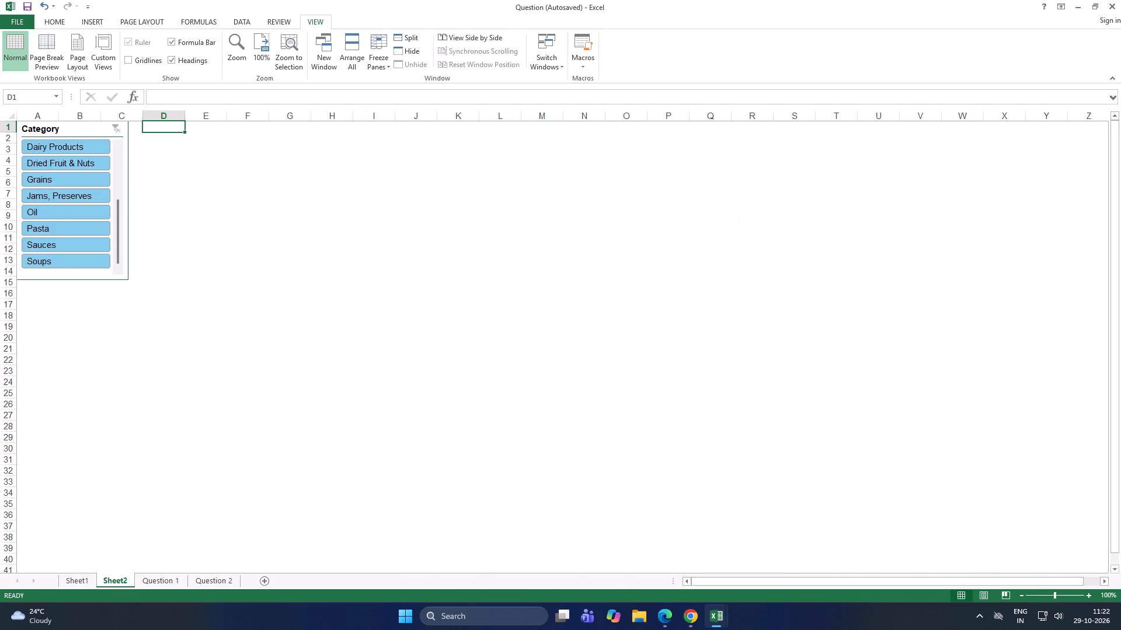
key("ctrl+v")
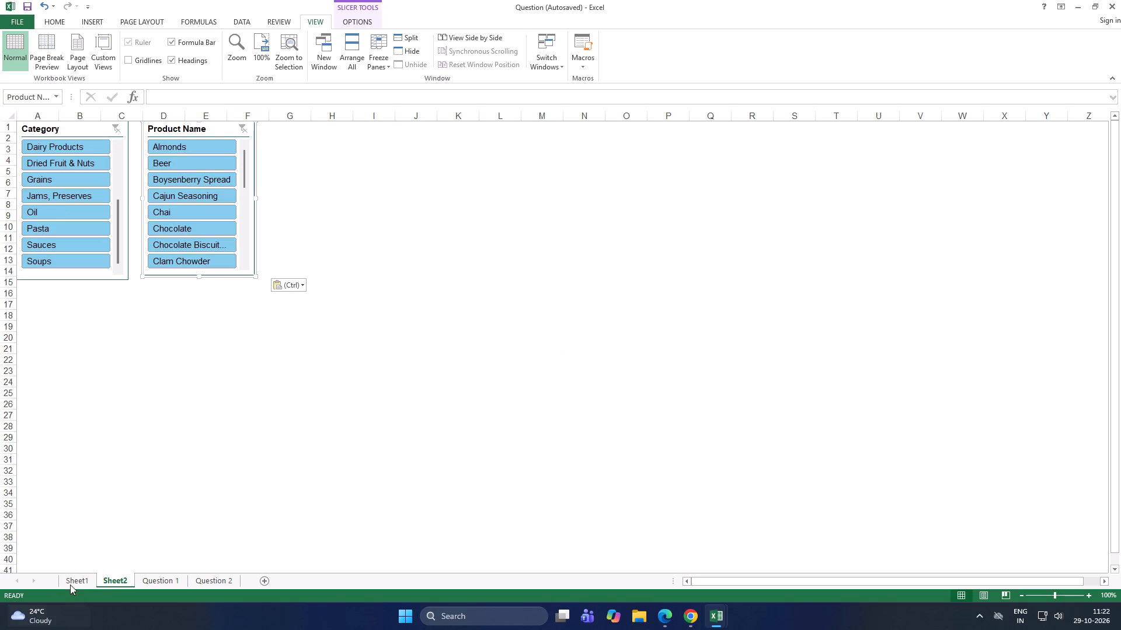
Copy the Employee slicer from Sheet1 to cell G1 of Sheet2, beside the Product Name slicer.
left_click(90, 580)
left_click(741, 460)
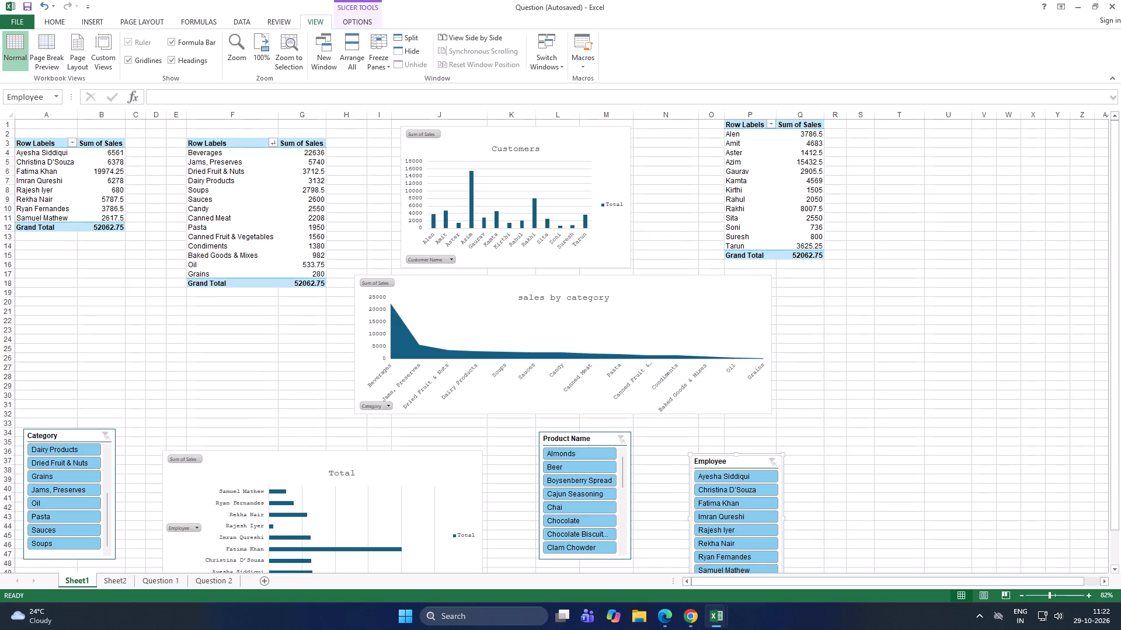
key("ctrl+c")
left_click(106, 584)
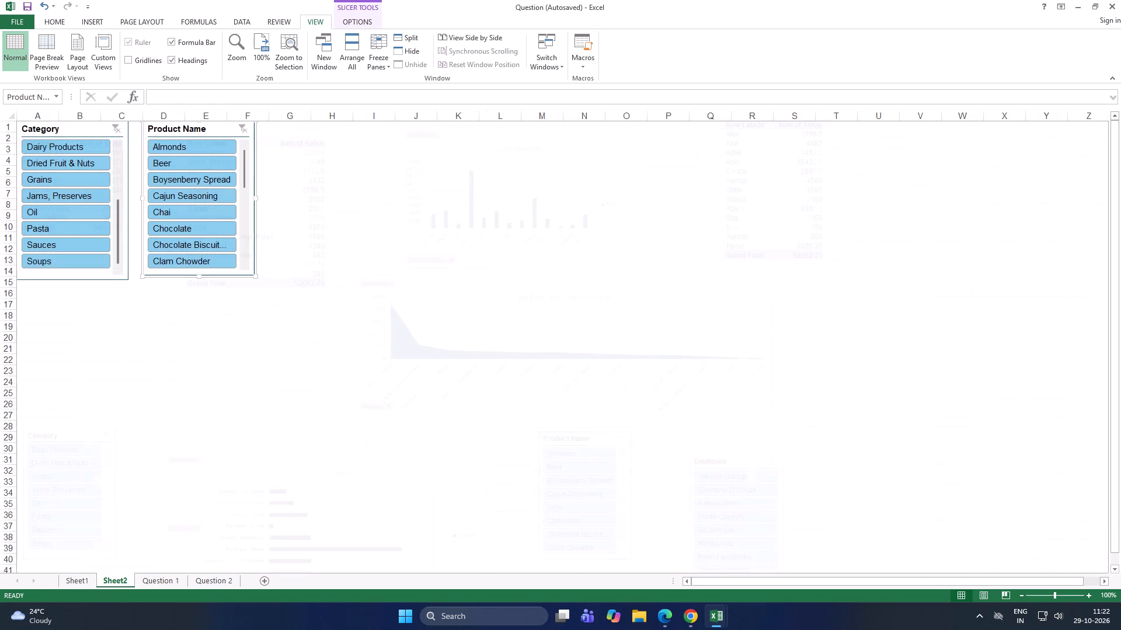
left_click(280, 131)
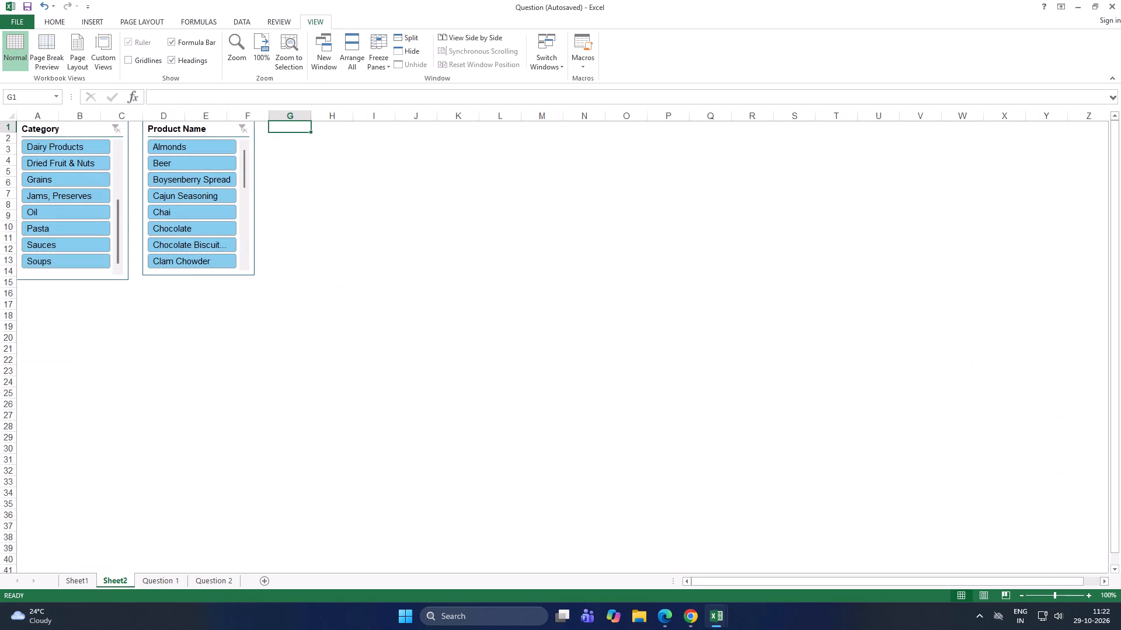
key("ctrl+v")
Copy the employee sales bar chart from Sheet1 to cell A16 of Sheet2, below the slicers.
left_click(73, 581)
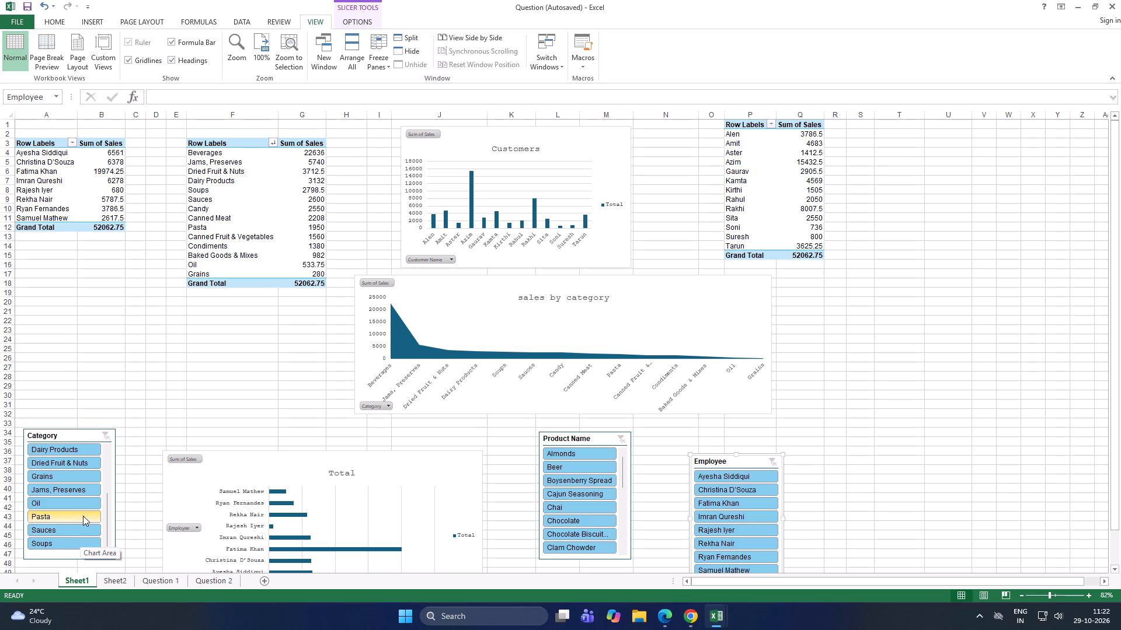
left_click(192, 466)
key("ctrl+c")
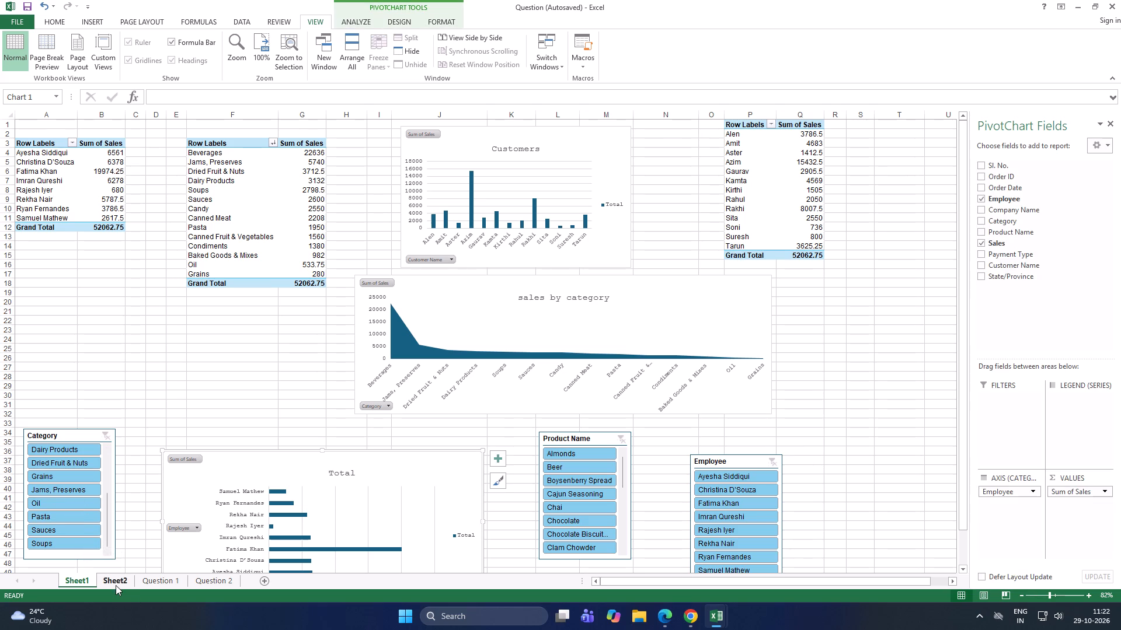
left_click(115, 583)
left_click(35, 295)
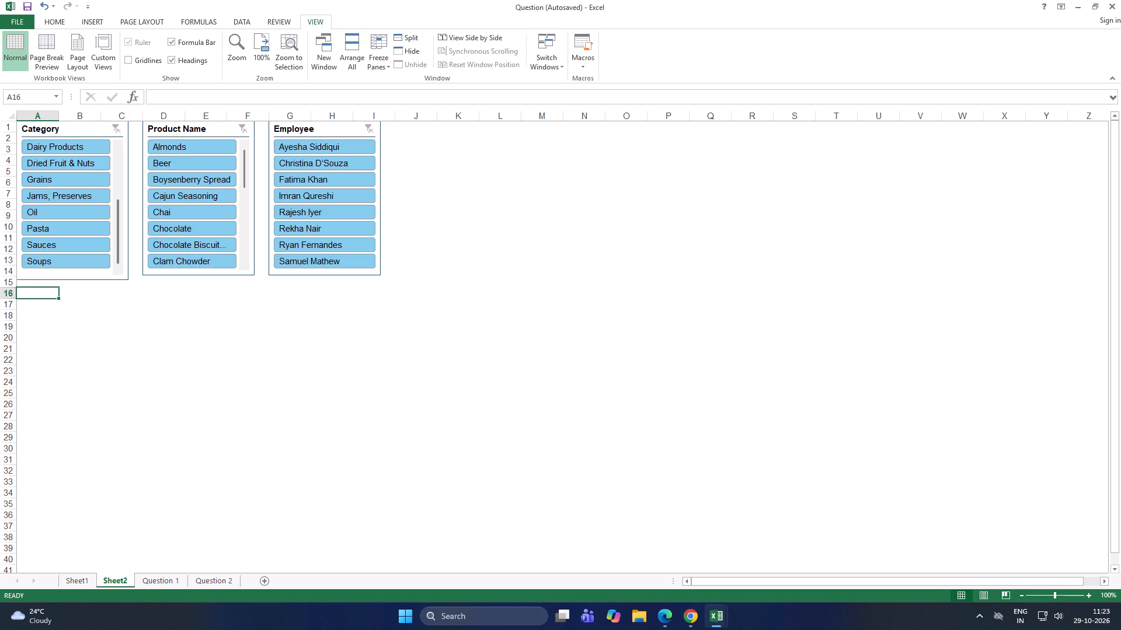
key("ctrl+v")
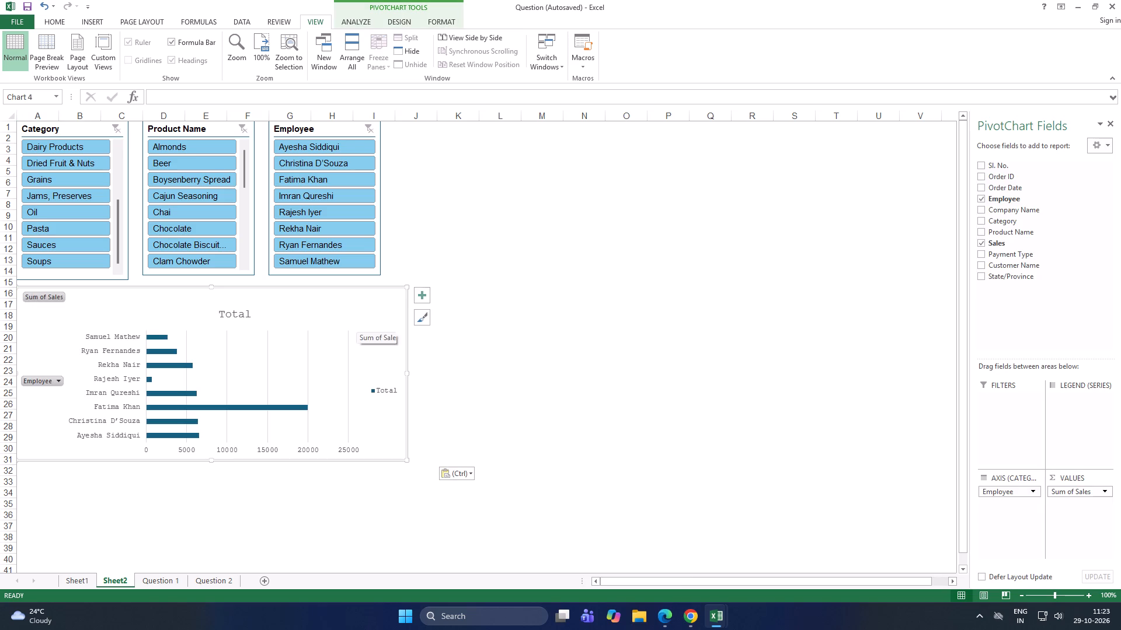
Narrow the employee chart on Sheet2 so it ends within column G, and remove its gridlines and legend.
left_click_drag(408, 375, 275, 376)
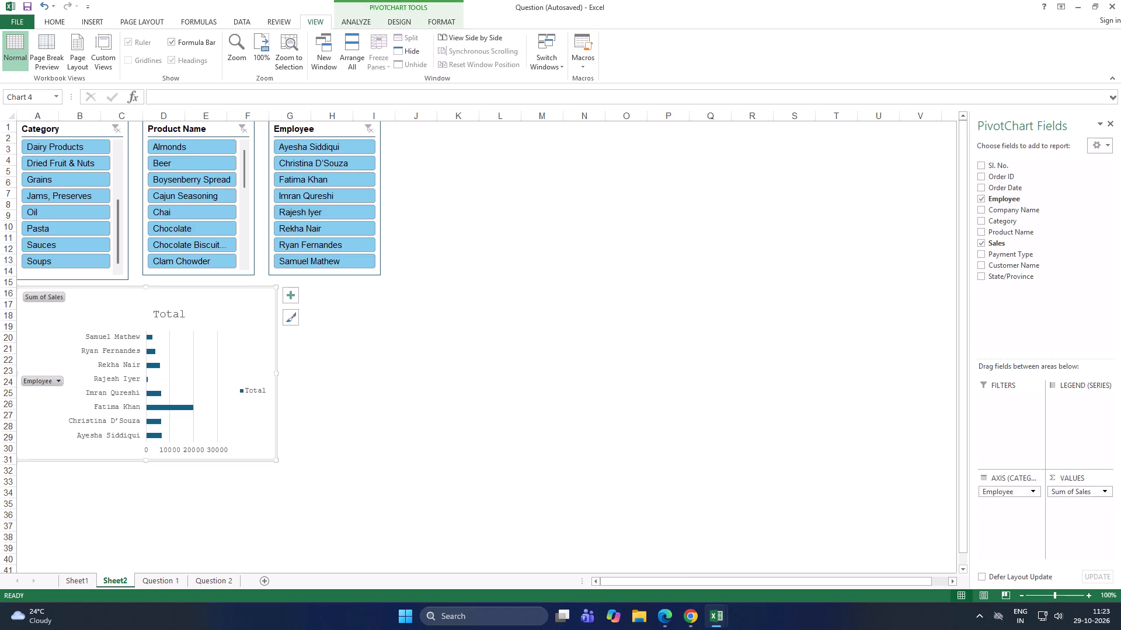
left_click(288, 296)
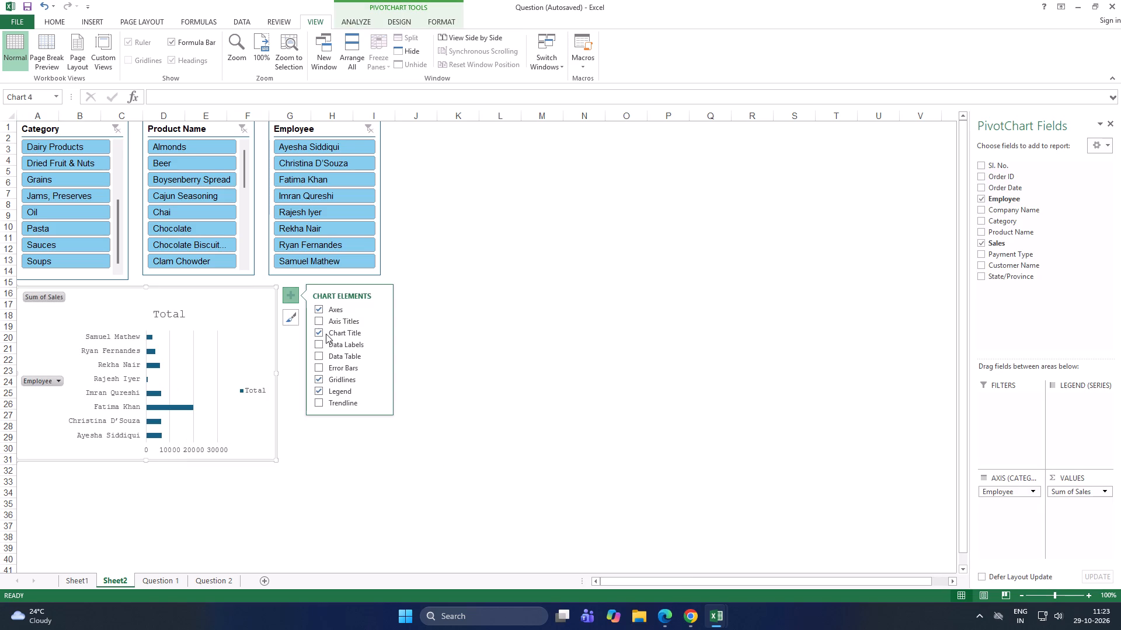
left_click(314, 334)
left_click(314, 332)
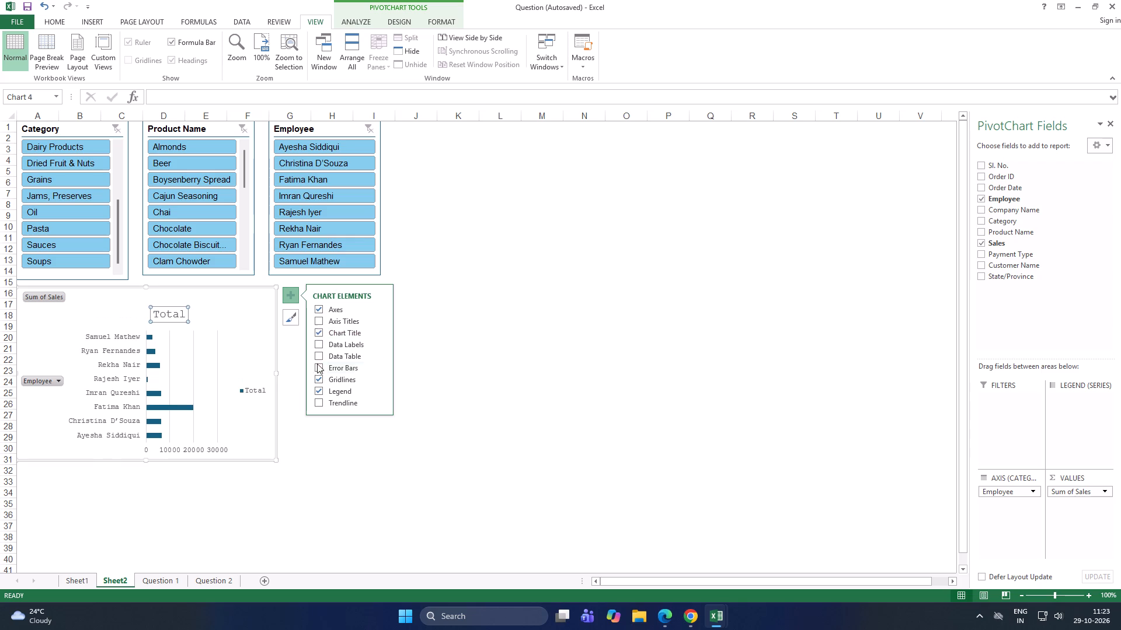
left_click(316, 377)
left_click(317, 390)
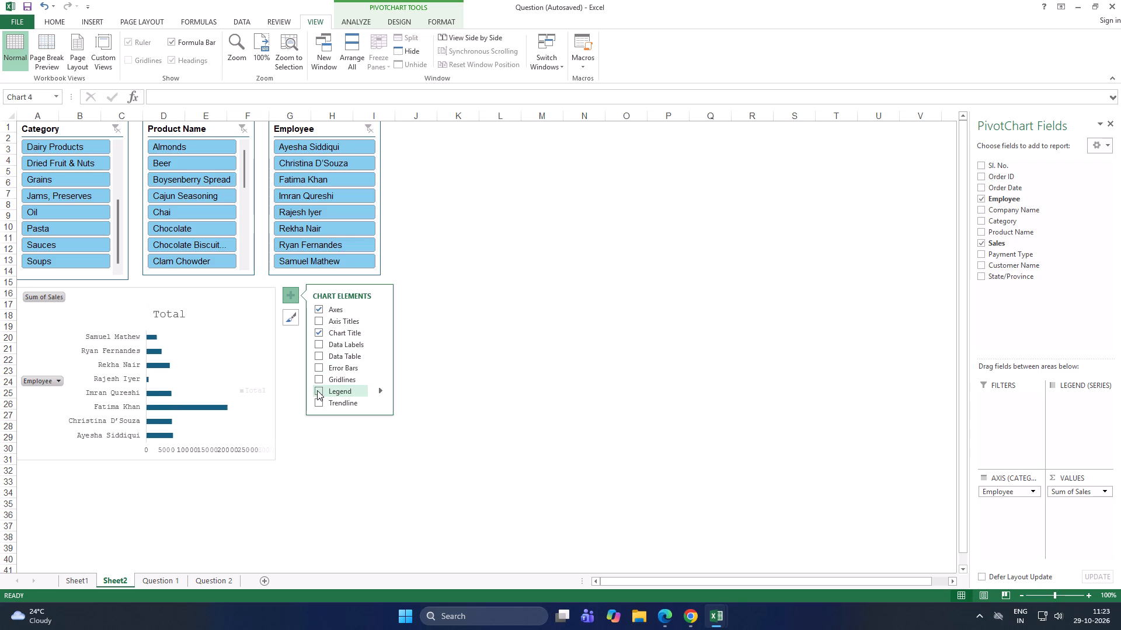
left_click_drag(276, 372, 281, 373)
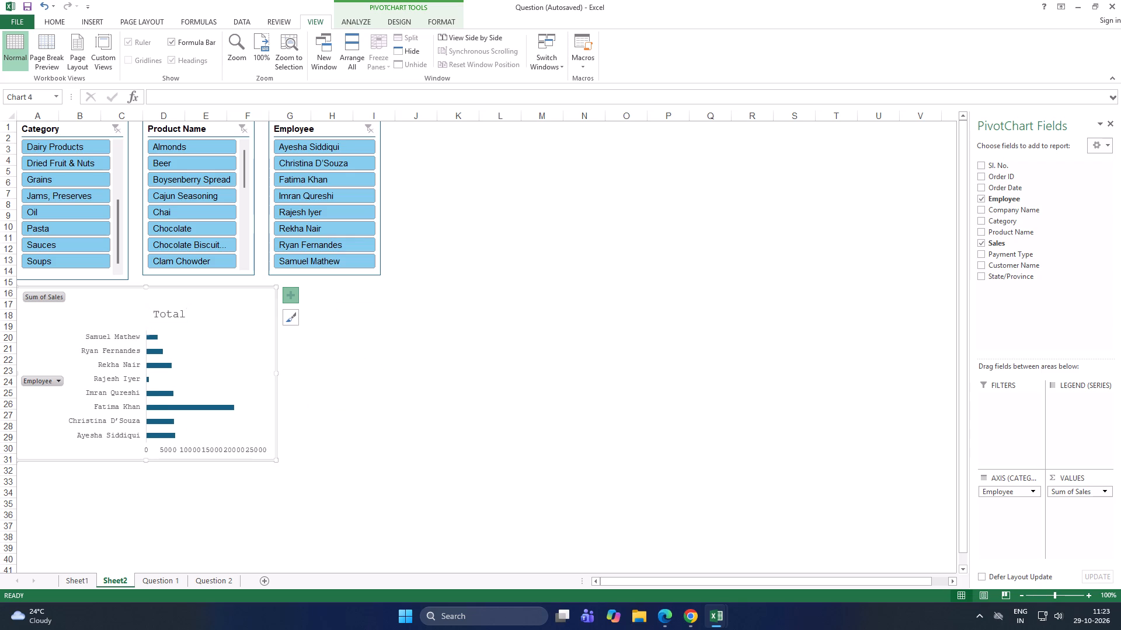
left_click_drag(281, 373, 299, 376)
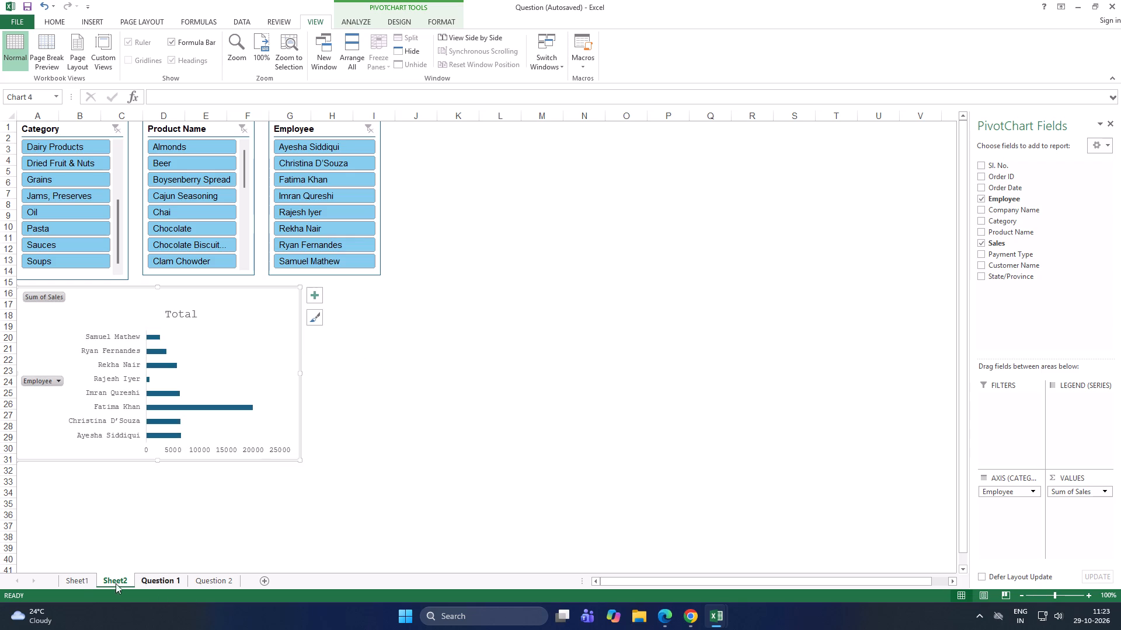
Copy the sales by category area chart from Sheet1 to cell J2 of Sheet2.
left_click(83, 579)
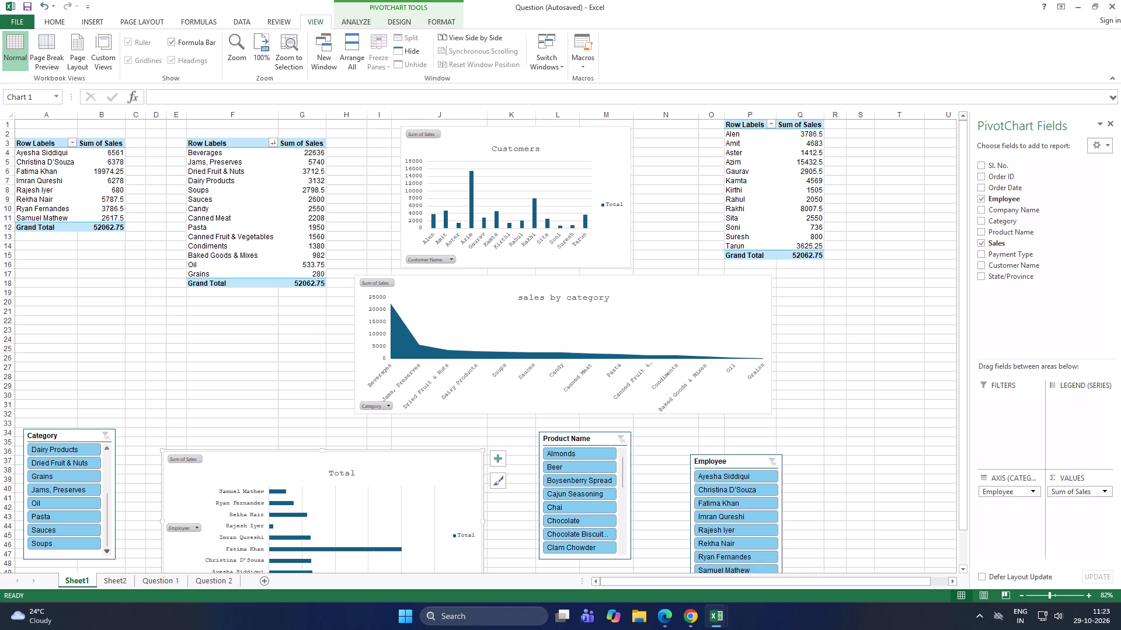
left_click(474, 295)
key("ctrl+c")
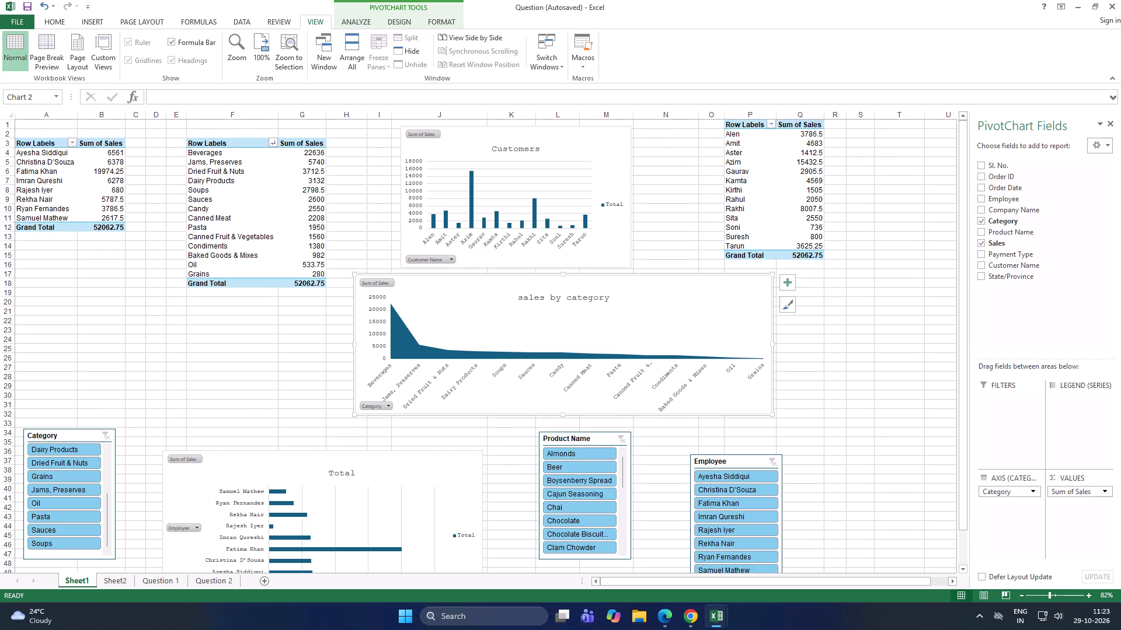
left_click(118, 582)
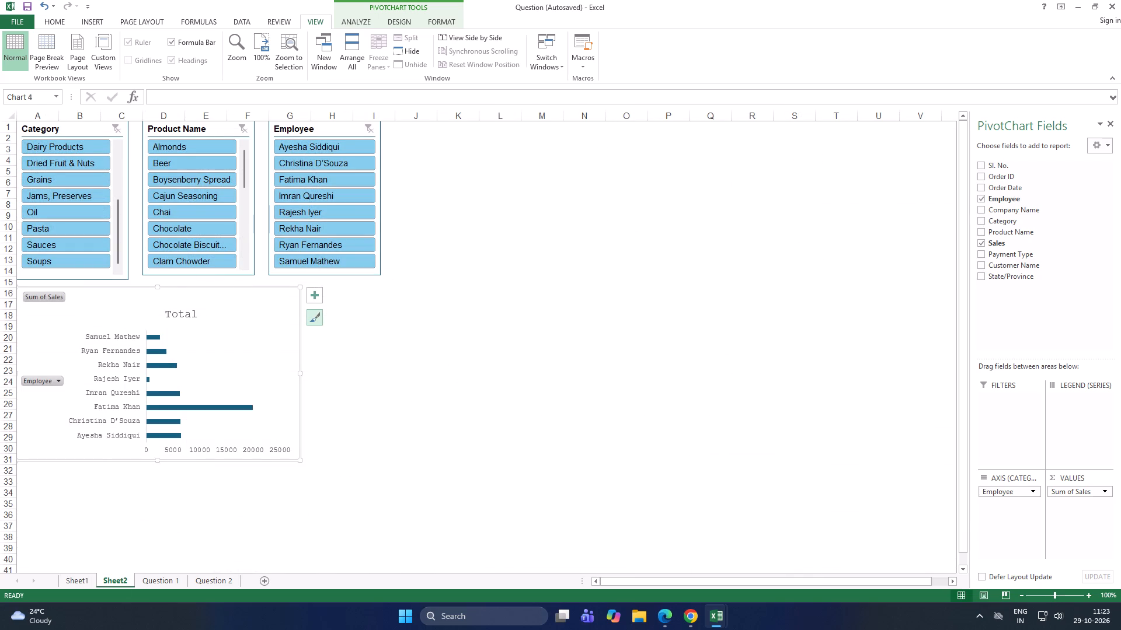
left_click(423, 149)
left_click(410, 134)
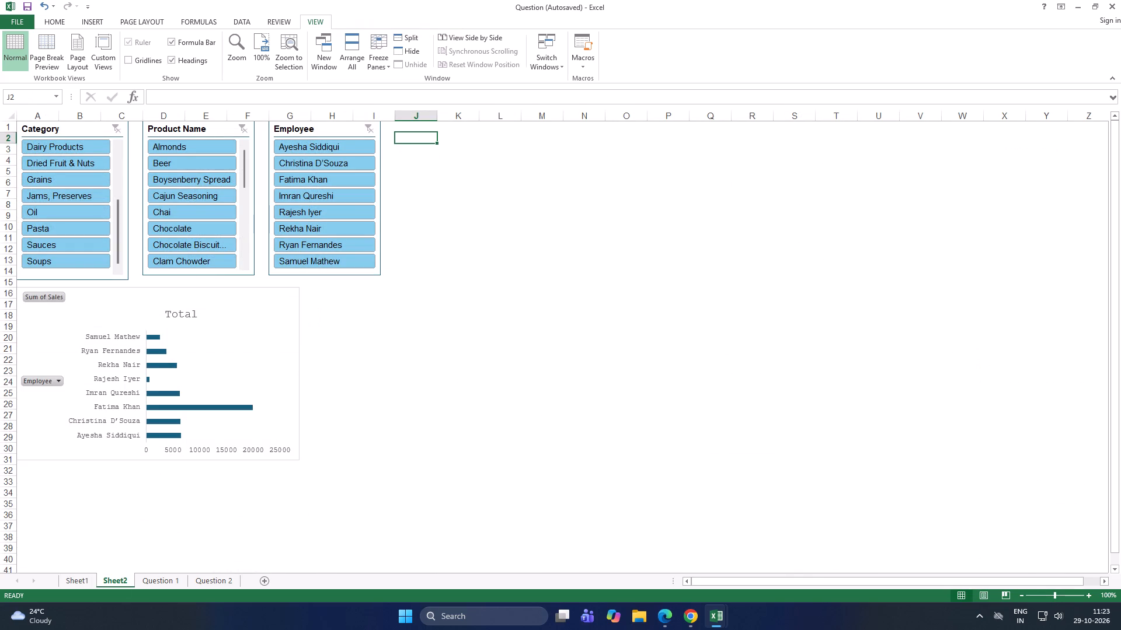
key("ctrl+v")
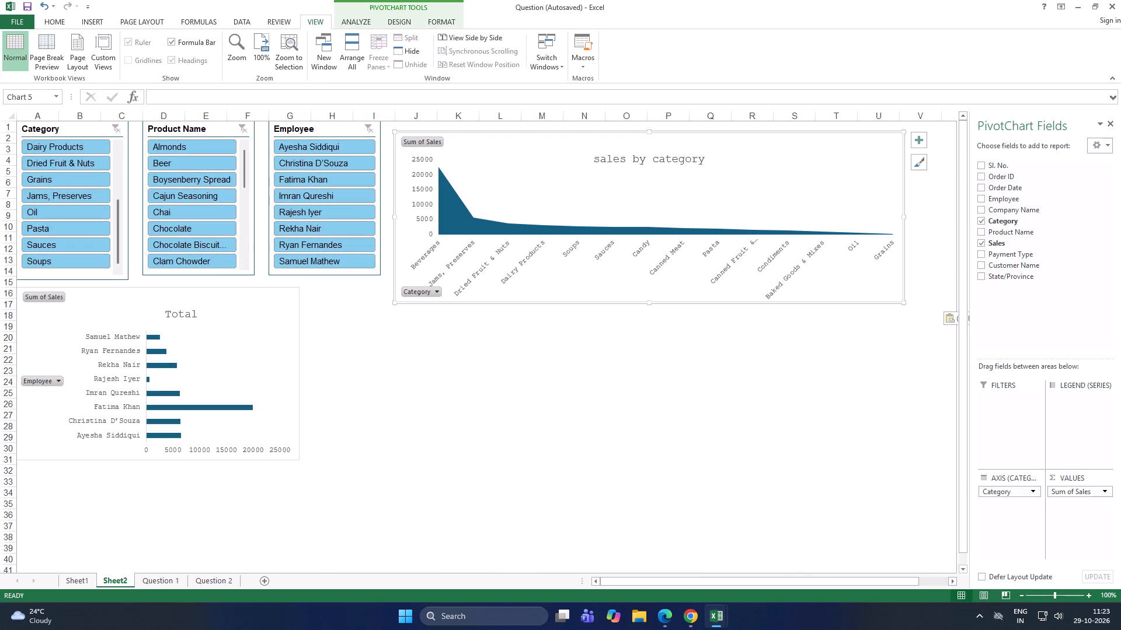
Narrow the sales by category chart on Sheet2 to about seven columns wide.
left_click_drag(903, 219, 758, 216)
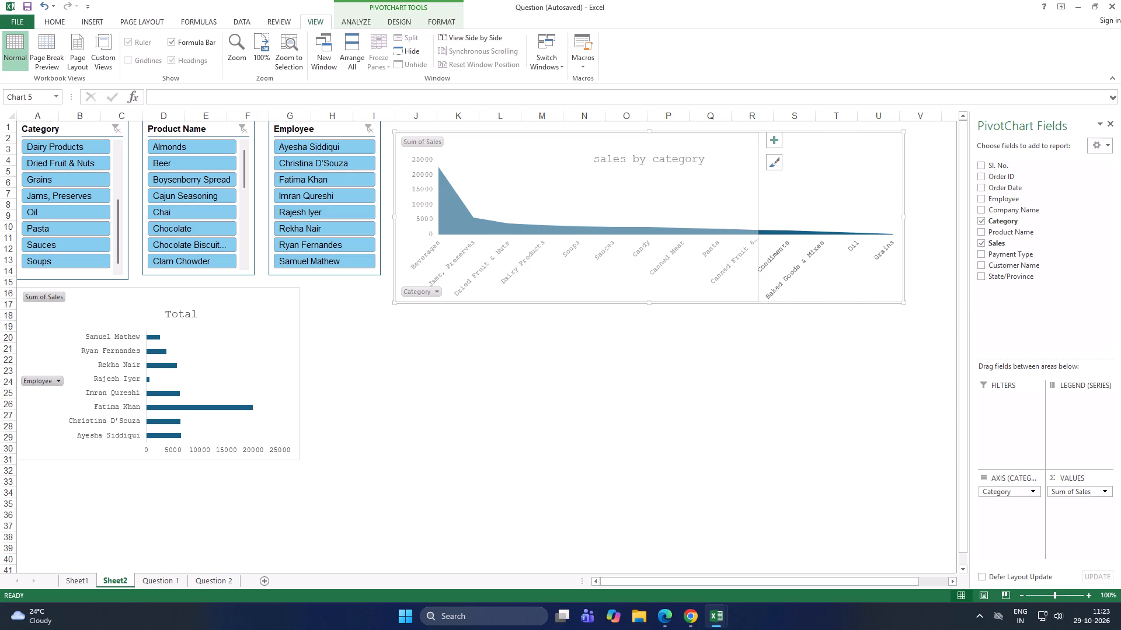
left_click_drag(760, 218, 703, 212)
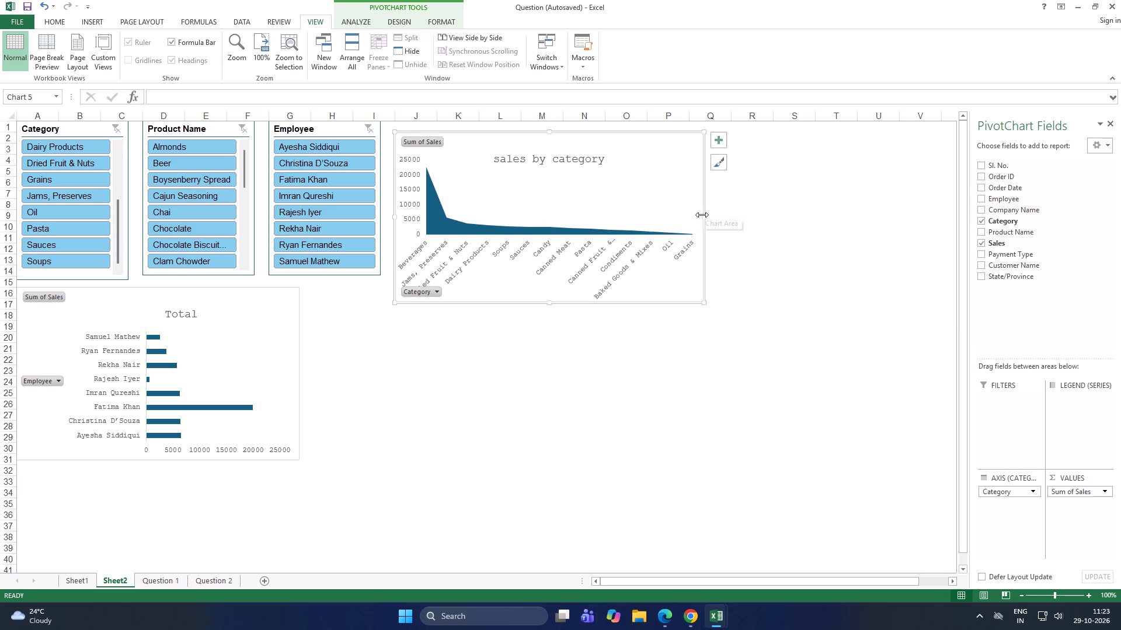
Move the sales by category chart beside the employee chart, below the slicers, and extend its lower edge level with that chart.
left_click_drag(702, 214, 711, 213)
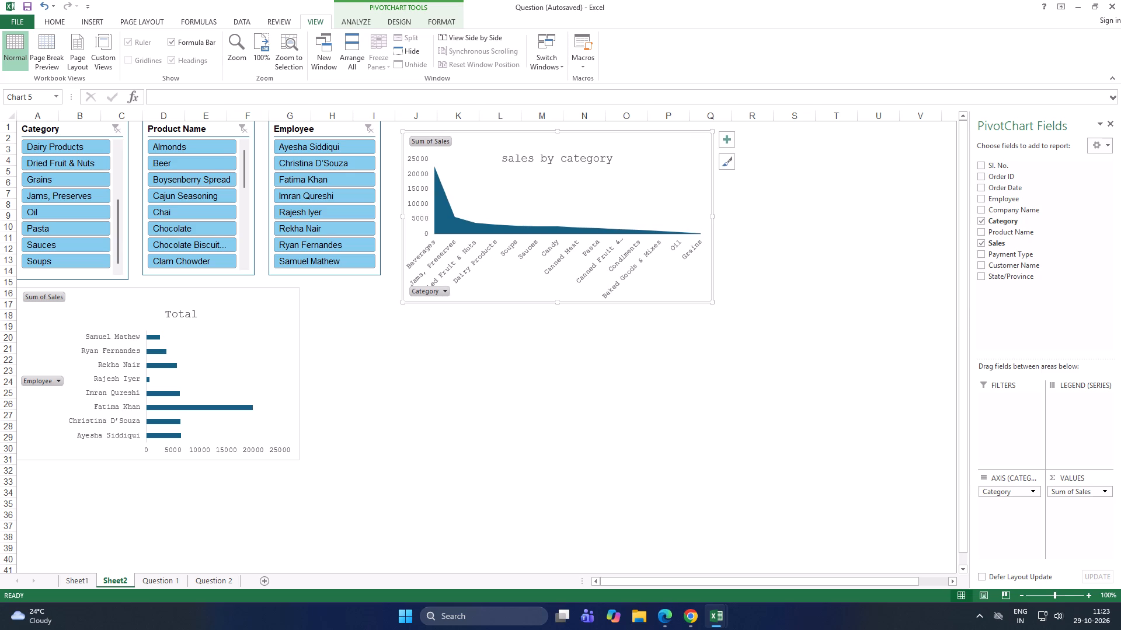
left_click_drag(480, 144, 401, 316)
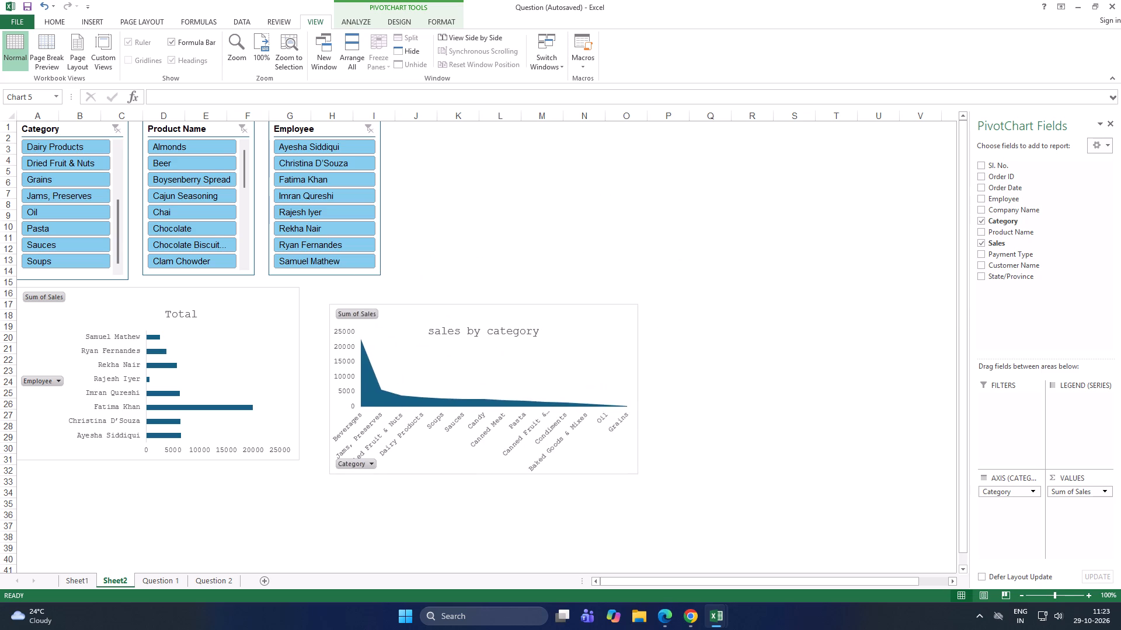
left_click_drag(401, 316, 378, 298)
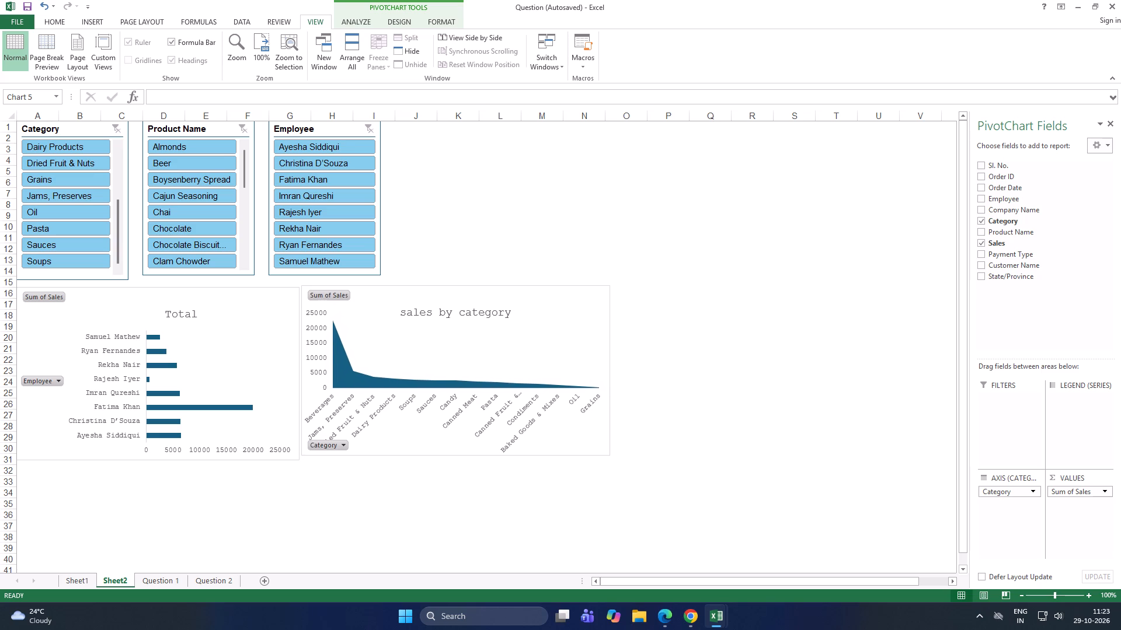
left_click_drag(378, 298, 380, 299)
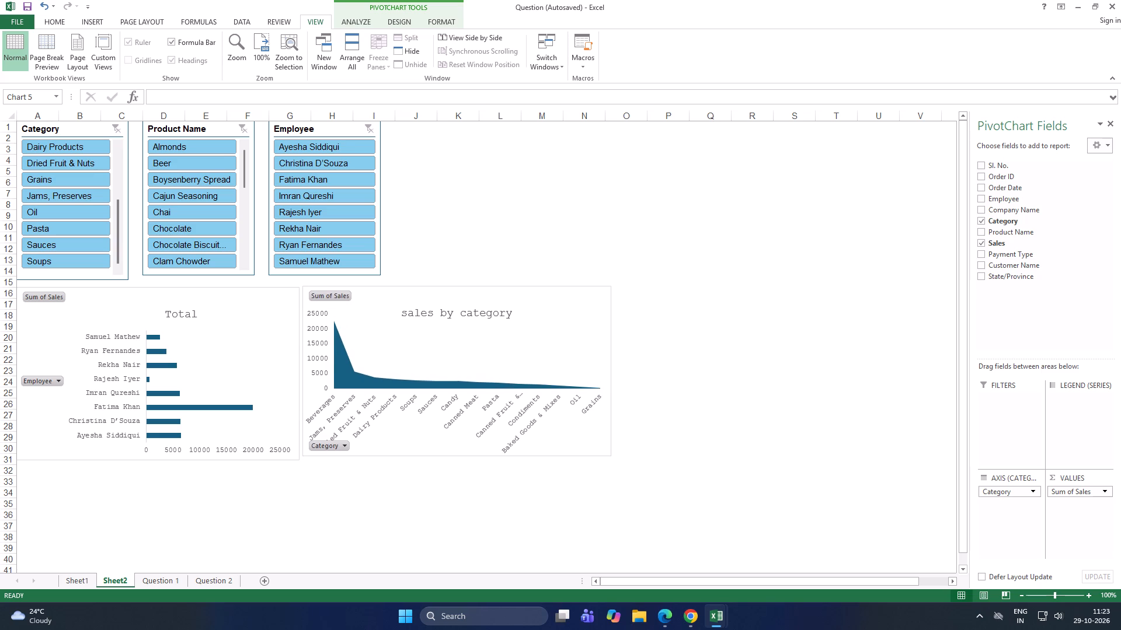
left_click_drag(380, 299, 379, 299)
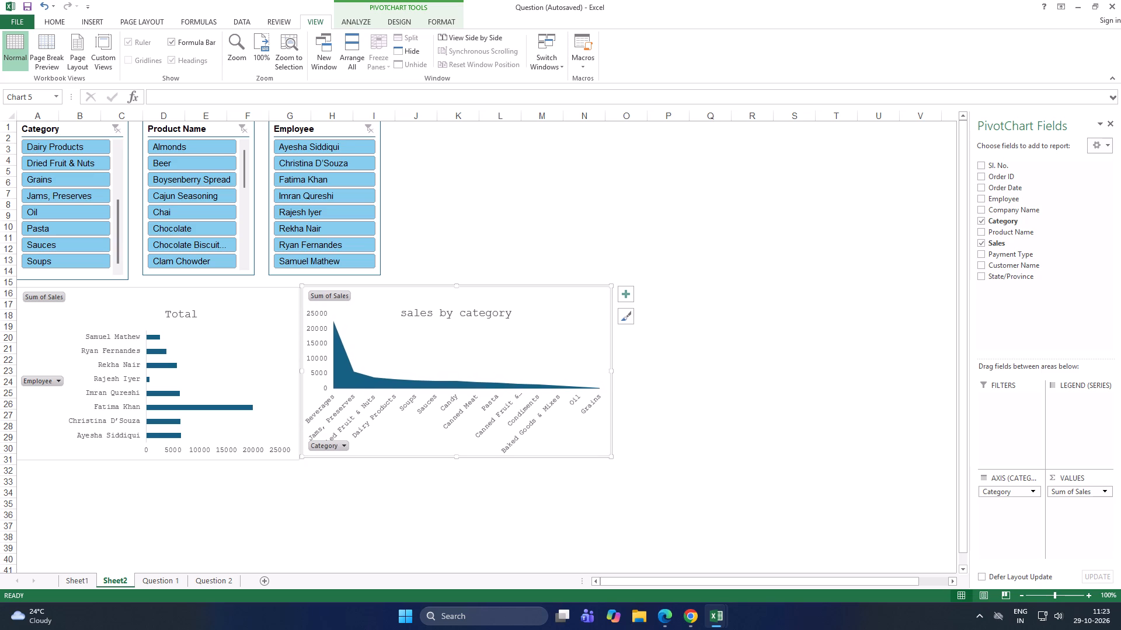
left_click(456, 459)
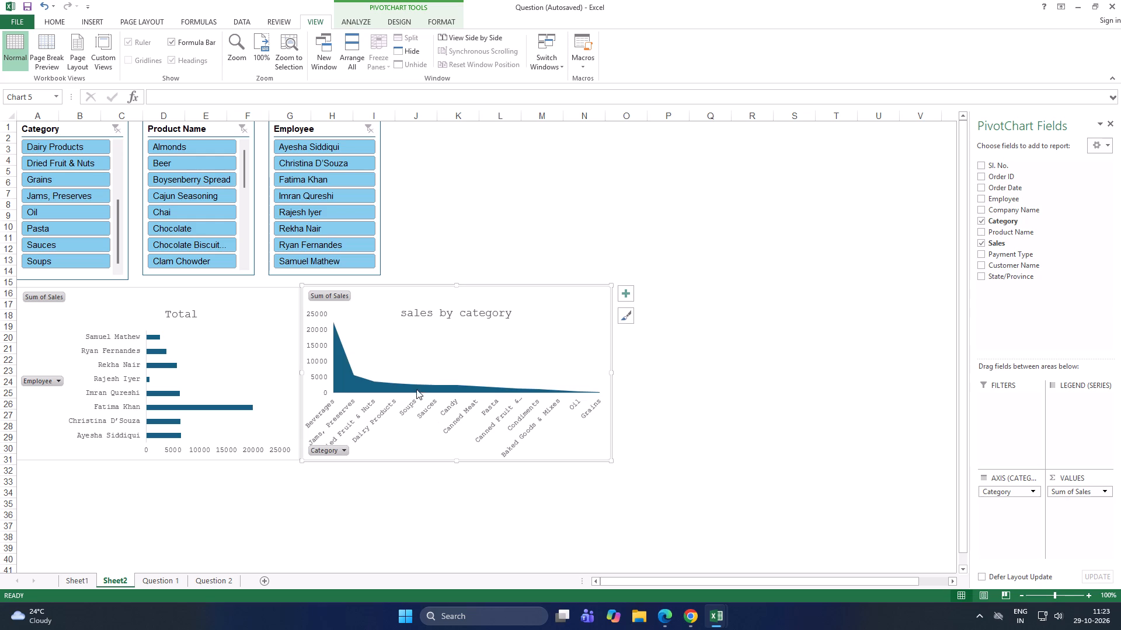
Copy the Customers chart from Sheet1 to cell J1 of Sheet2.
left_click(72, 587)
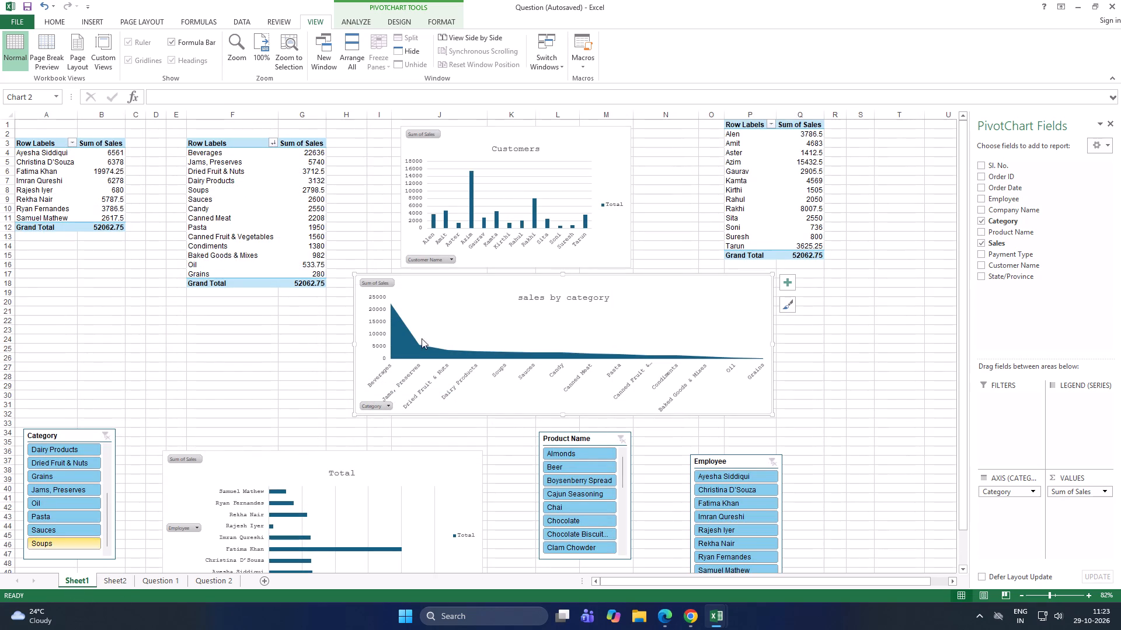
left_click(532, 173)
left_click(552, 125)
left_click(556, 136)
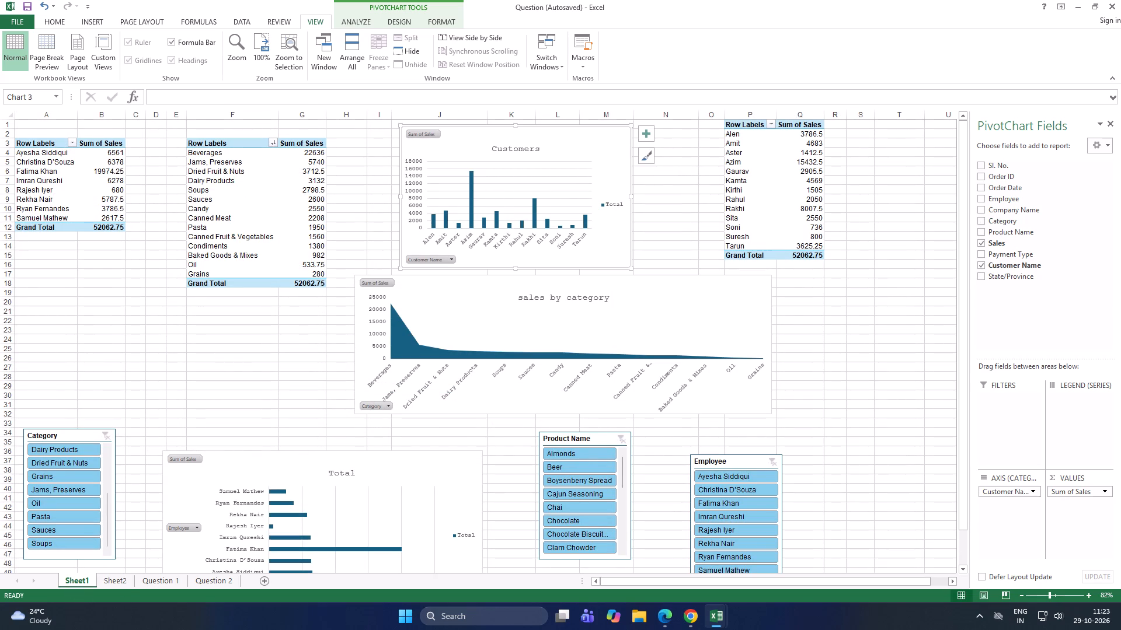
key("ctrl+c")
left_click(98, 582)
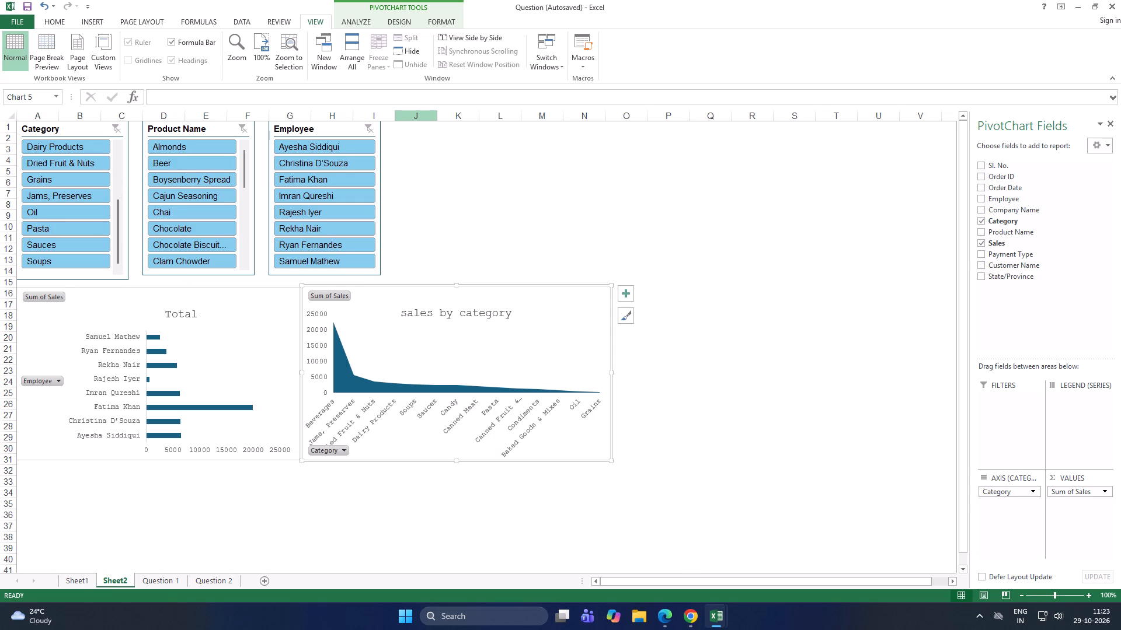
left_click(398, 131)
left_click(392, 128)
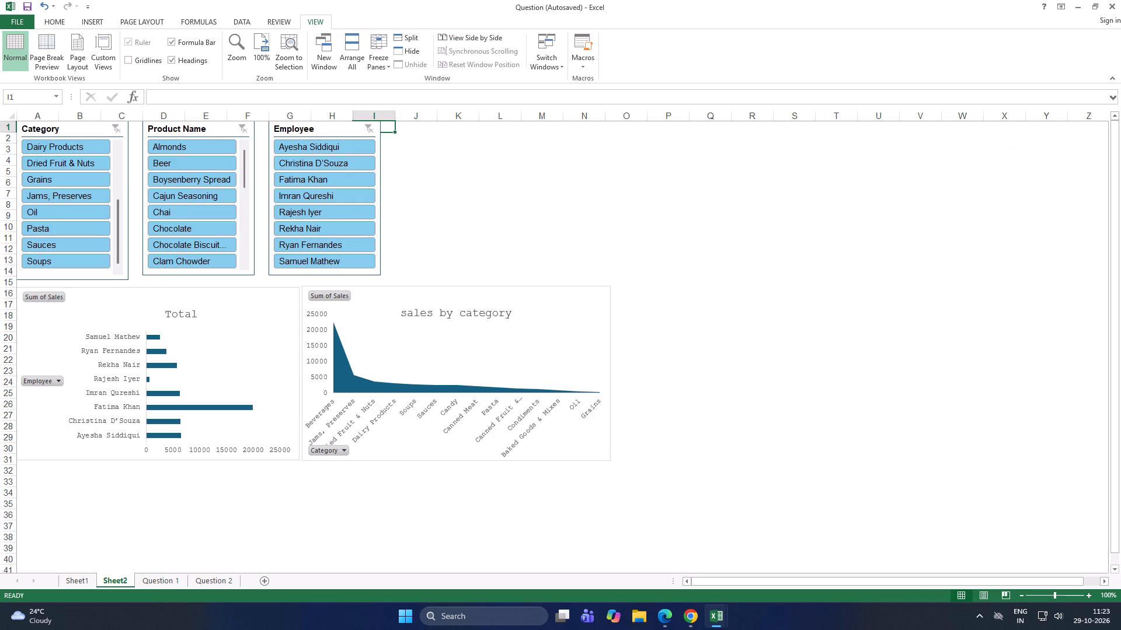
left_click(409, 127)
key("ctrl+v")
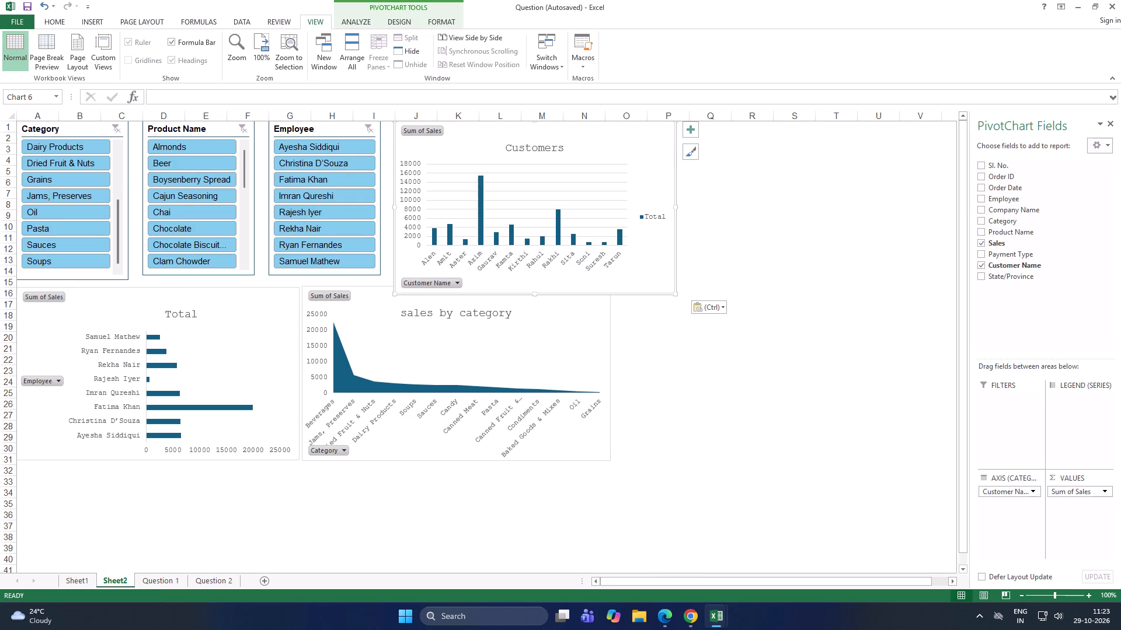
Shorten the Customers chart on Sheet2 so its lower edge lines up with the bottom of the slicers.
left_click_drag(533, 295, 532, 279)
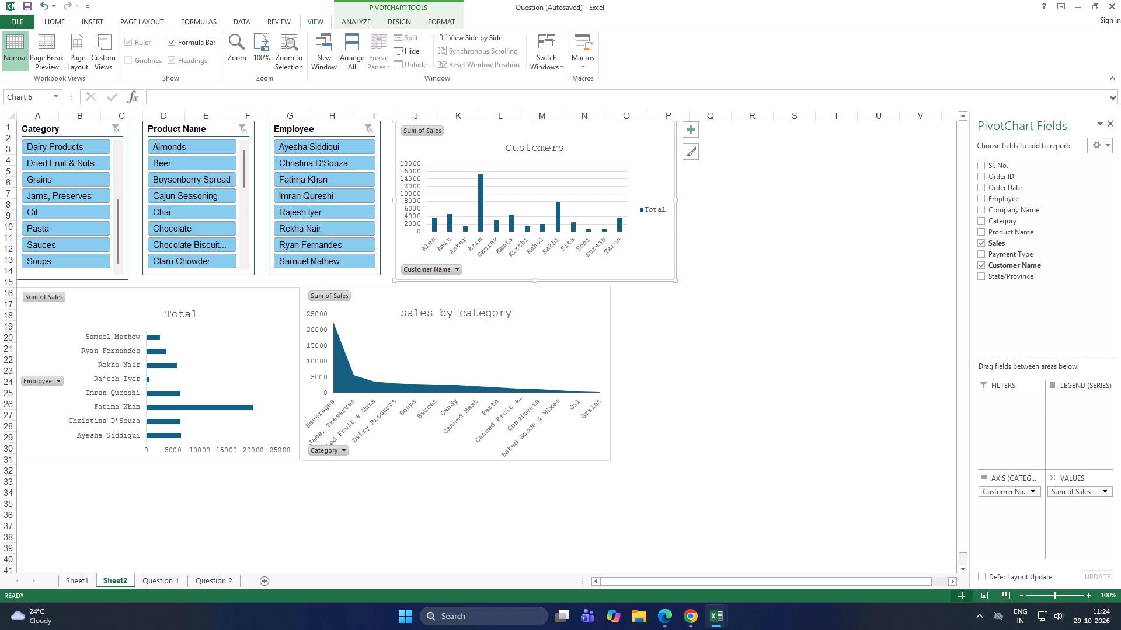
Move the sales by category chart beneath the Customers chart, aligning the two charts' right edges.
left_click_drag(396, 293, 408, 297)
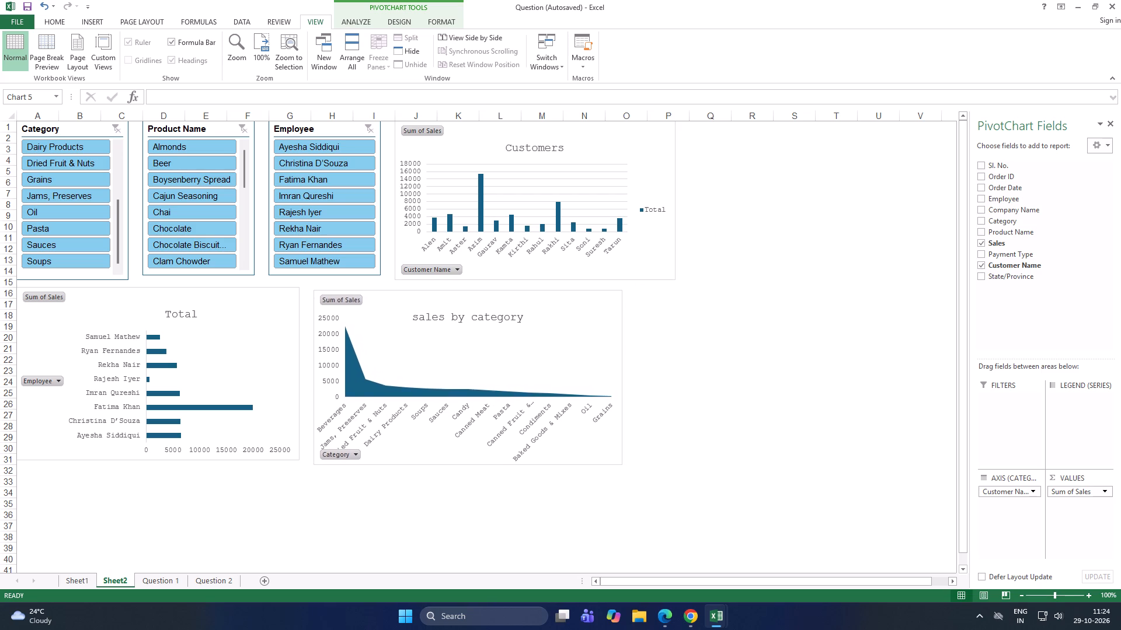
left_click_drag(408, 297, 402, 293)
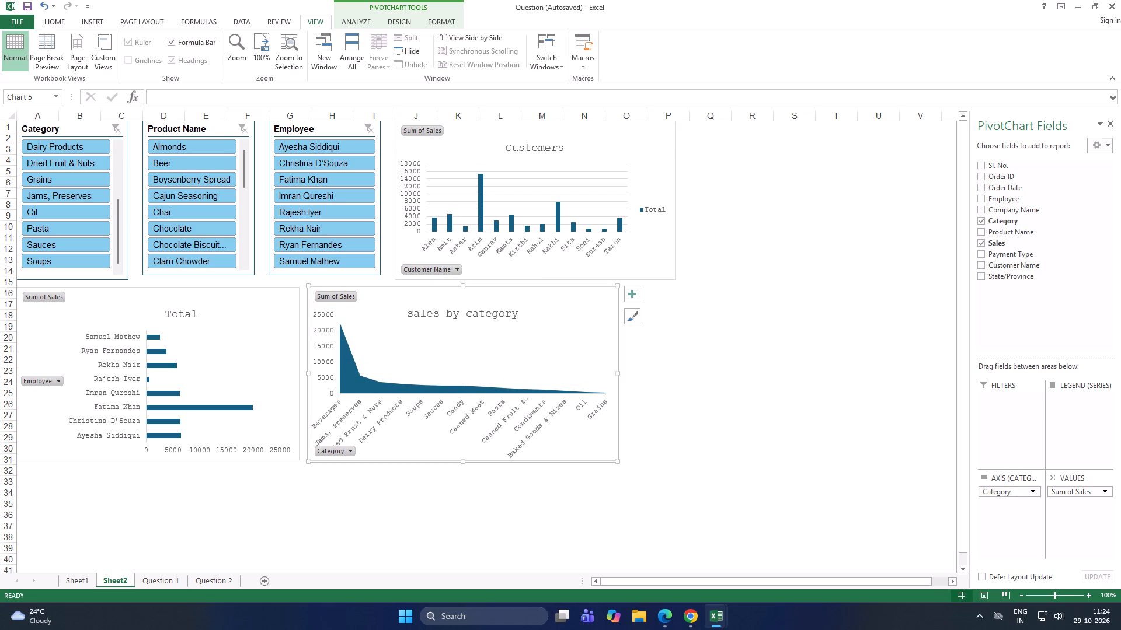
left_click(83, 576)
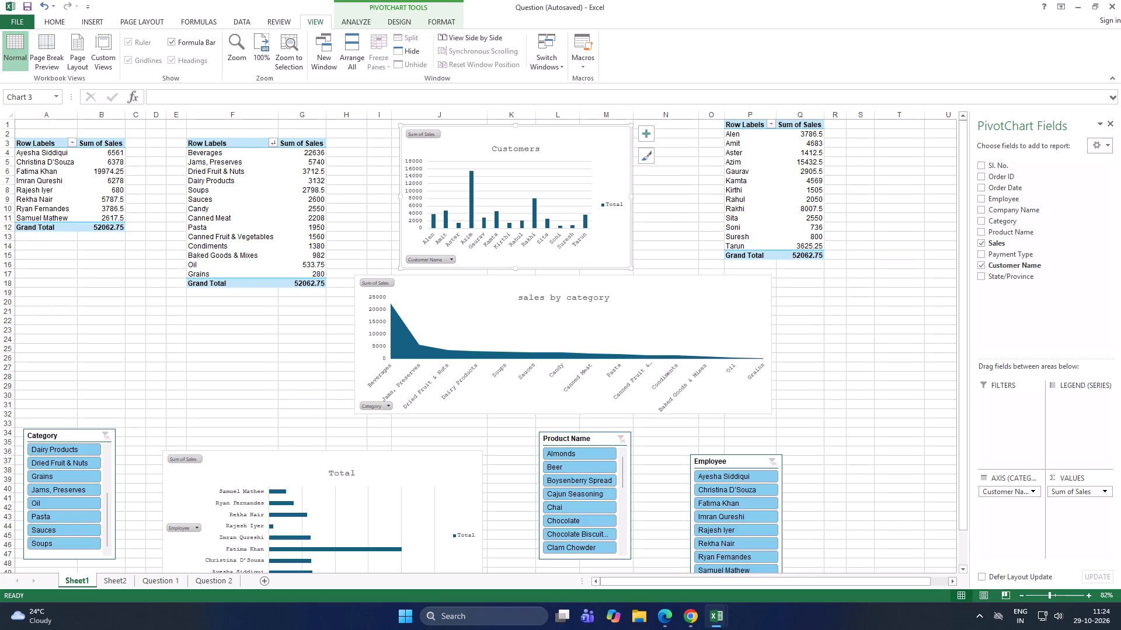
scroll(722, 435, "down", 2)
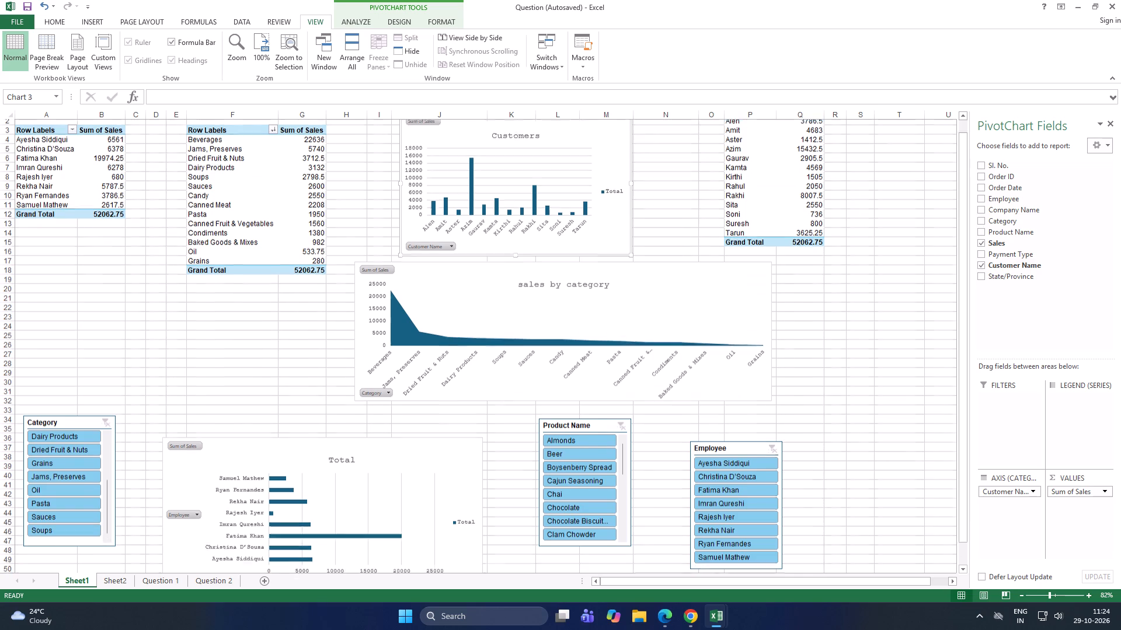
left_click(118, 579)
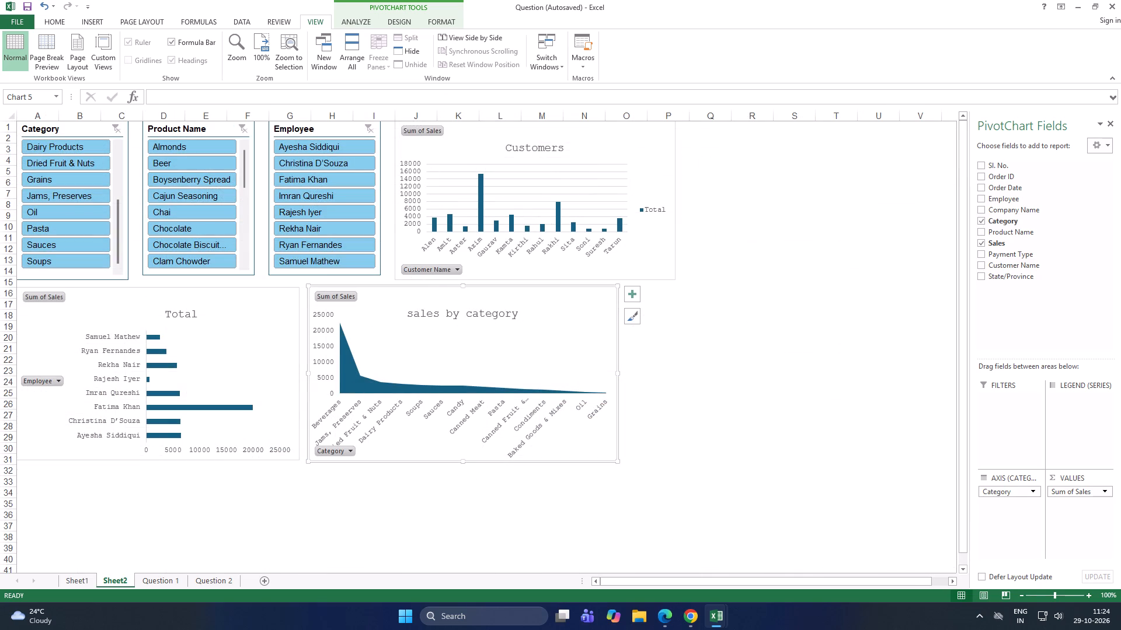
left_click_drag(436, 295, 493, 298)
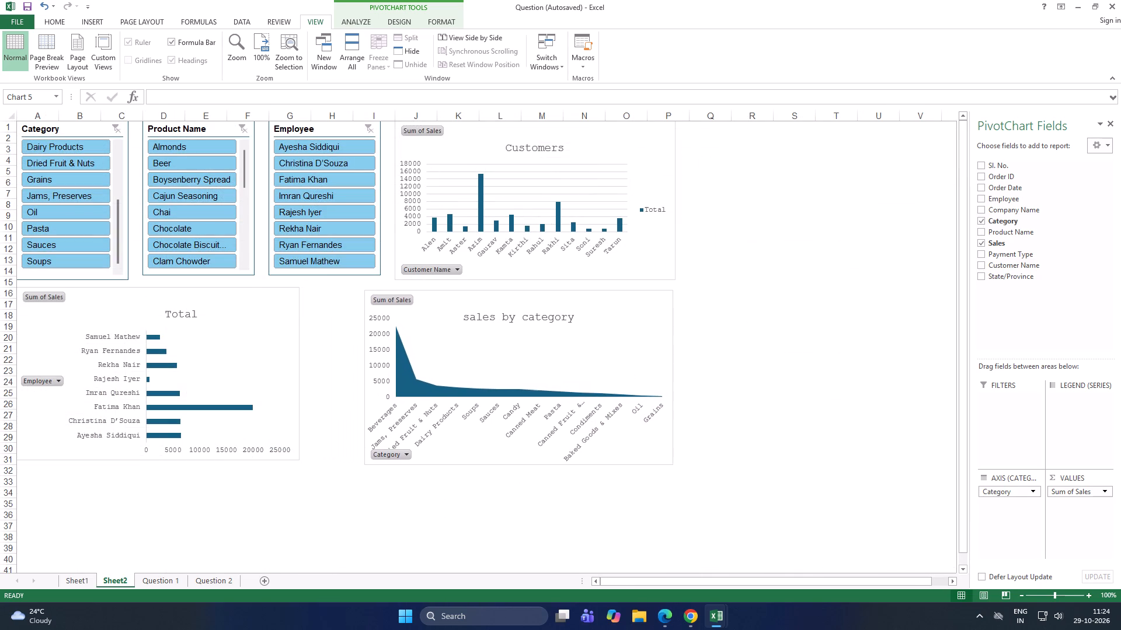
left_click_drag(493, 298, 496, 297)
Widen the employee chart to nearly reach the sales by category chart, and extend its lower edge roughly level with that chart.
left_click(254, 299)
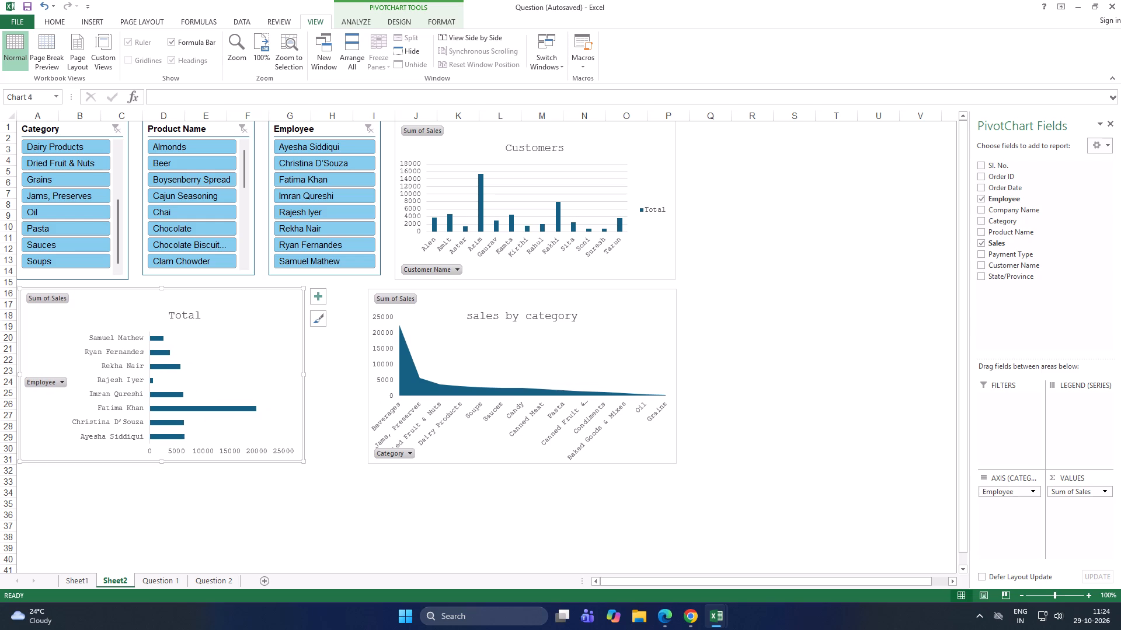
left_click_drag(305, 376, 353, 380)
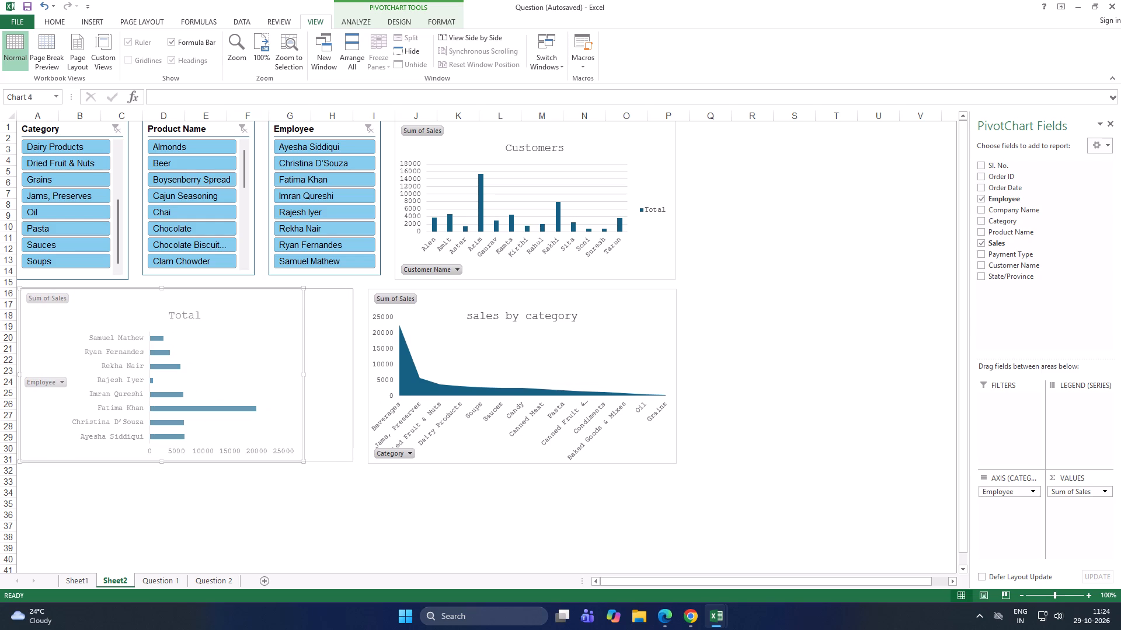
left_click_drag(353, 380, 360, 381)
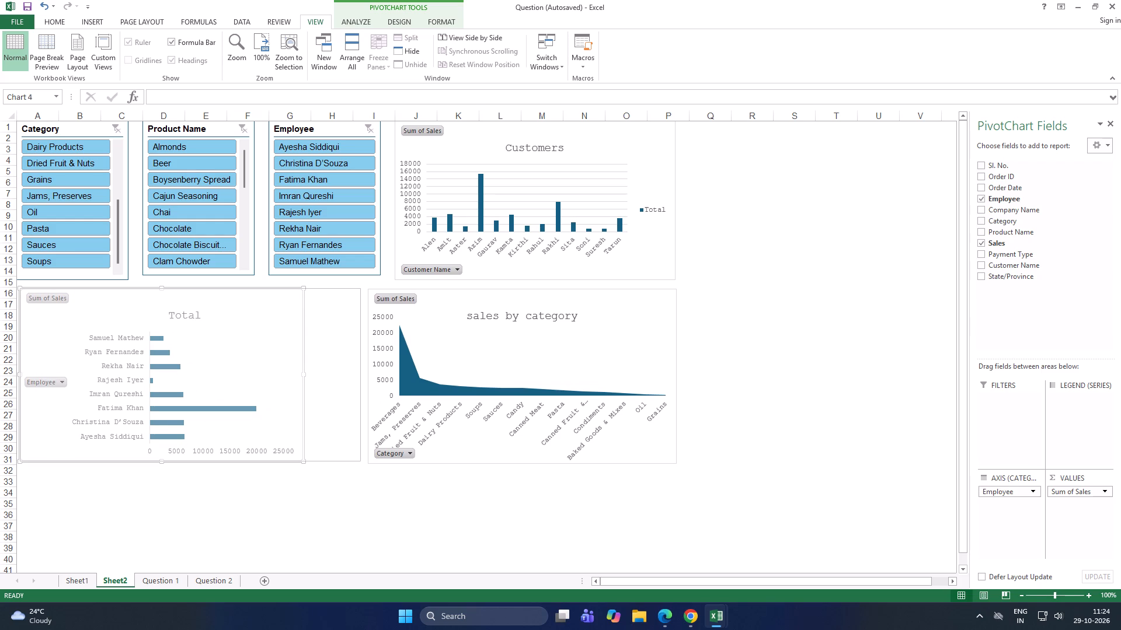
left_click(190, 461)
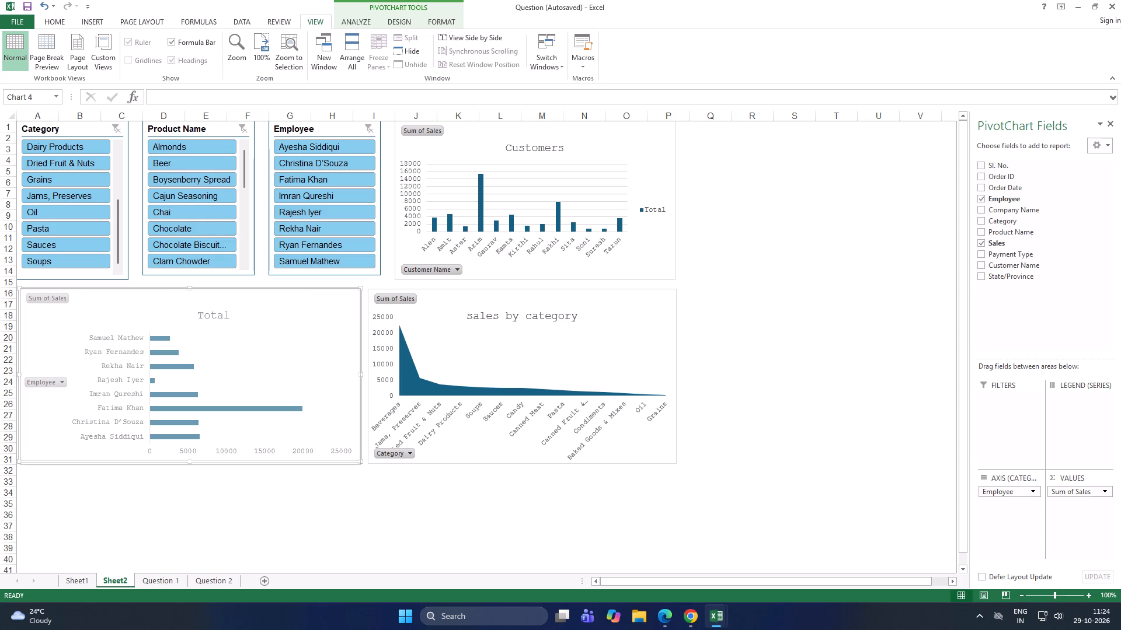
Filter by Beer and then Cajun Seasoning in the Product Name slicer, and filter the Employee slicer to its last listed employee.
scroll(499, 361, "up", 4)
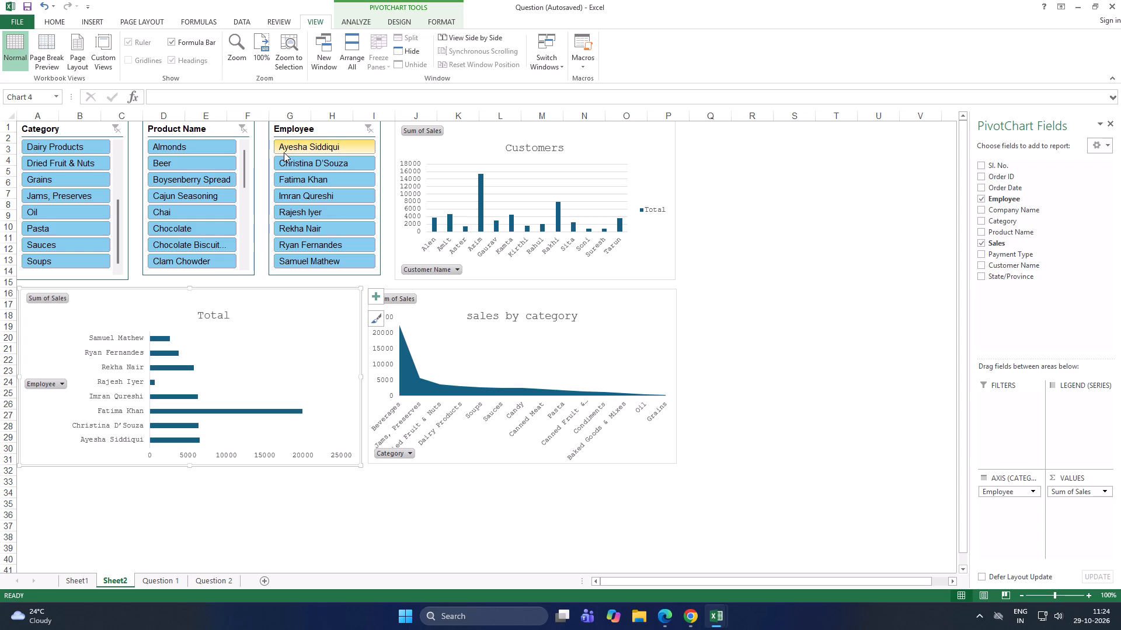
left_click(184, 156)
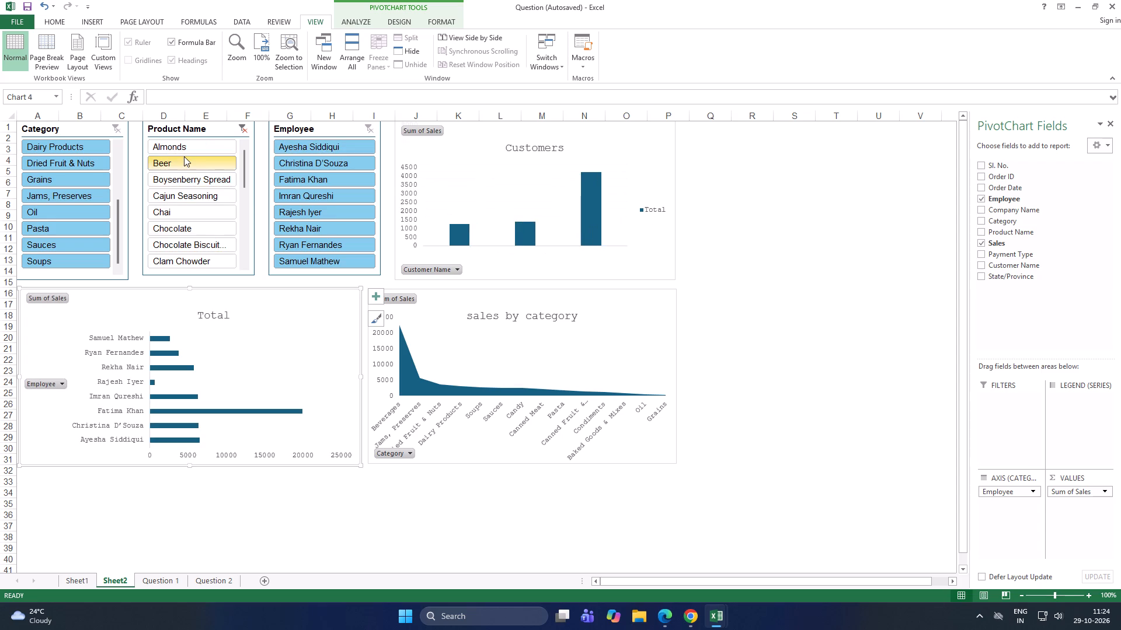
left_click(178, 197)
left_click(353, 184)
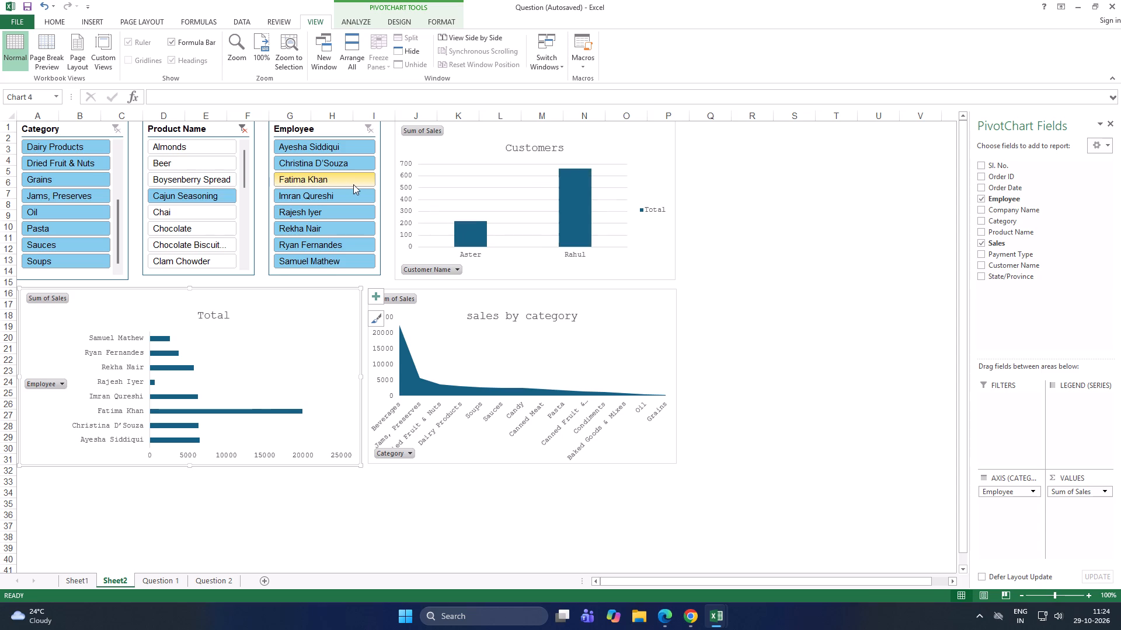
left_click(339, 233)
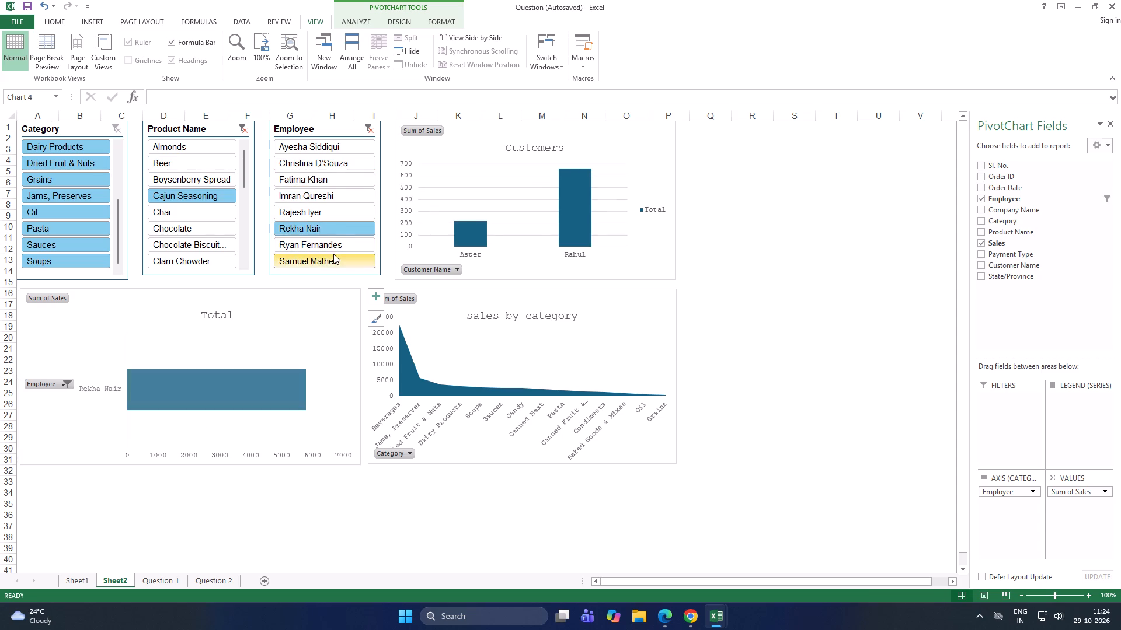
left_click(333, 254)
Try Pasta and Jams, Preserves in the Category slicer, clear its filter, and filter it to Dried Fruit & Nuts.
left_click(82, 228)
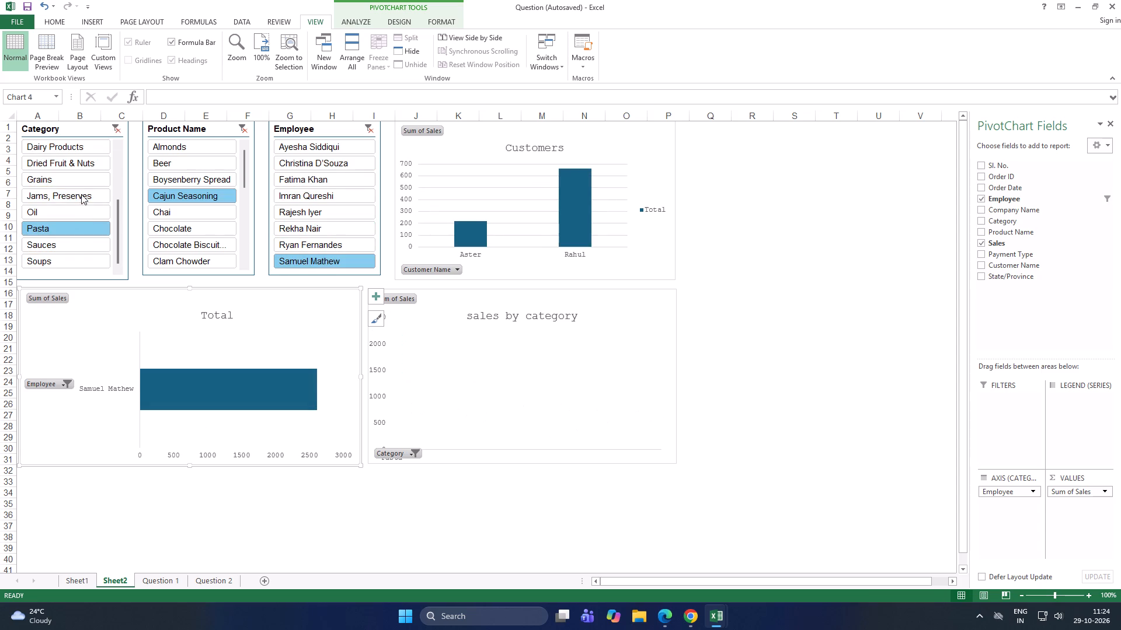
left_click(81, 194)
left_click(76, 159)
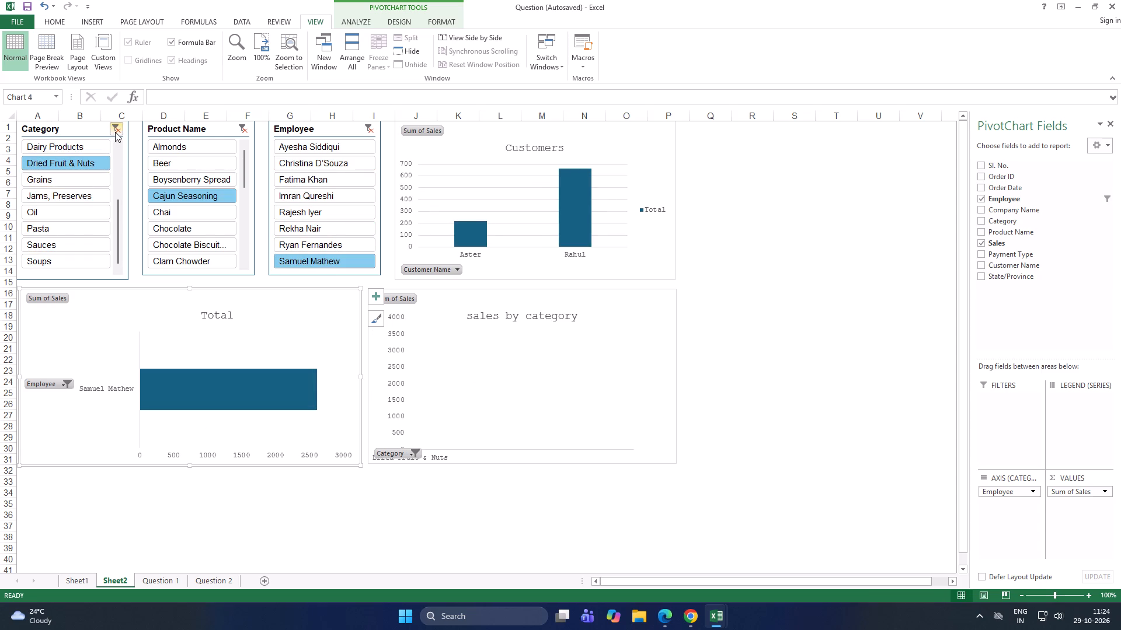
left_click(115, 132)
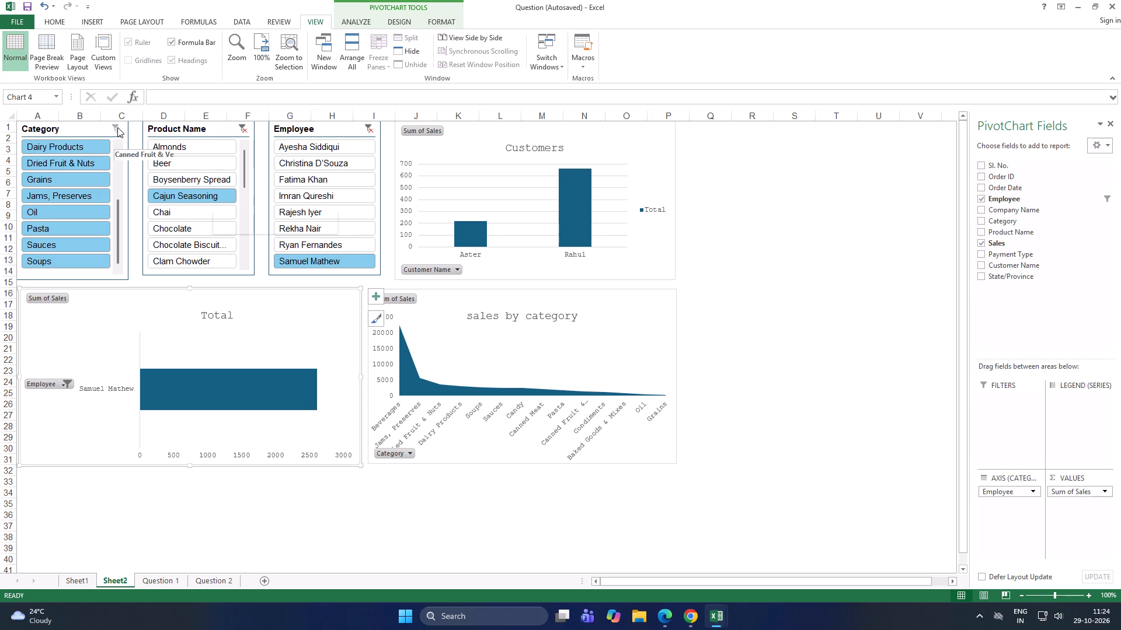
left_click(95, 160)
left_click(112, 131)
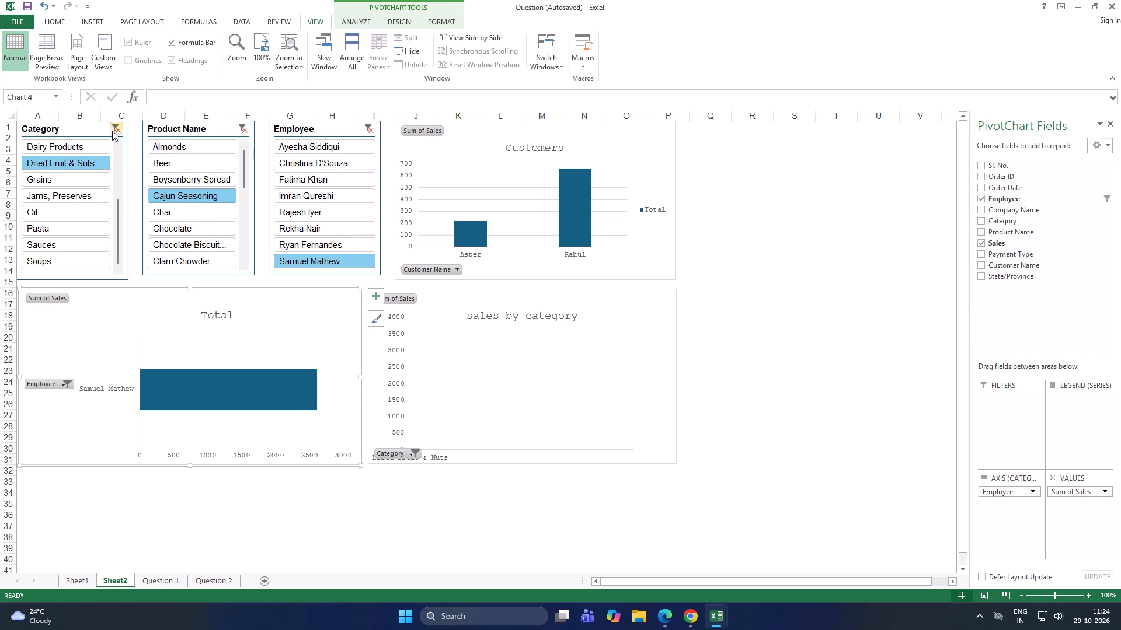
left_click(83, 159)
left_click(86, 159)
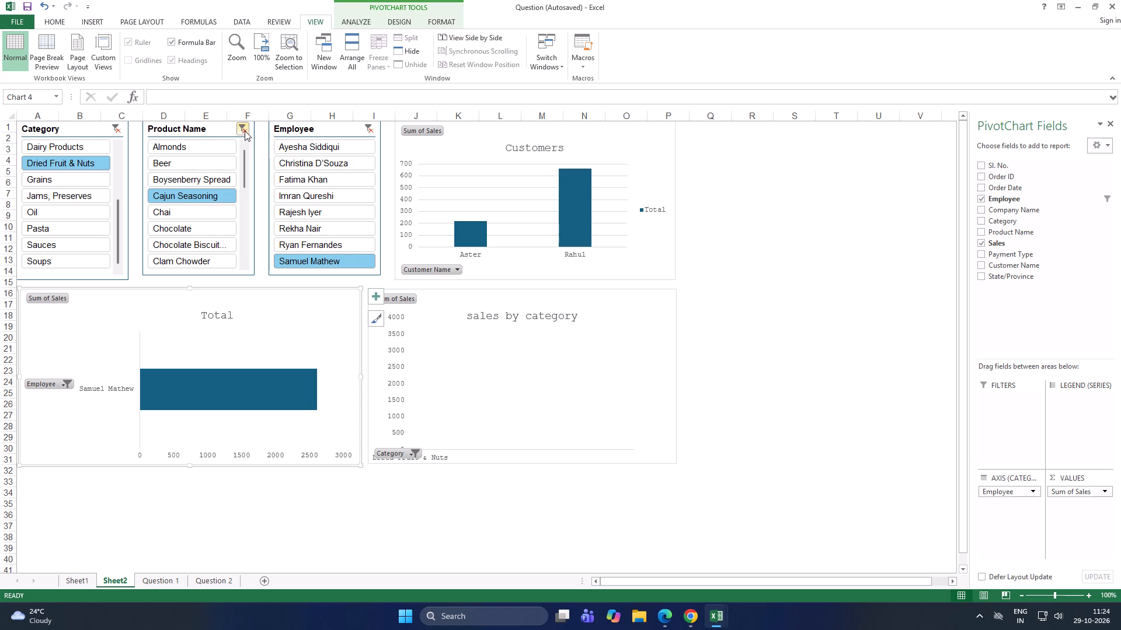
Clear the Product Name slicer's filter and filter it to Beer.
left_click(245, 131)
left_click(222, 164)
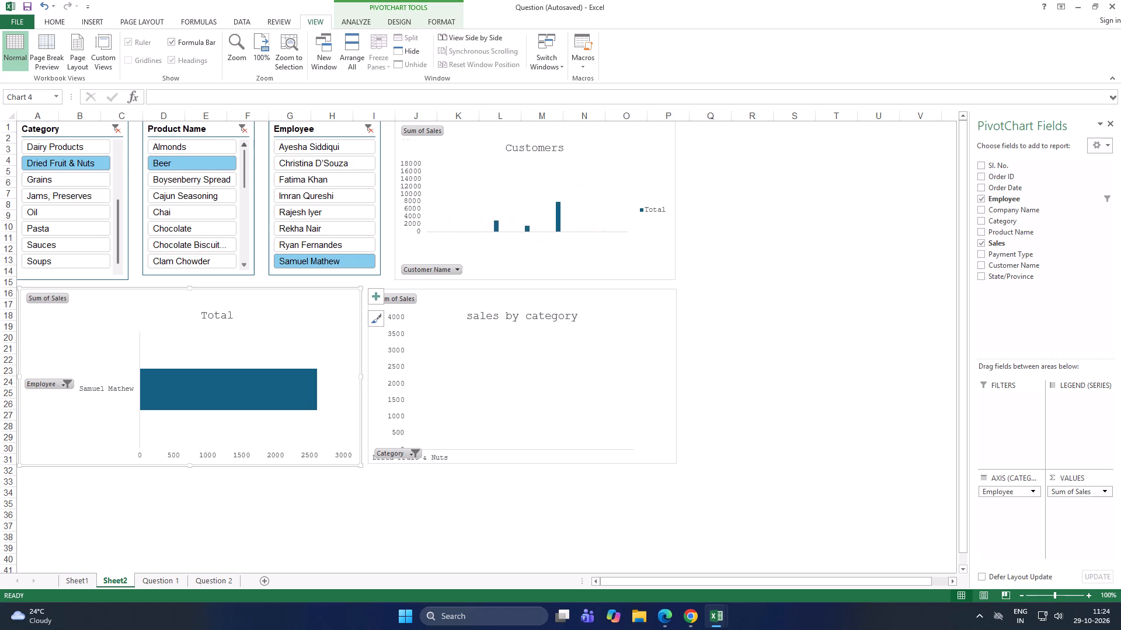
Connect the Product Name slicer to PivotTable5 and PivotTable6 in addition to PivotTable7.
right_click(244, 131)
left_click(277, 257)
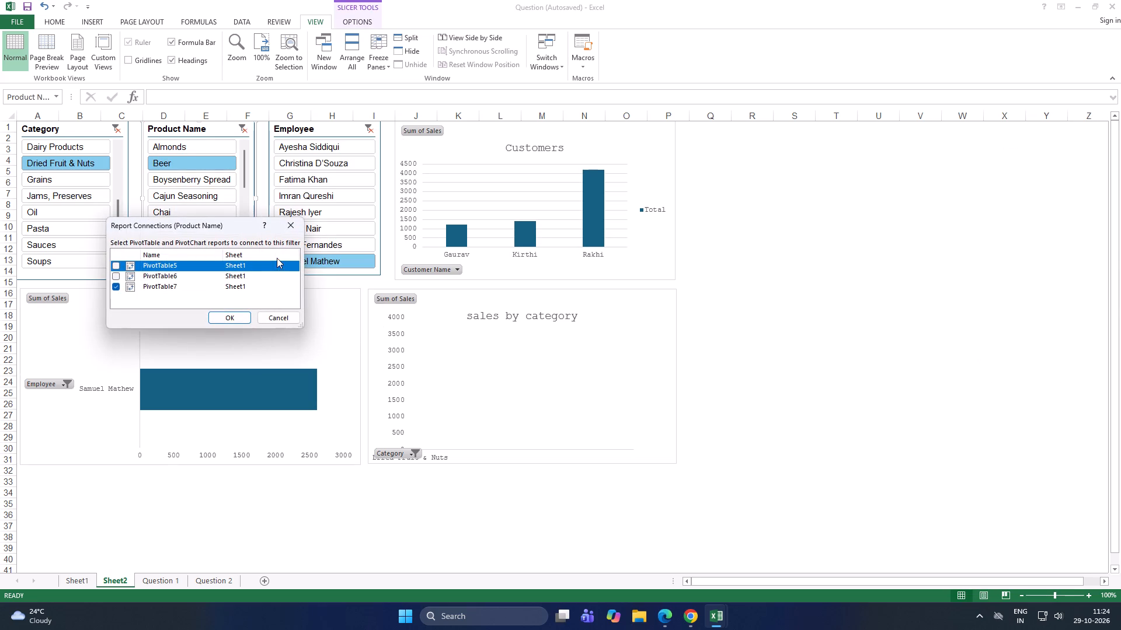
left_click(114, 276)
left_click(113, 268)
left_click(231, 318)
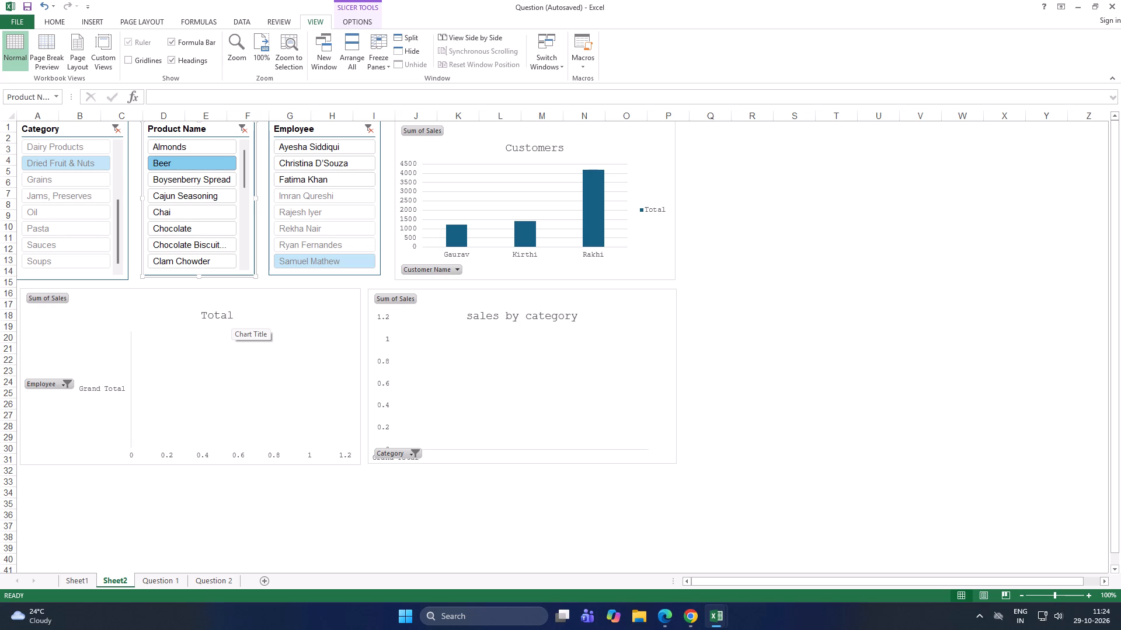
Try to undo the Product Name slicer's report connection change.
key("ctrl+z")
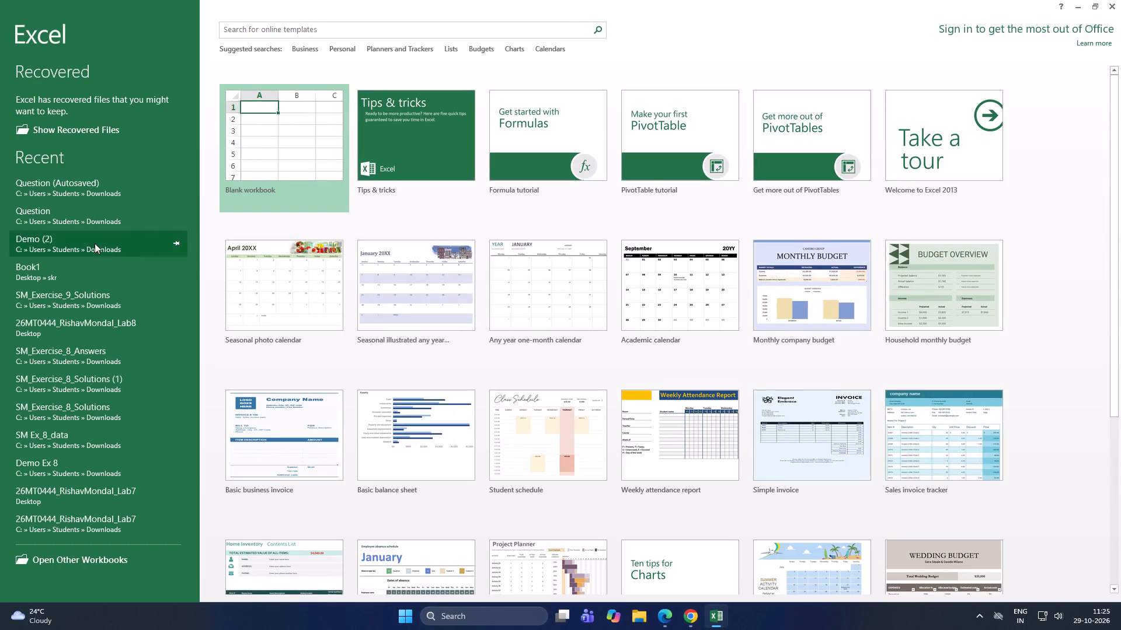
Reopen the Question (Autosaved) workbook and open its recovered version from 11:25.
left_click(48, 188)
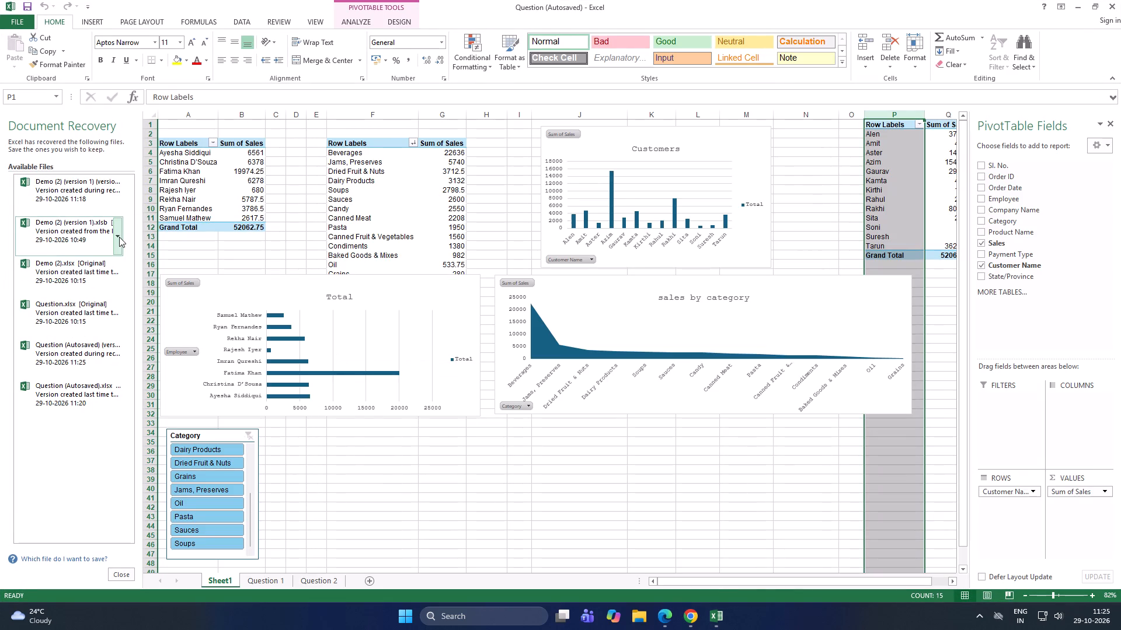
left_click(85, 348)
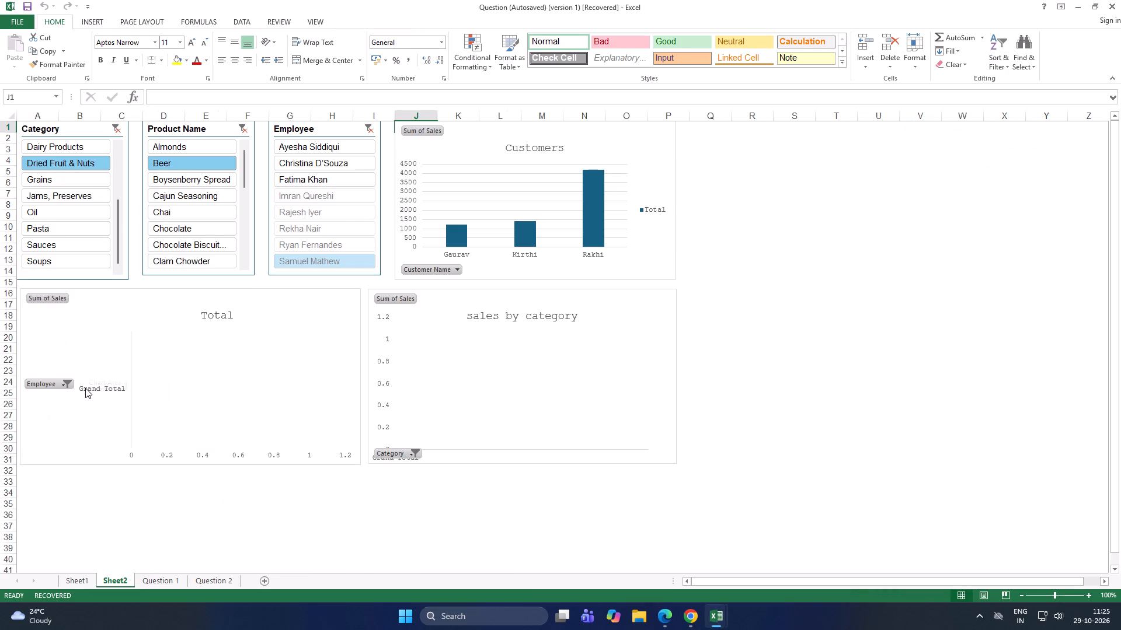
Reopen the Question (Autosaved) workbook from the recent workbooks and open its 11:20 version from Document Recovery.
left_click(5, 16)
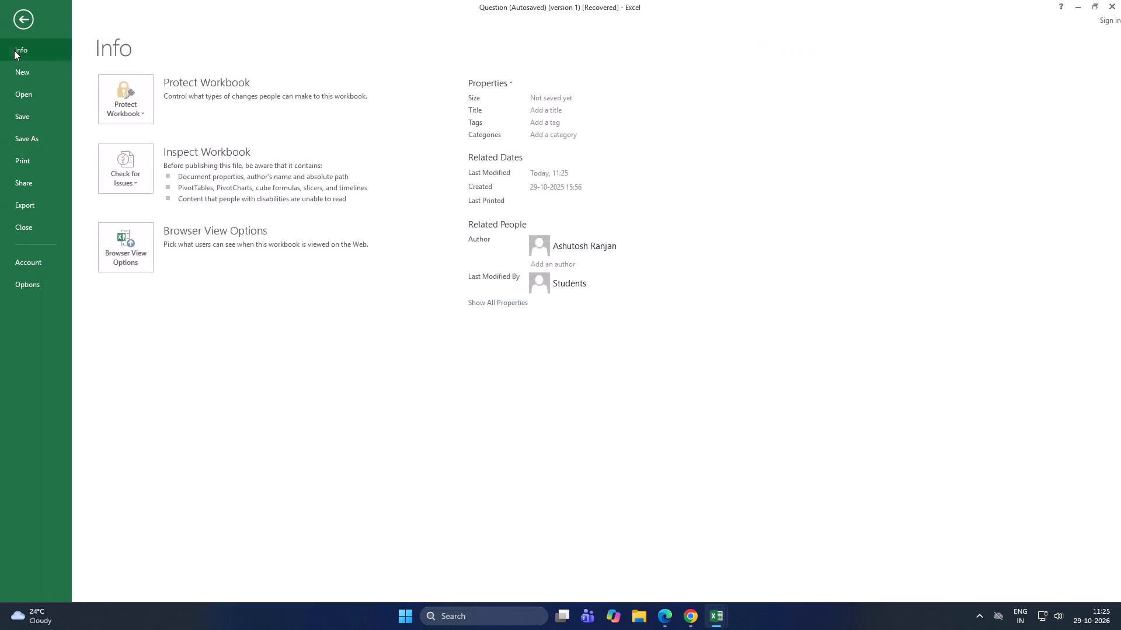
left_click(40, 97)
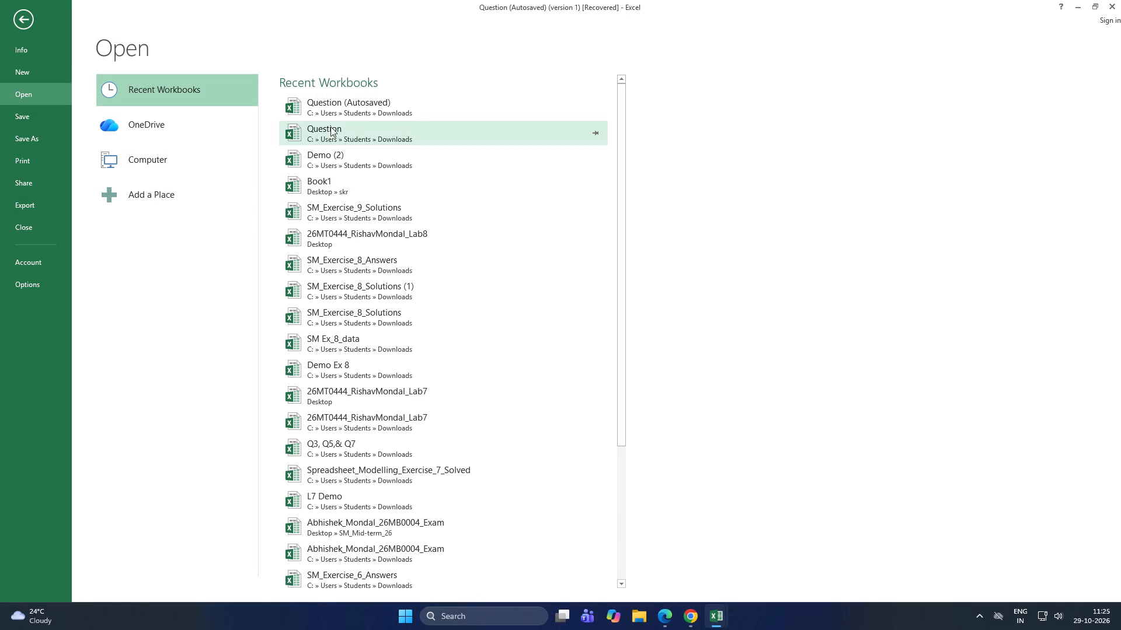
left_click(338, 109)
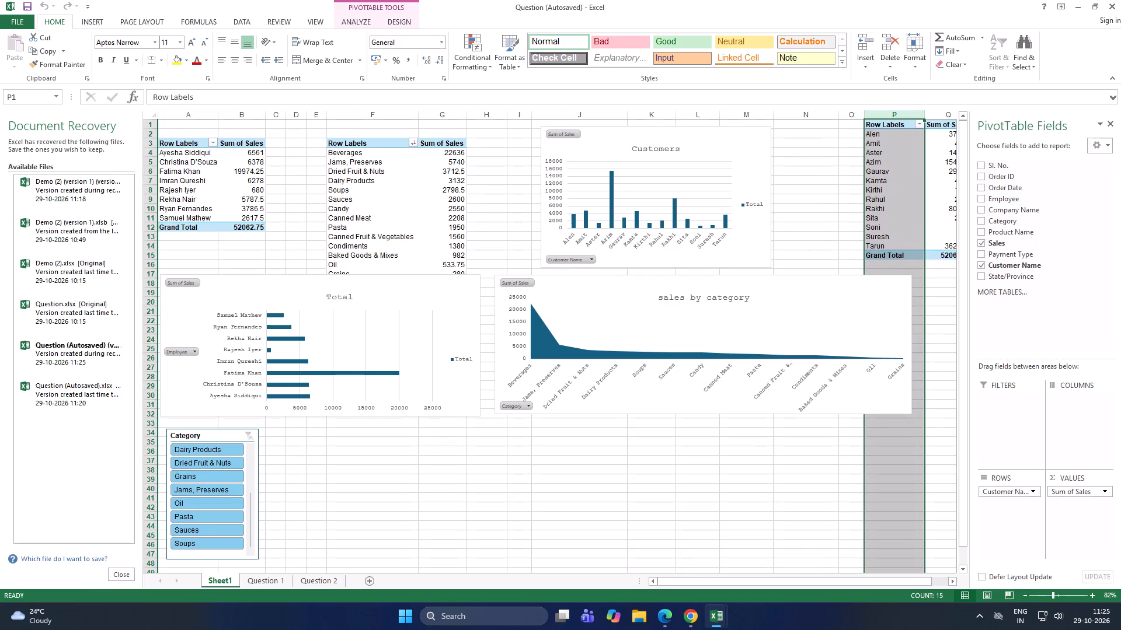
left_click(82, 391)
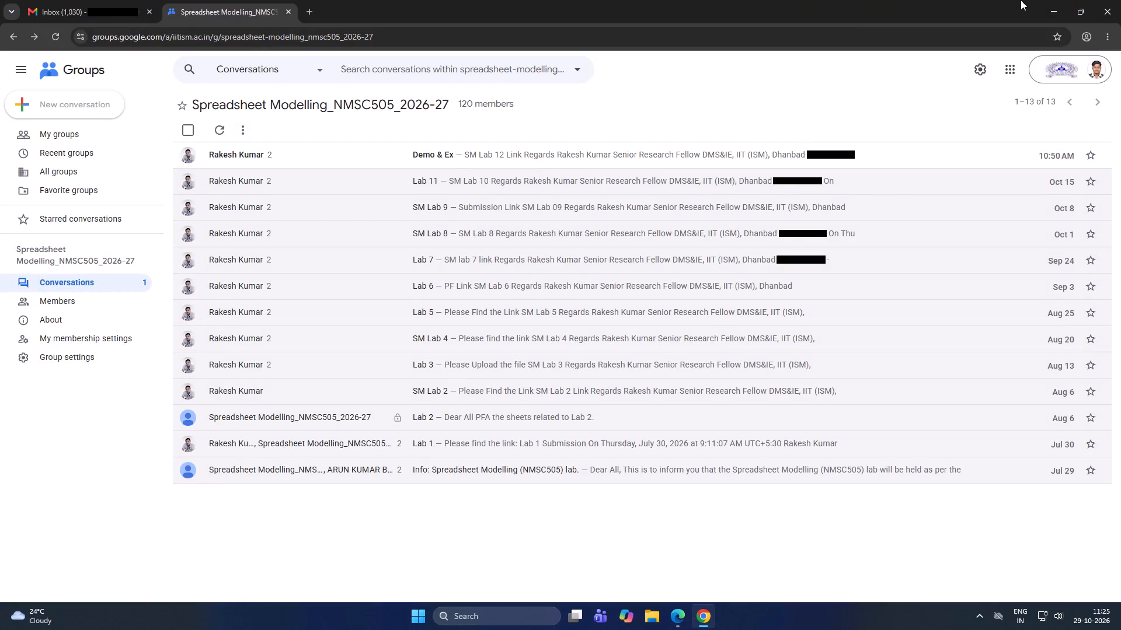
Open Question (Autosaved) from the Downloads folder and open its 11:25 recovered version from Document Recovery.
left_click(1053, 8)
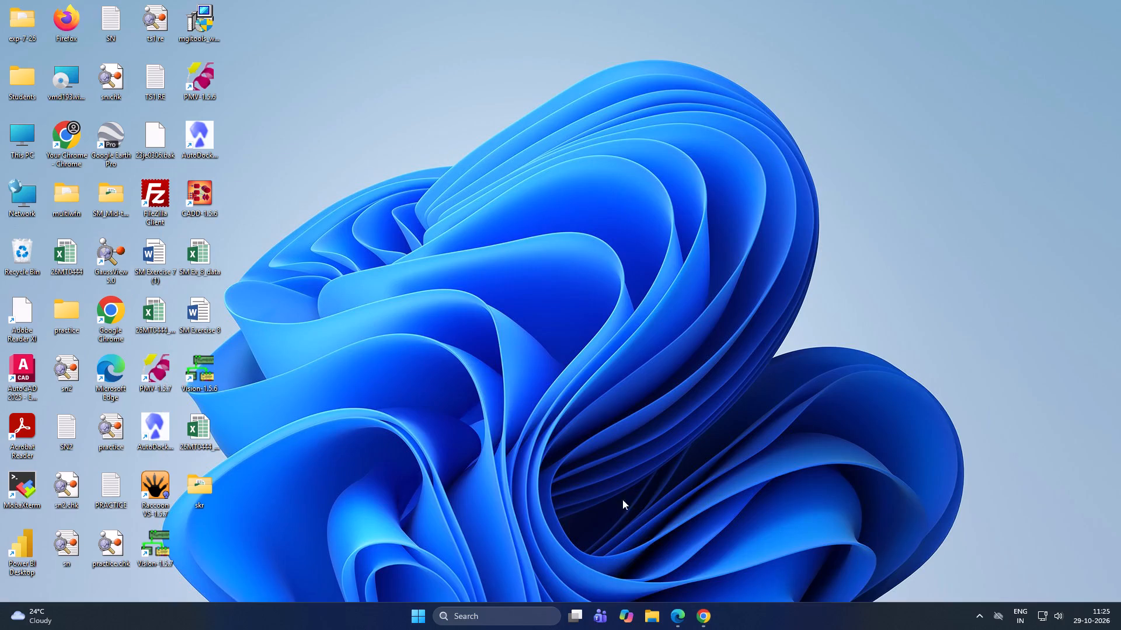
left_click(658, 620)
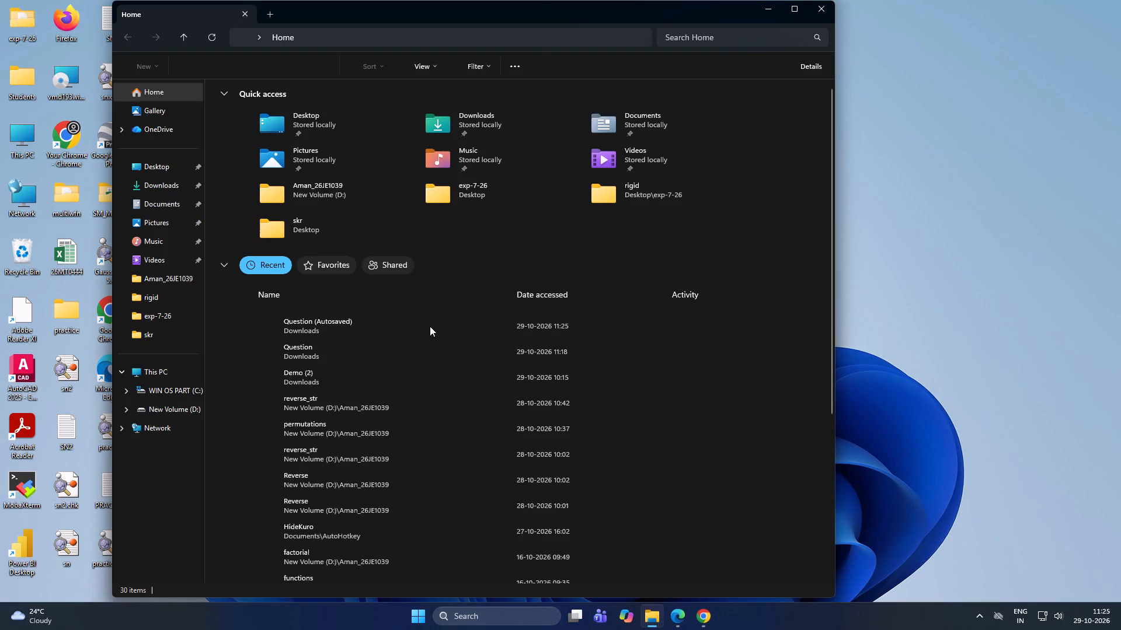
left_click(148, 184)
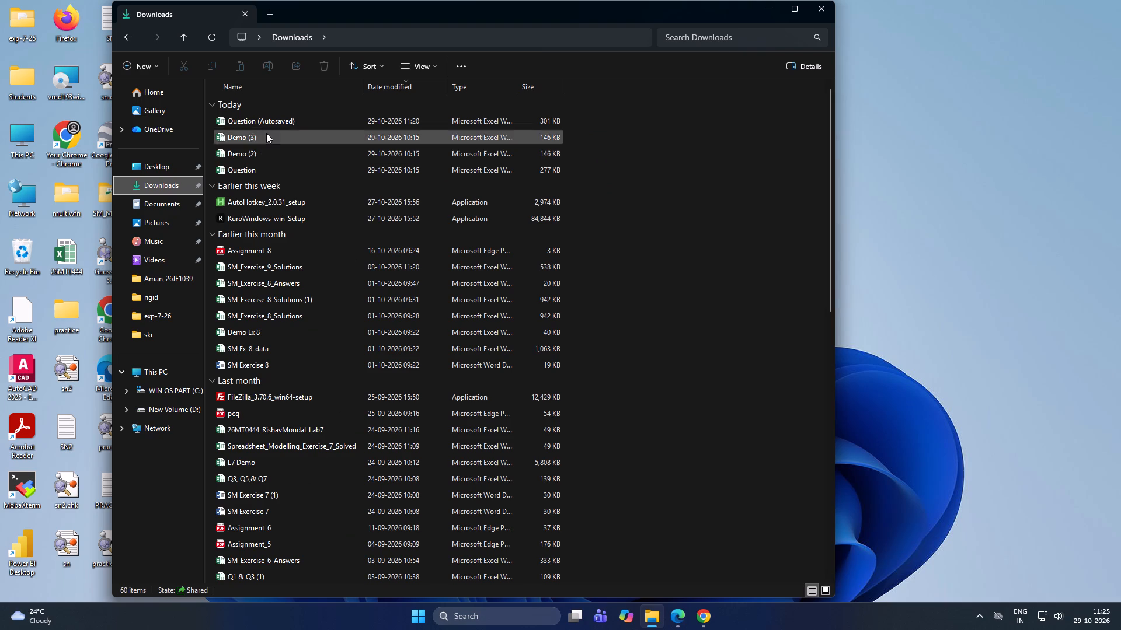
left_click(272, 121)
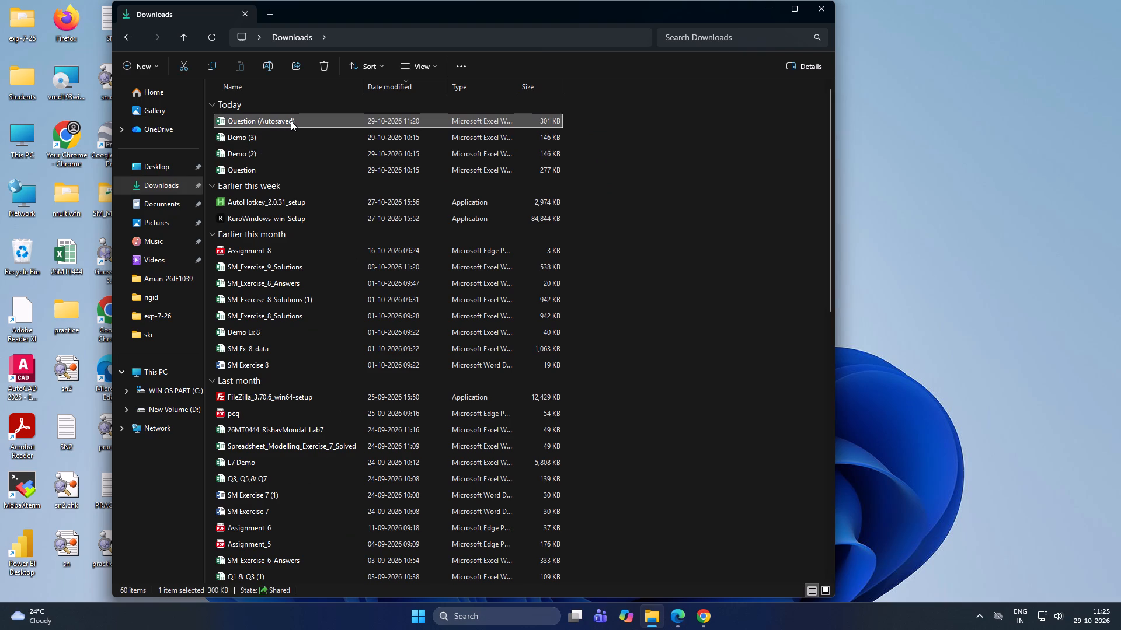
double_click(291, 121)
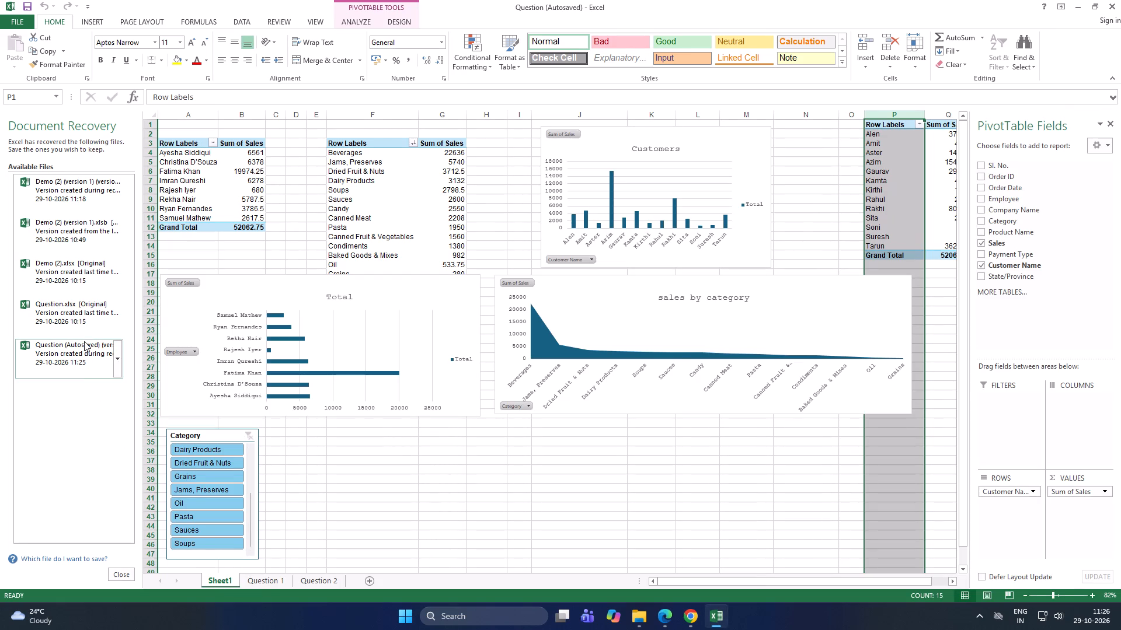
left_click(89, 367)
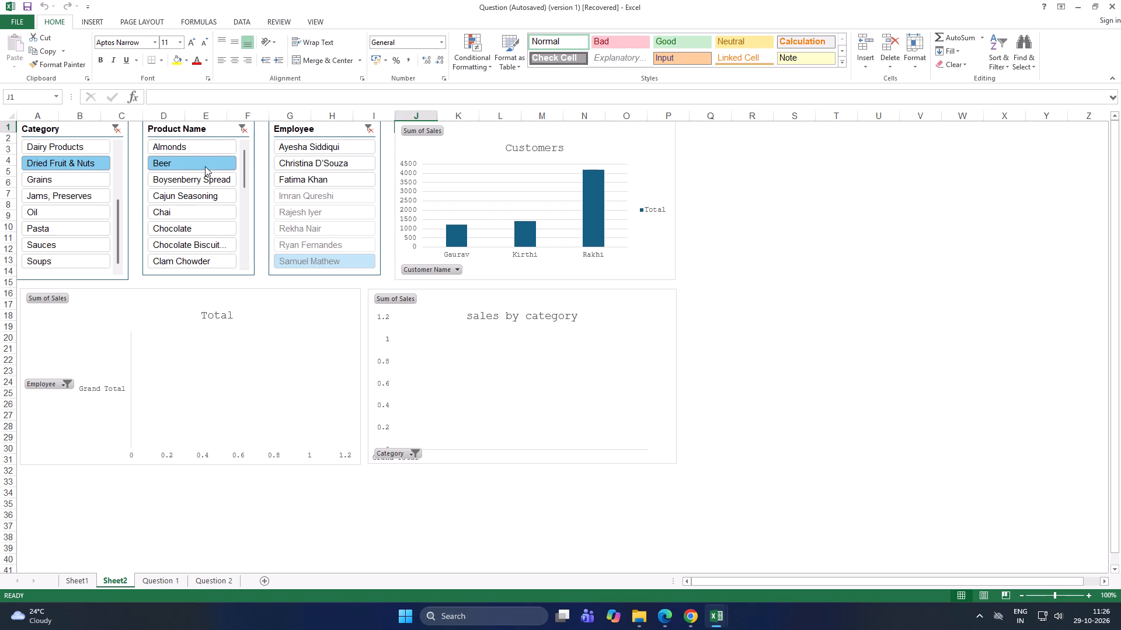
Save the recovered workbook to the Downloads folder.
left_click(13, 17)
left_click(34, 113)
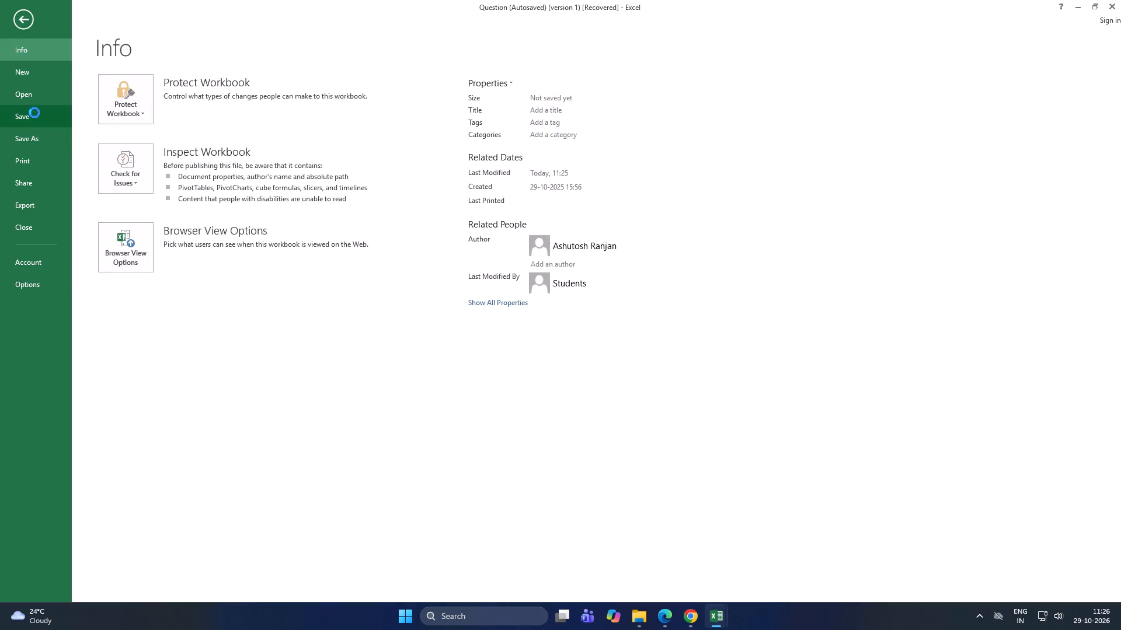
left_click(38, 135)
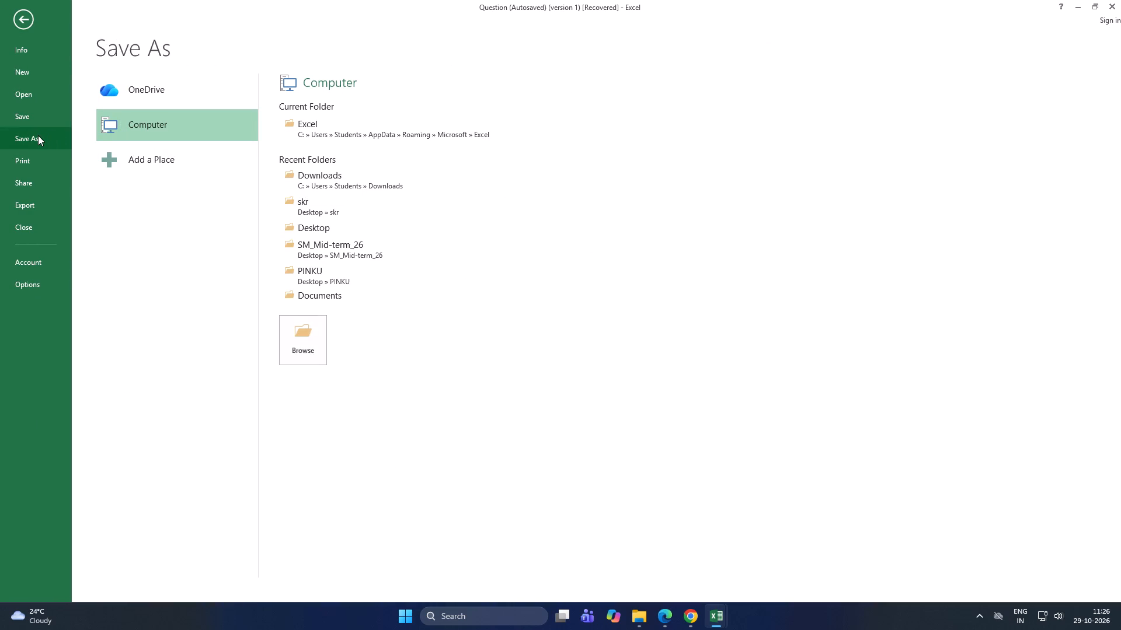
left_click(330, 174)
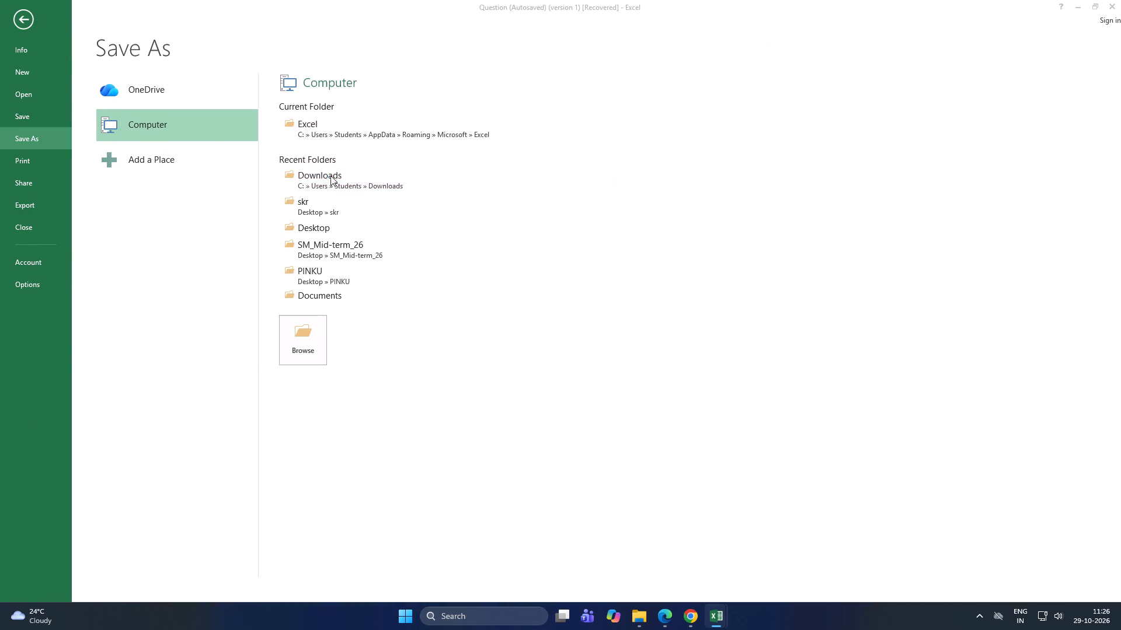
left_click(451, 302)
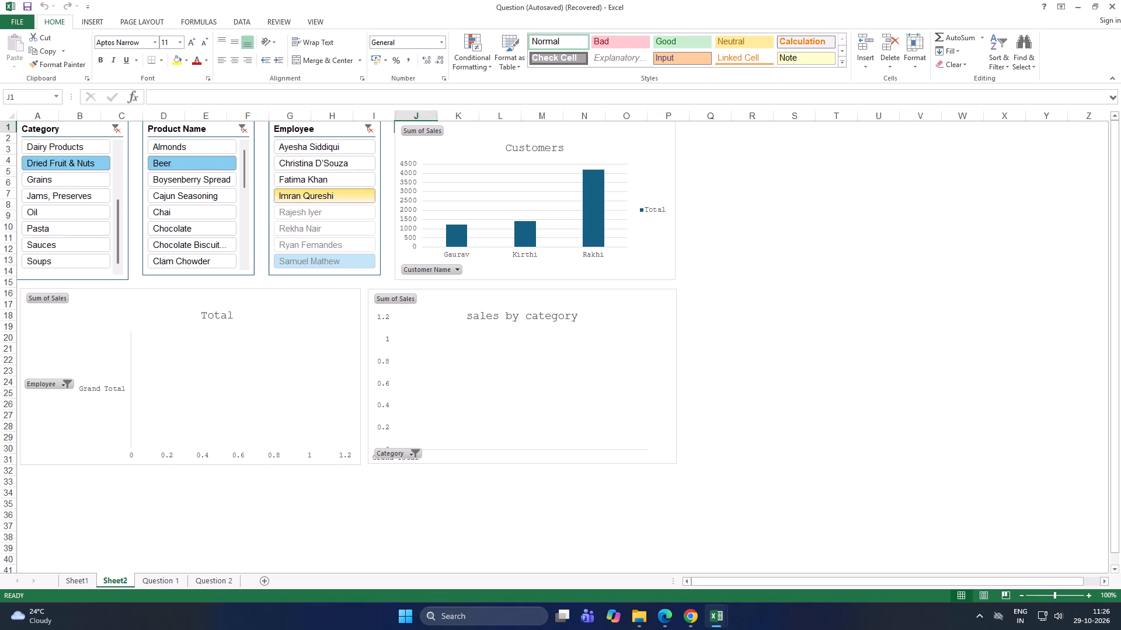
Clear the filters of the Product Name, Employee and Category slicers on Sheet2.
left_click(243, 121)
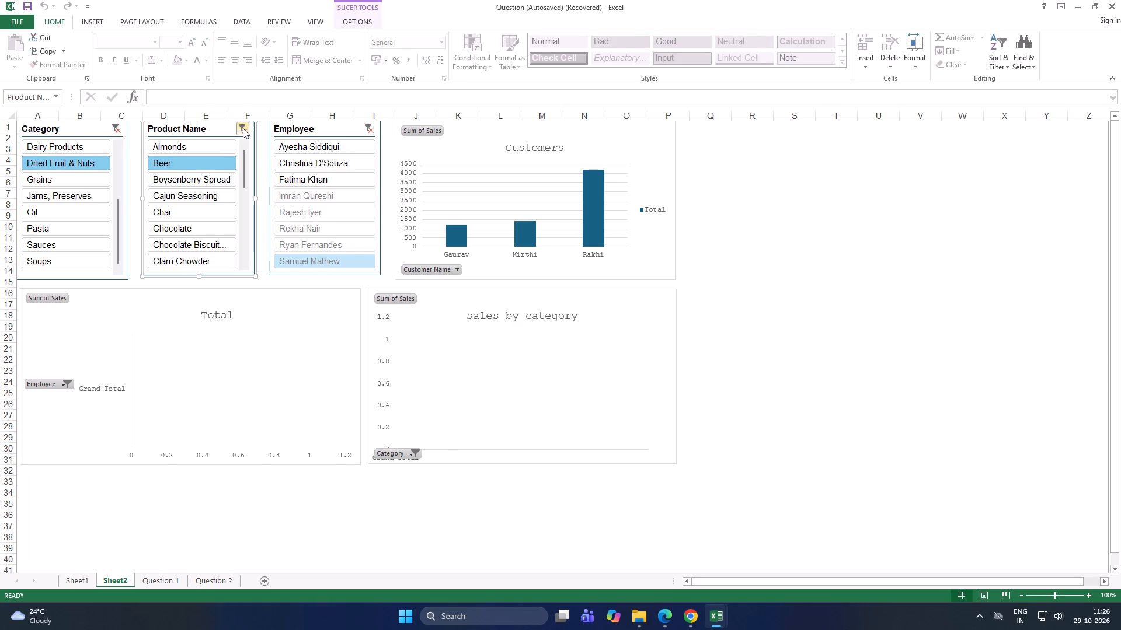
left_click(243, 128)
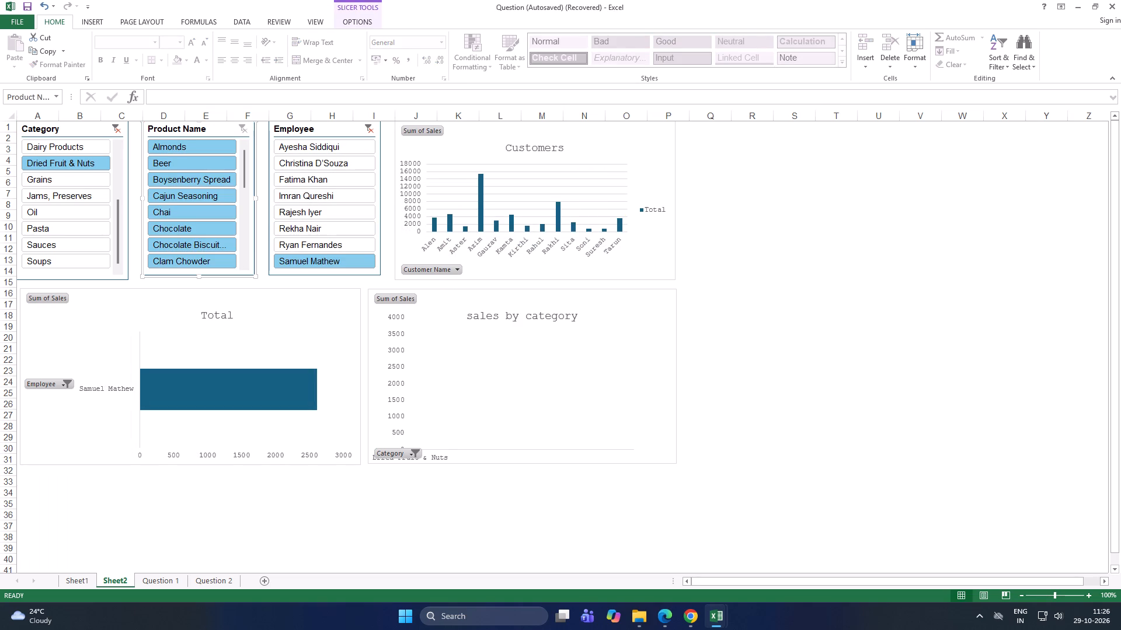
left_click(366, 132)
left_click(111, 132)
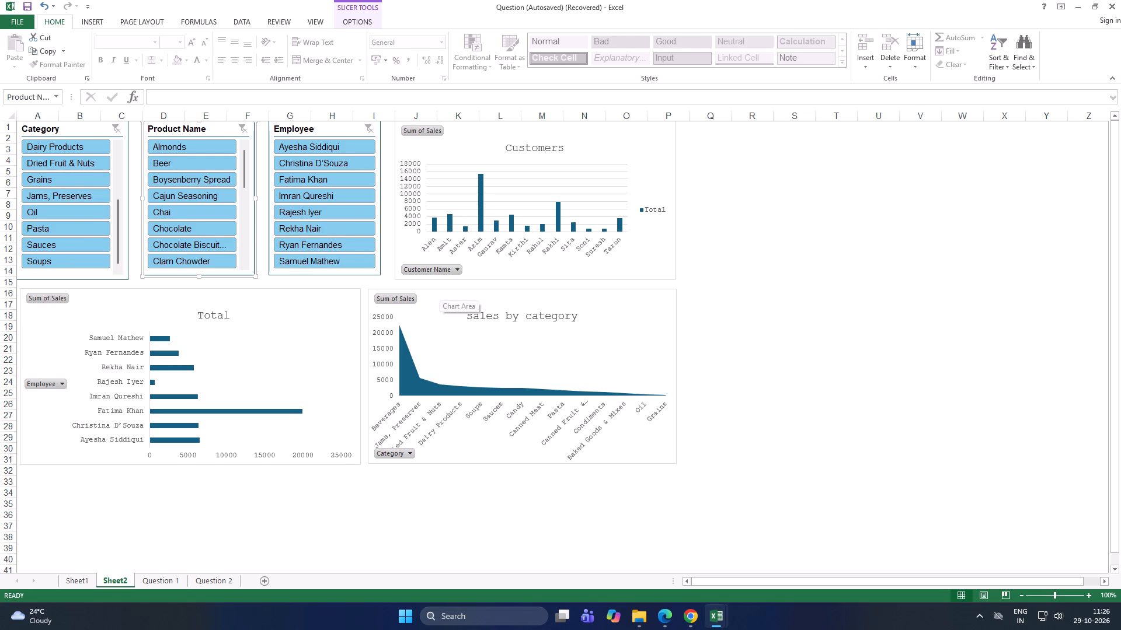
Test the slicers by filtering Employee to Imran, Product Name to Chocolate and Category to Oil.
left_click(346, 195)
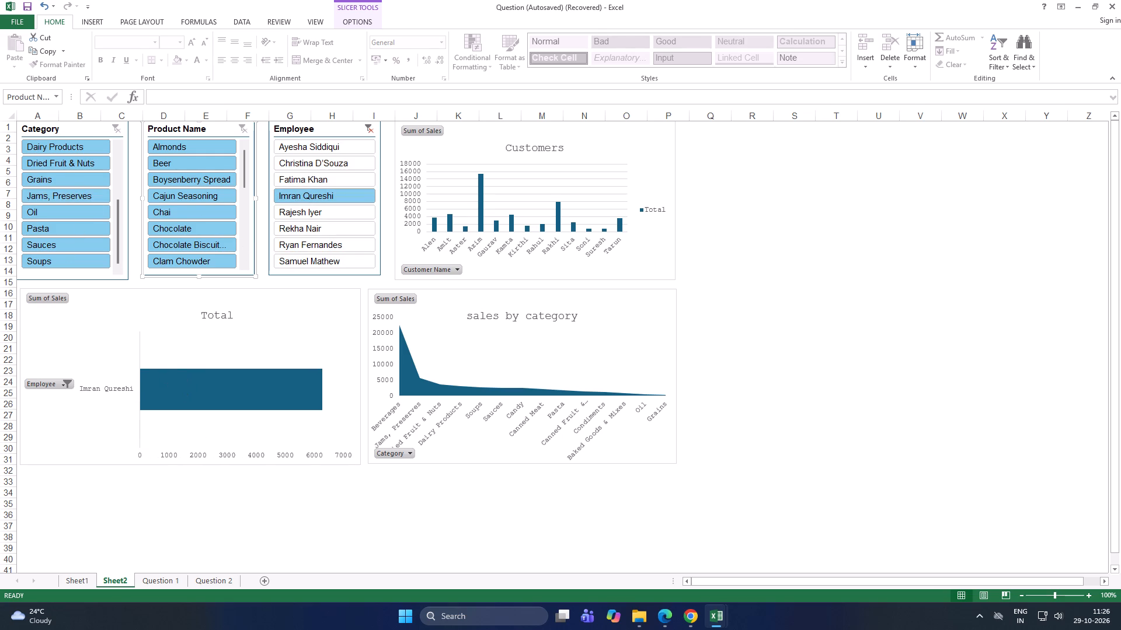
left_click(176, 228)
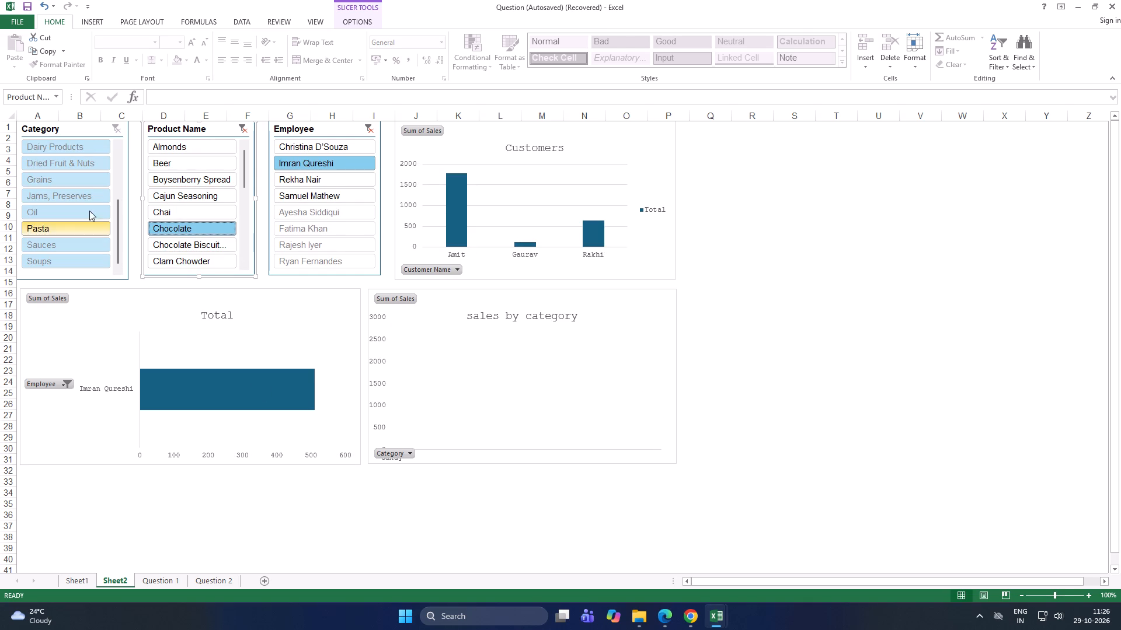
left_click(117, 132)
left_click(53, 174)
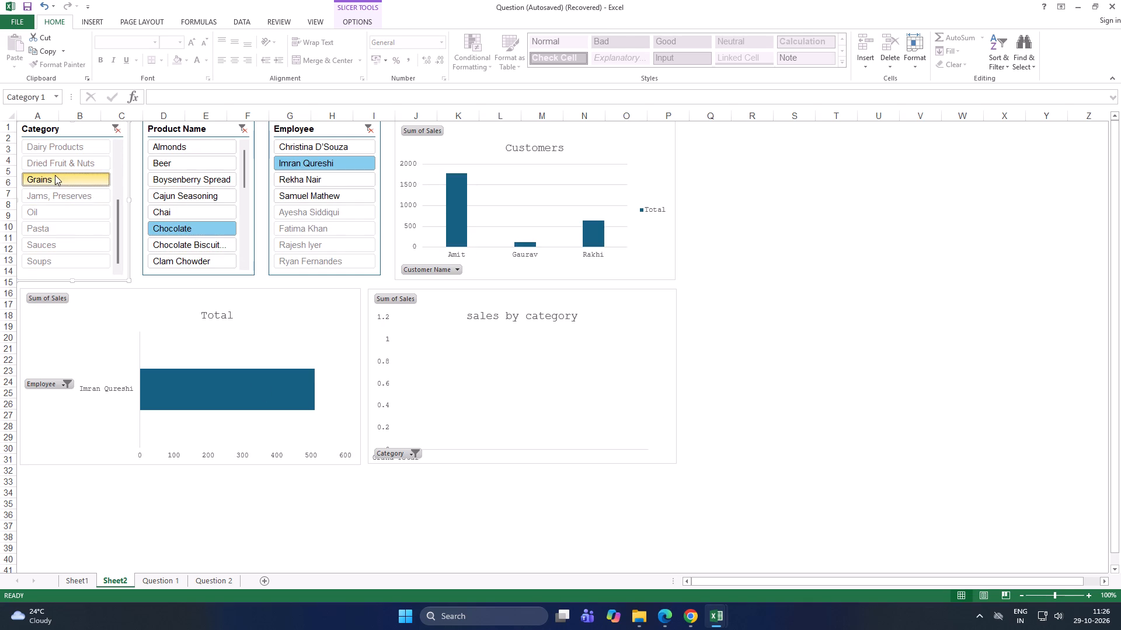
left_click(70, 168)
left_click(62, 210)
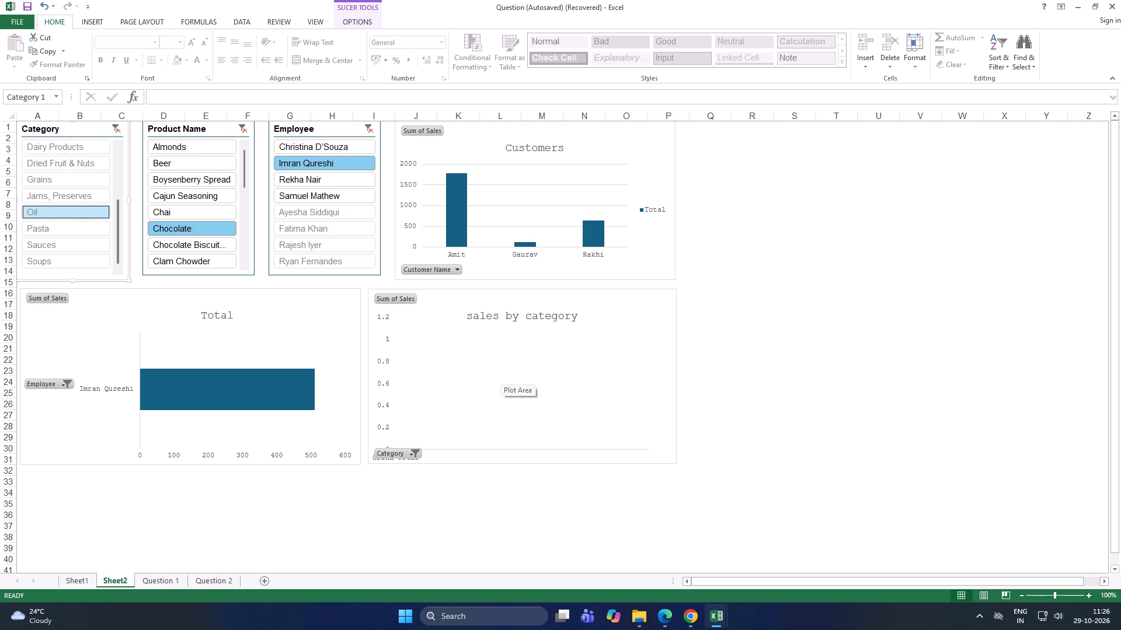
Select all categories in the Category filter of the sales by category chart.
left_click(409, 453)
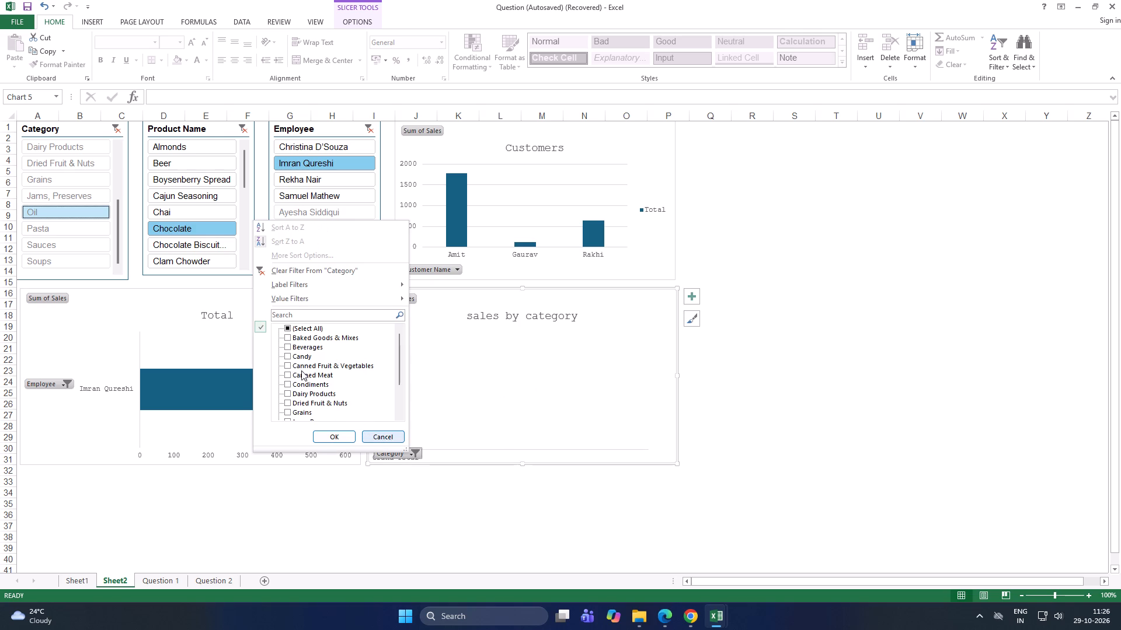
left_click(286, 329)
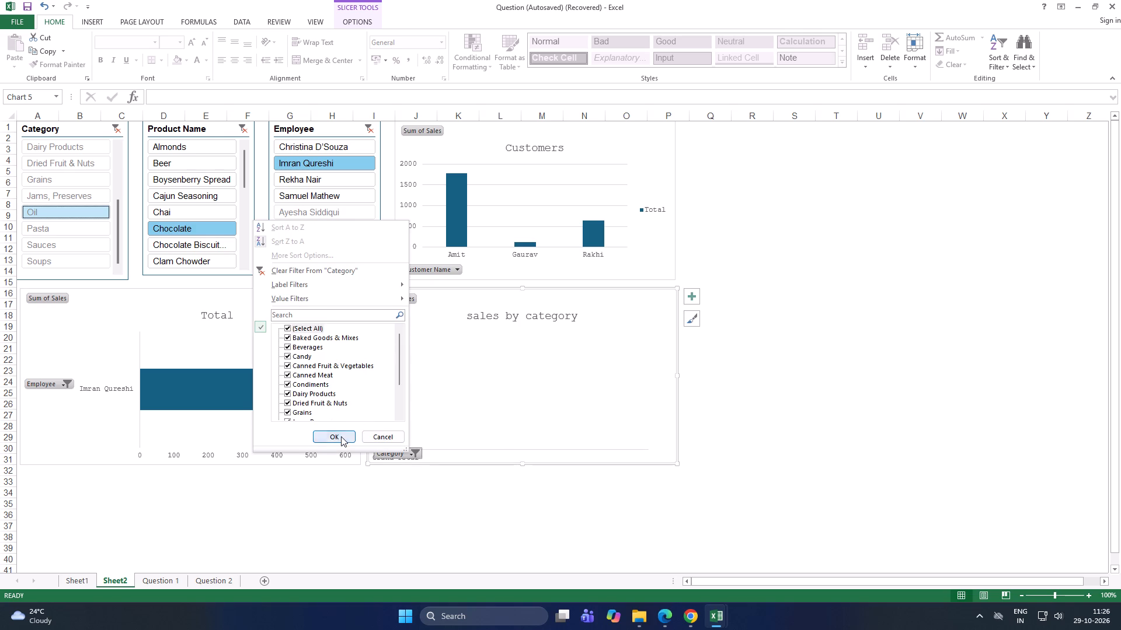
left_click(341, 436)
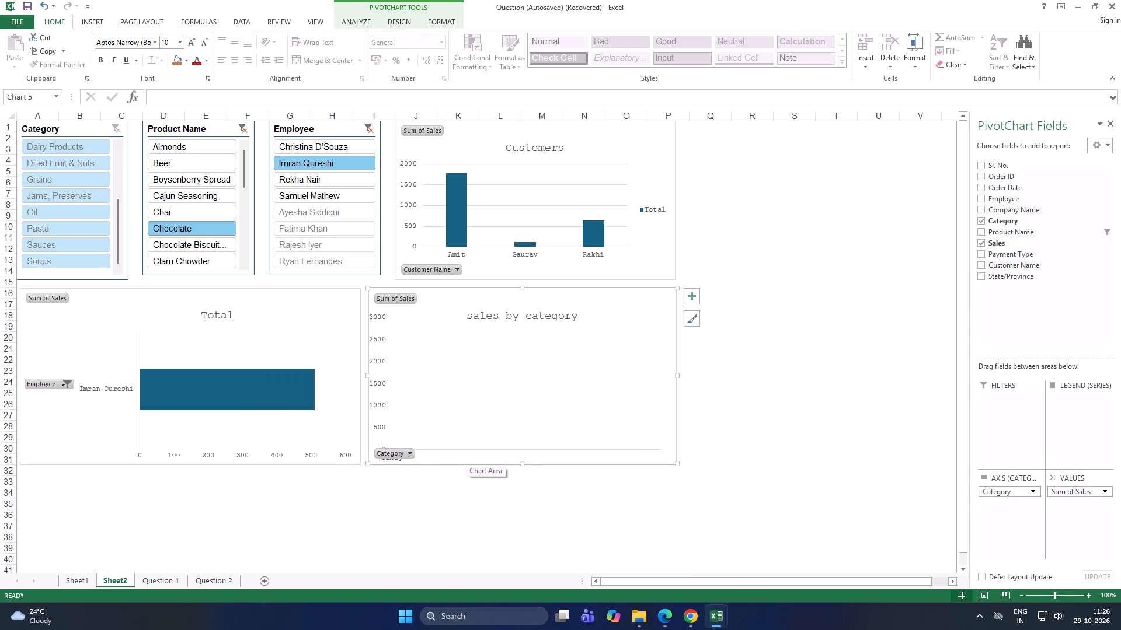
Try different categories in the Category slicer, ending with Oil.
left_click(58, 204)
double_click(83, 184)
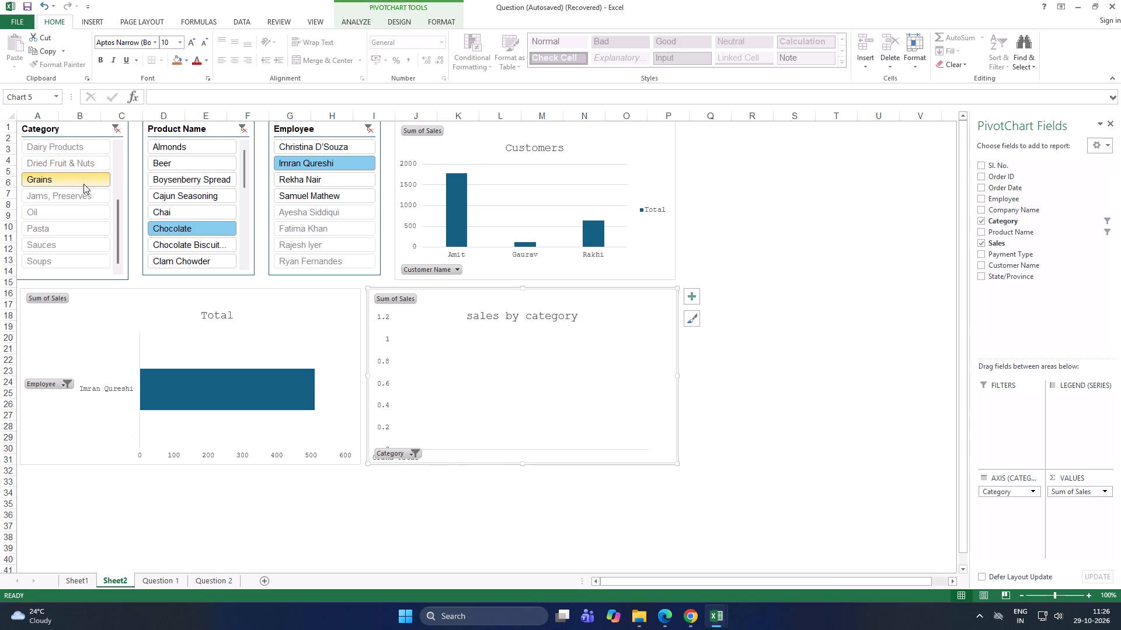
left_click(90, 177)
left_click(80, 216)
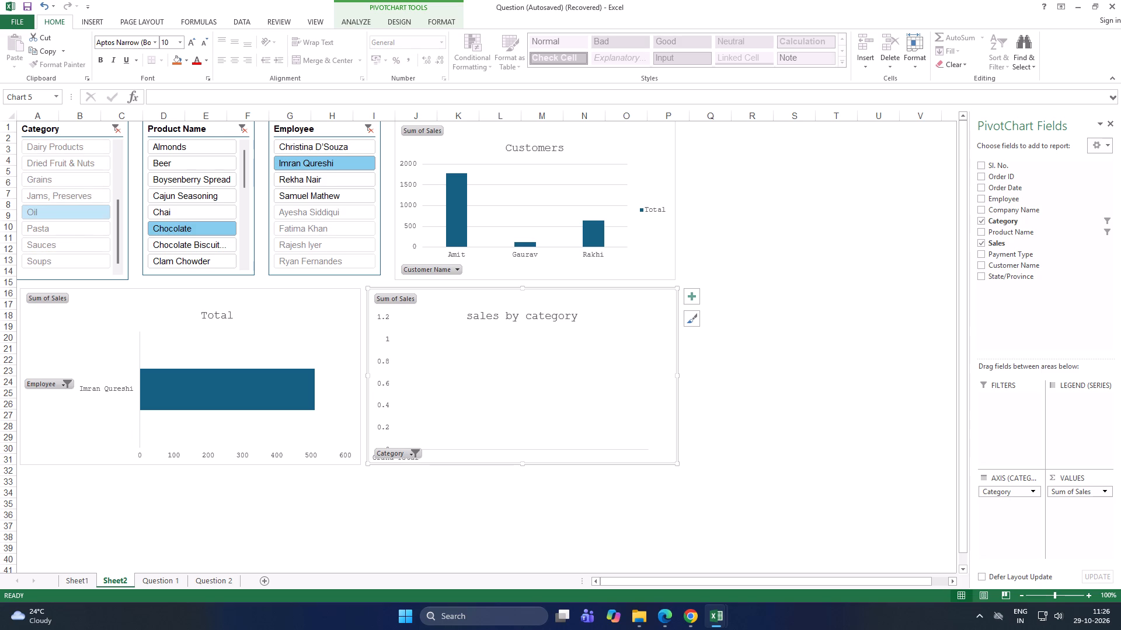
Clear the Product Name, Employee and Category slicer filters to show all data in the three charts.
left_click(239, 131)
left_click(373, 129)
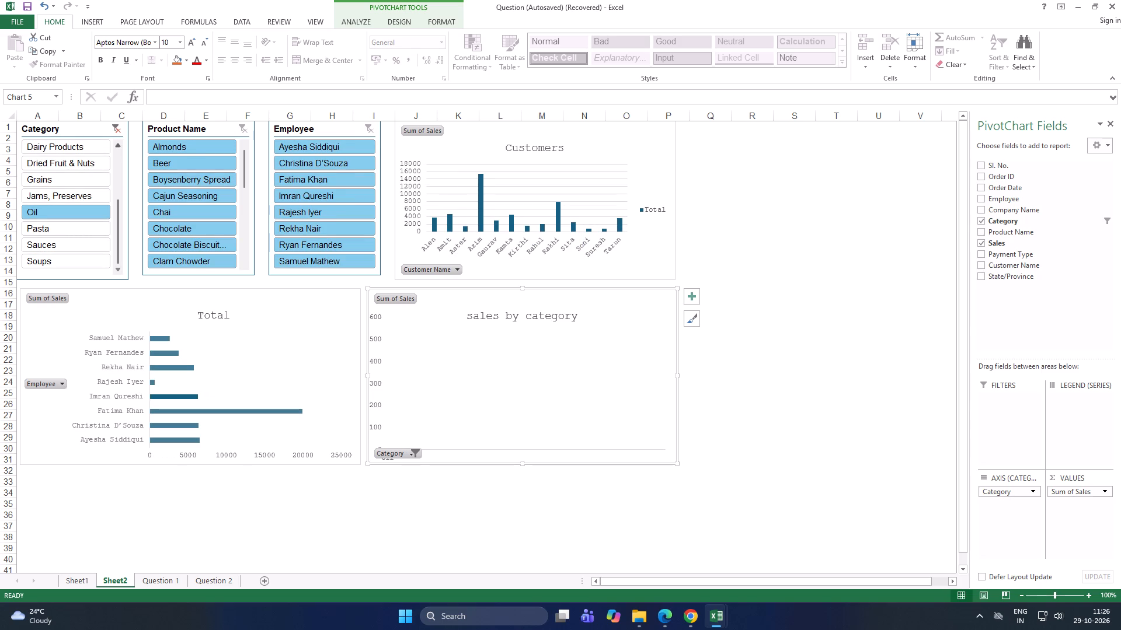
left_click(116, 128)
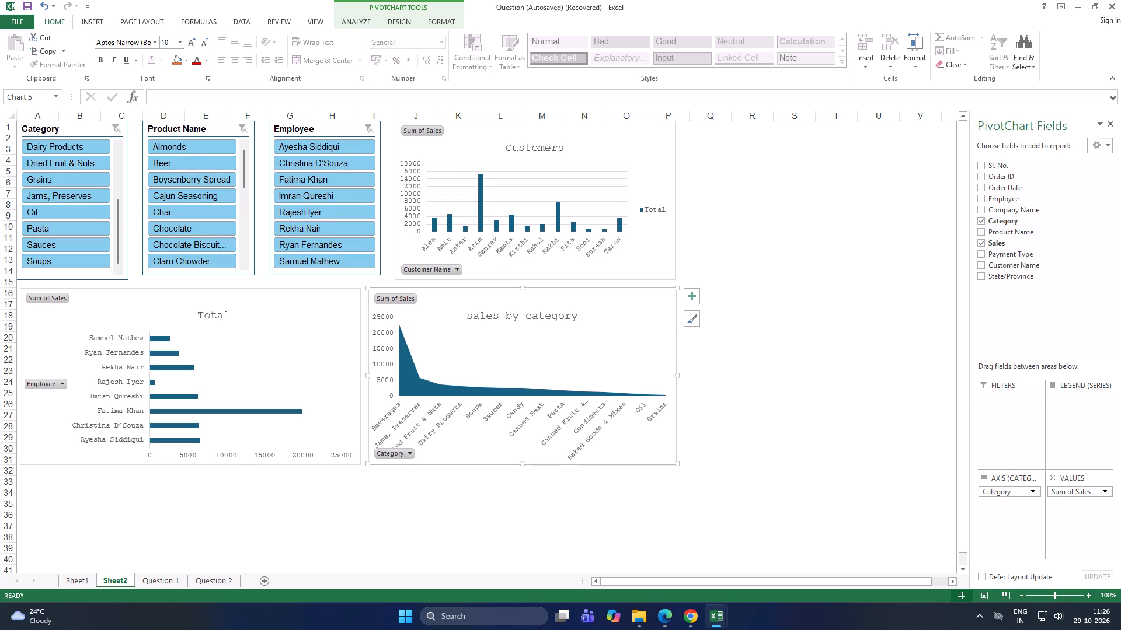
Examine the reference dashboard on the Question 2 sheet, including its slicers and all its charts.
left_click(206, 579)
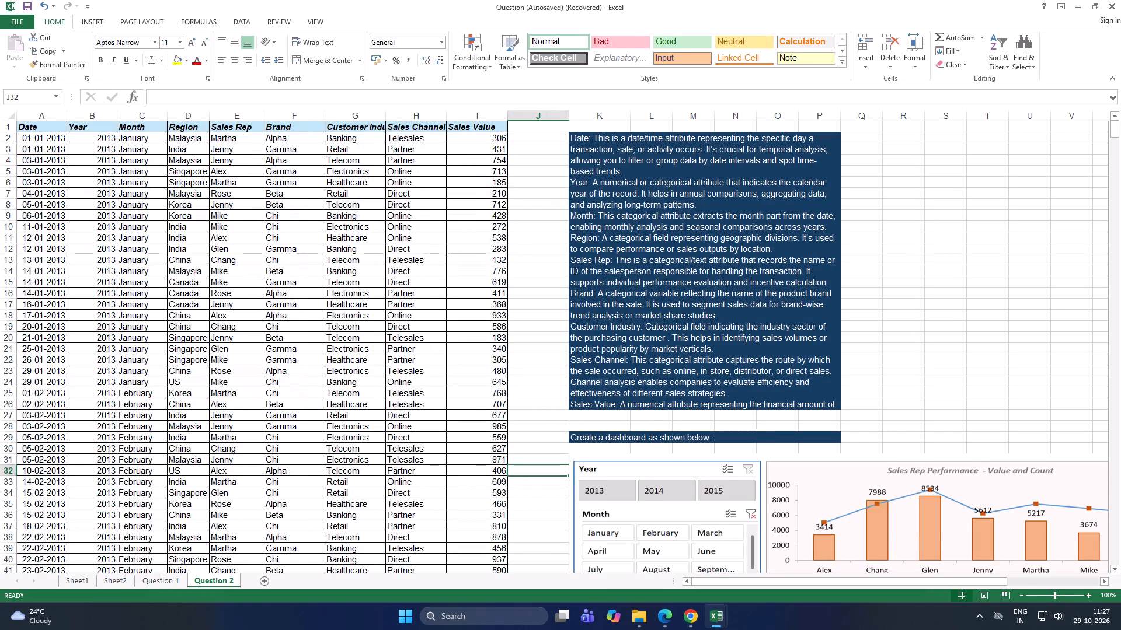
scroll(917, 367, "down", 9)
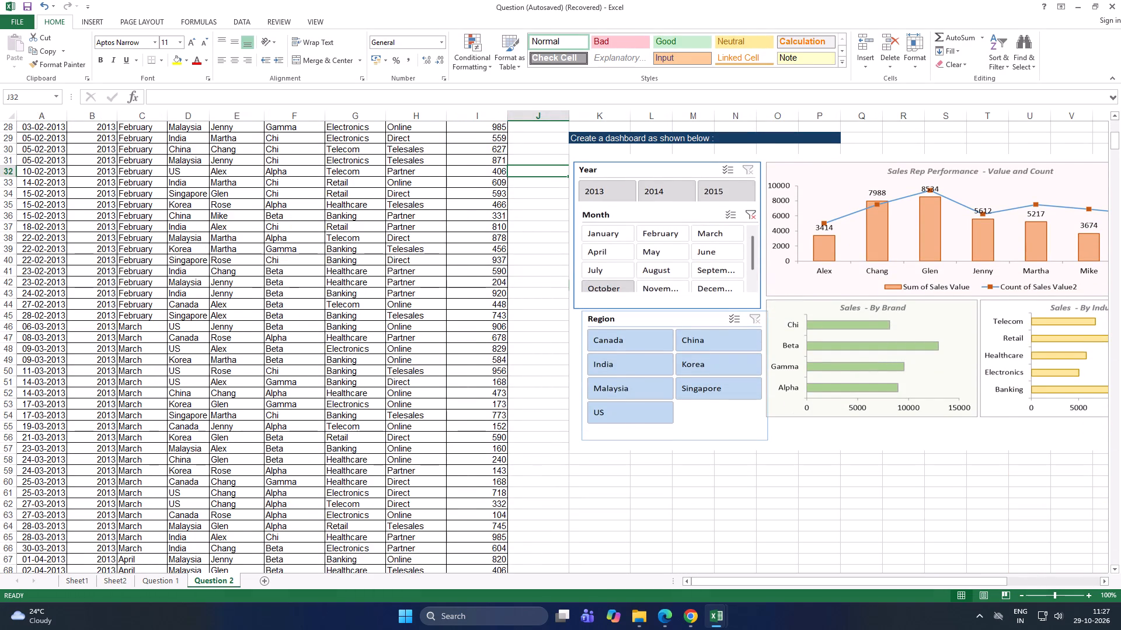
left_click_drag(931, 585, 1051, 586)
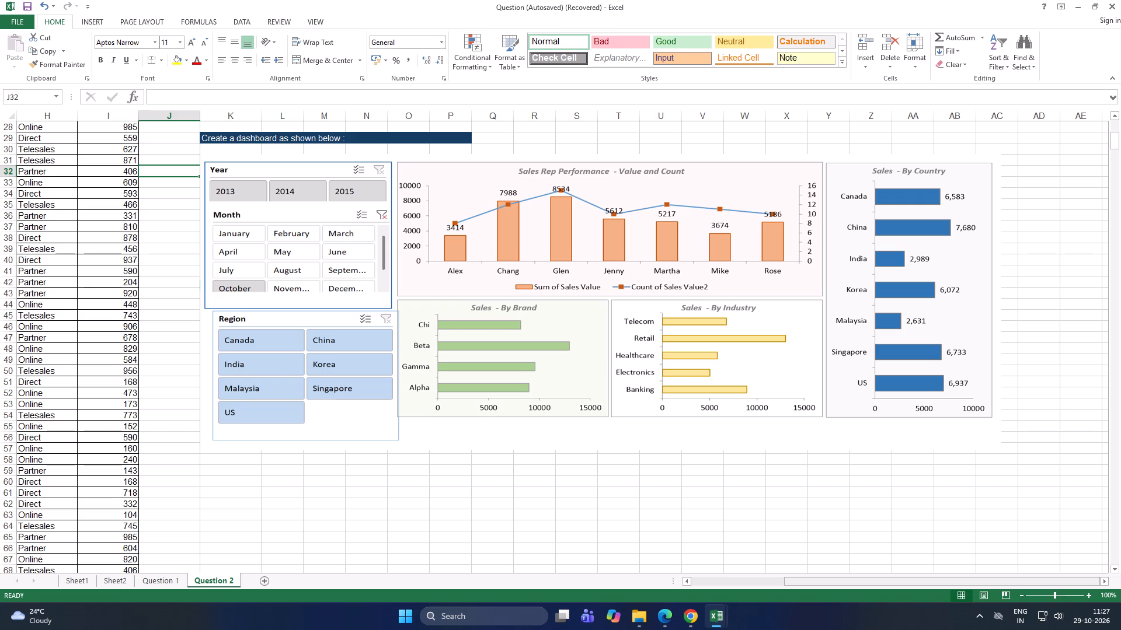
Return to Sheet2 and filter the Product Name slicer to Almonds and the Employee slicer to Rajesh.
left_click(118, 577)
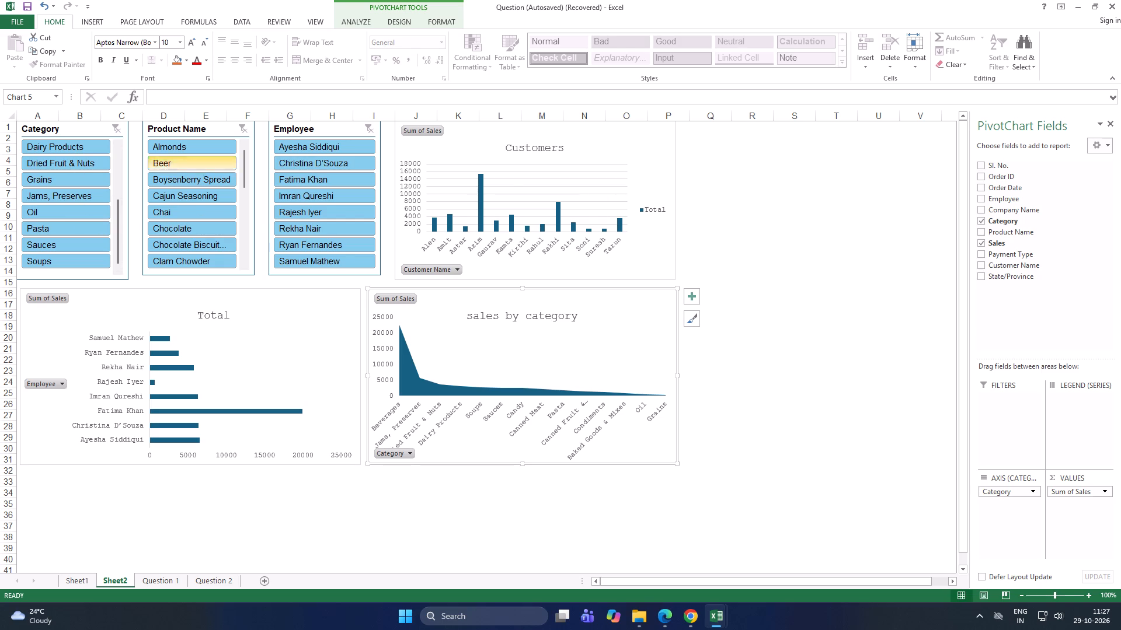
left_click(173, 146)
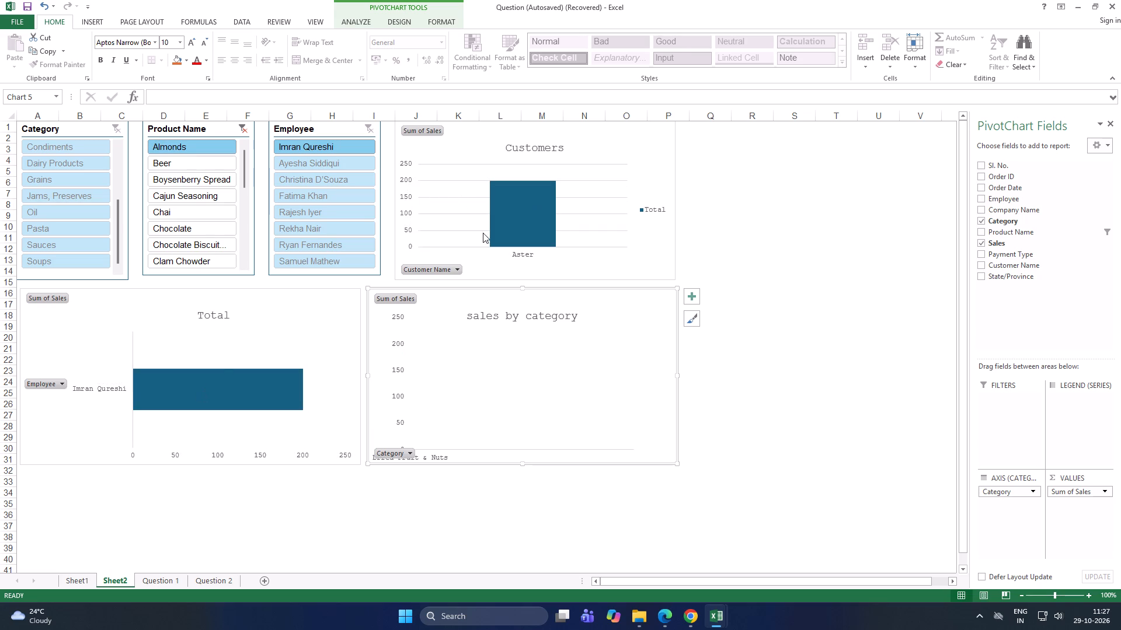
left_click(305, 212)
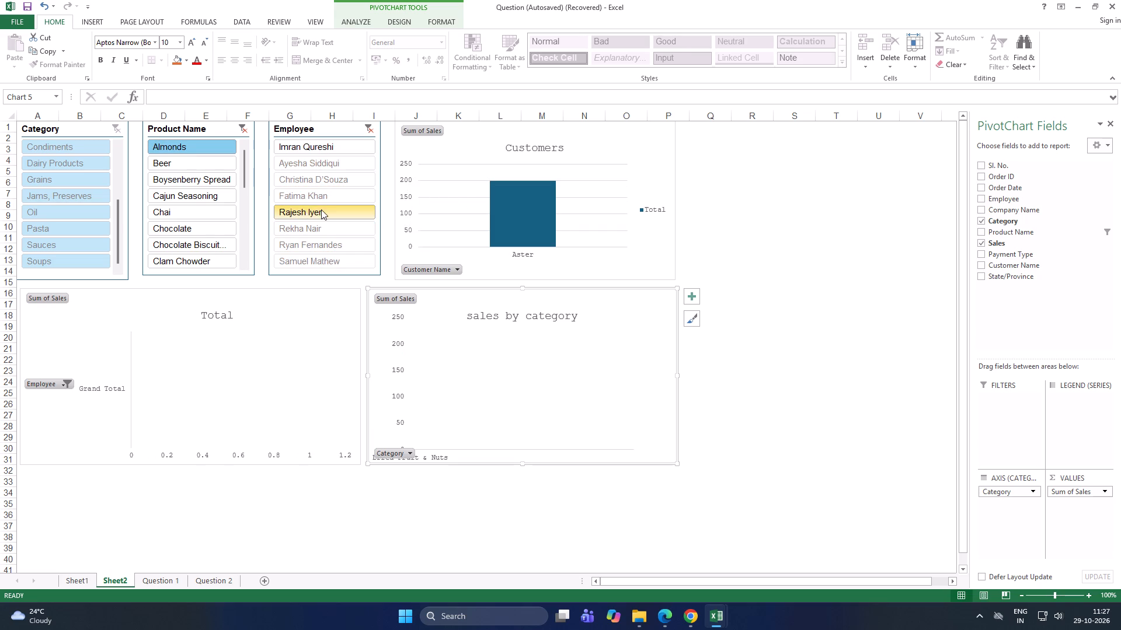
Clear the Product Name and Employee slicer filters on Sheet2.
double_click(236, 129)
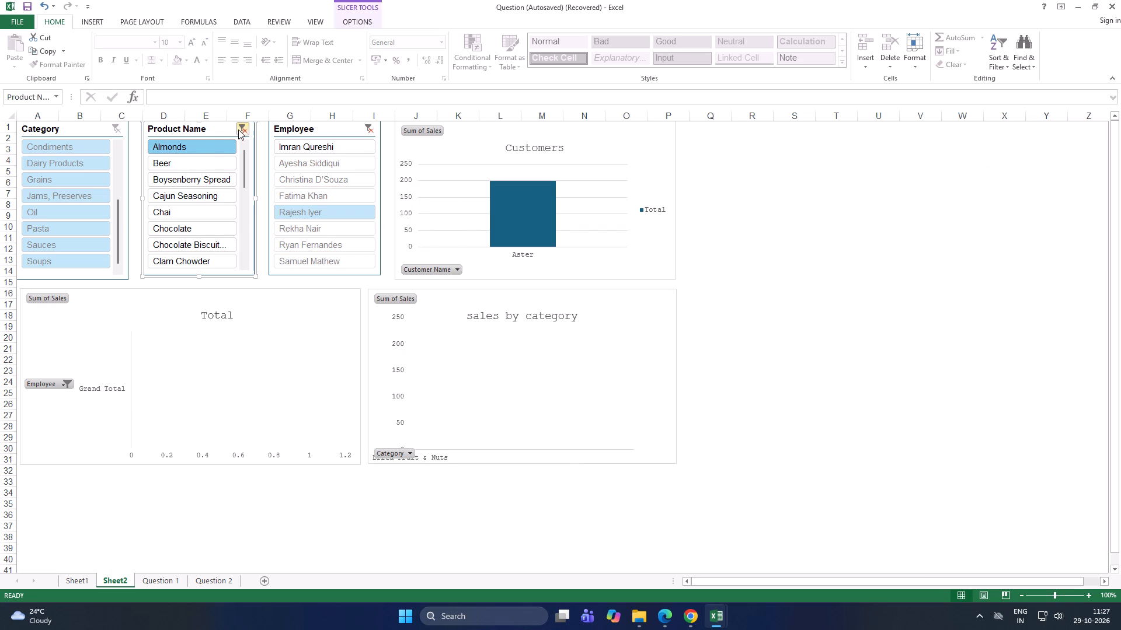
left_click(372, 130)
Connect the Category slicer to PivotTable5 and PivotTable7 as well, through its report connections.
left_click(83, 129)
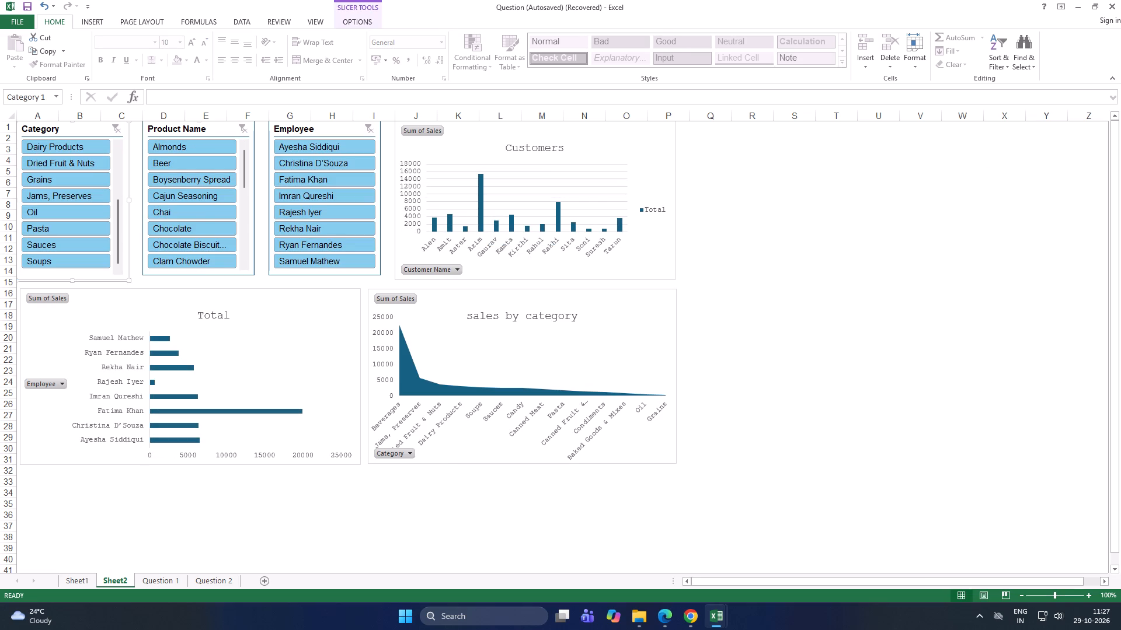
right_click(83, 129)
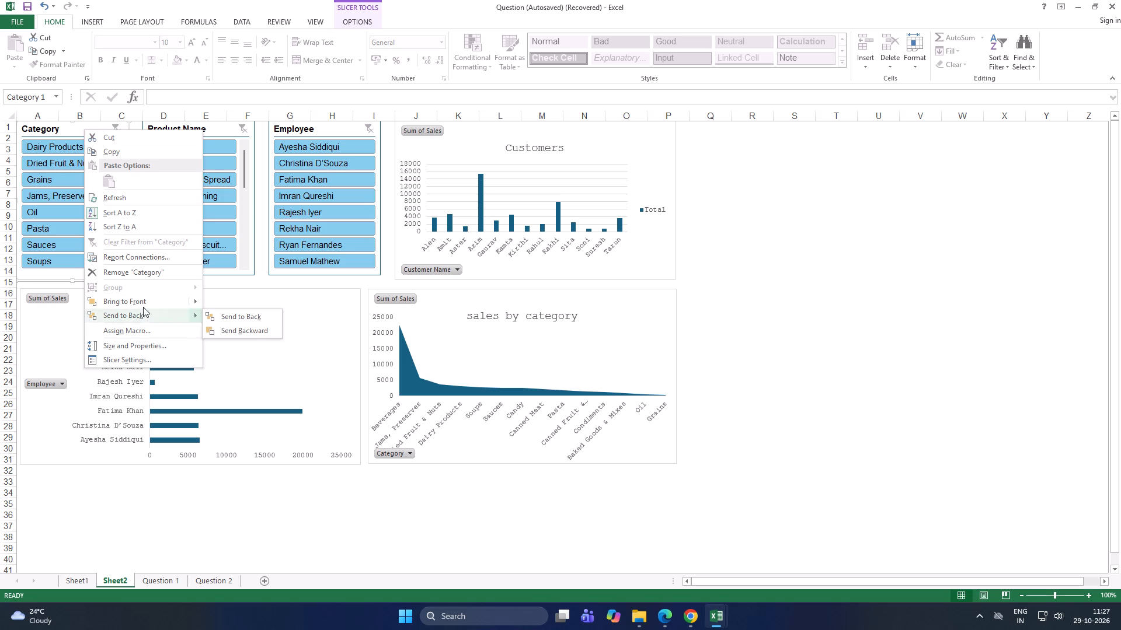
left_click(143, 257)
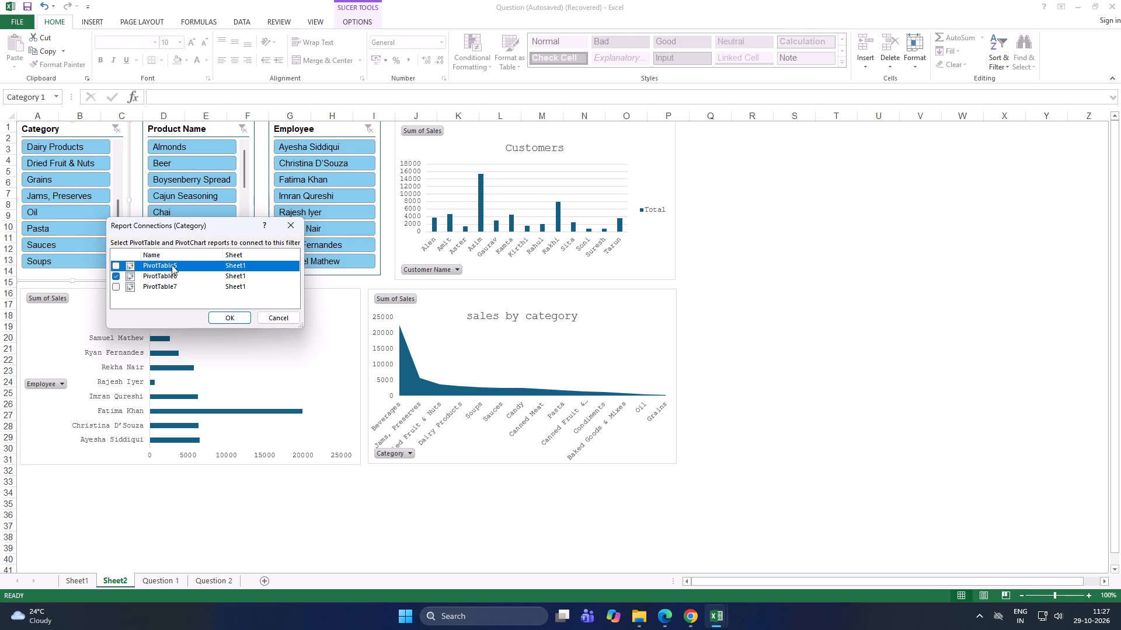
left_click(114, 284)
left_click(115, 267)
left_click(230, 314)
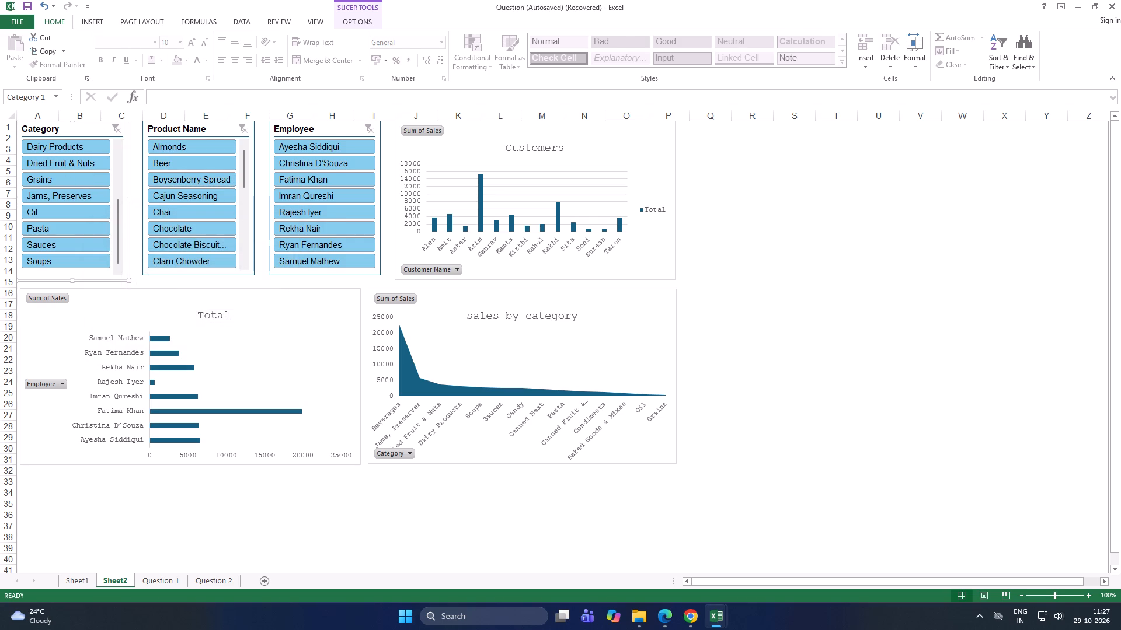
Check which pivot tables the Product Name slicer is connected to.
left_click(199, 131)
right_click(199, 131)
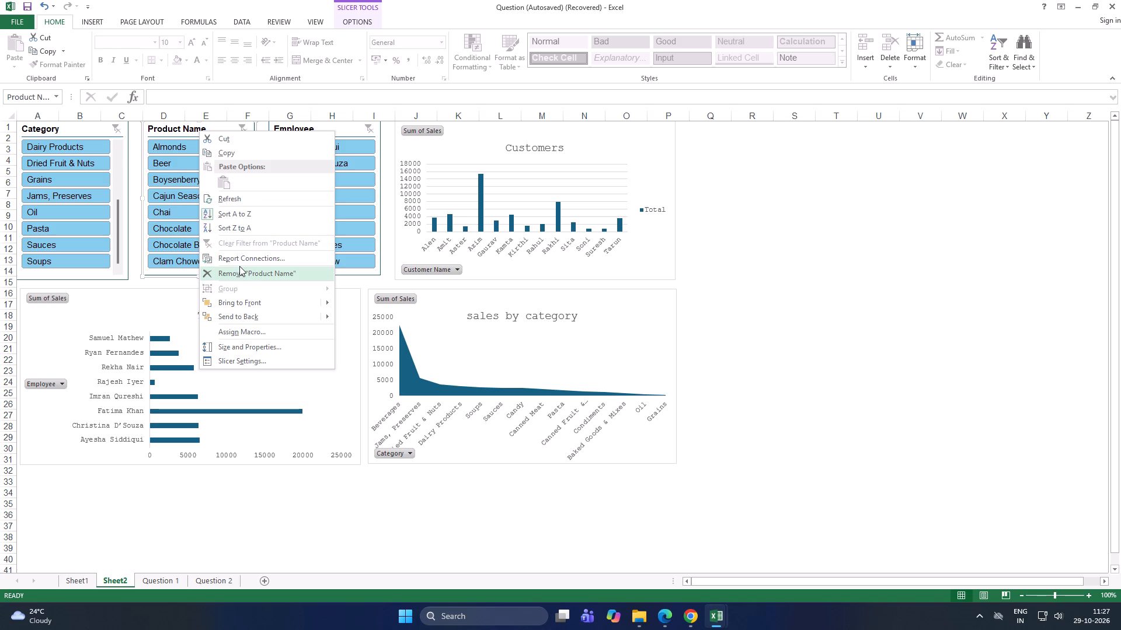
left_click(241, 260)
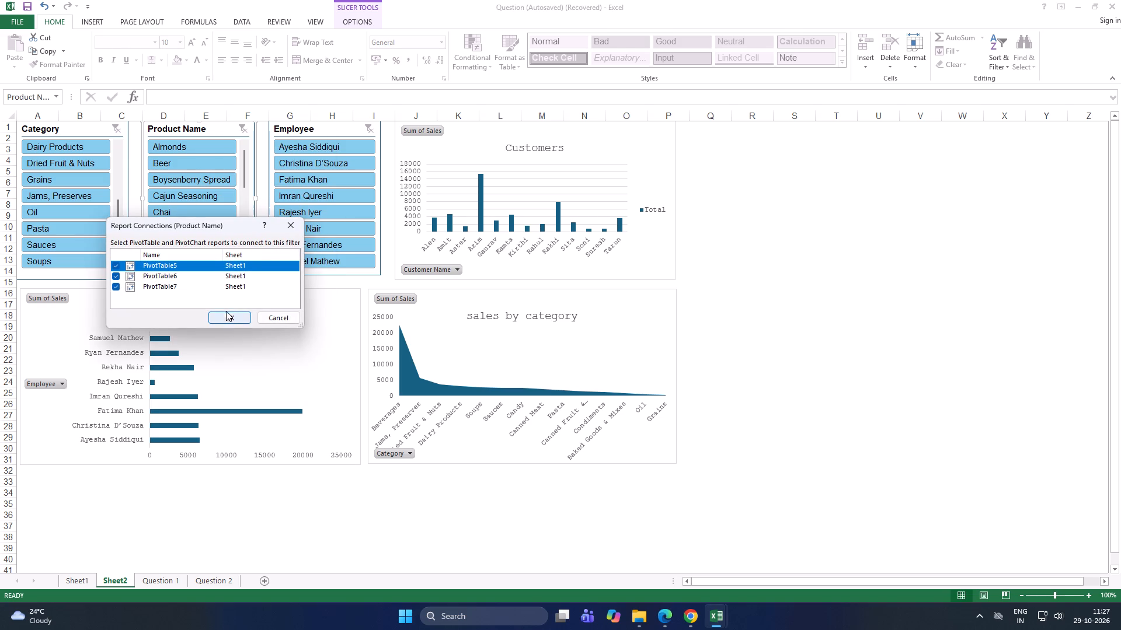
left_click(227, 321)
Connect the Employee slicer to PivotTable6 and PivotTable7 as well, through its report connections.
left_click(326, 127)
right_click(326, 127)
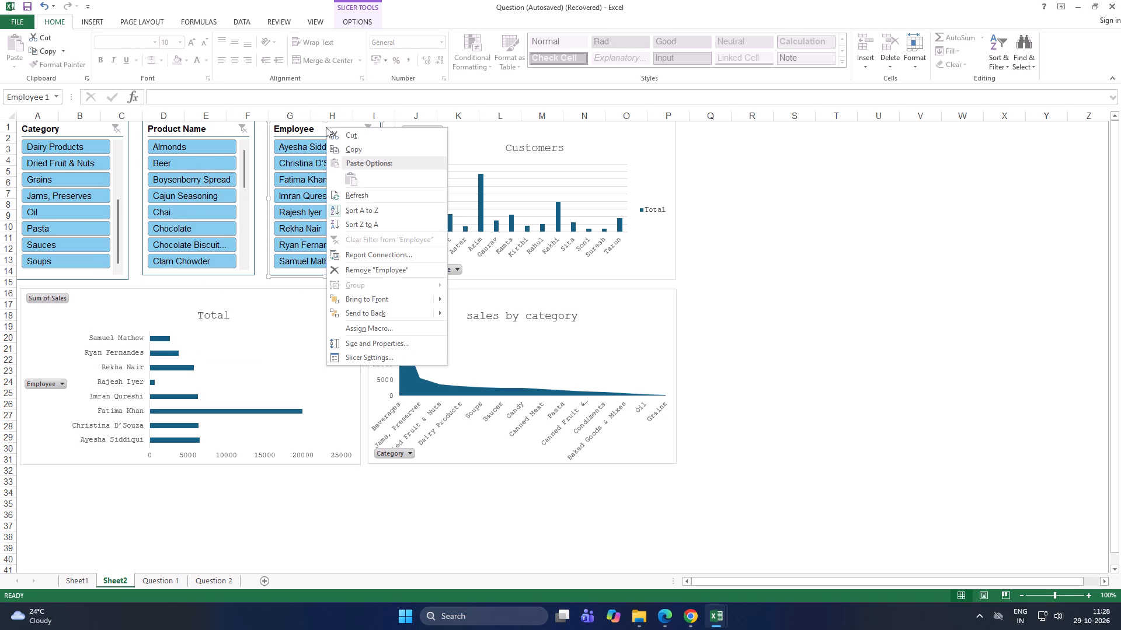
left_click(361, 254)
left_click(117, 275)
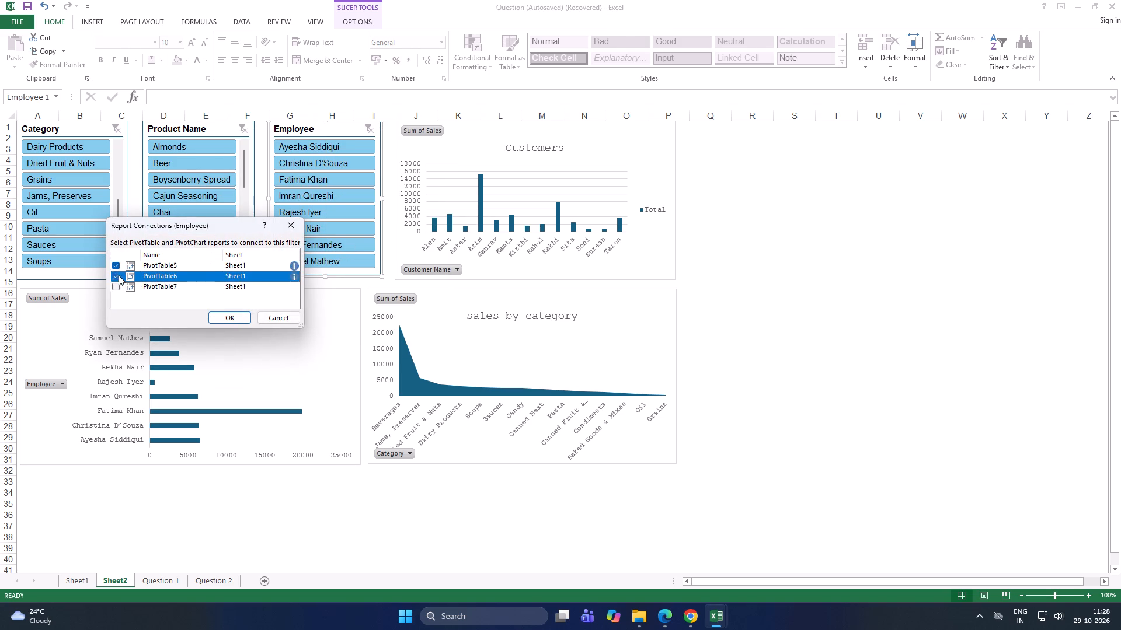
left_click(119, 285)
left_click(224, 315)
Test the connected slicers with various Employee, Product Name and Category selections, ending with Fatima, Cajun Seasoning and Baked Goods & Mixes.
left_click(304, 208)
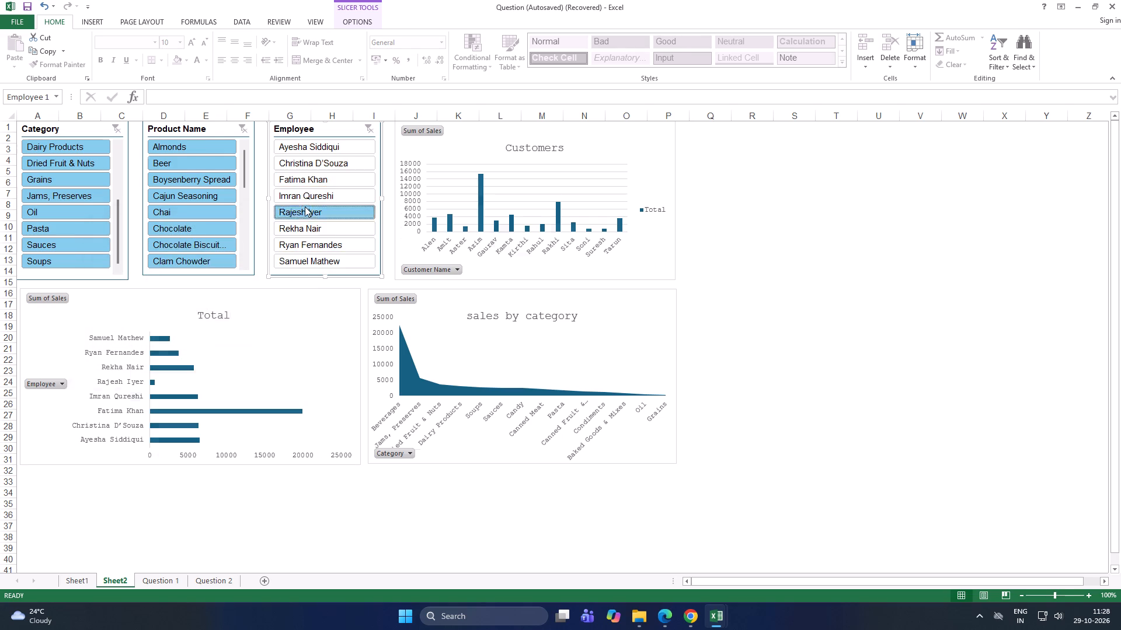
left_click(310, 183)
left_click(218, 187)
left_click(121, 197)
left_click(91, 202)
left_click(177, 226)
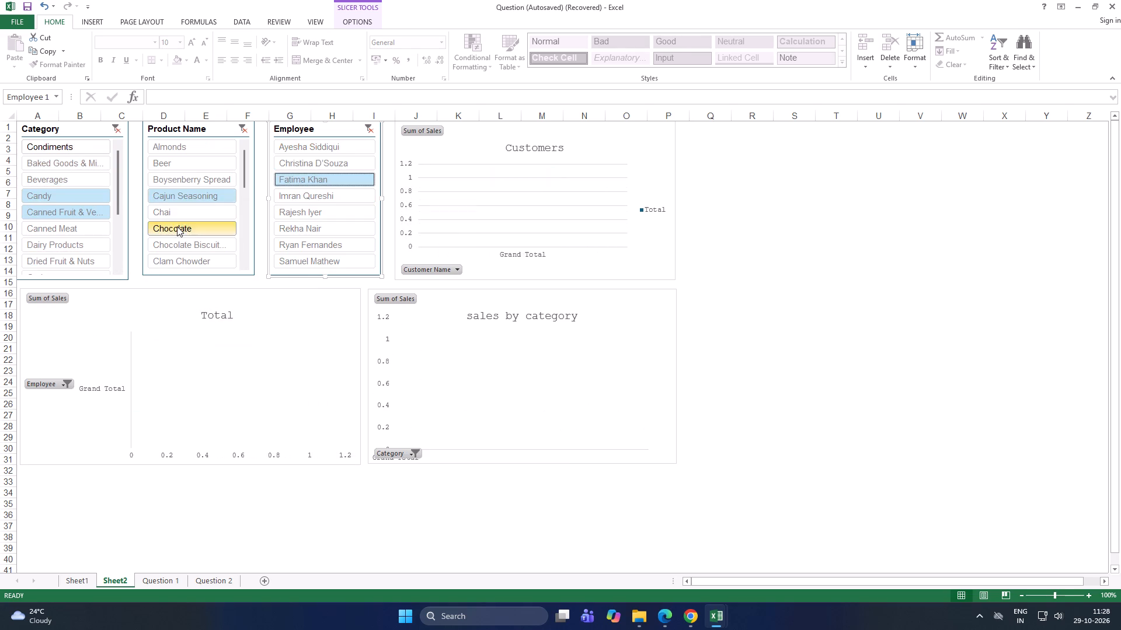
left_click(280, 194)
left_click(332, 153)
left_click(208, 211)
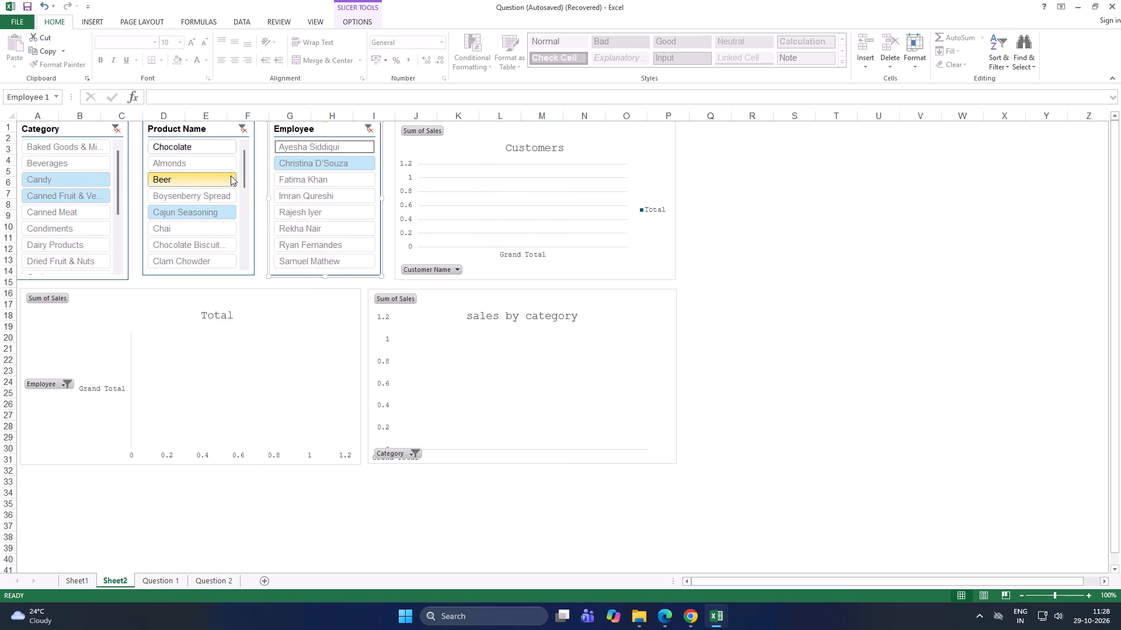
left_click(312, 209)
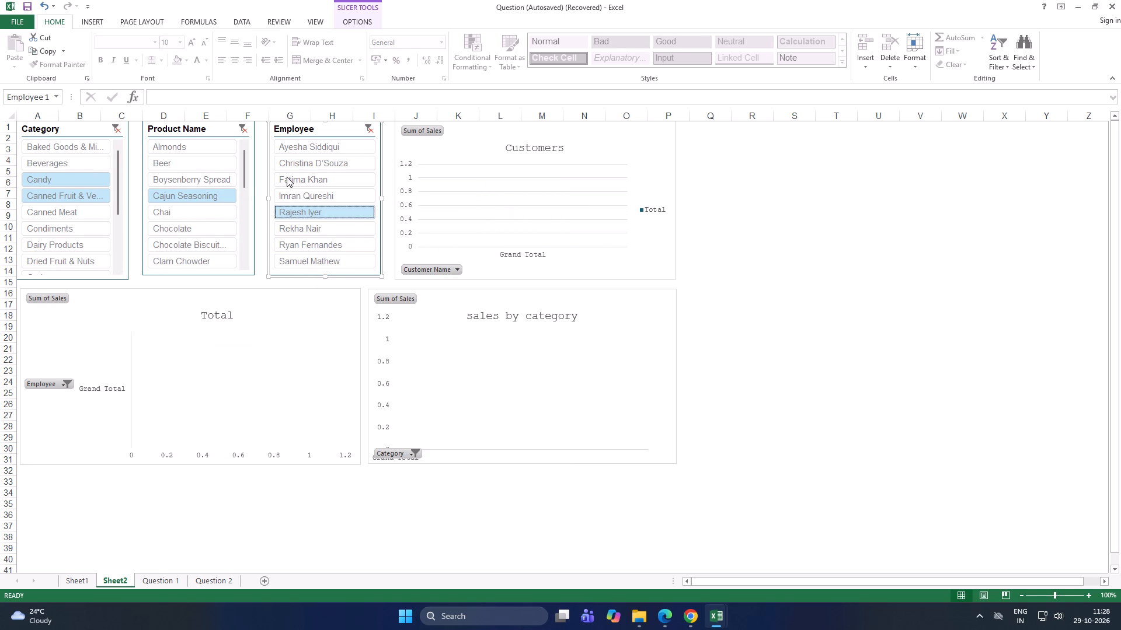
left_click(290, 177)
left_click(201, 192)
left_click(54, 169)
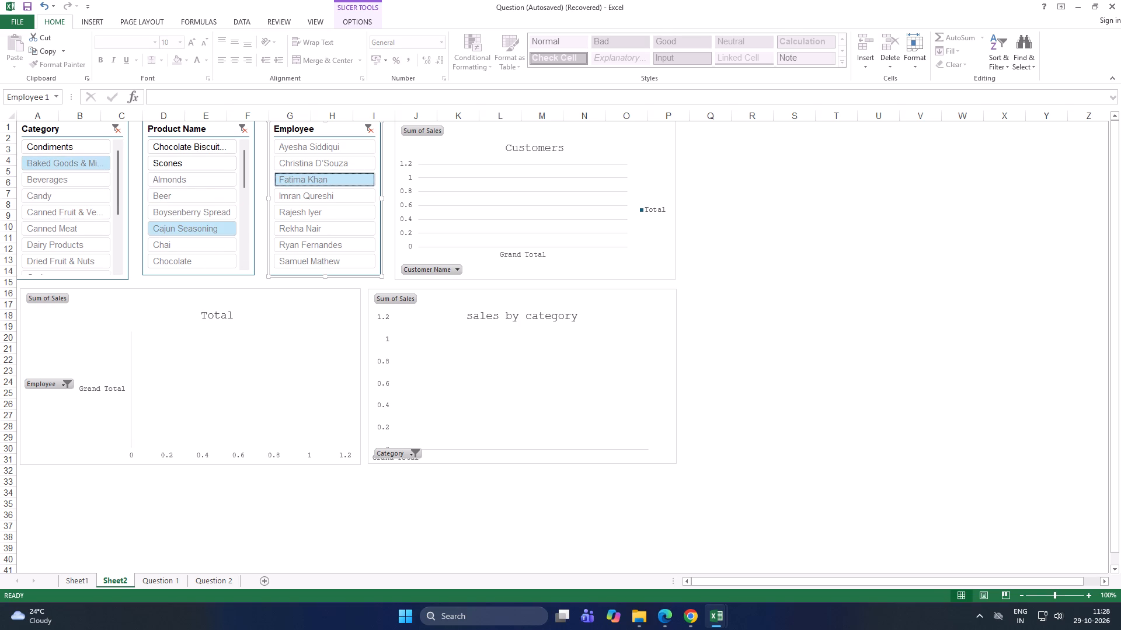
Try further selections in the three slicers, ending with Rekha, Chocolate and Beverages.
left_click(325, 192)
left_click(199, 182)
left_click(68, 166)
left_click(234, 180)
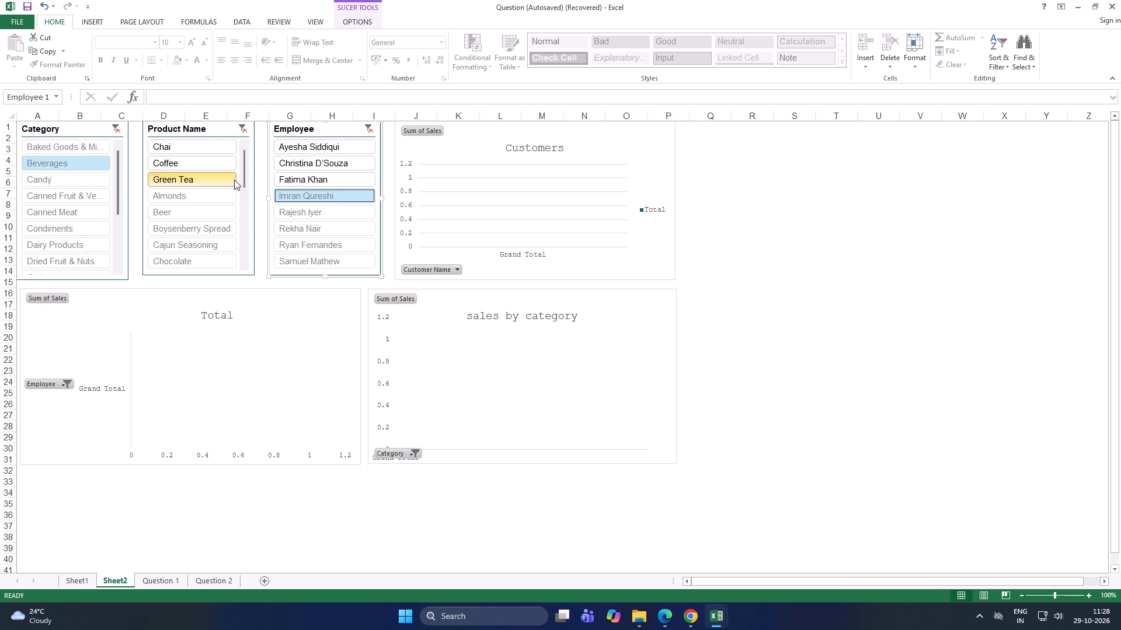
left_click(314, 201)
left_click(343, 228)
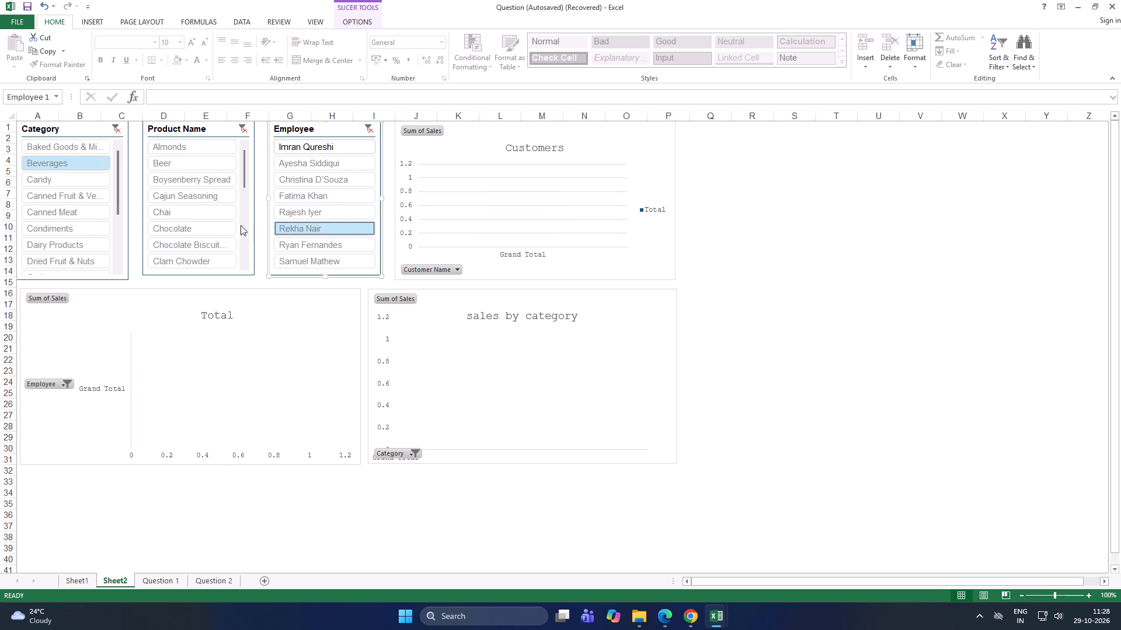
left_click(235, 225)
left_click(89, 174)
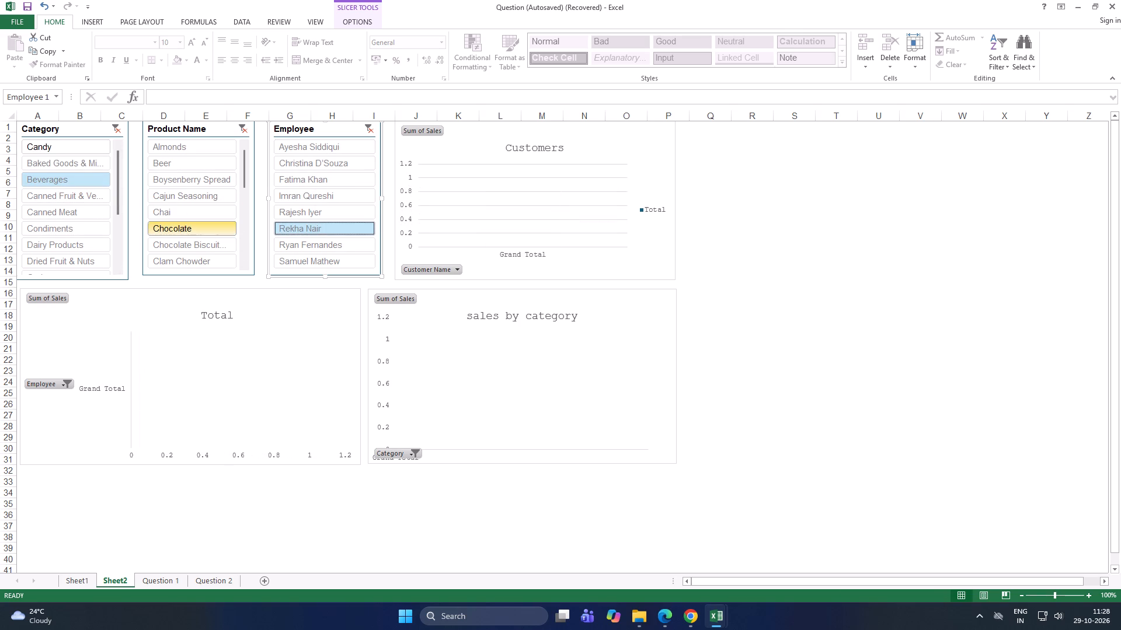
On Sheet1, clear the Employee, Product Name and Category slicer filters.
left_click(78, 577)
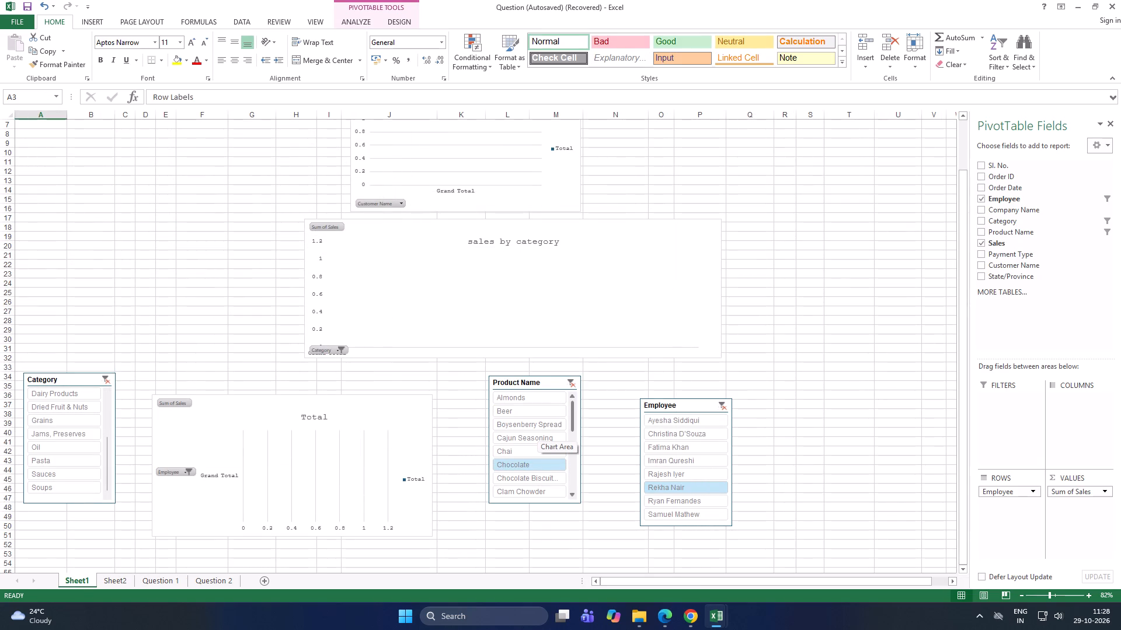
left_click(723, 404)
left_click(571, 381)
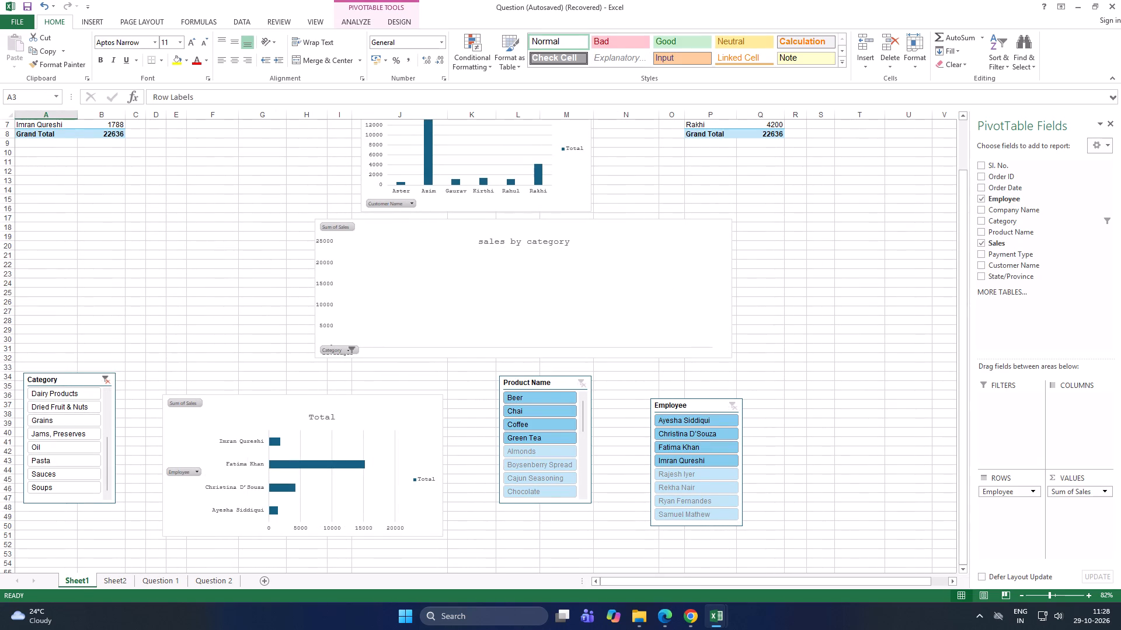
scroll(634, 370, "up", 4)
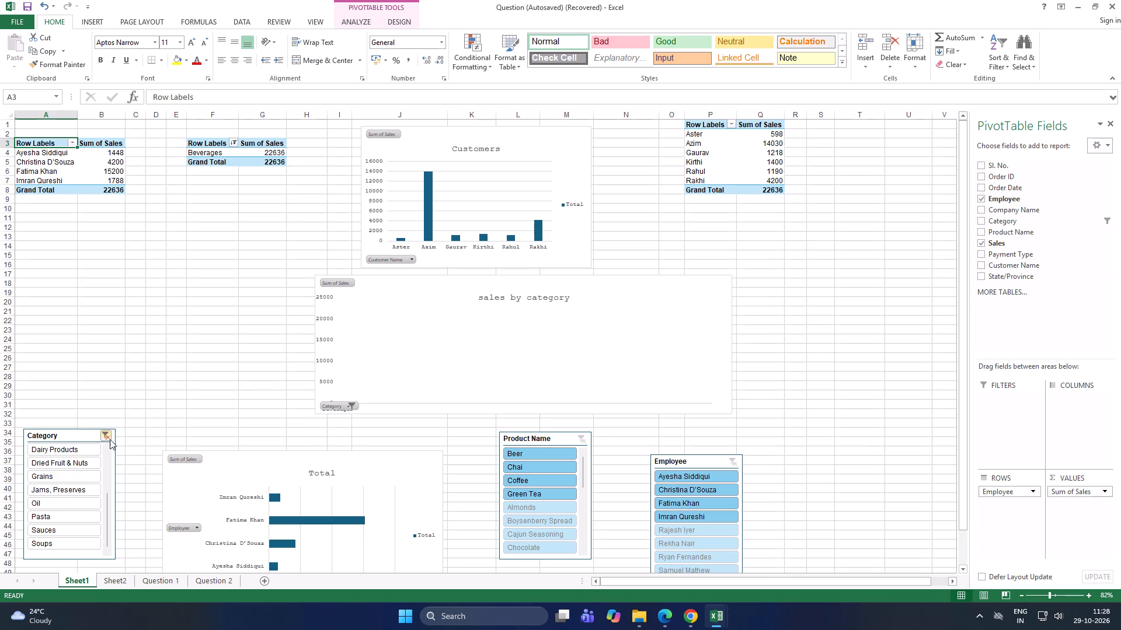
left_click(108, 433)
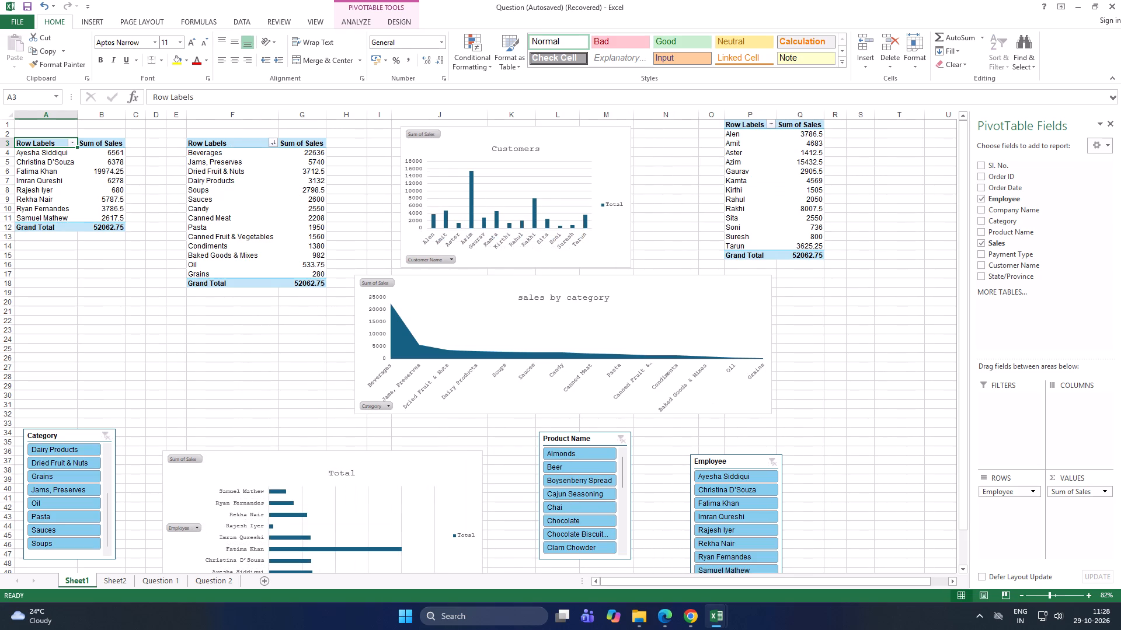
Return to Sheet2 and test the slicers with Ayesha, Cajun Seasoning and Beverages, then switch the employee to Imran.
left_click(126, 575)
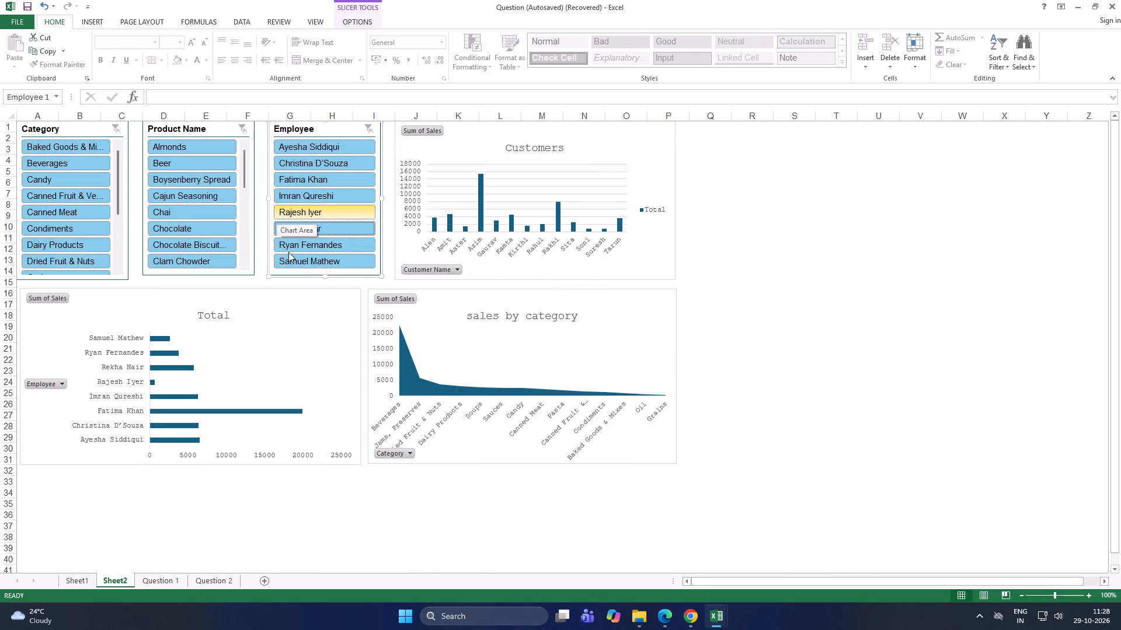
left_click(323, 148)
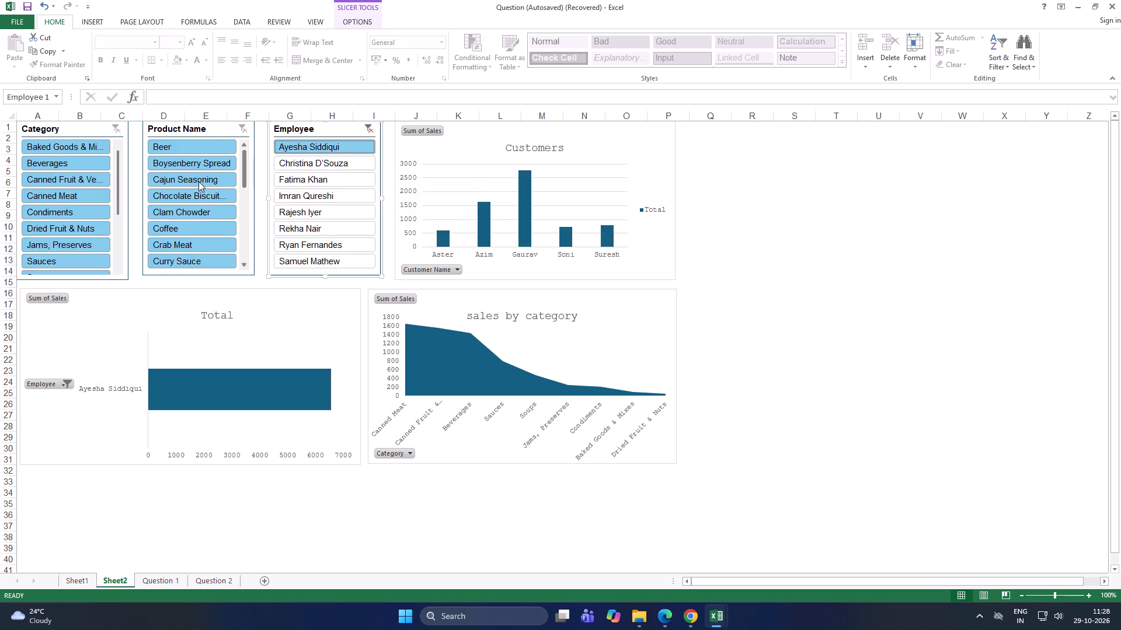
left_click(199, 181)
left_click(98, 183)
left_click(302, 191)
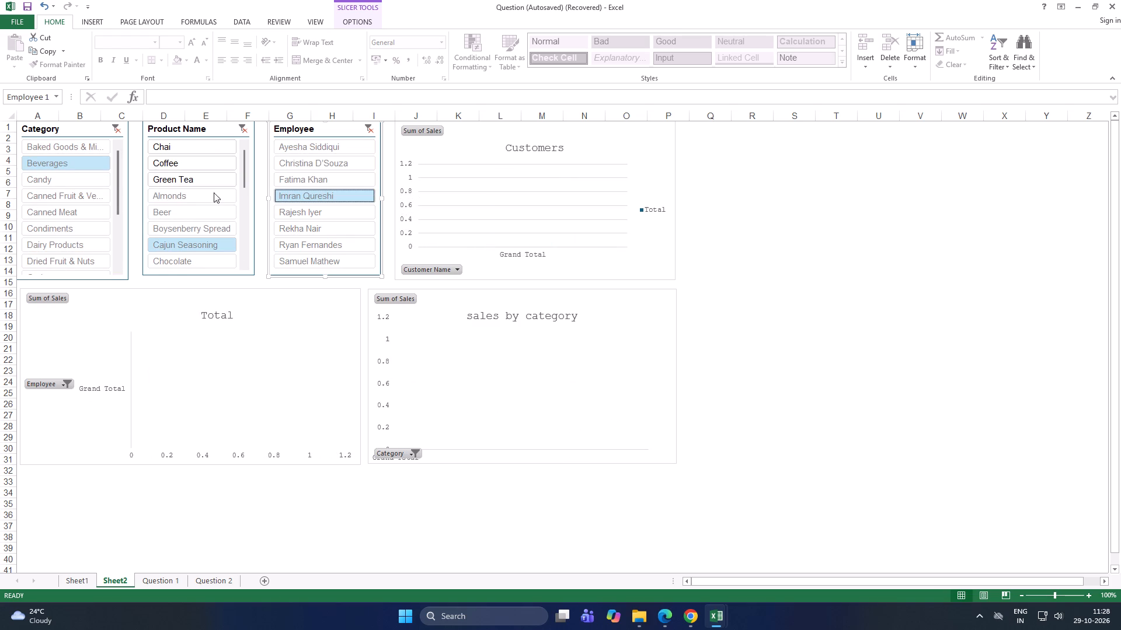
Clear the Category, Product Name and Employee slicer filters on Sheet2.
left_click(118, 136)
left_click(121, 132)
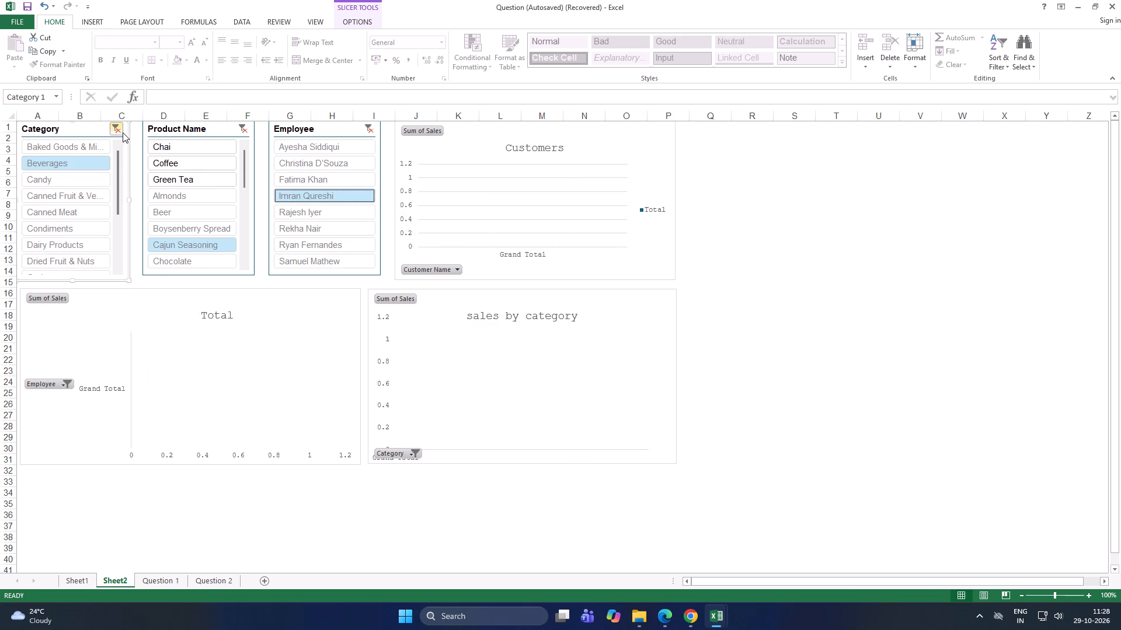
left_click(239, 132)
left_click(372, 129)
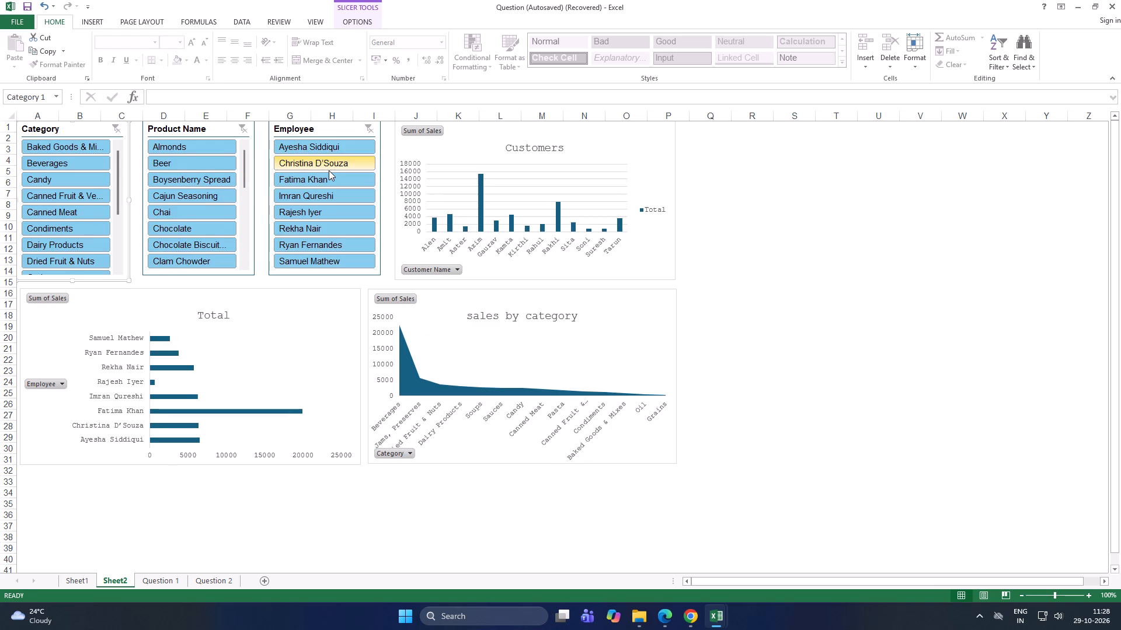
Test the charts with Christina in the Employee slicer and Candy in the Category slicer, then clear both filters.
left_click(329, 169)
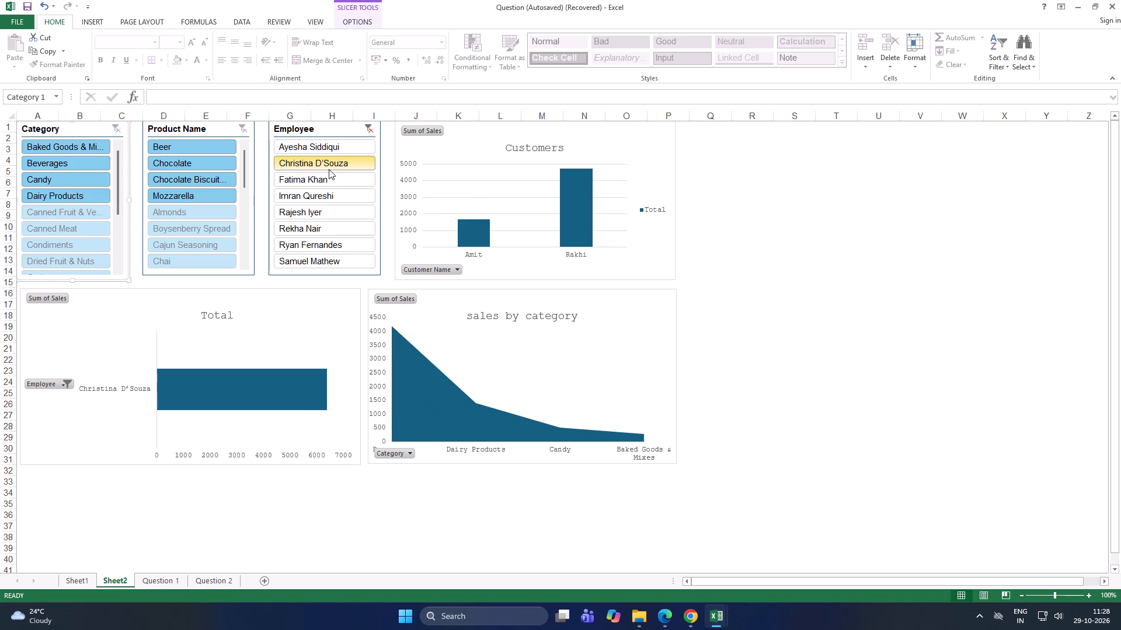
left_click(89, 187)
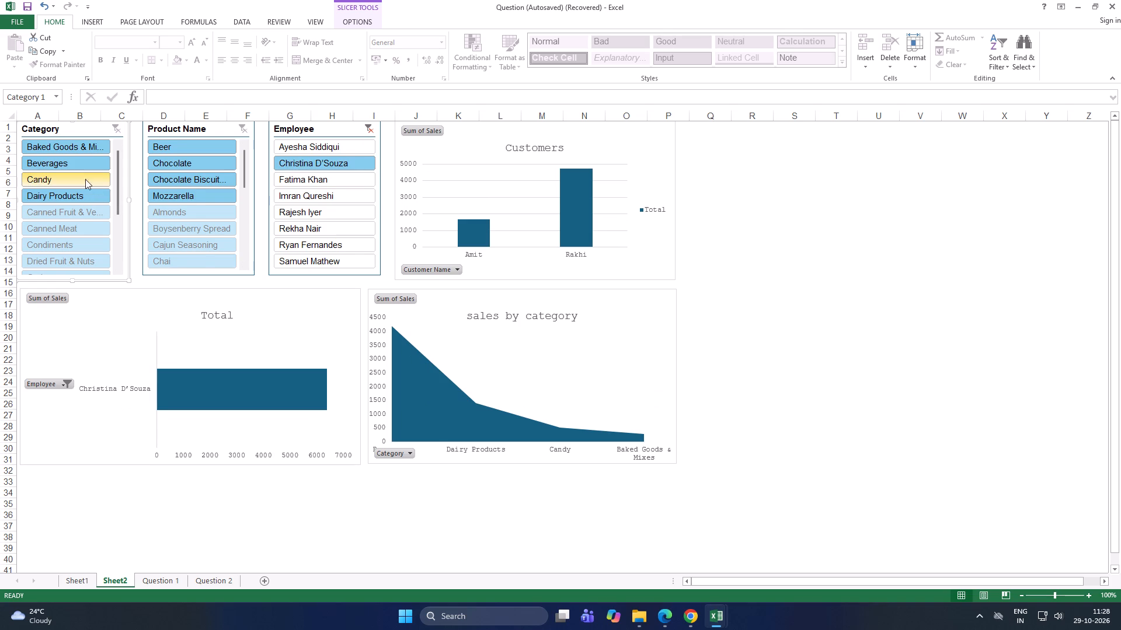
left_click(83, 175)
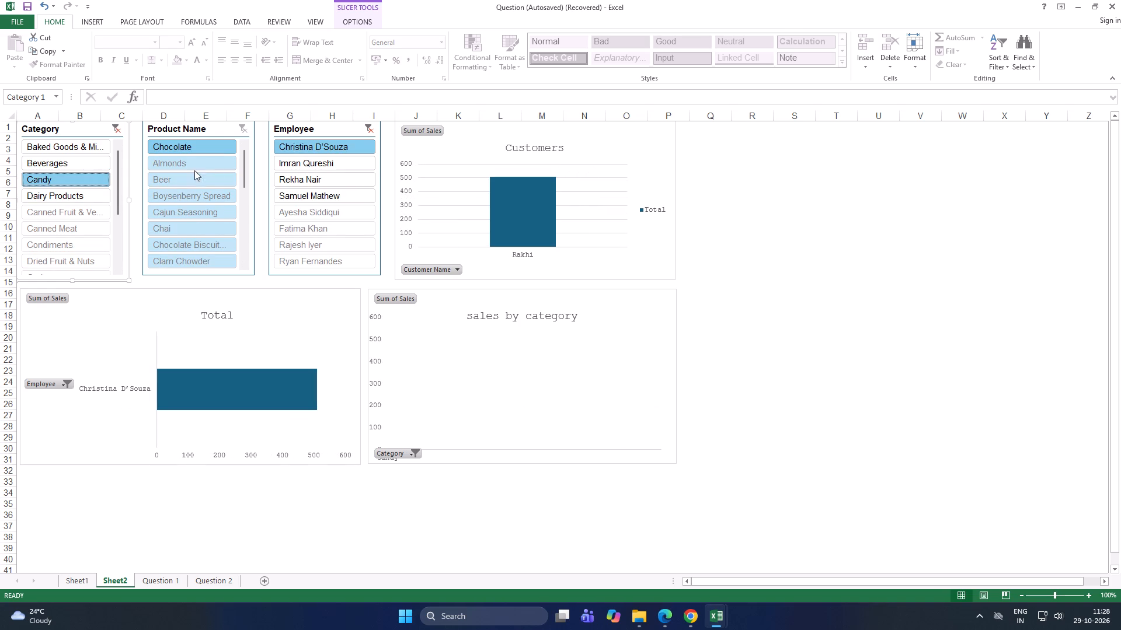
left_click(373, 131)
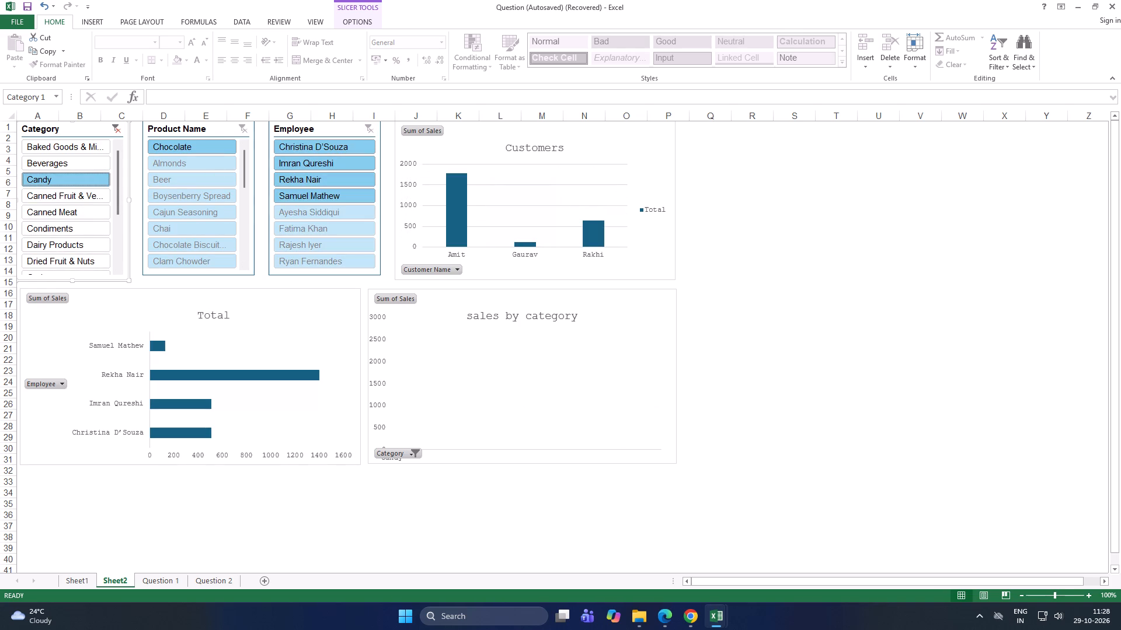
left_click(122, 129)
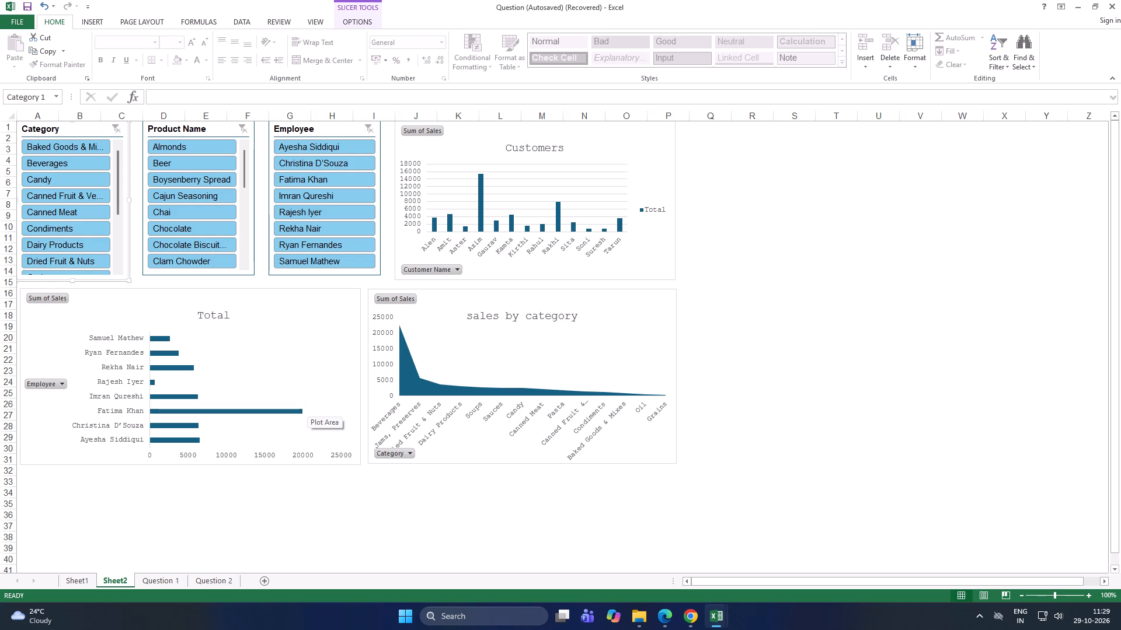
Hide all field buttons on the sales by category chart on Sheet2.
left_click(563, 338)
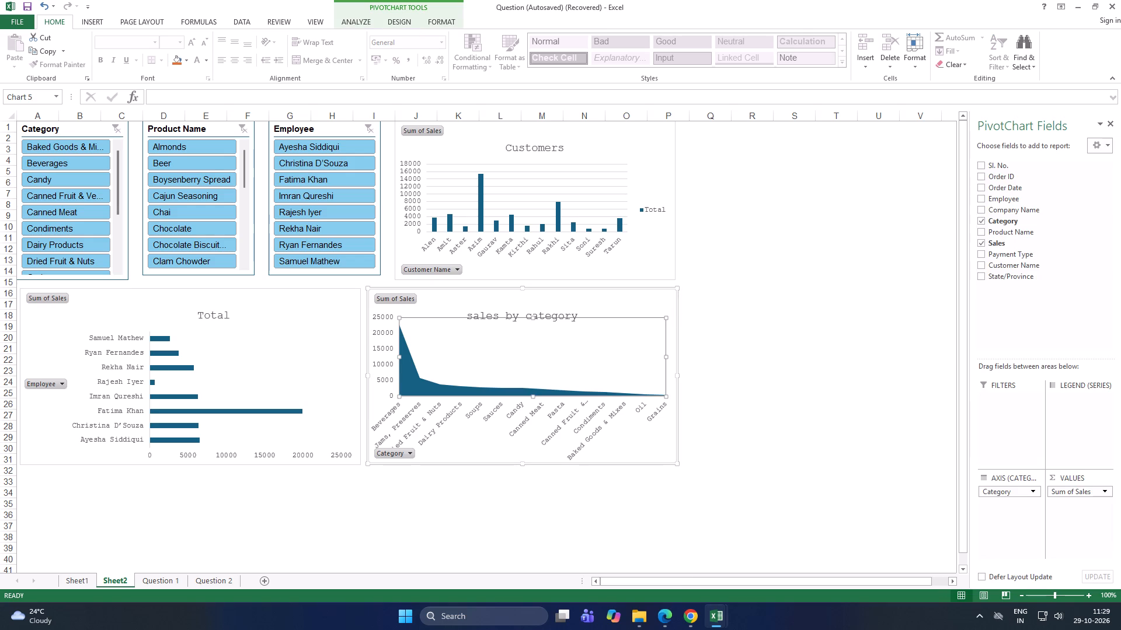
left_click(610, 304)
left_click(613, 304)
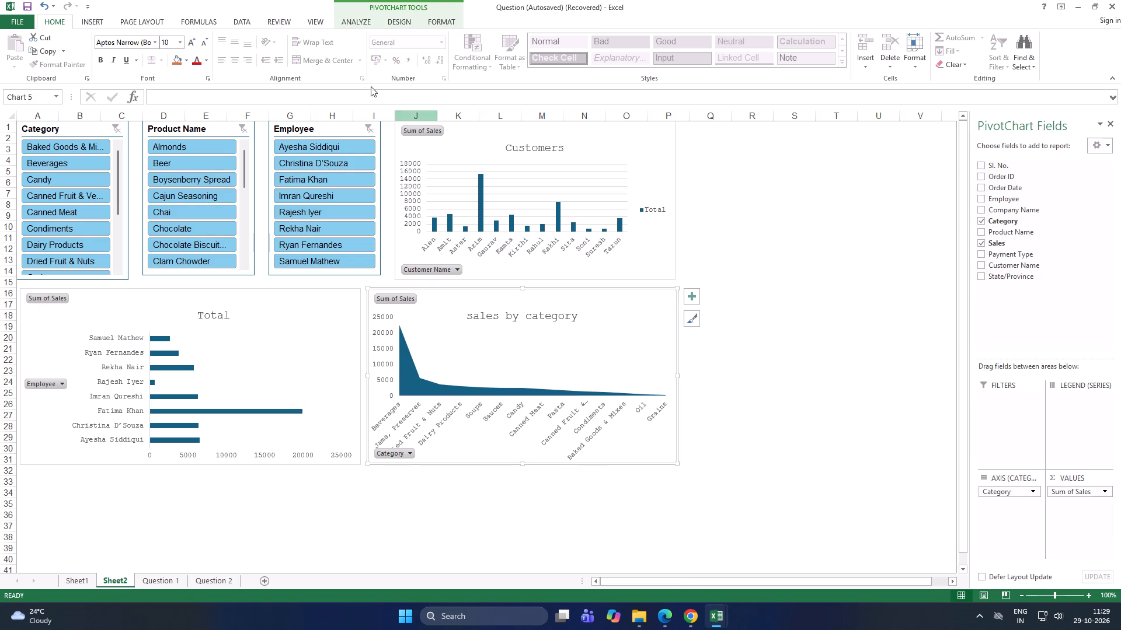
left_click(433, 19)
left_click(410, 21)
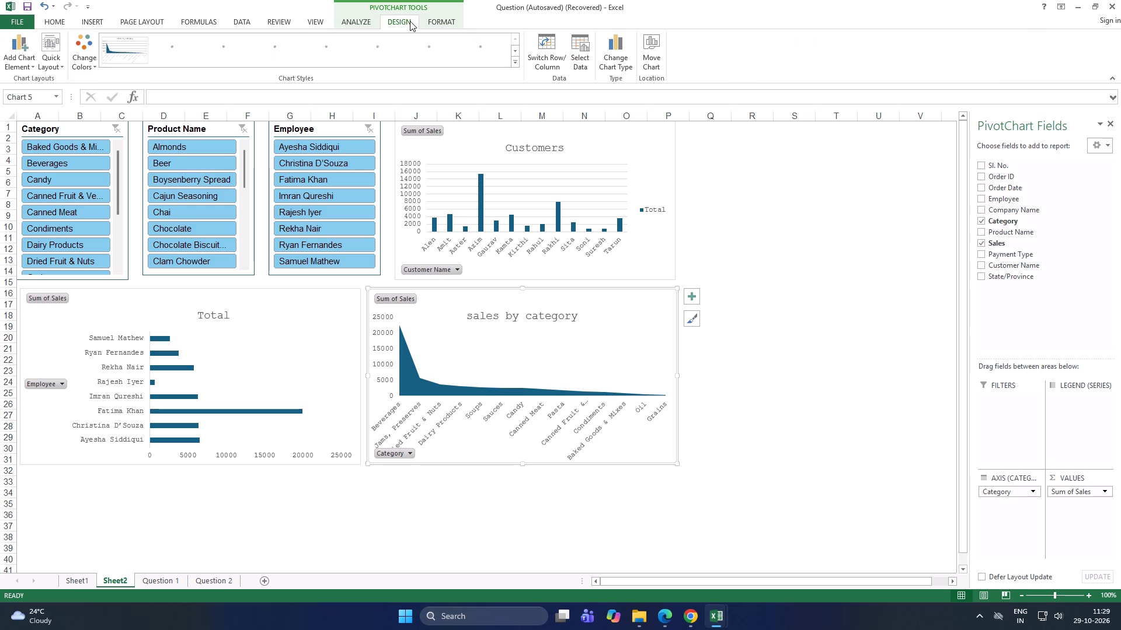
left_click(98, 20)
left_click(649, 301)
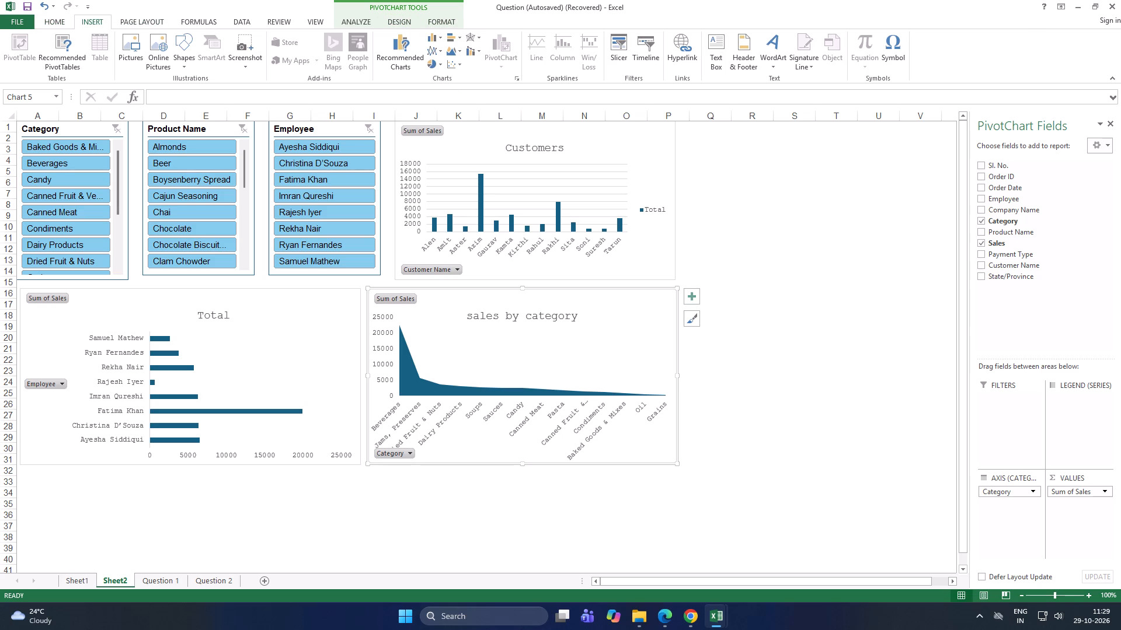
left_click(692, 296)
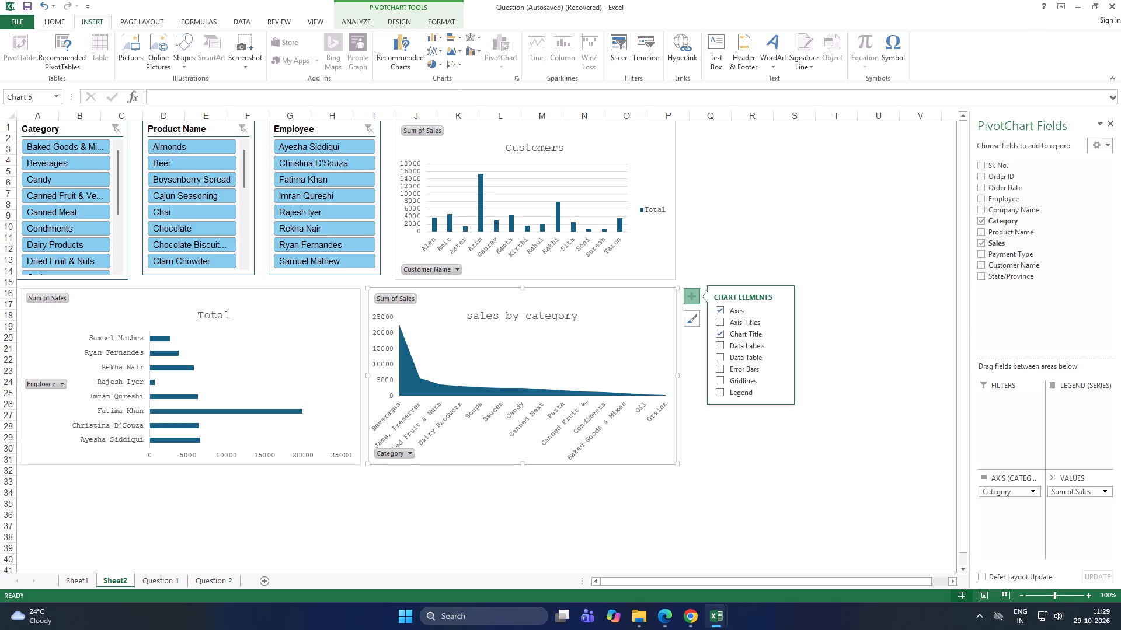
left_click(636, 307)
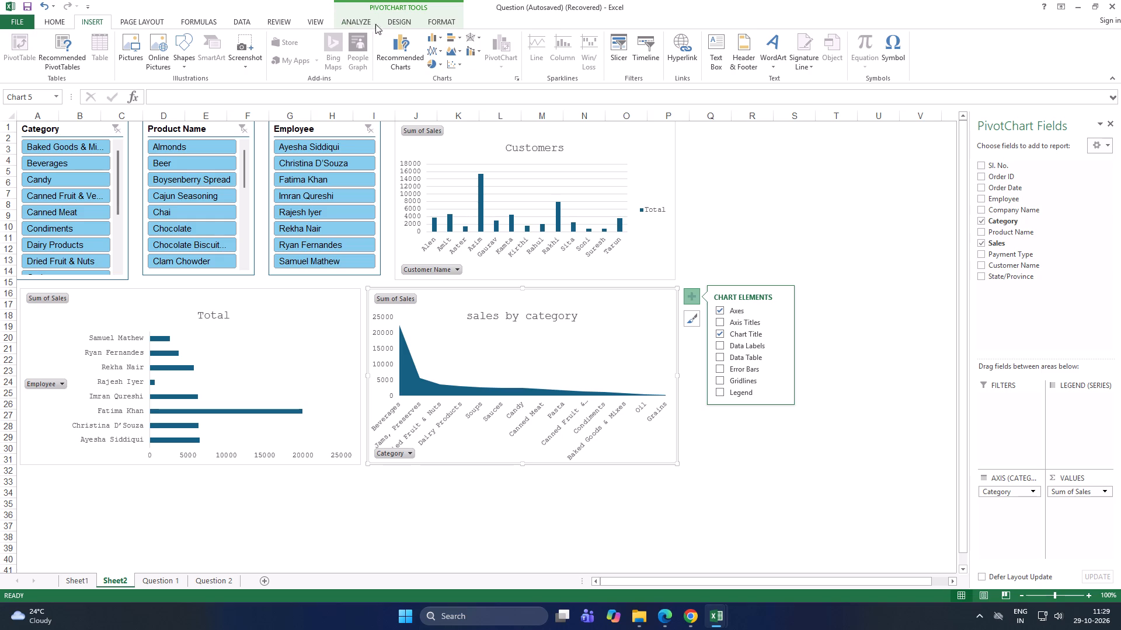
left_click(387, 22)
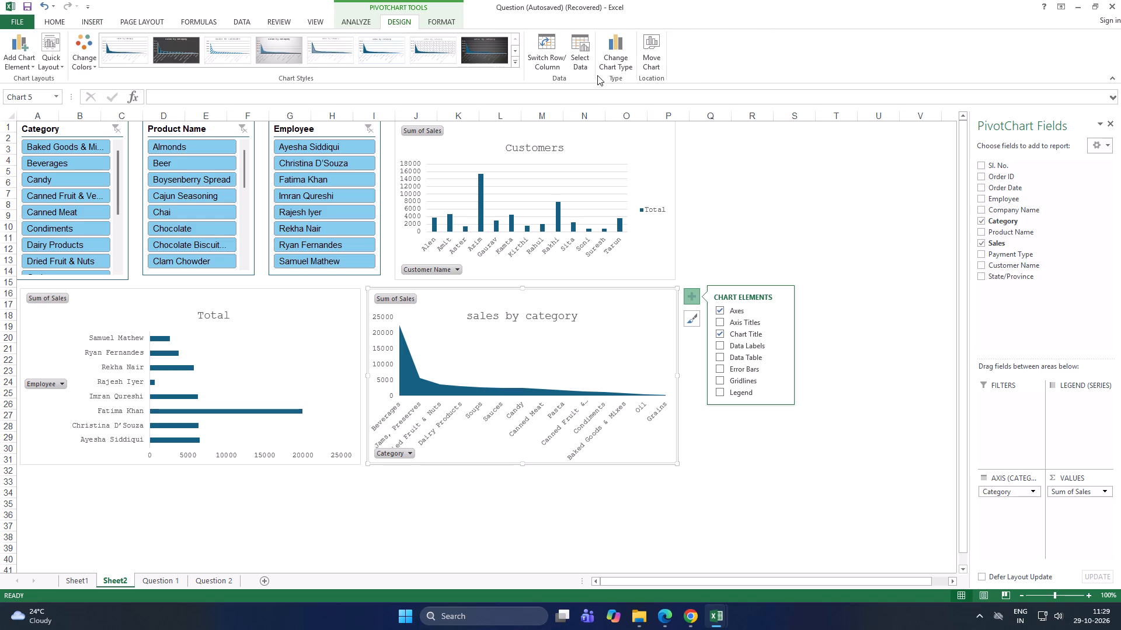
left_click(428, 21)
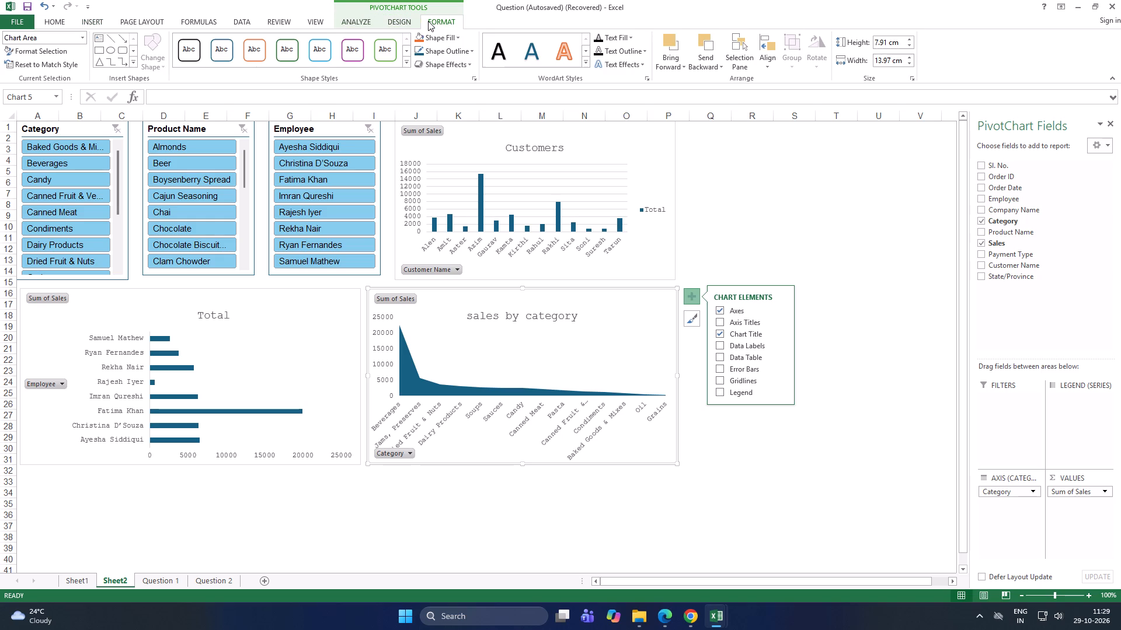
left_click(365, 19)
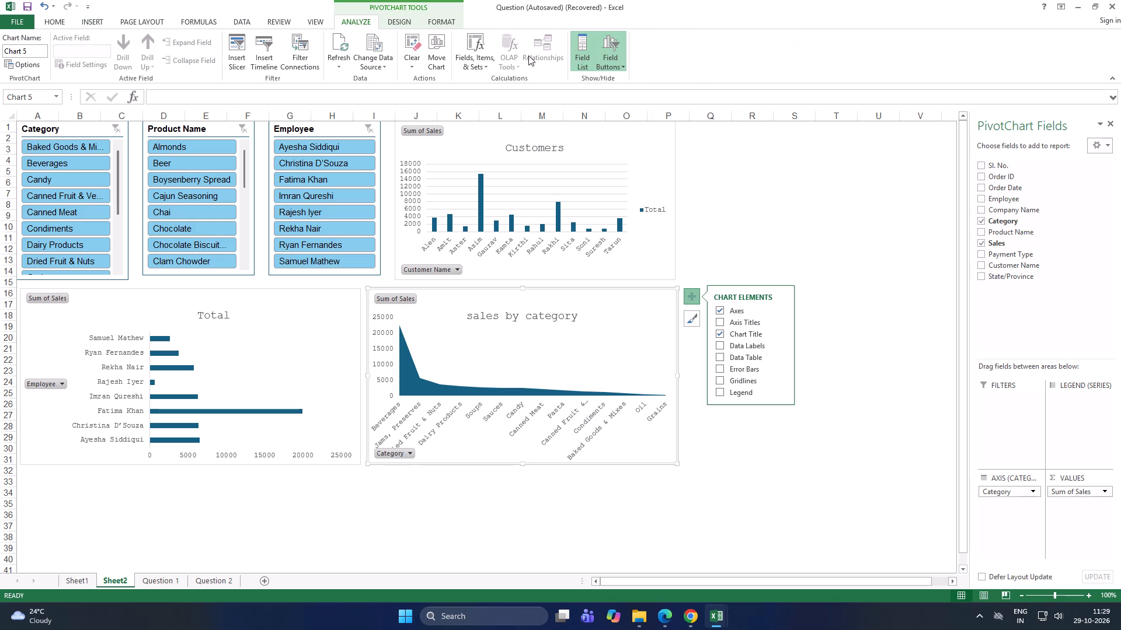
left_click(617, 65)
left_click(625, 136)
Hide all field buttons on the Customers chart.
left_click(667, 146)
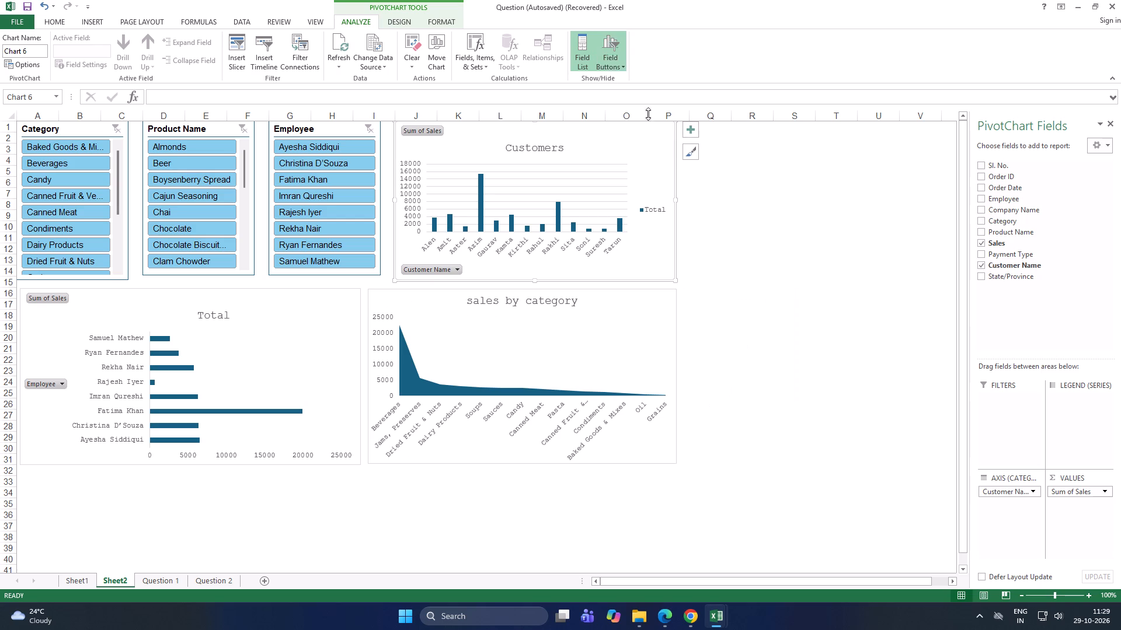
left_click(615, 68)
left_click(627, 135)
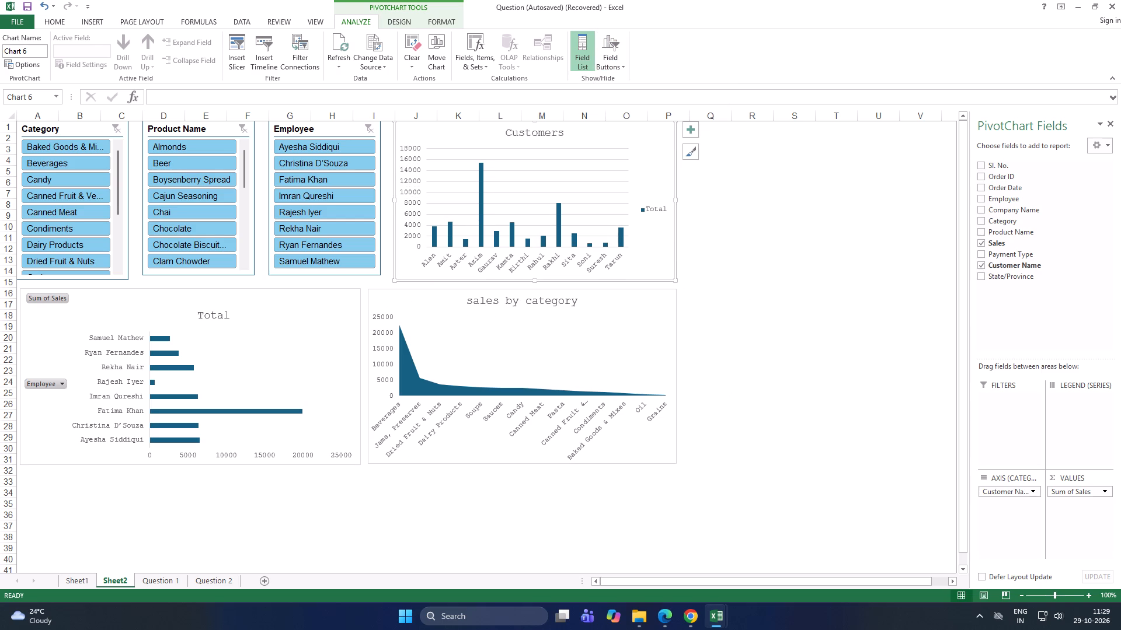
left_click(750, 263)
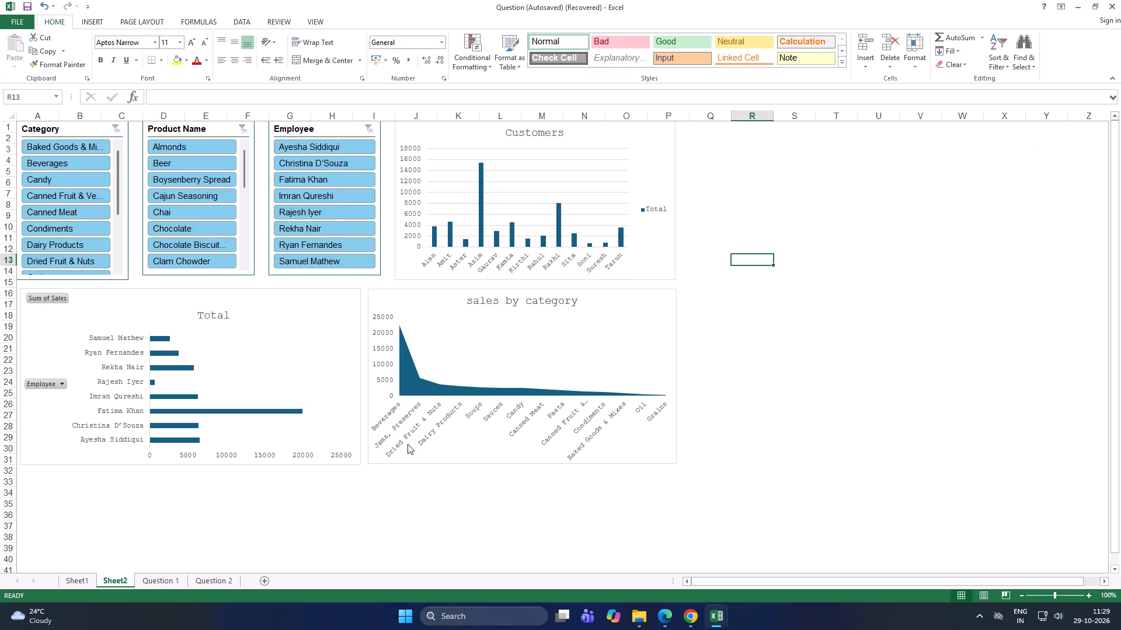
Examine the reference dashboard on the Question 2 sheet, comparing its slicer and chart layout with Sheet2.
left_click(207, 567)
left_click(202, 582)
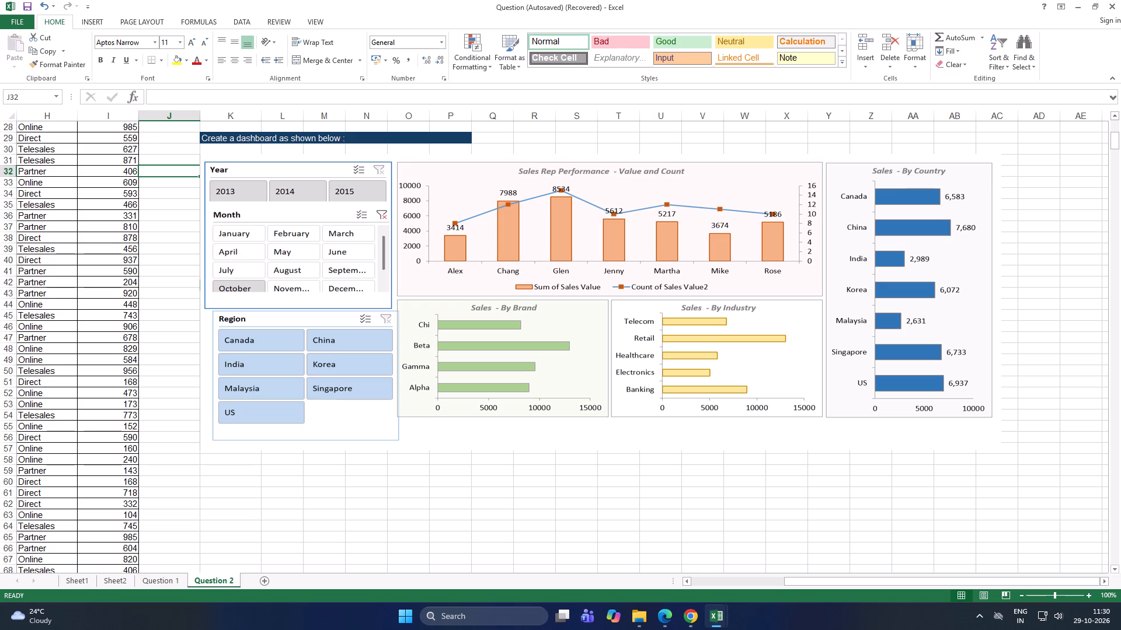
left_click(130, 582)
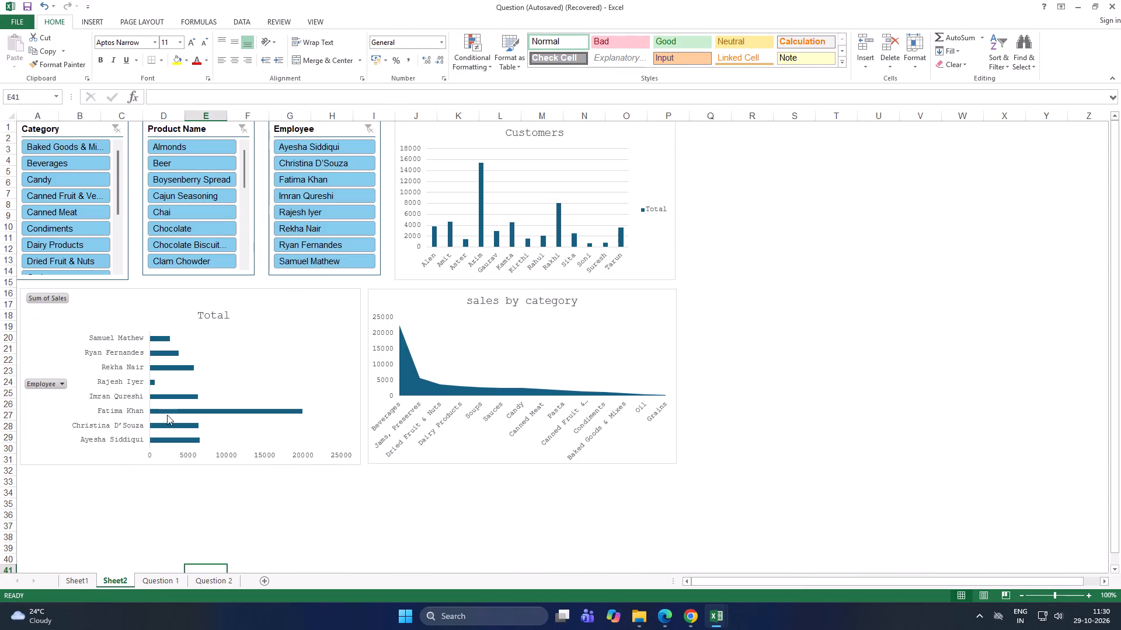
scroll(331, 178, "up", 3)
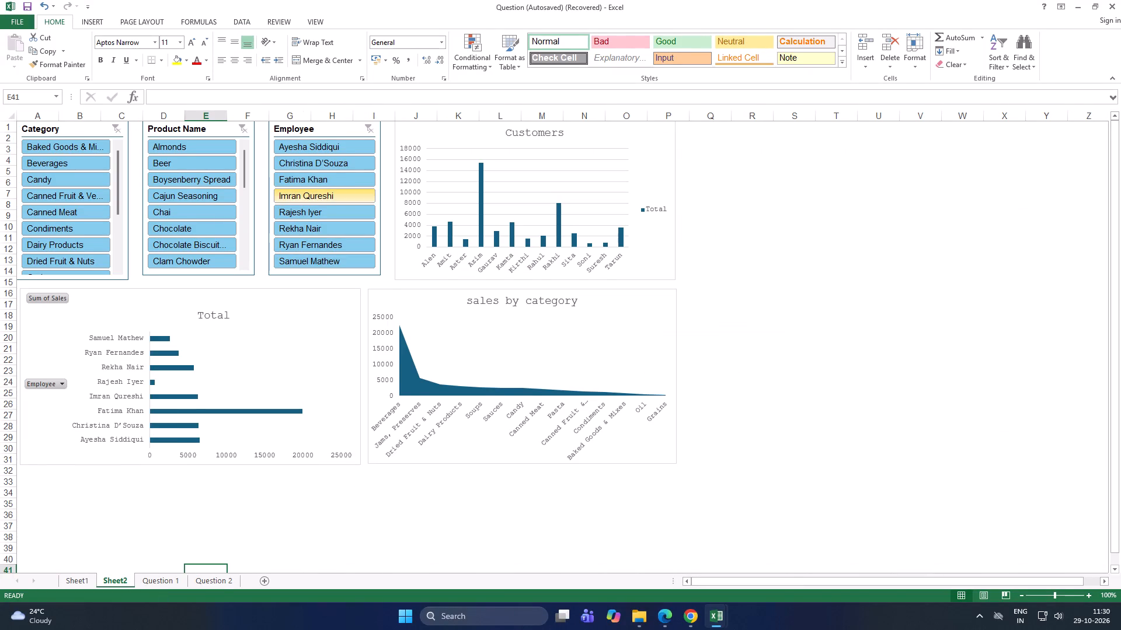
left_click(218, 572)
left_click(227, 580)
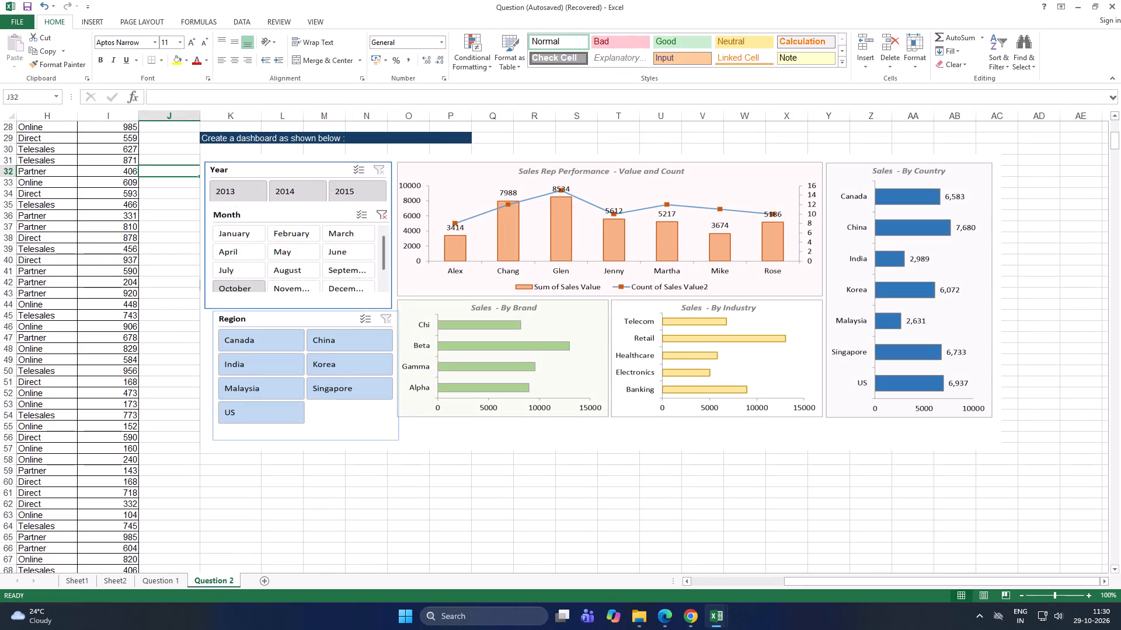
scroll(365, 516, "up", 2)
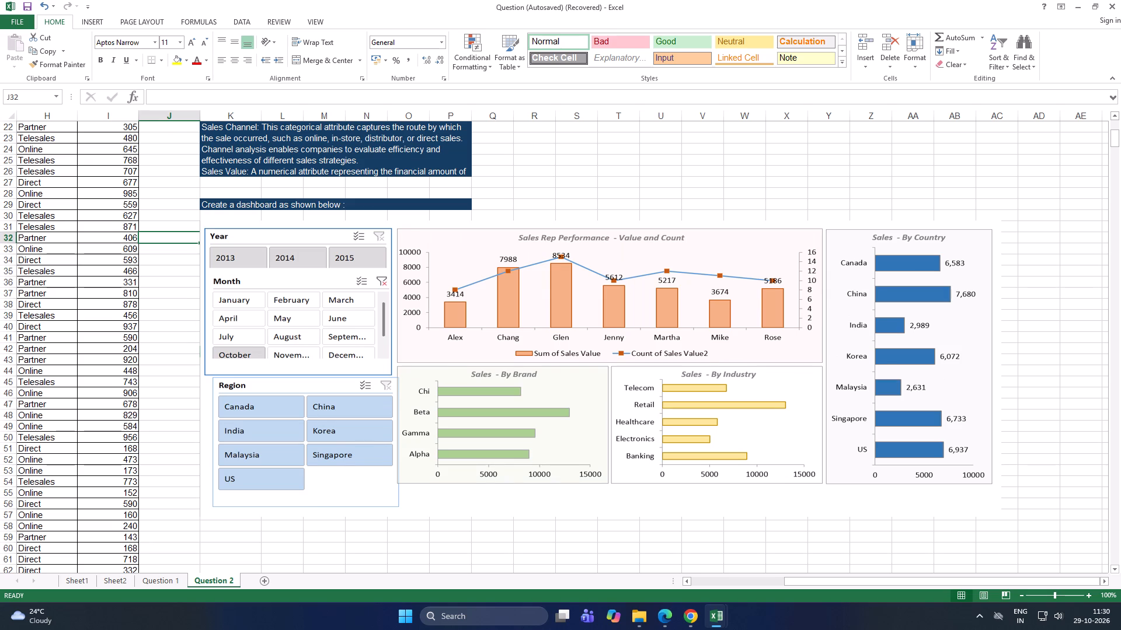
left_click_drag(356, 296, 356, 303)
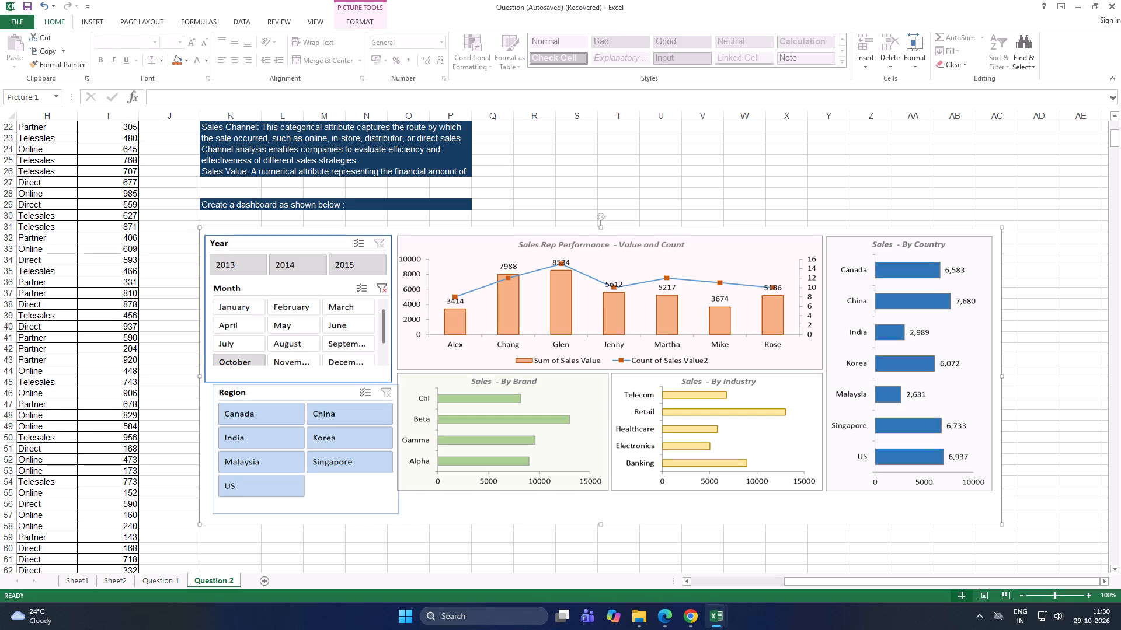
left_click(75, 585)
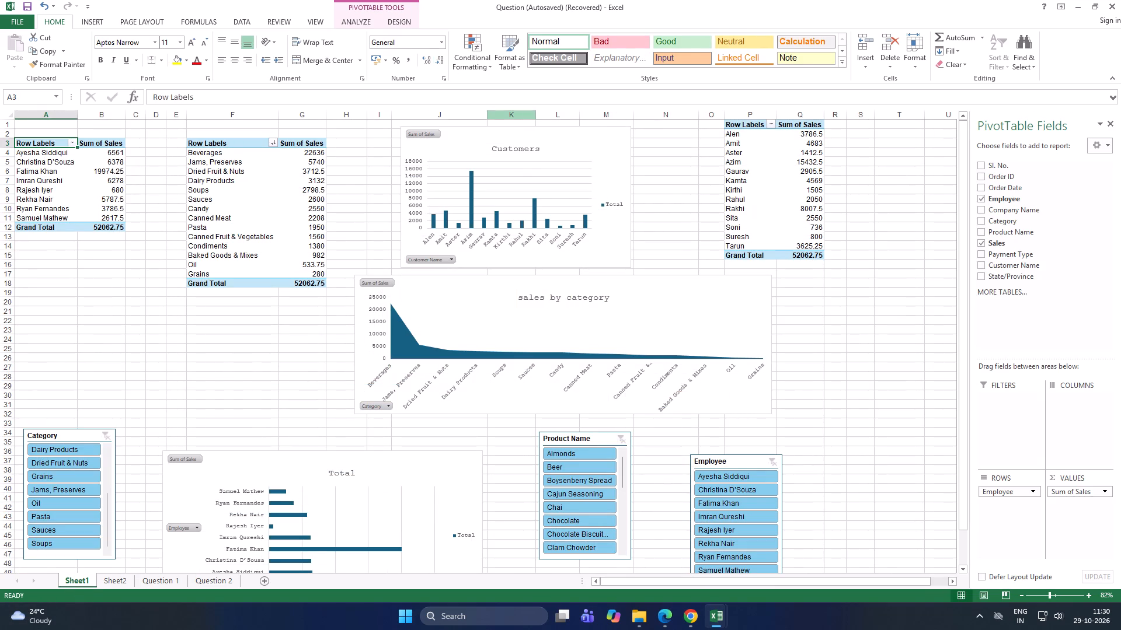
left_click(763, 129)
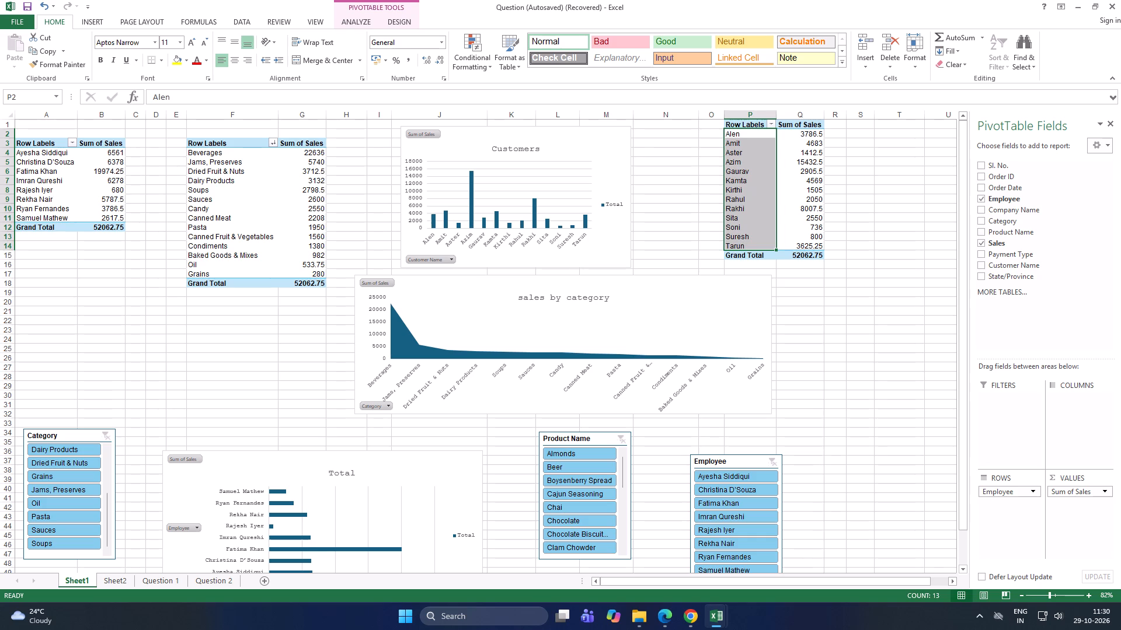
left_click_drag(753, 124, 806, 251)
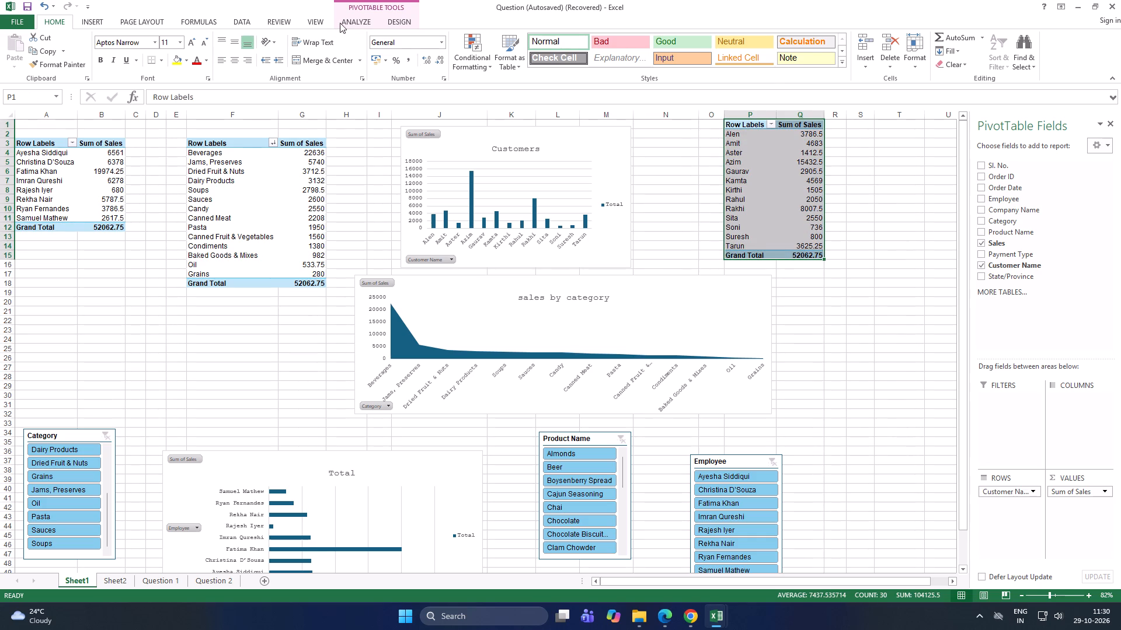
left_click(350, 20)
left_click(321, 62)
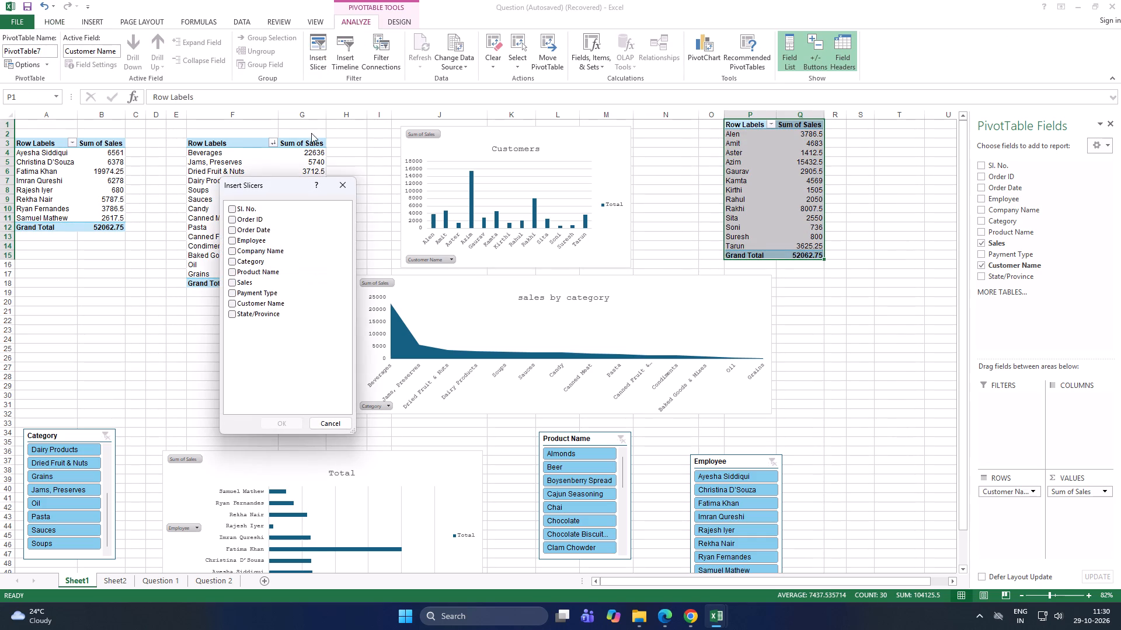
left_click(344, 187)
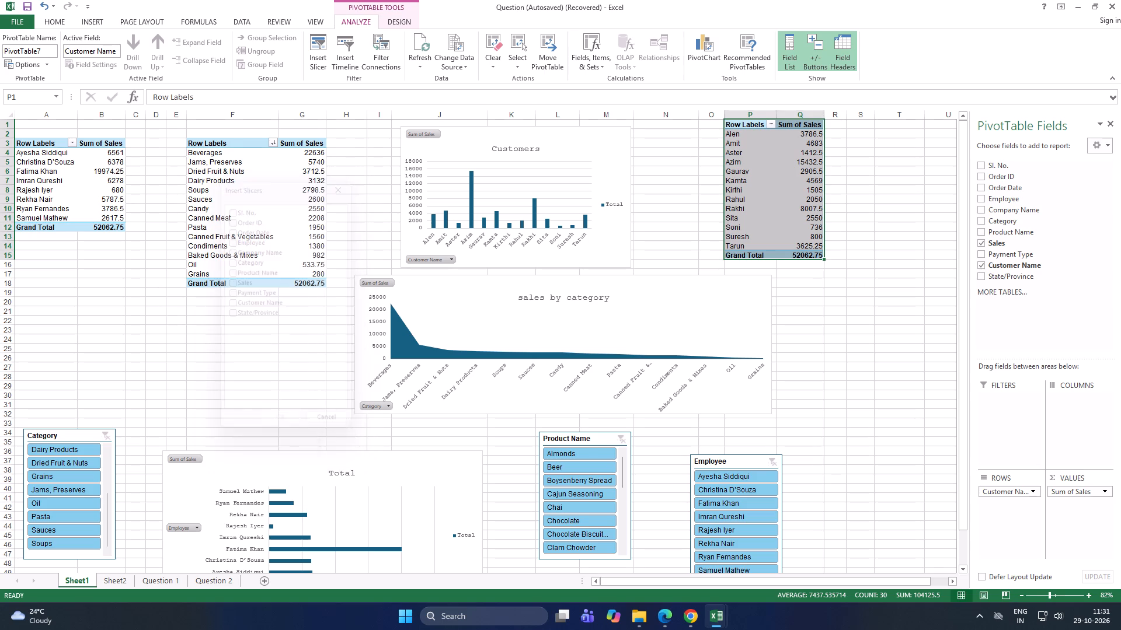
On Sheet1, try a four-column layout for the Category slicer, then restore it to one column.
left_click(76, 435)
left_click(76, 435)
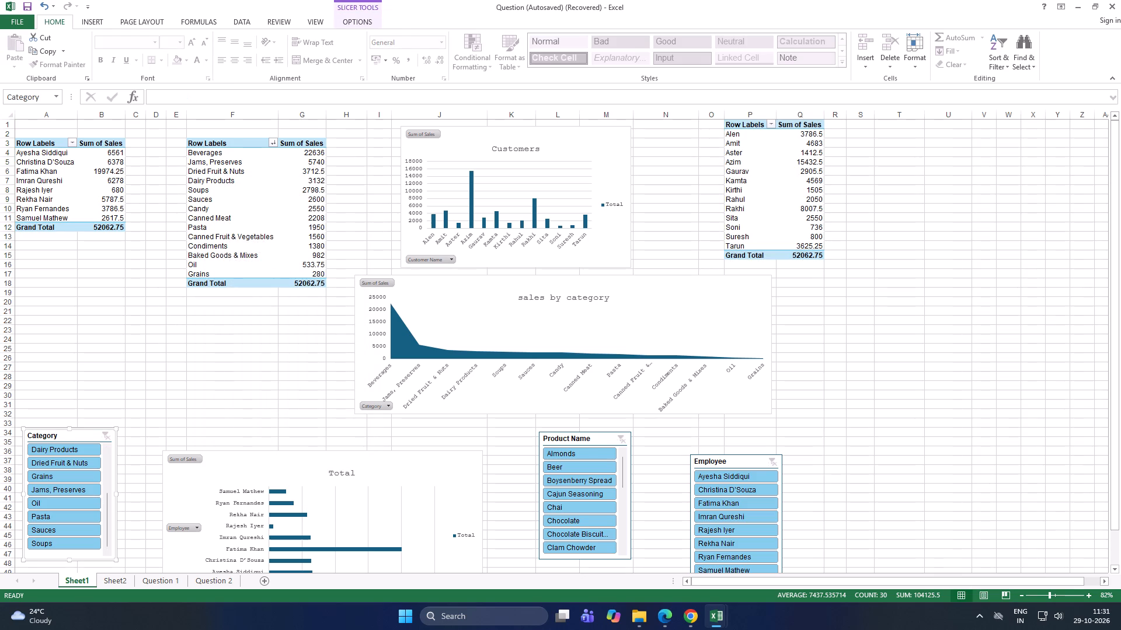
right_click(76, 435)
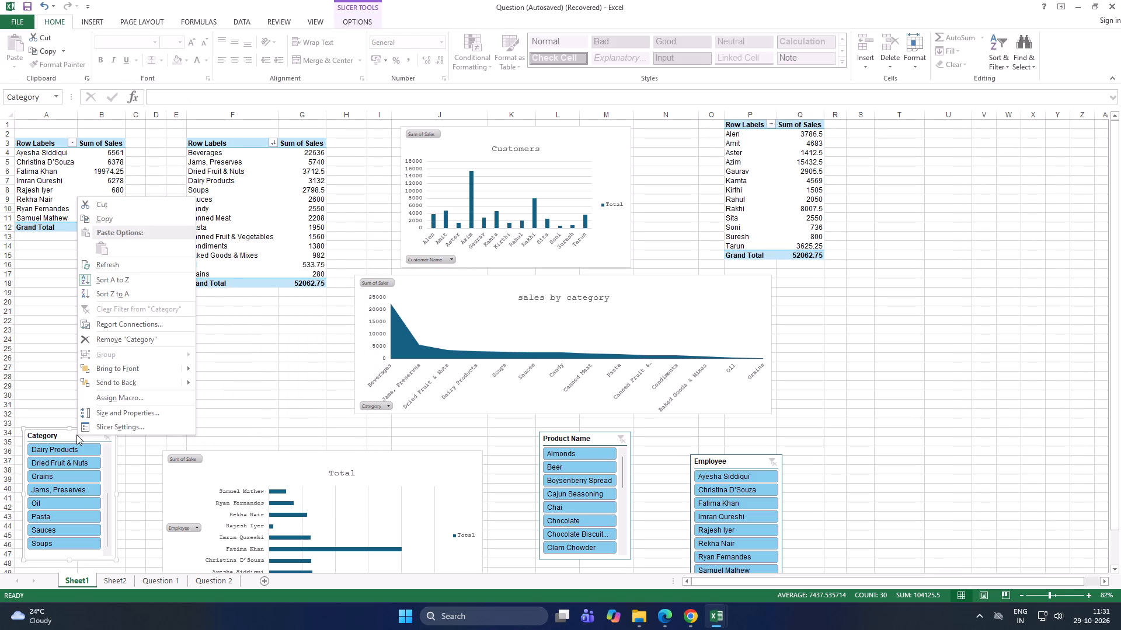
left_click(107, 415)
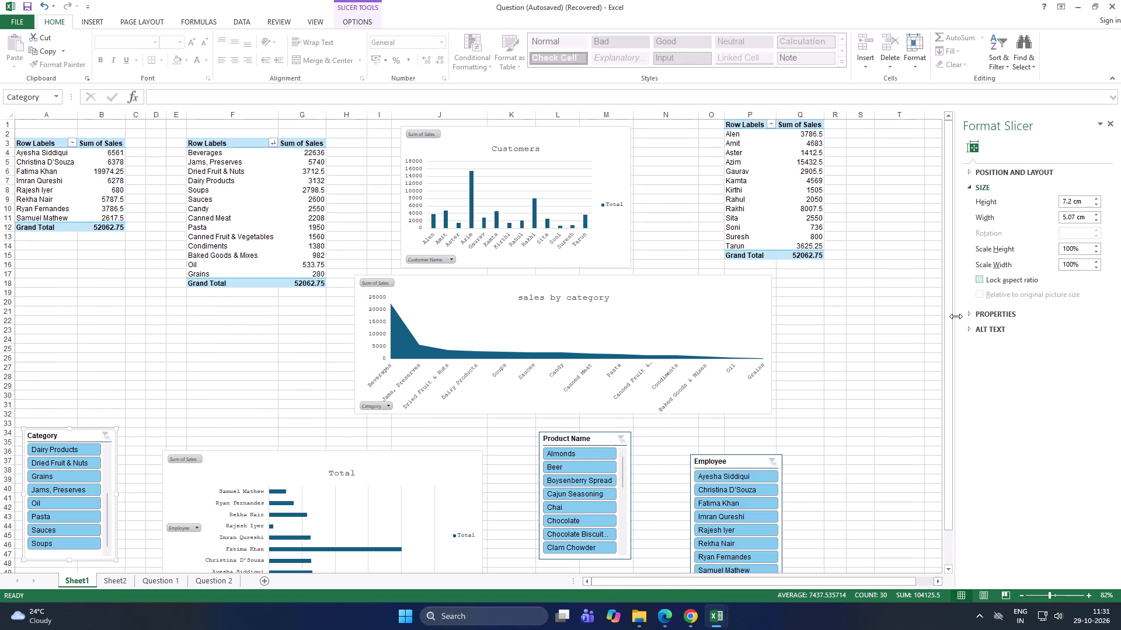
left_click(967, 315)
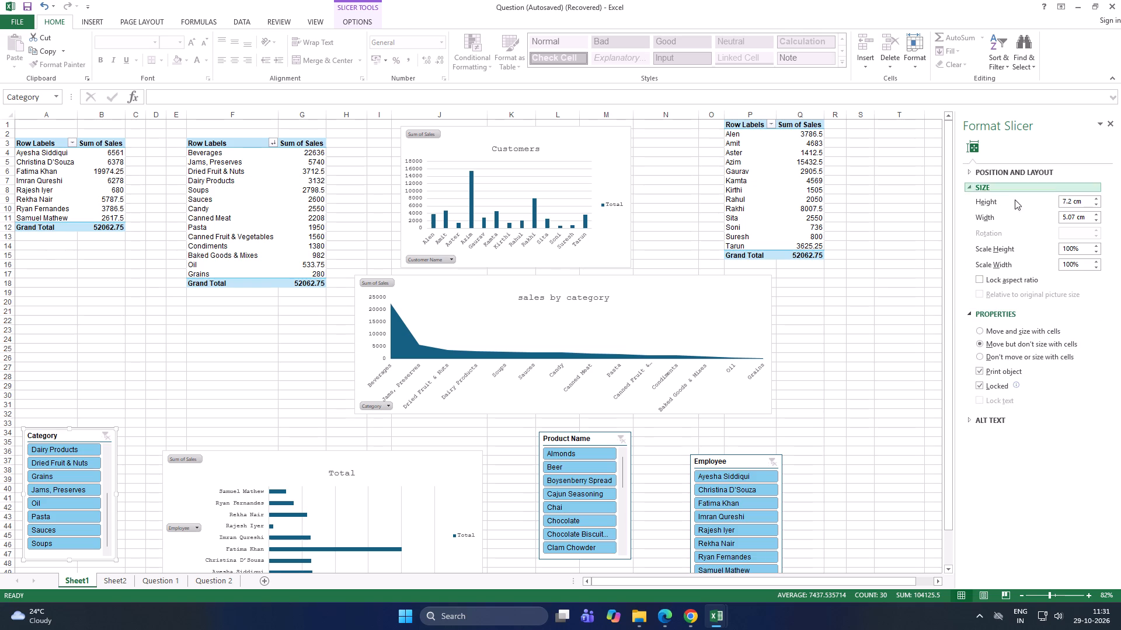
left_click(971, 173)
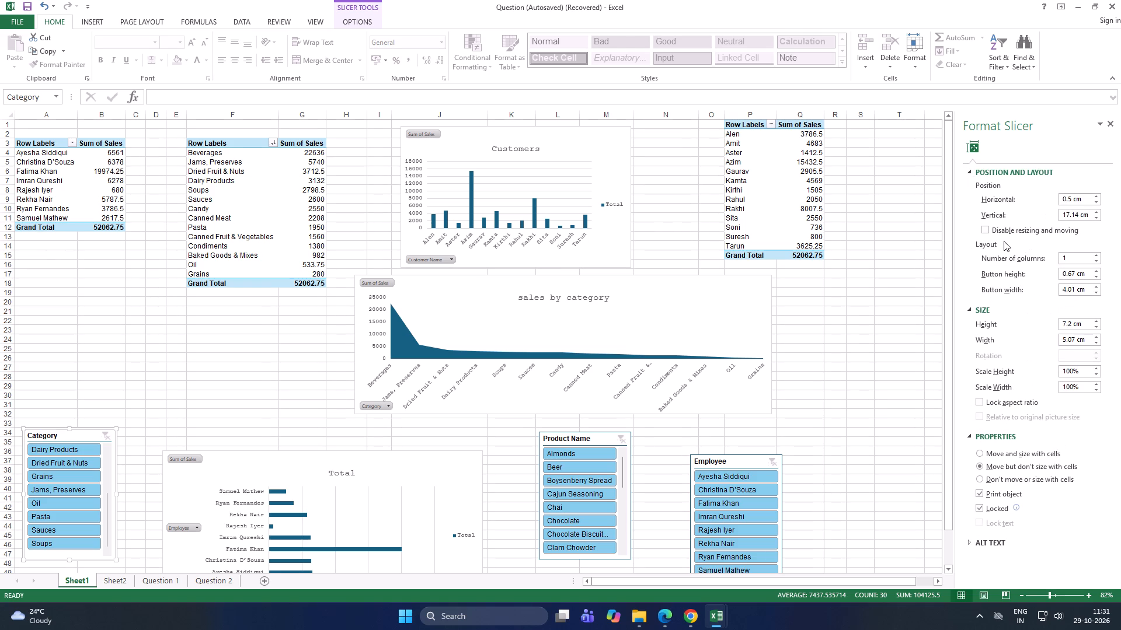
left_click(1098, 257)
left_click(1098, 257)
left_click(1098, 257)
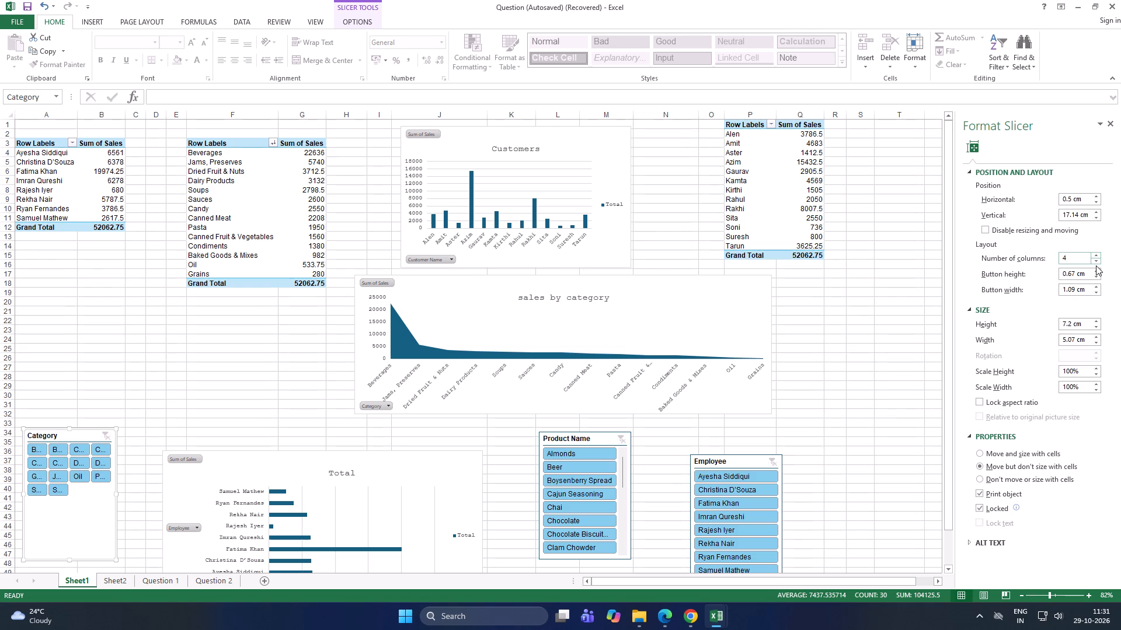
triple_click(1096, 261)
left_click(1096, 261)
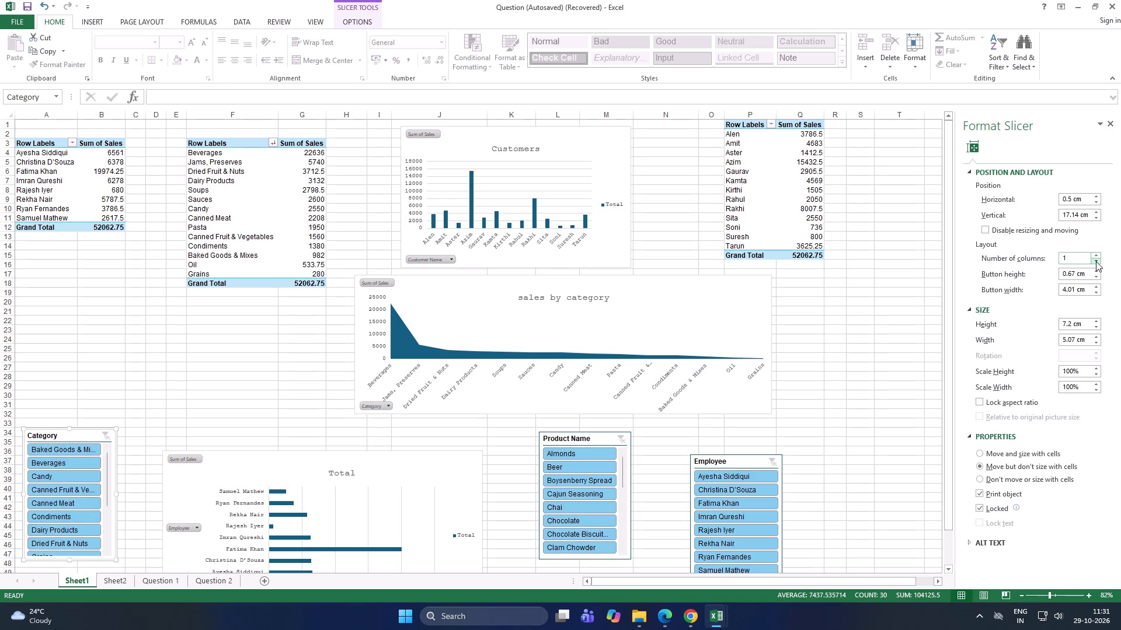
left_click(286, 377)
Create a PivotTable on a new worksheet from the full Question 2 sales data, range A1:I1014.
left_click(213, 580)
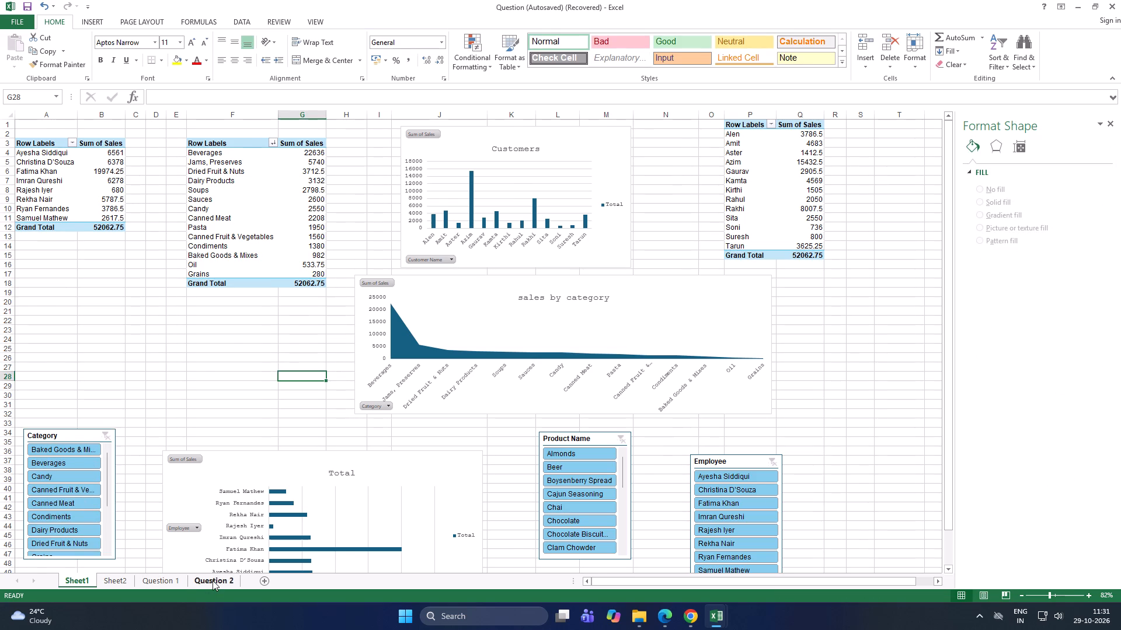
scroll(137, 412, "up", 5)
left_click_drag(691, 580, 642, 583)
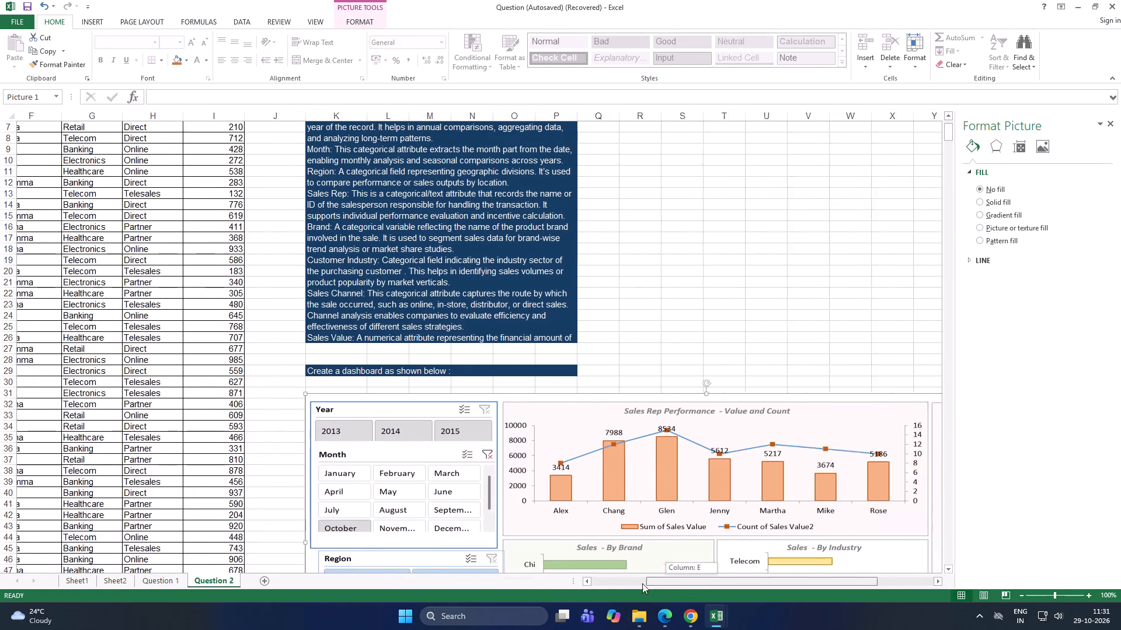
left_click_drag(642, 583, 542, 588)
scroll(368, 428, "up", 8)
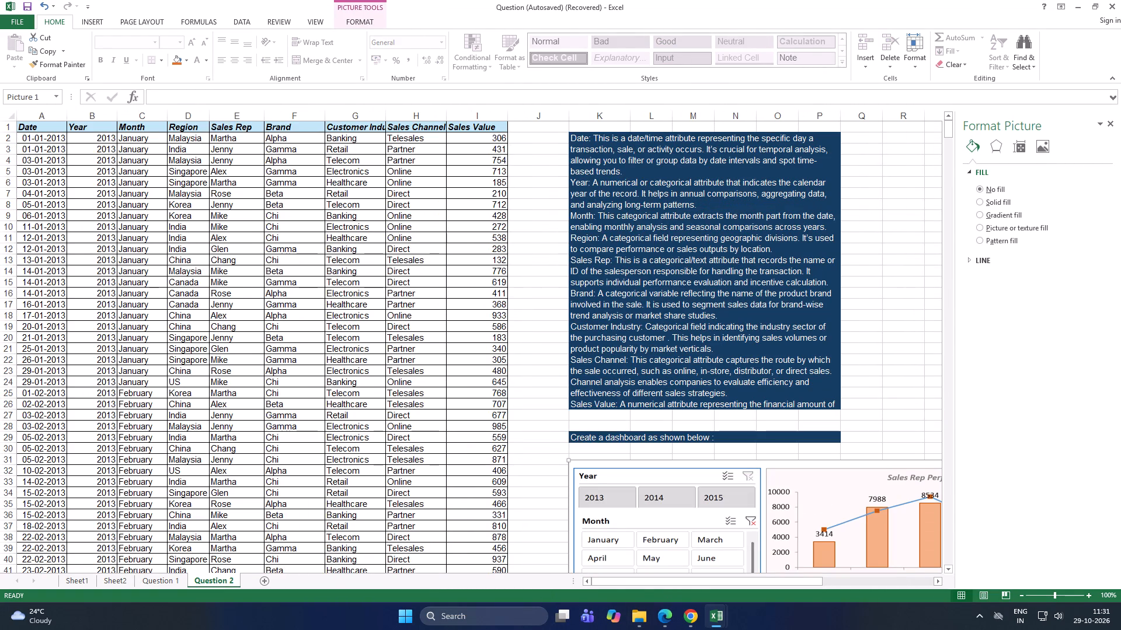
left_click(46, 132)
key("ctrl+a")
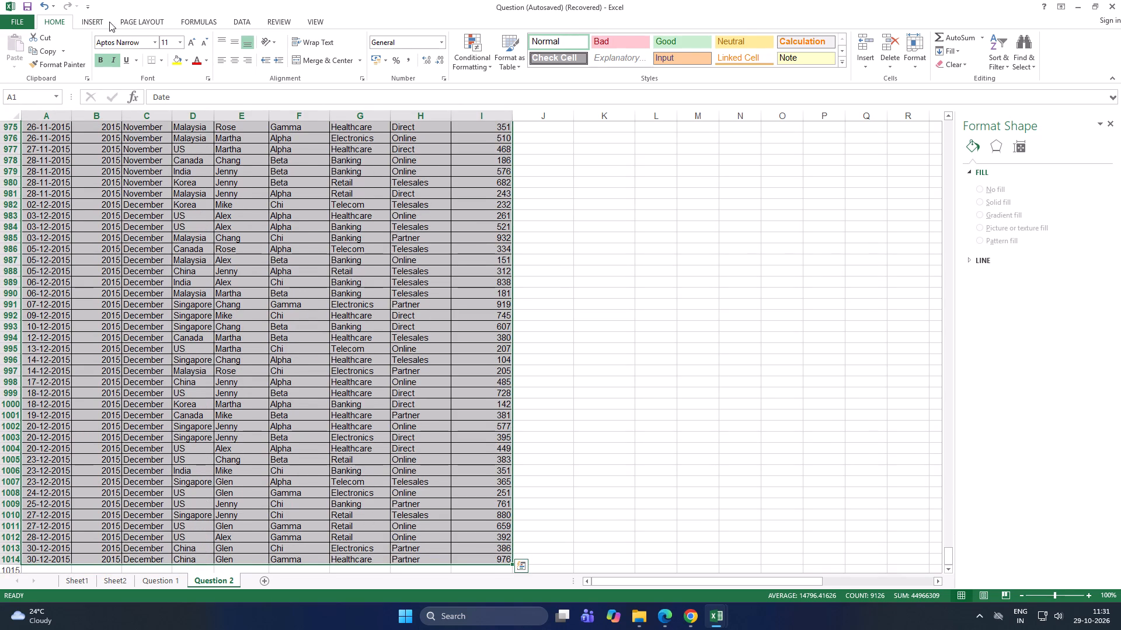
left_click(92, 14)
left_click(88, 20)
left_click(15, 54)
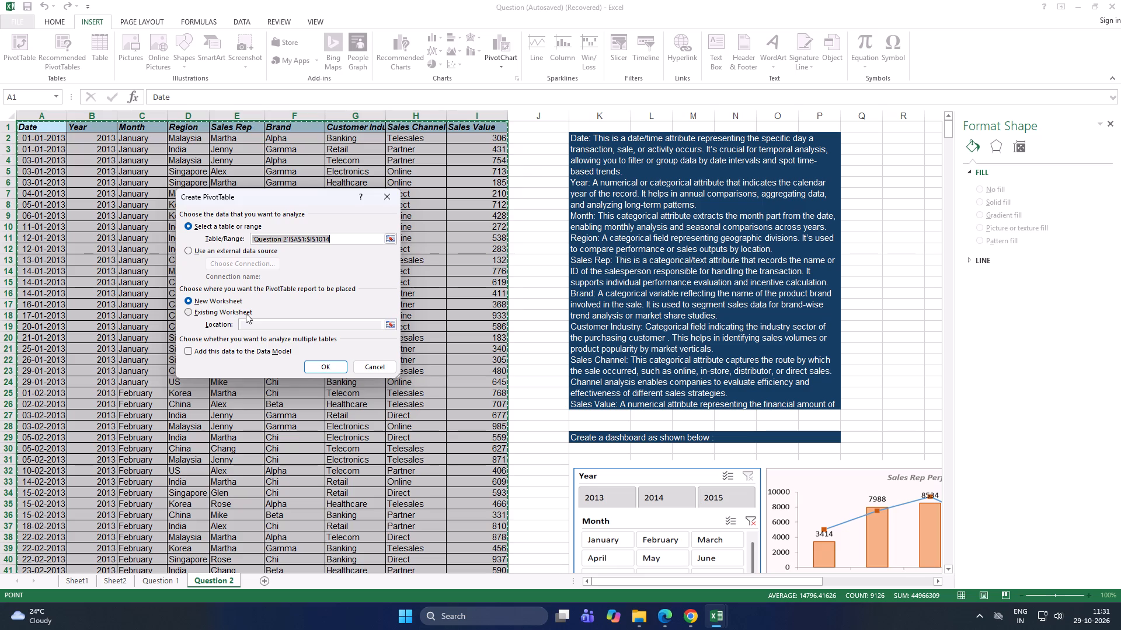
left_click(328, 365)
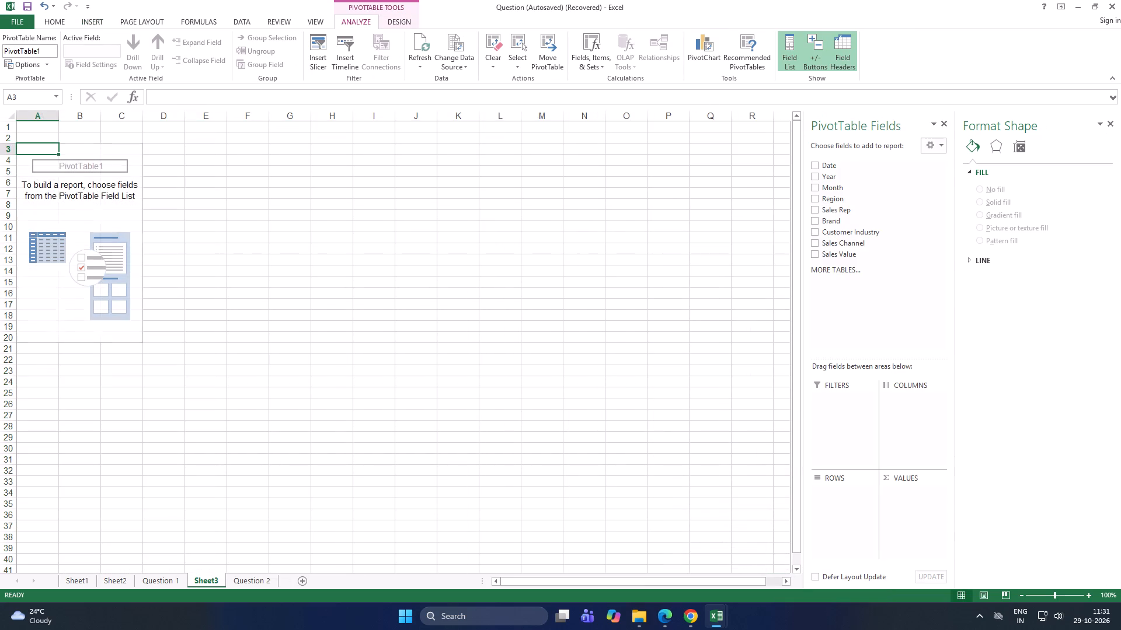
Examine the Question 2 reference dashboard and its source data columns to see which fields its charts need.
left_click(248, 576)
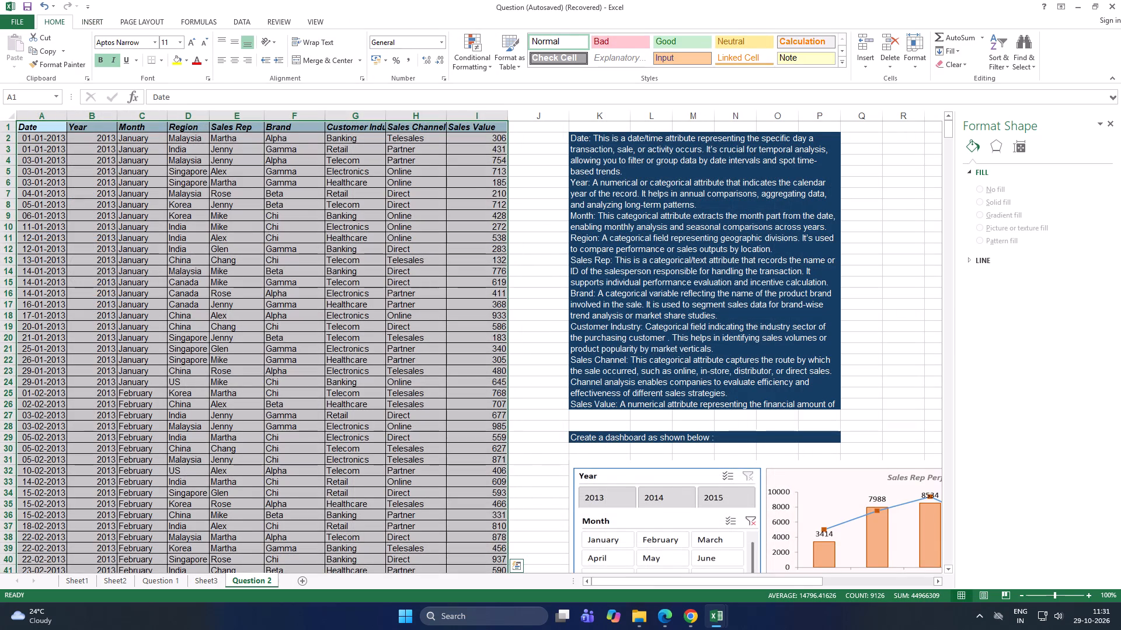
scroll(786, 428, "up", 1)
scroll(786, 428, "down", 6)
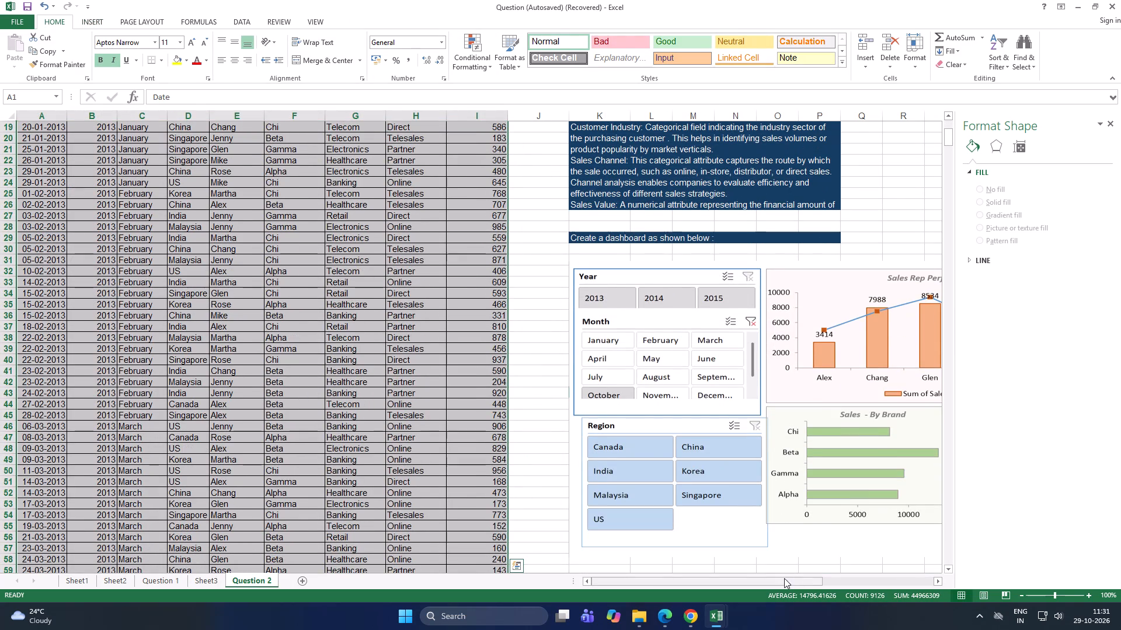
left_click_drag(783, 578, 835, 585)
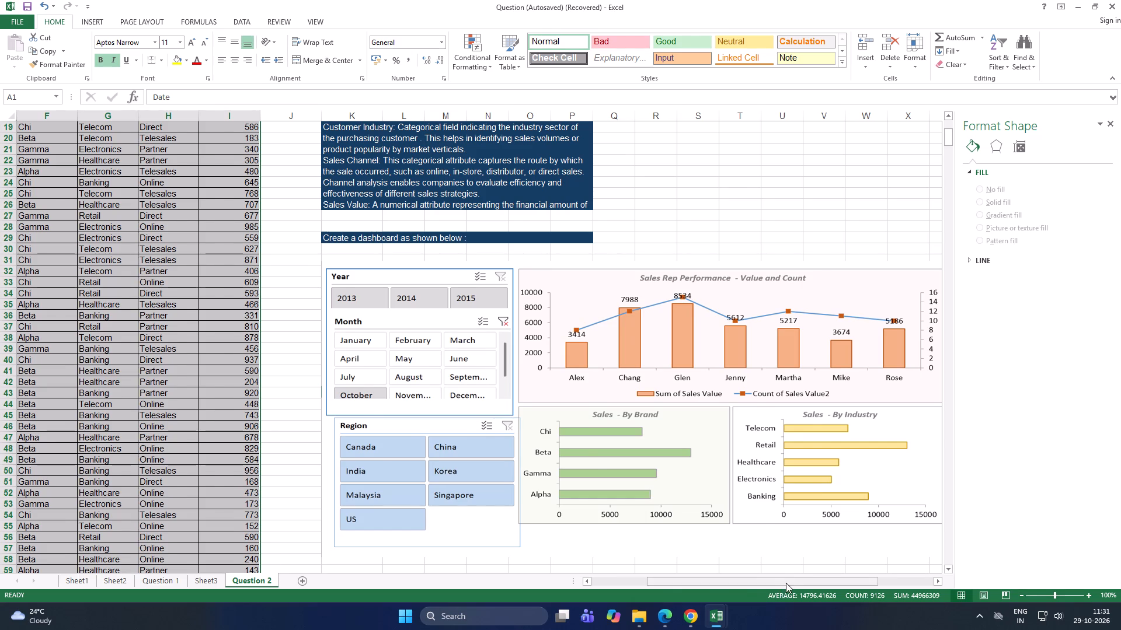
left_click_drag(786, 583, 660, 589)
scroll(305, 385, "up", 4)
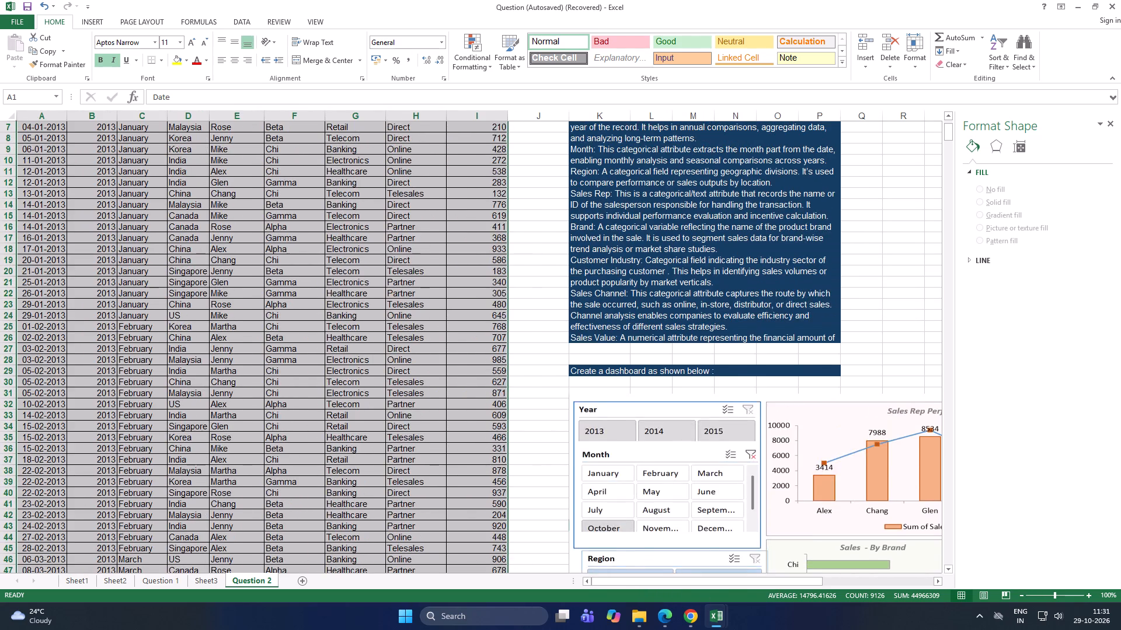
scroll(305, 377, "up", 5)
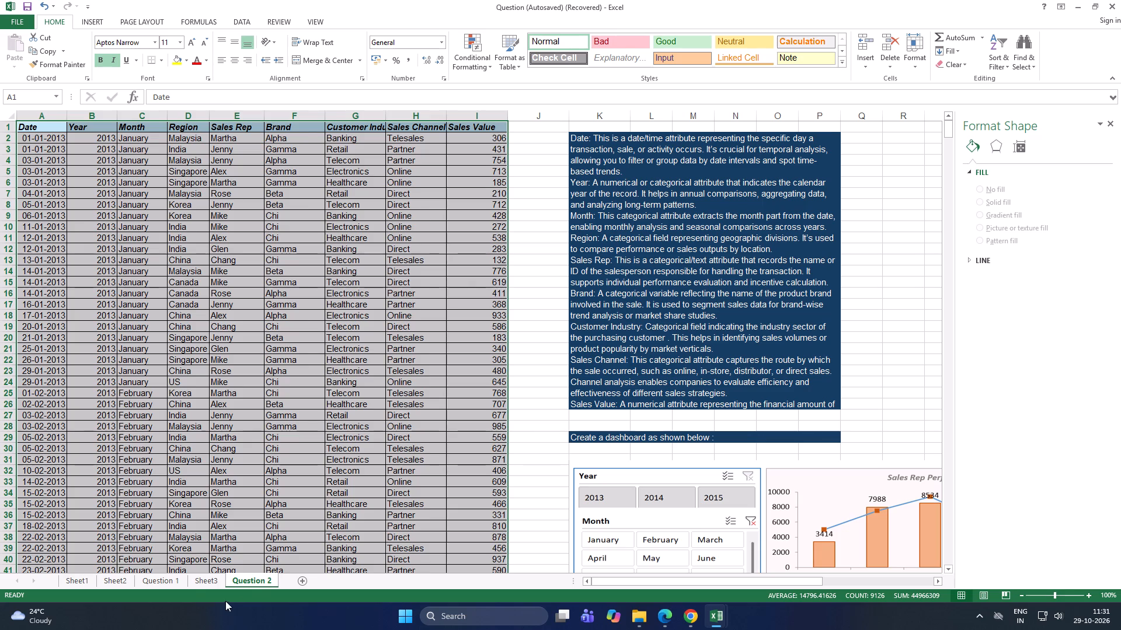
On Sheet3, summarise the sum of Sales Value by Brand, with Brand as the PivotTable's rows.
left_click(200, 586)
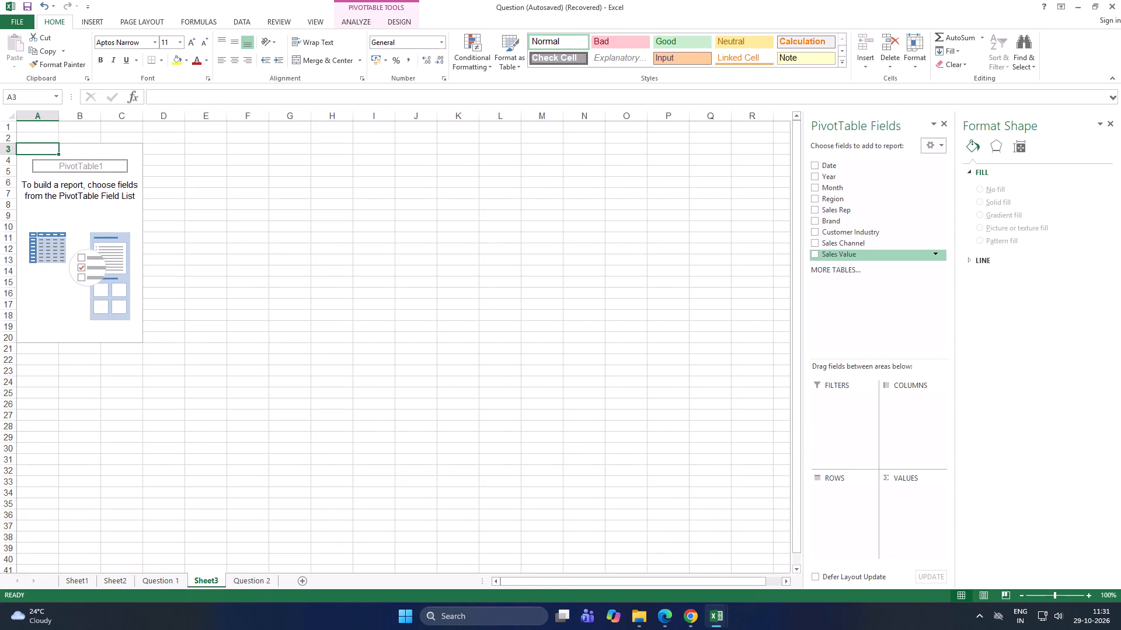
left_click_drag(836, 256, 920, 501)
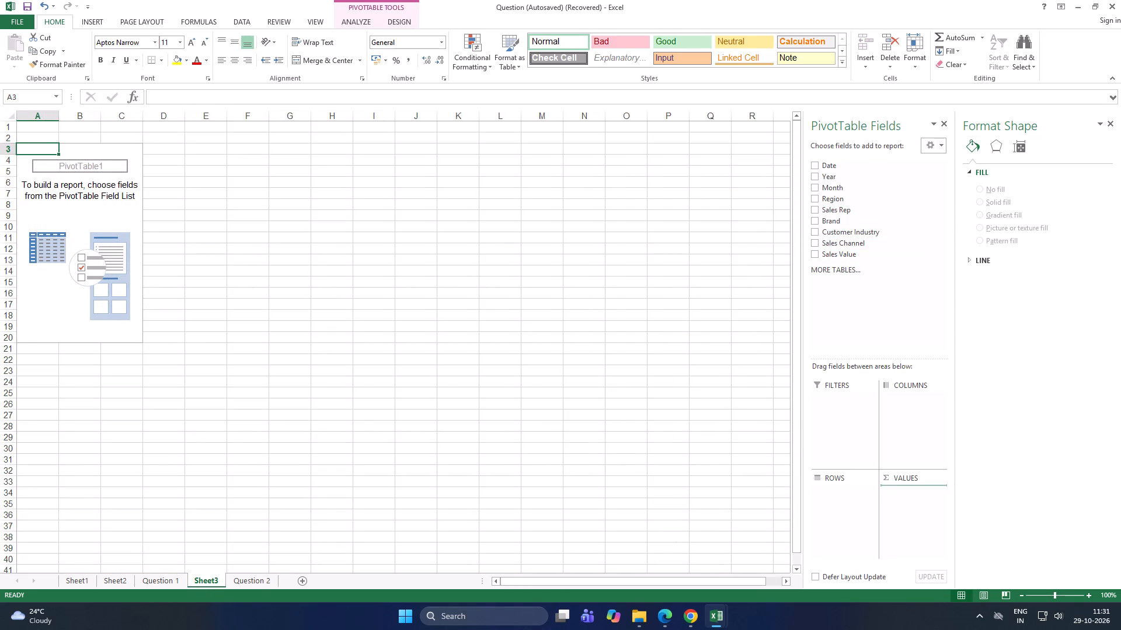
left_click_drag(920, 501, 920, 502)
left_click_drag(855, 223, 855, 233)
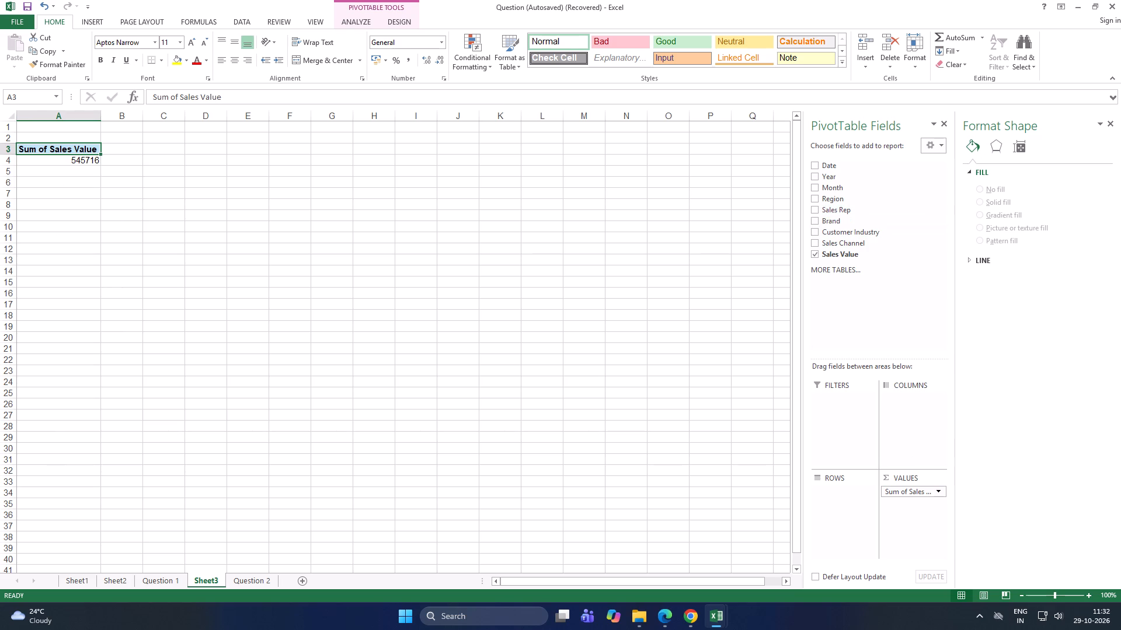
left_click_drag(855, 233, 834, 507)
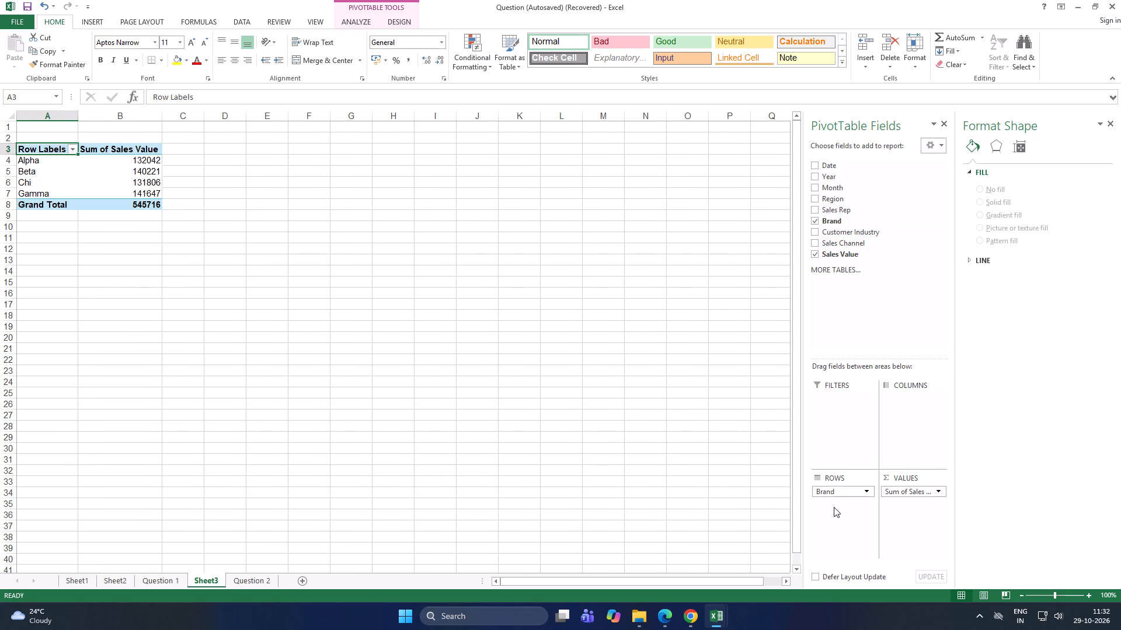
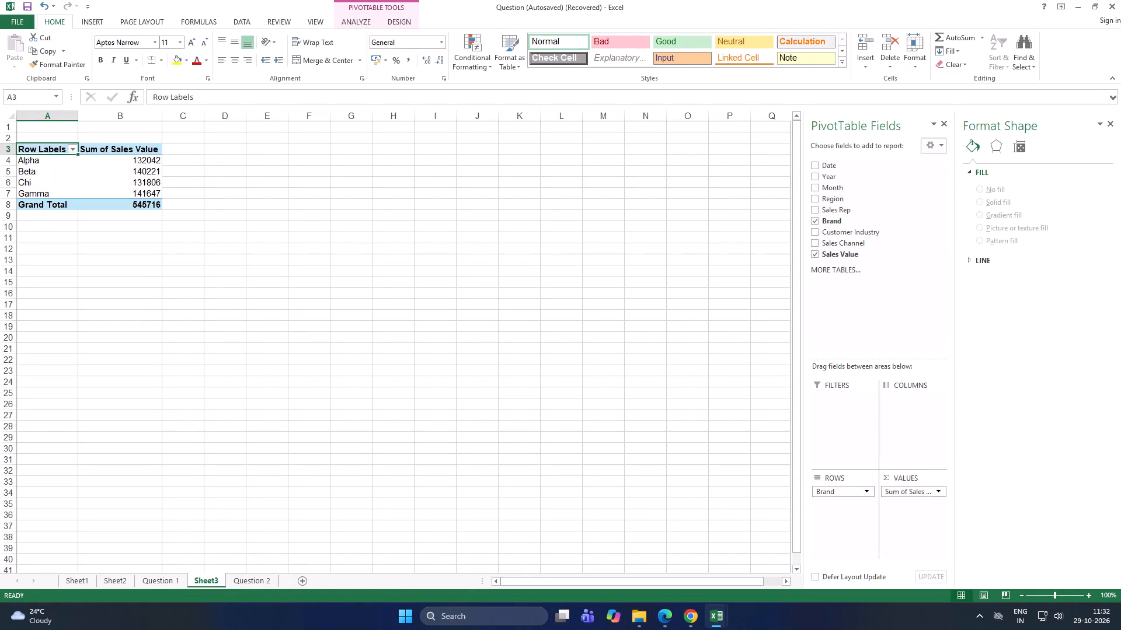
Create a second PivotTable from the Question 2 sales data, range A1:I1014, placed at cell D3 of Sheet3.
left_click(218, 150)
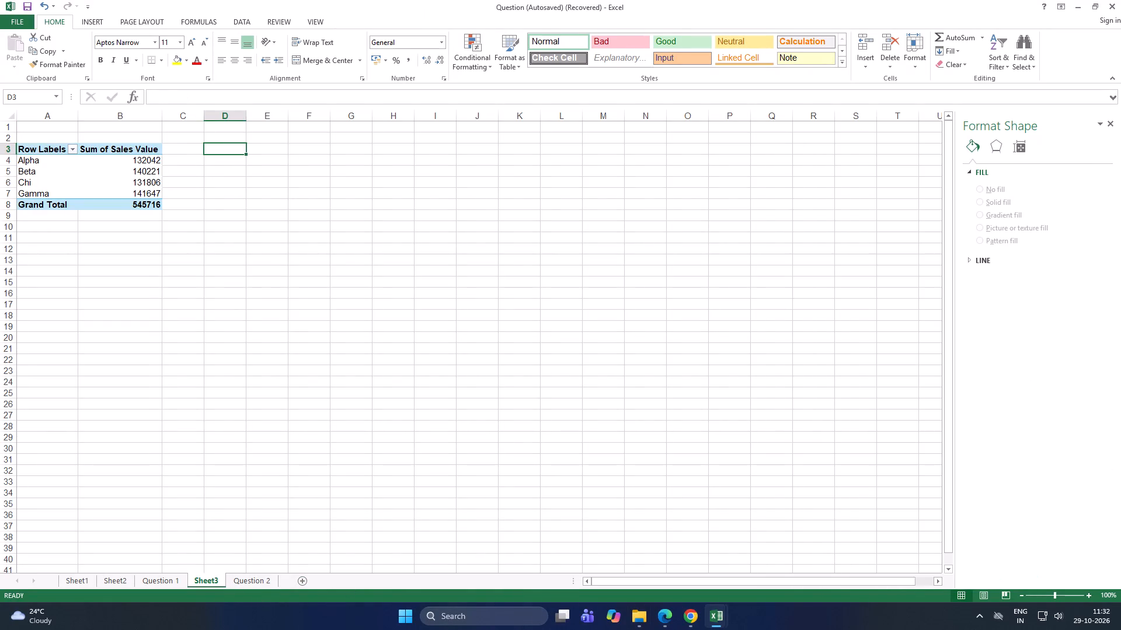
left_click(259, 583)
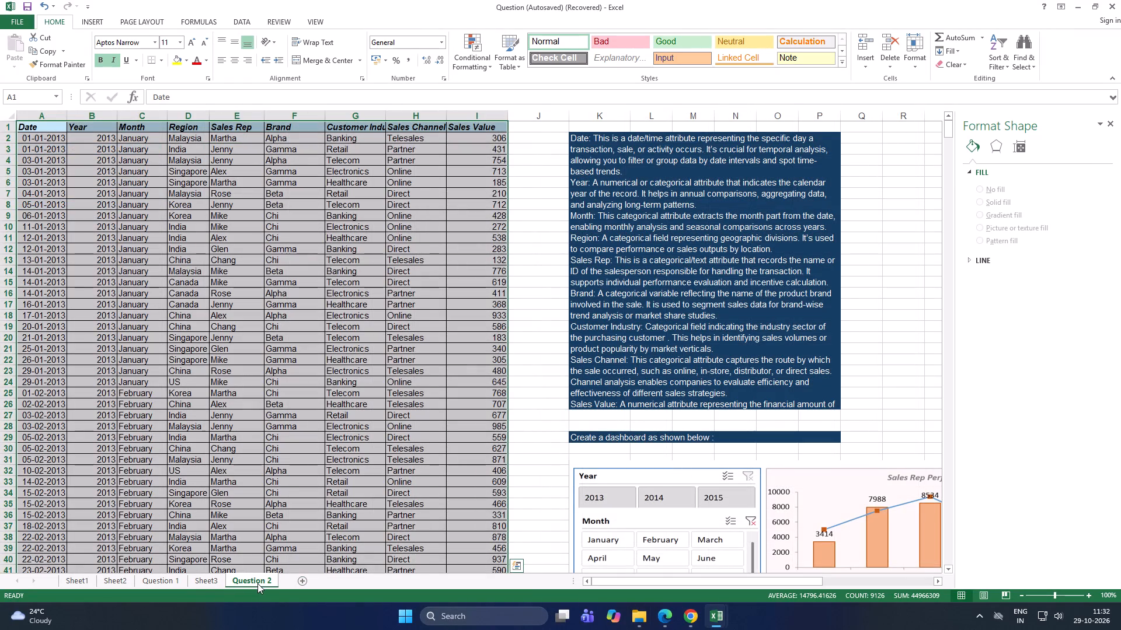
left_click(80, 16)
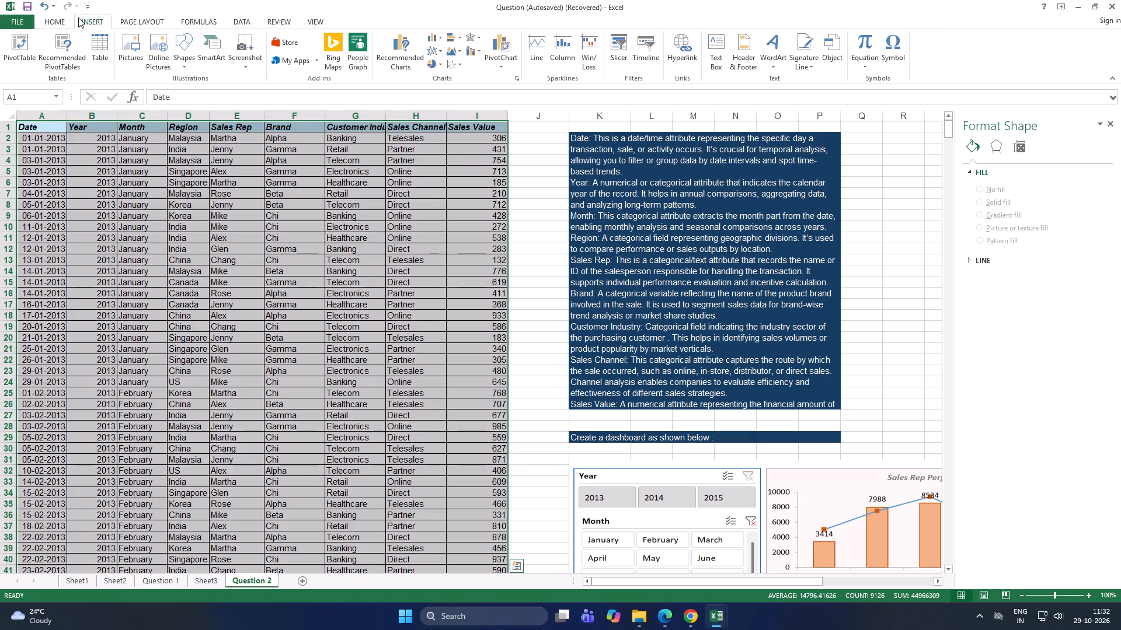
left_click(21, 55)
left_click(188, 310)
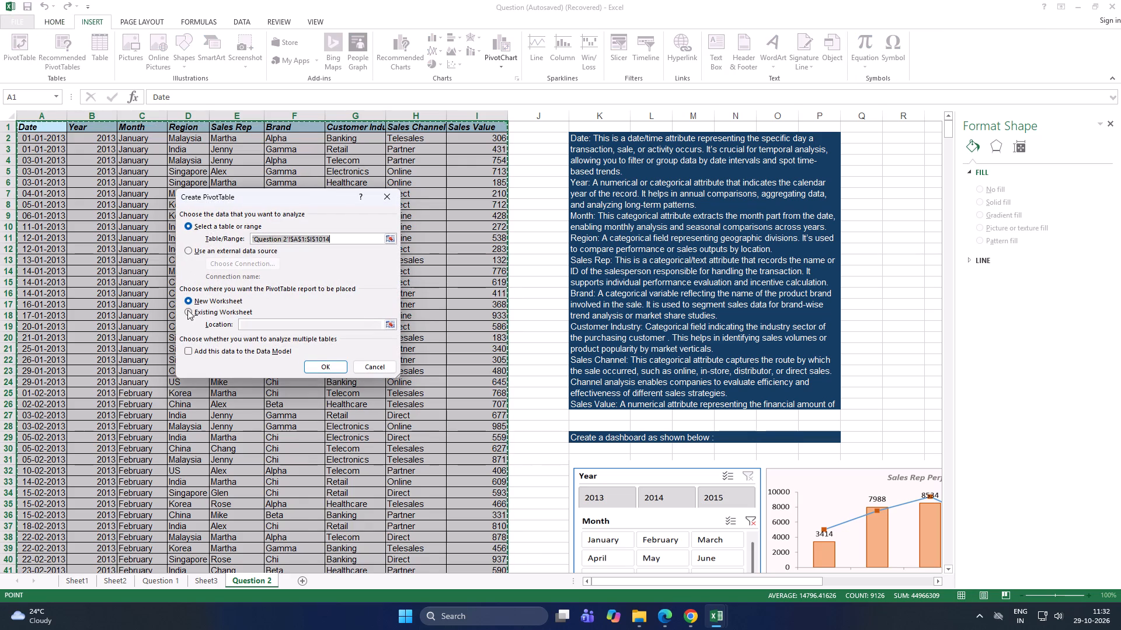
left_click(193, 582)
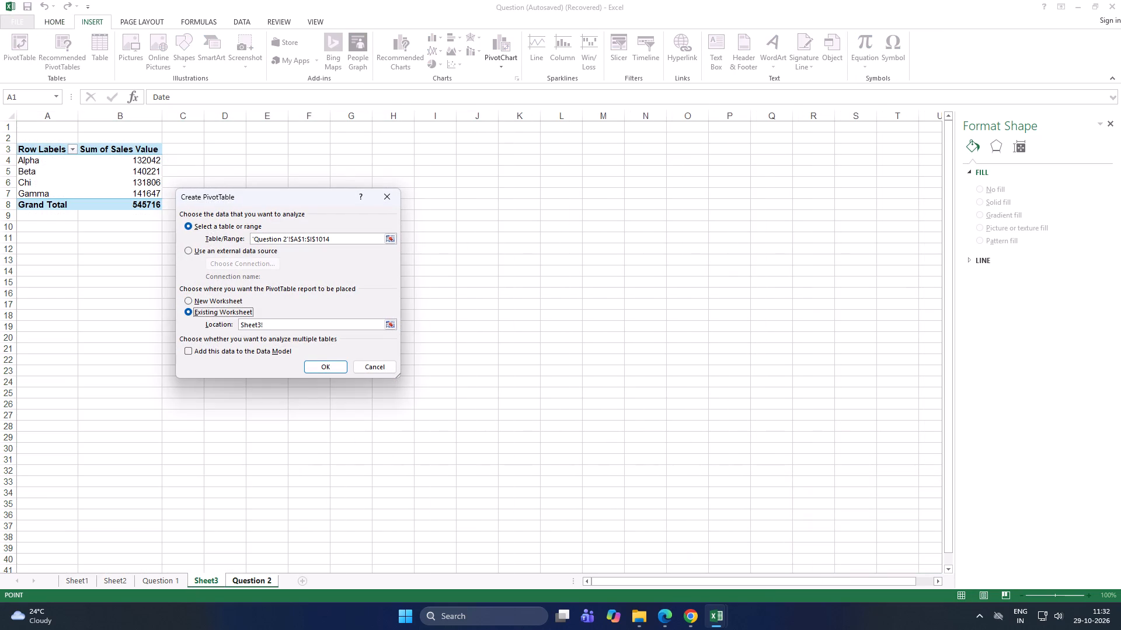
left_click(208, 149)
left_click(323, 366)
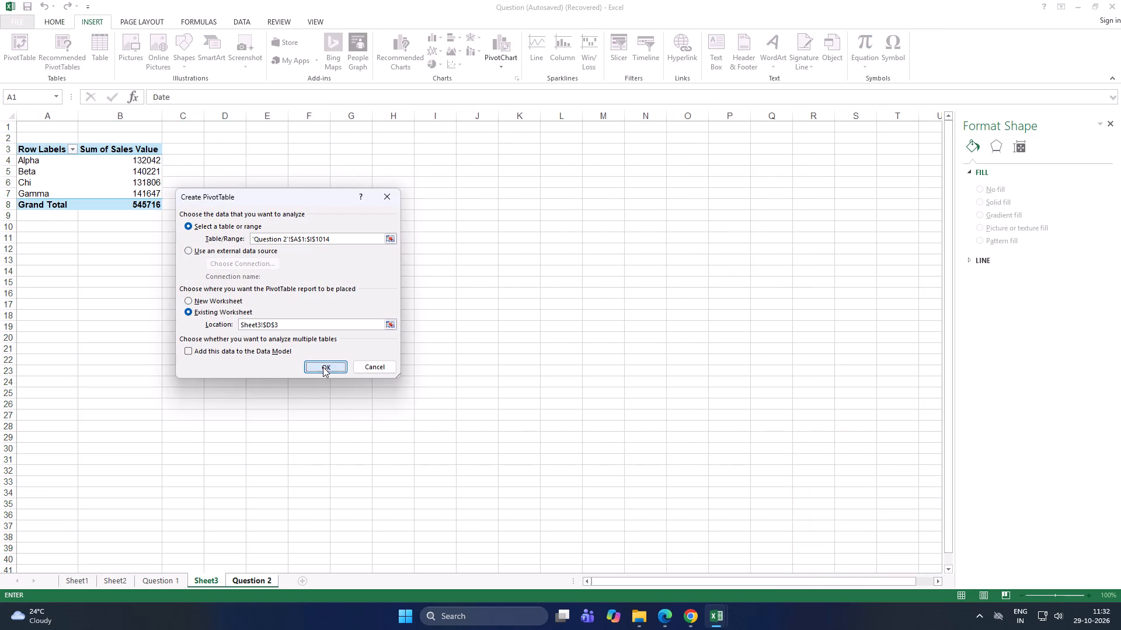
Examine the charts in the Question 2 reference dashboard to see which fields the second PivotTable needs.
left_click(255, 582)
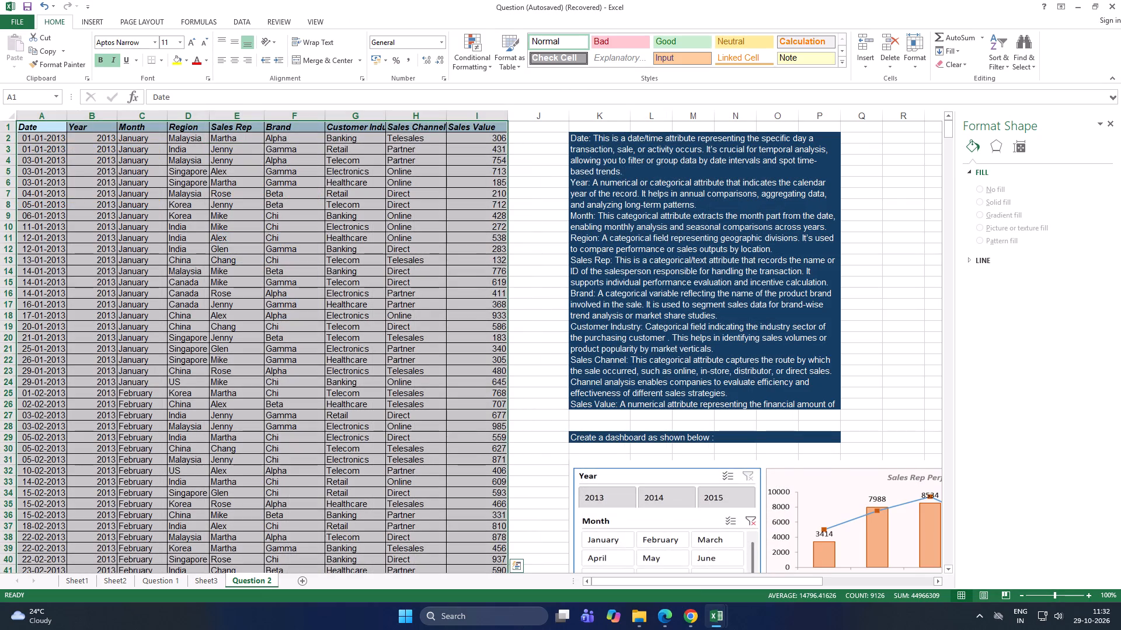
scroll(764, 509, "down", 2)
left_click_drag(786, 582, 855, 584)
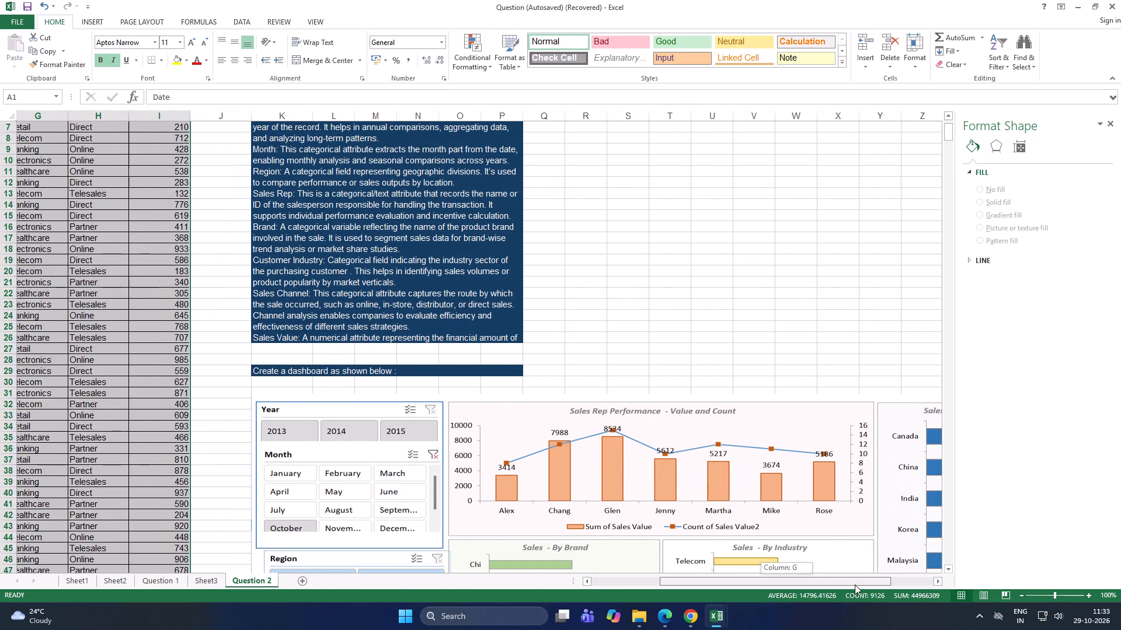
left_click_drag(855, 584, 873, 586)
scroll(674, 481, "down", 2)
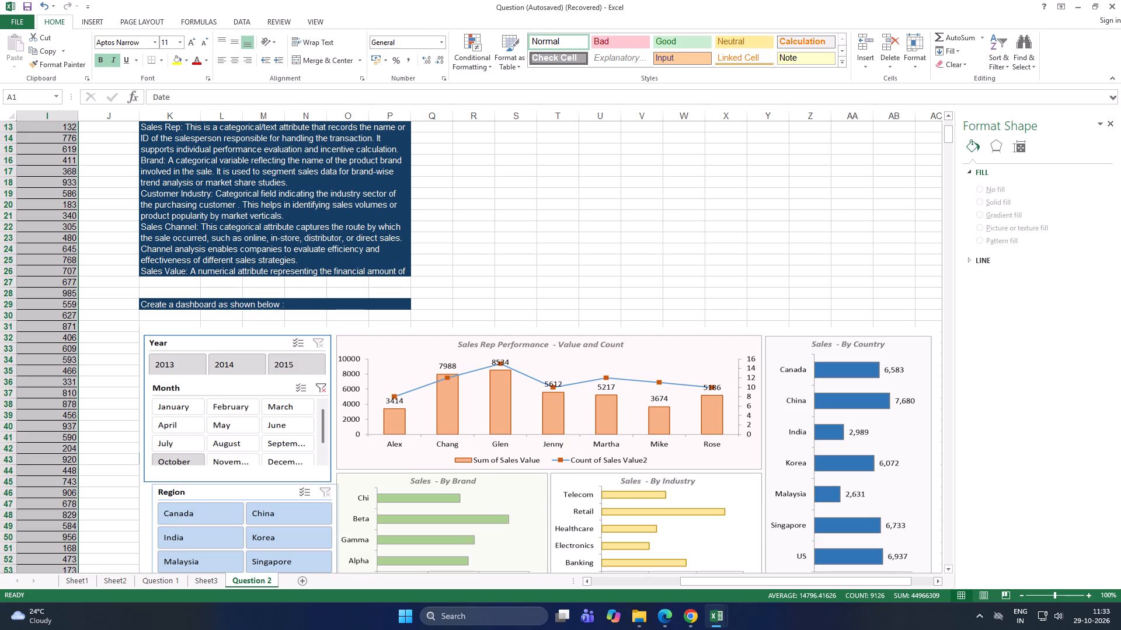
scroll(790, 426, "down", 3)
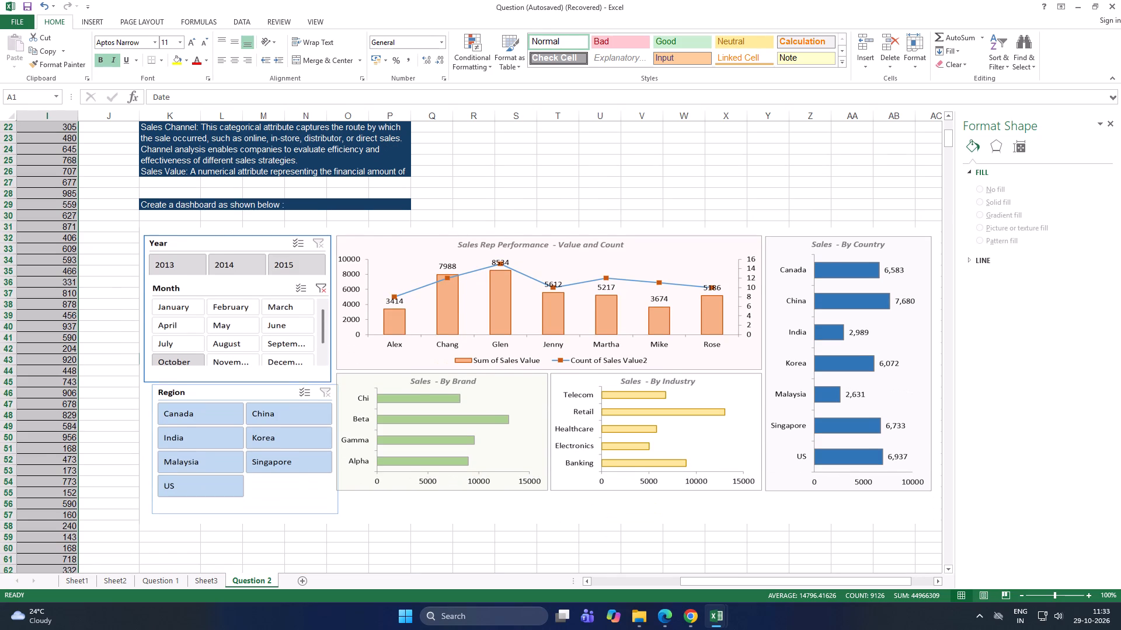
In the PivotTable at D3 on Sheet3, summarise the sum of Sales Value with Customer Industry as rows.
left_click(212, 580)
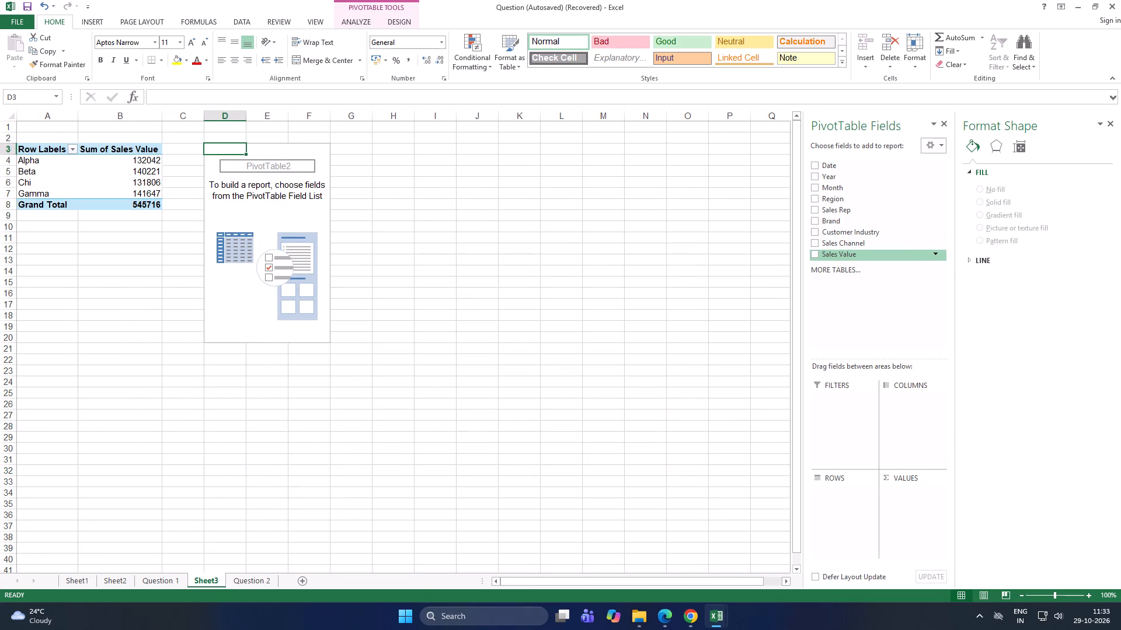
left_click_drag(855, 254, 921, 513)
scroll(848, 226, "down", 1)
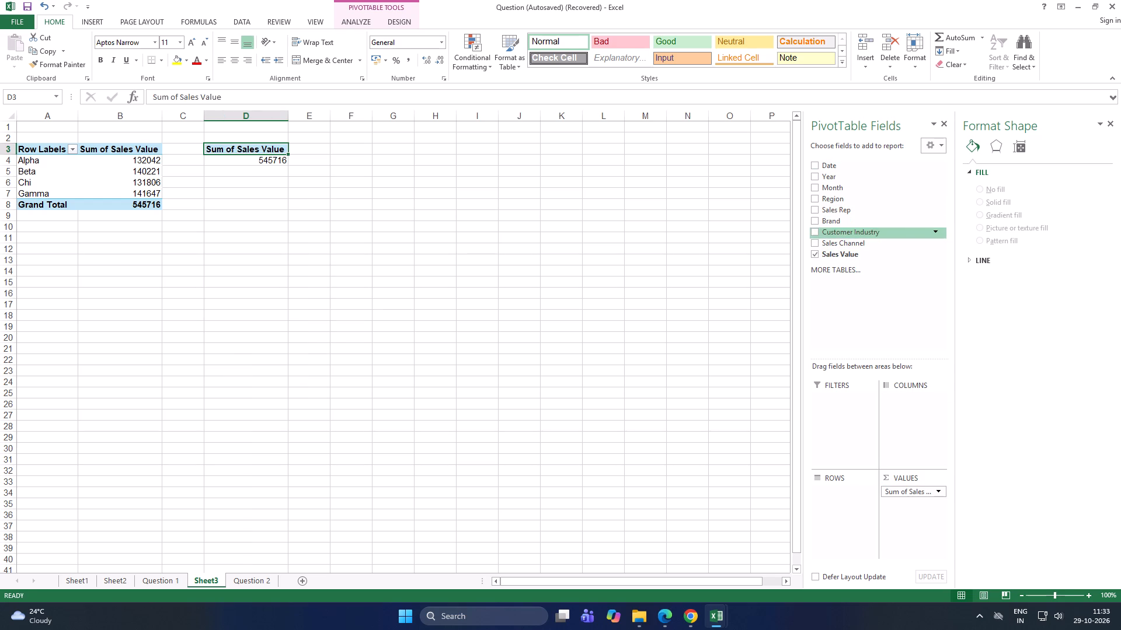
left_click(264, 575)
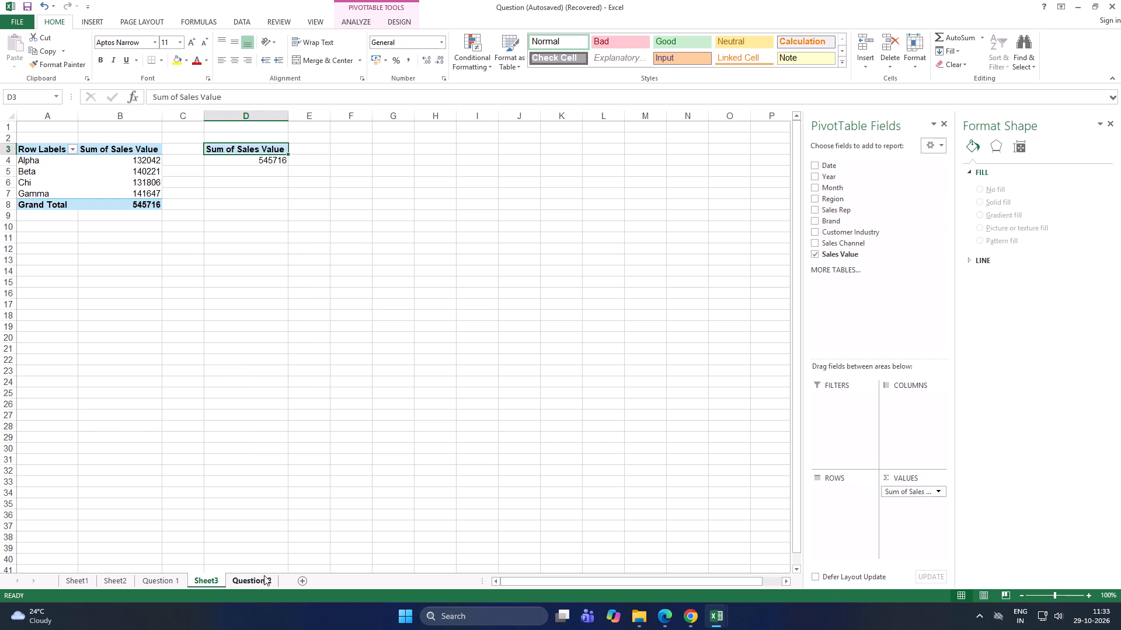
scroll(116, 290, "up", 2)
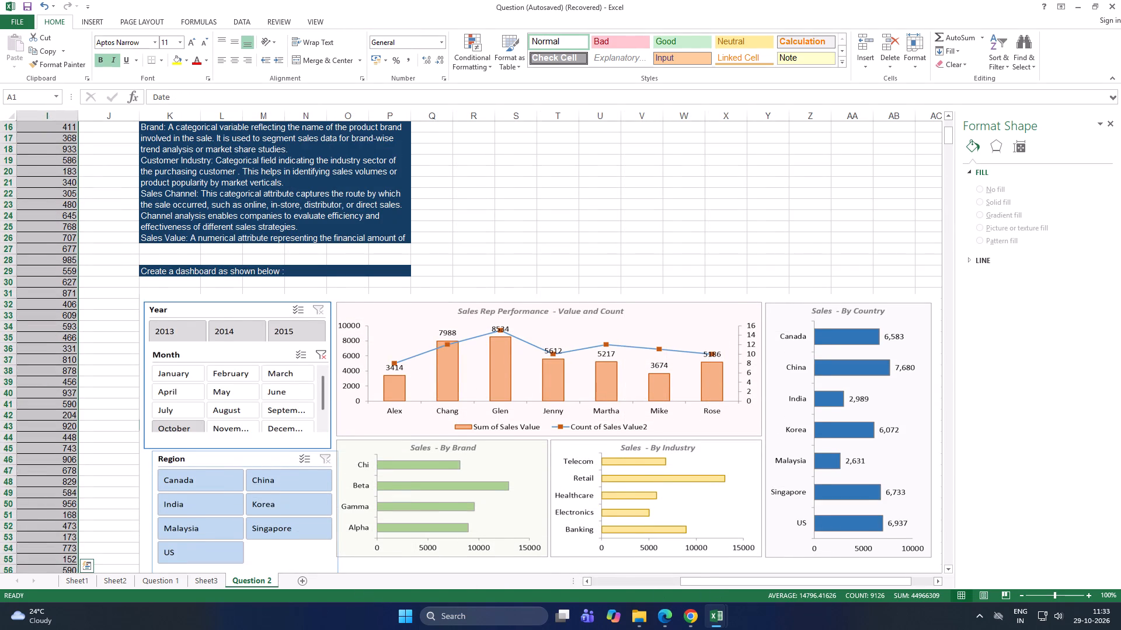
left_click_drag(720, 570, 713, 579)
left_click_drag(713, 579, 612, 592)
scroll(201, 317, "up", 6)
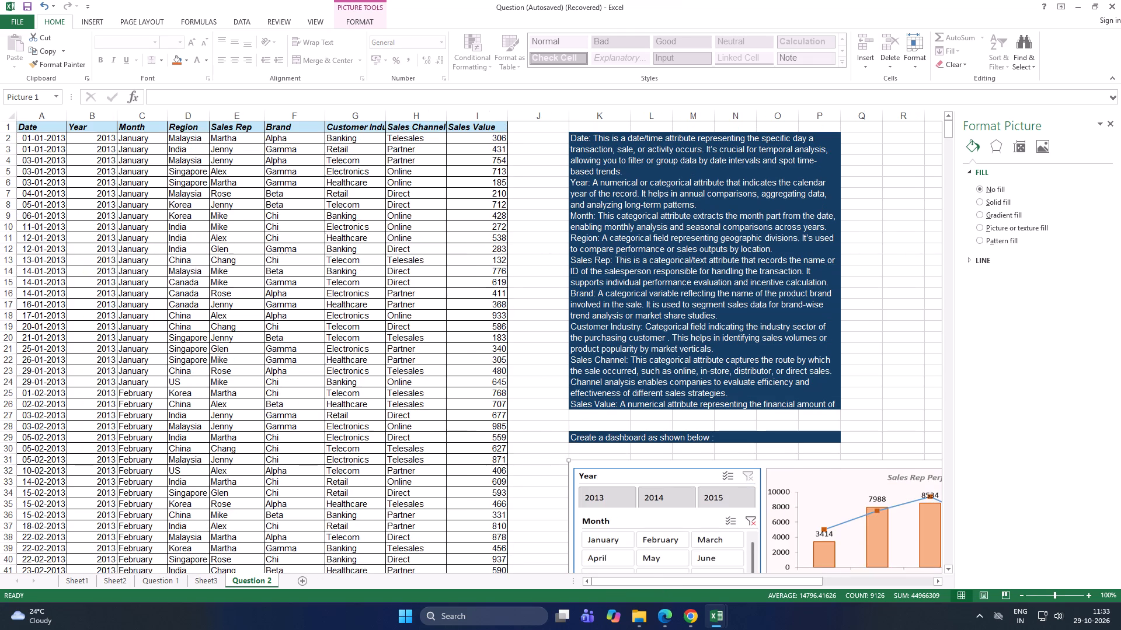
scroll(239, 132, "up", 4)
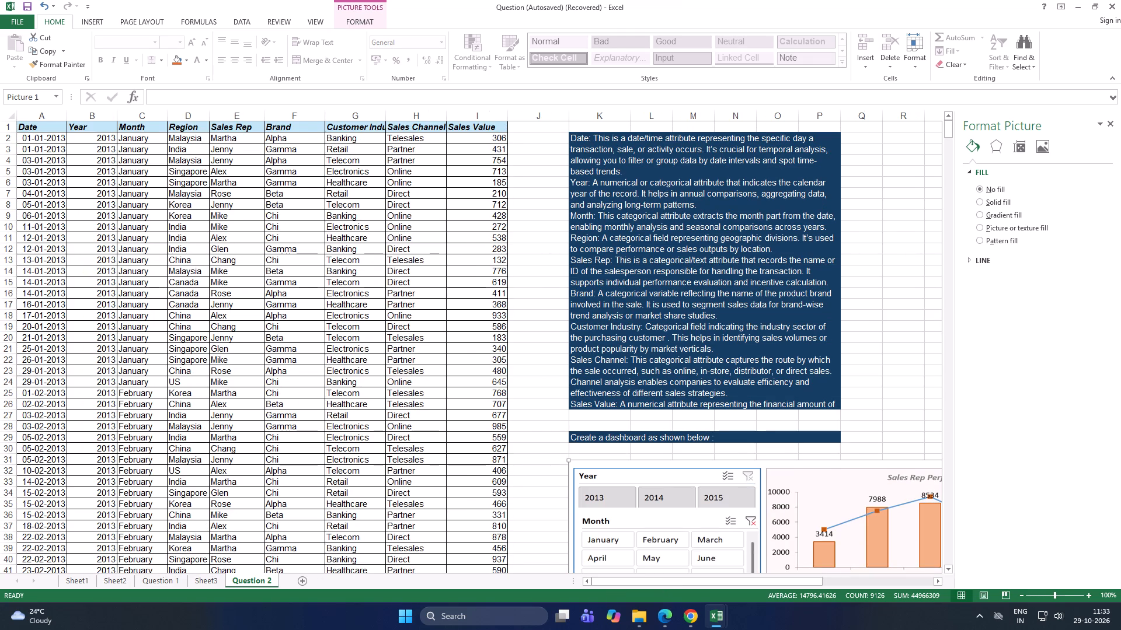
left_click(201, 583)
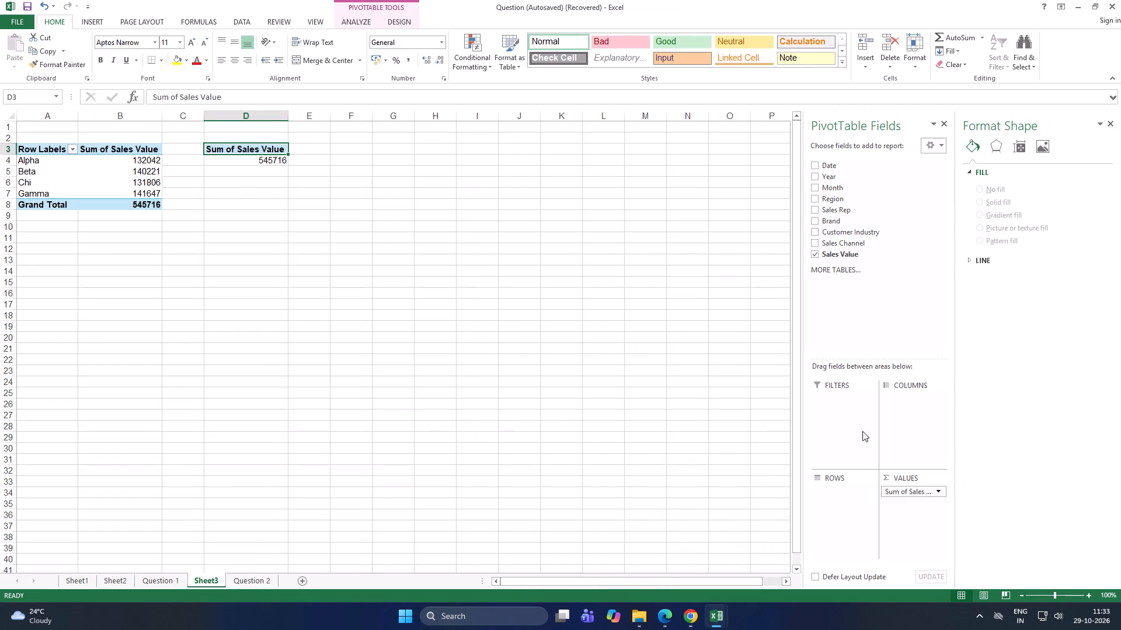
left_click_drag(847, 235, 847, 502)
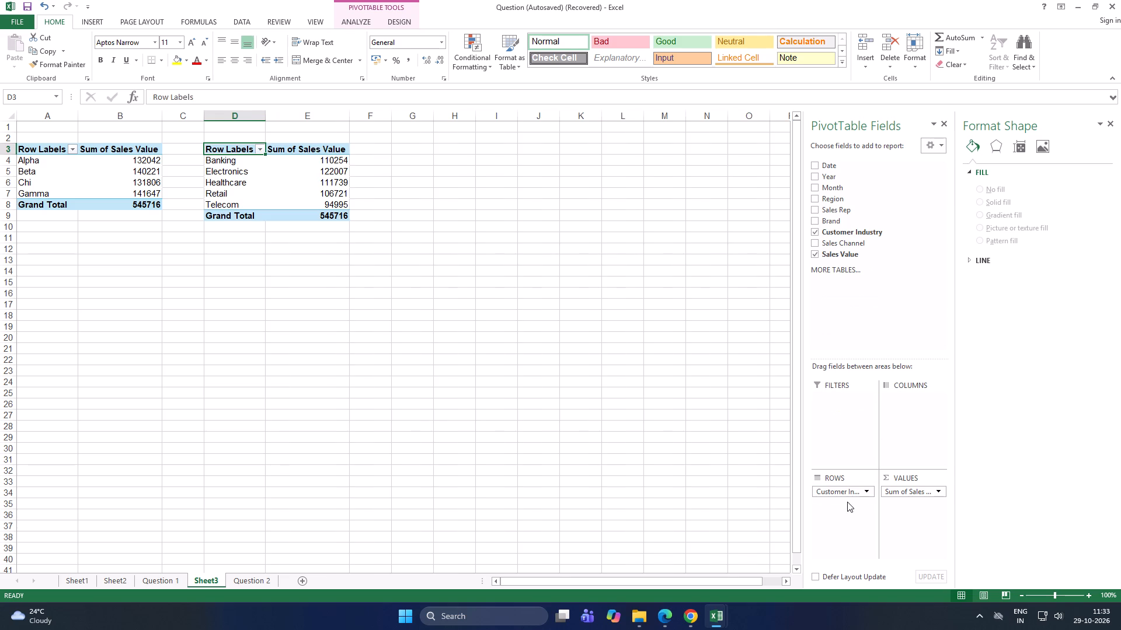
Check the Question 2 reference dashboard for the charts that still need a PivotTable.
left_click(248, 584)
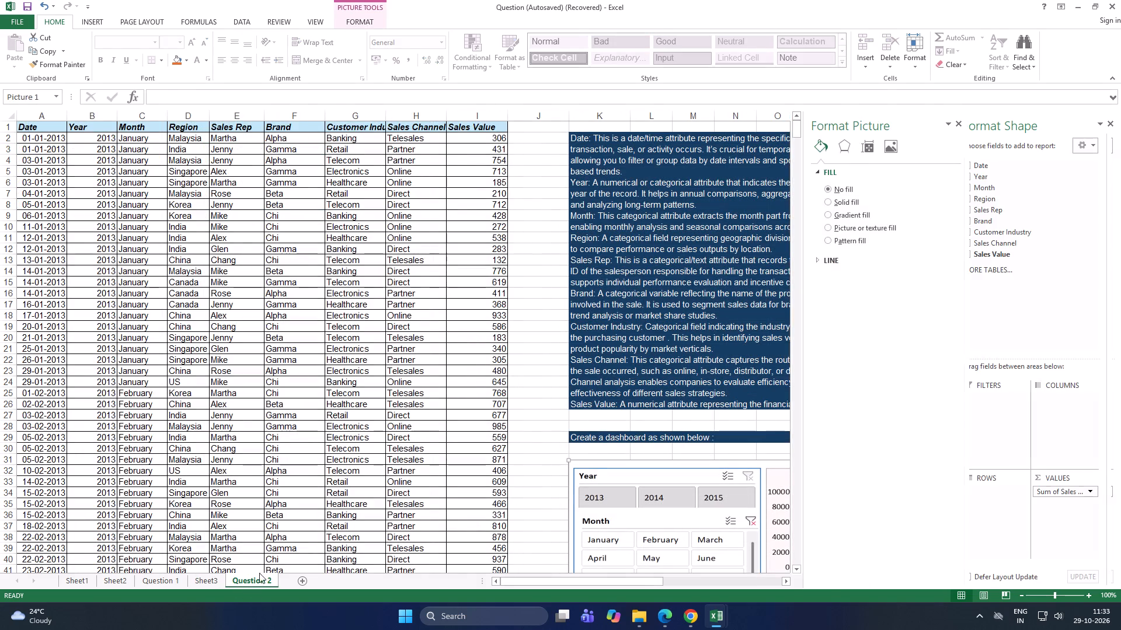
scroll(941, 540, "down", 3)
scroll(836, 605, "down", 2)
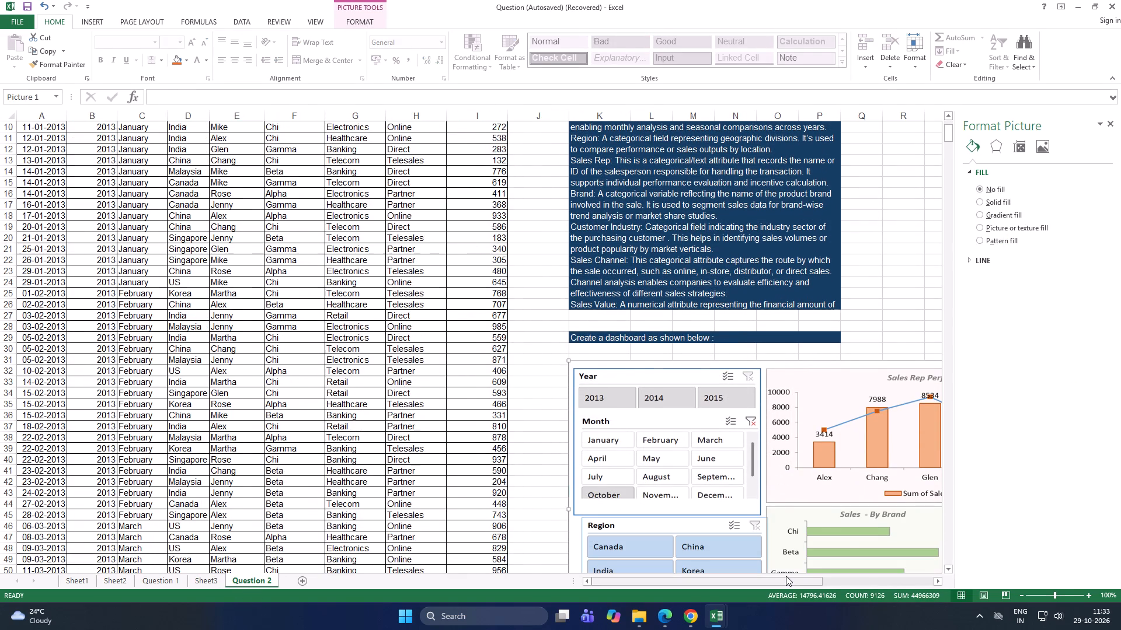
left_click_drag(786, 578, 931, 578)
scroll(709, 513, "down", 3)
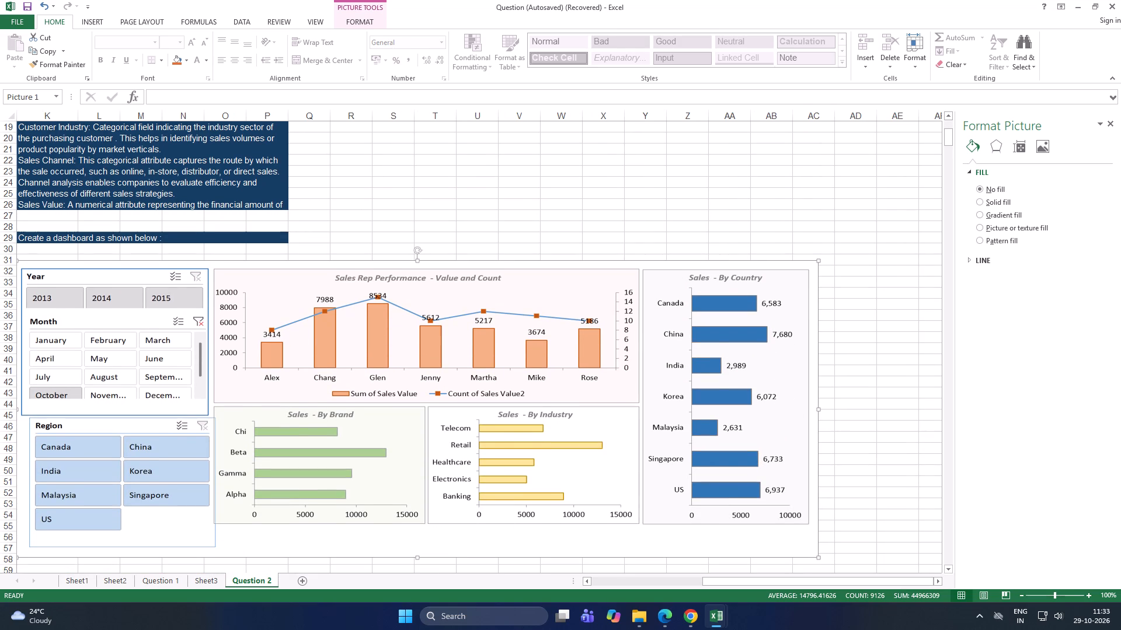
left_click(197, 577)
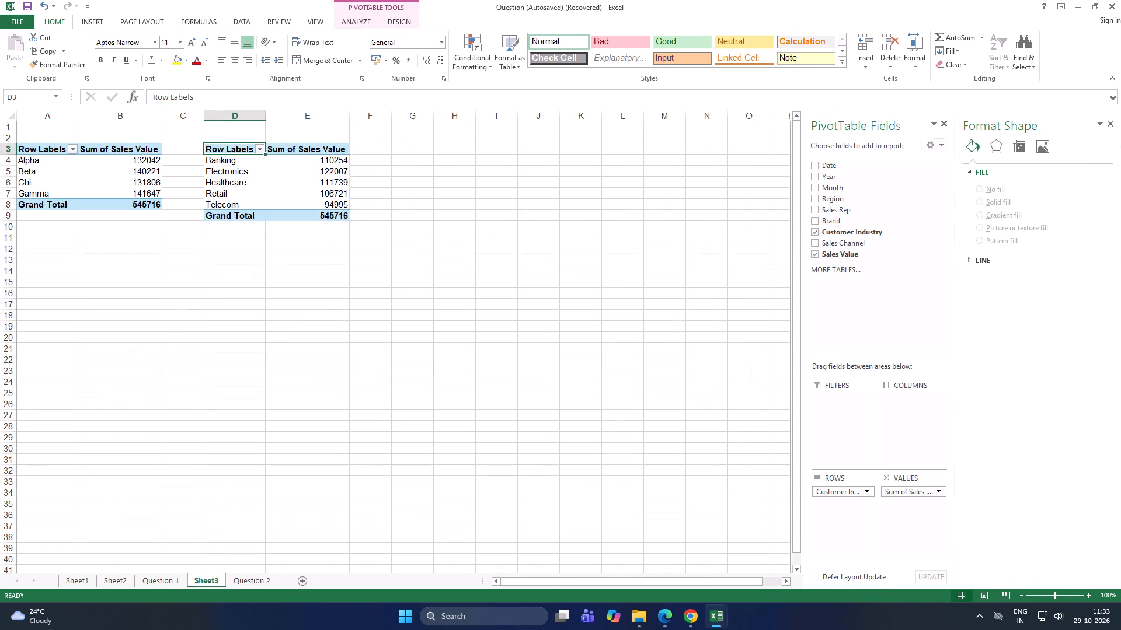
Create a third PivotTable from the full Question 2 sales data, range A1:I1014, placed at cell G3 of Sheet3.
left_click(263, 581)
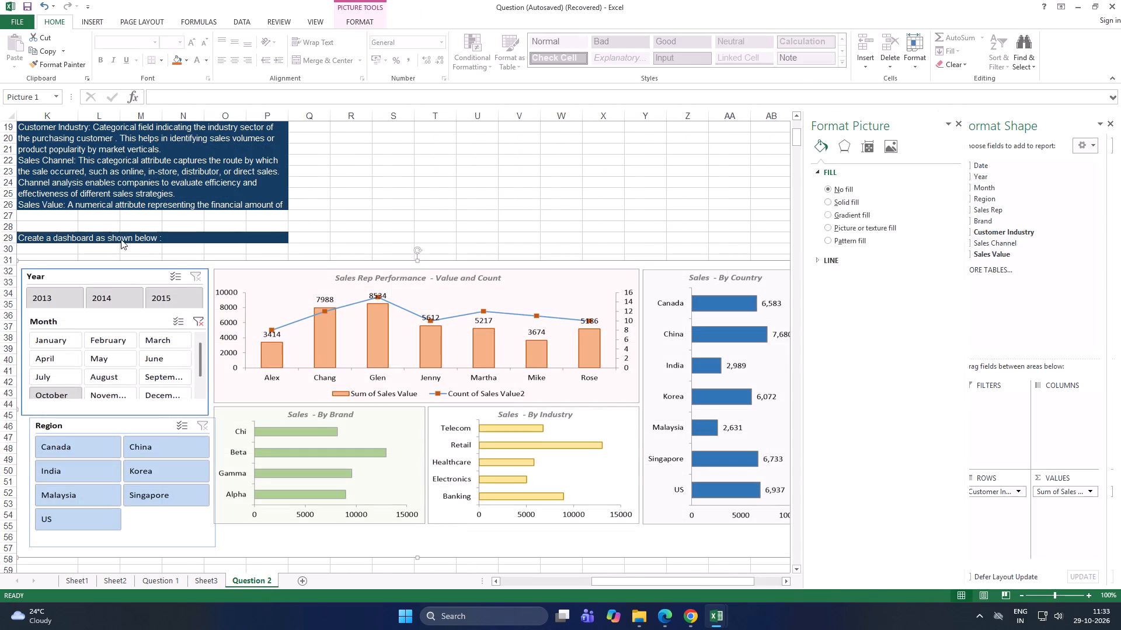
left_click_drag(724, 583, 572, 586)
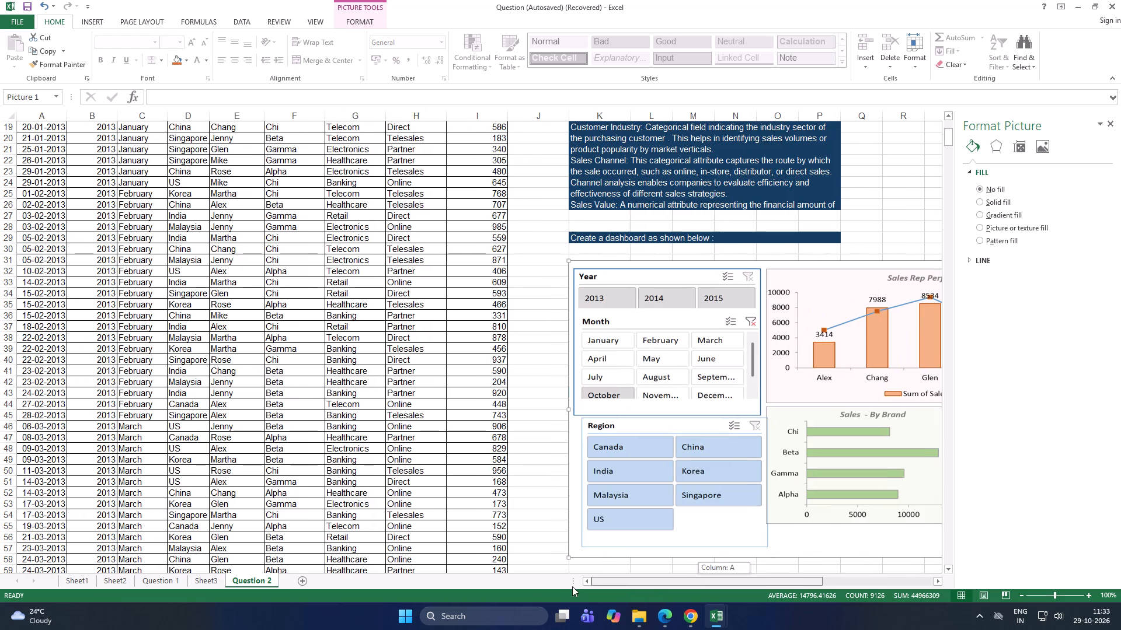
left_click_drag(572, 586, 544, 573)
scroll(82, 232, "up", 16)
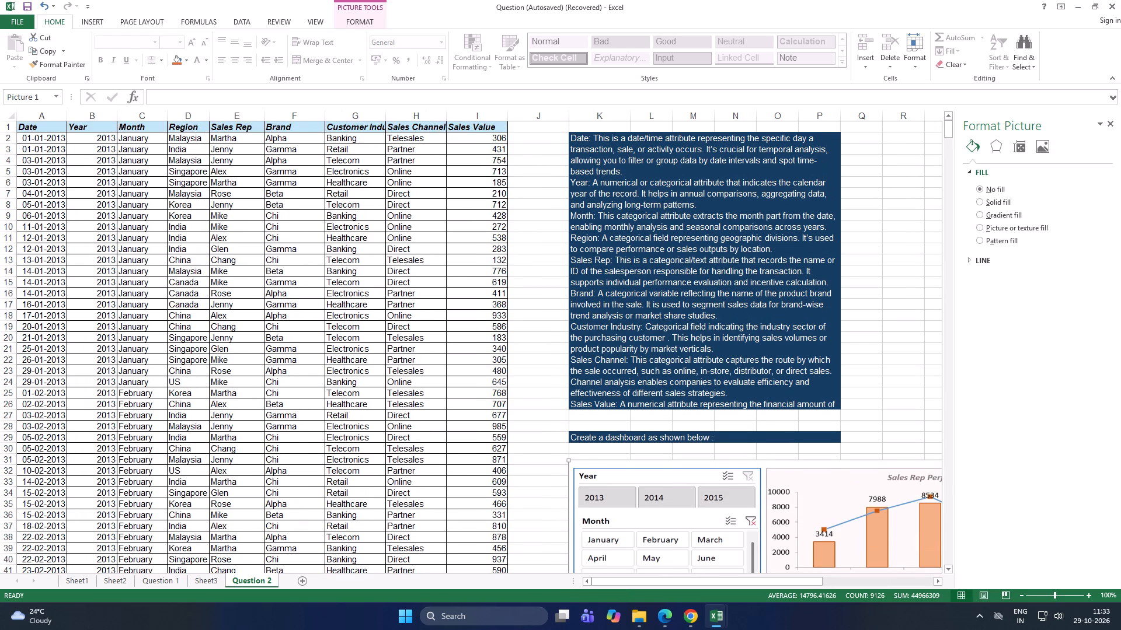
left_click(53, 128)
key("ctrl+a")
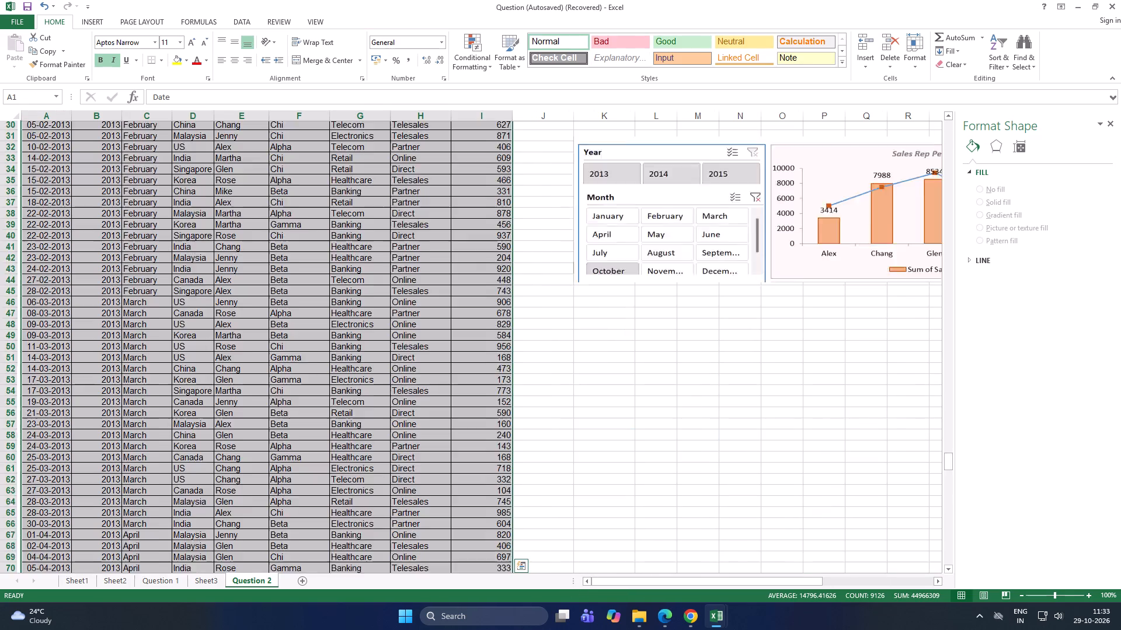
left_click(94, 24)
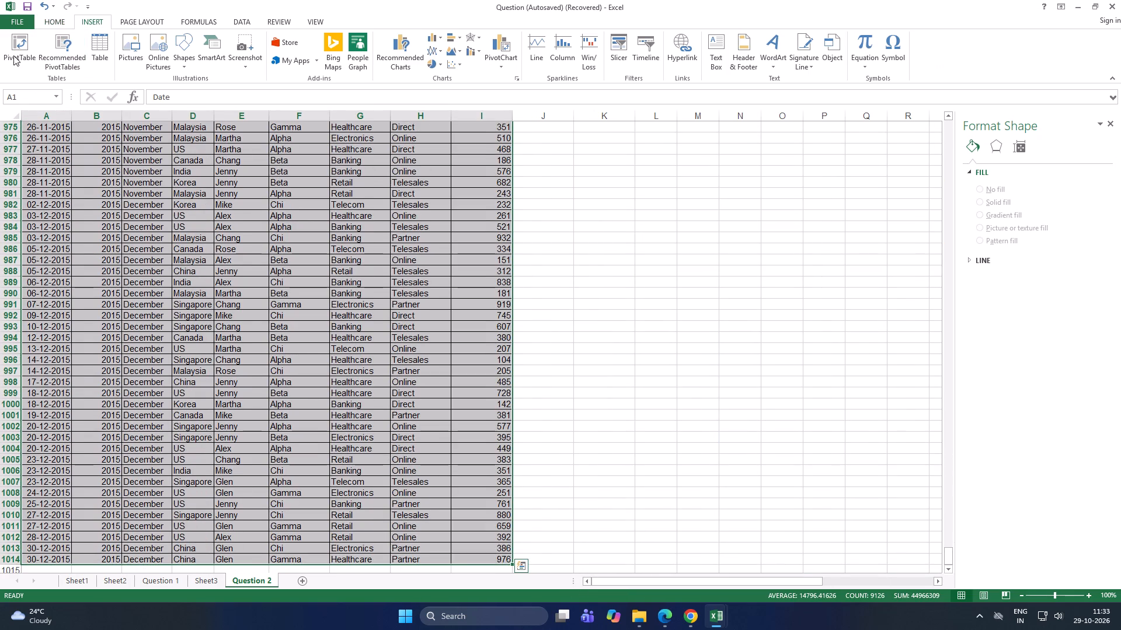
left_click(13, 55)
left_click(191, 311)
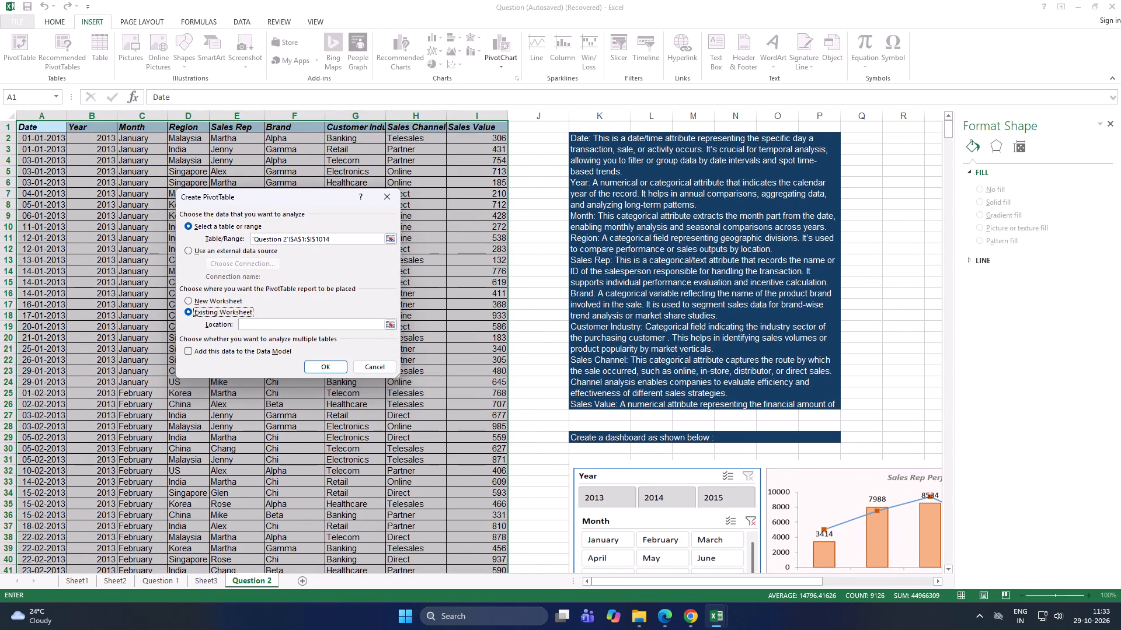
left_click(210, 587)
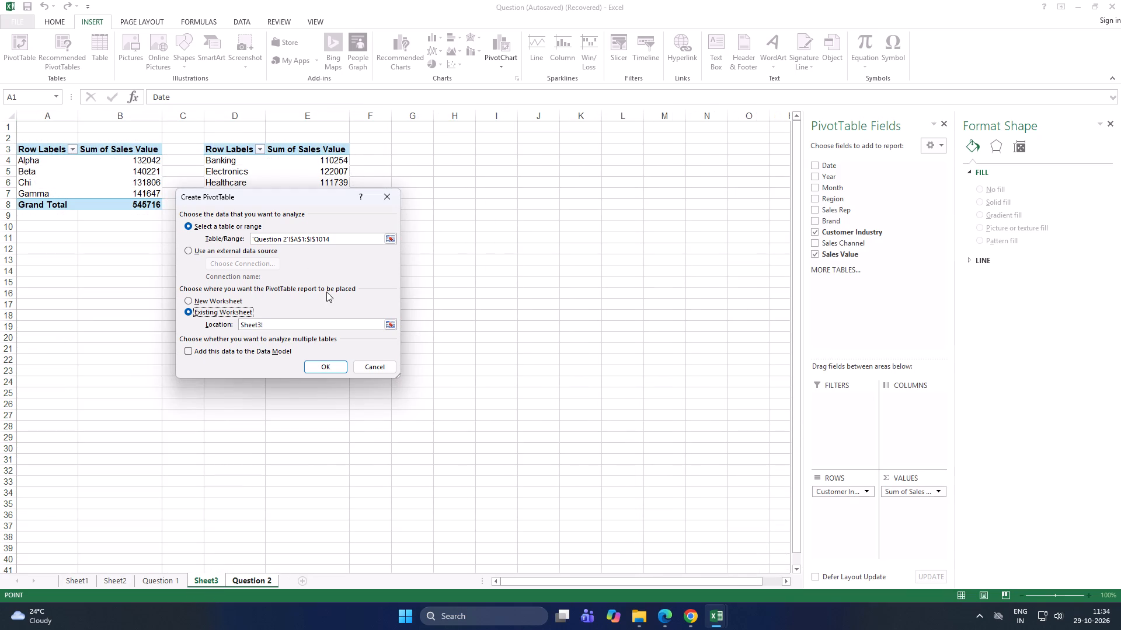
left_click(400, 148)
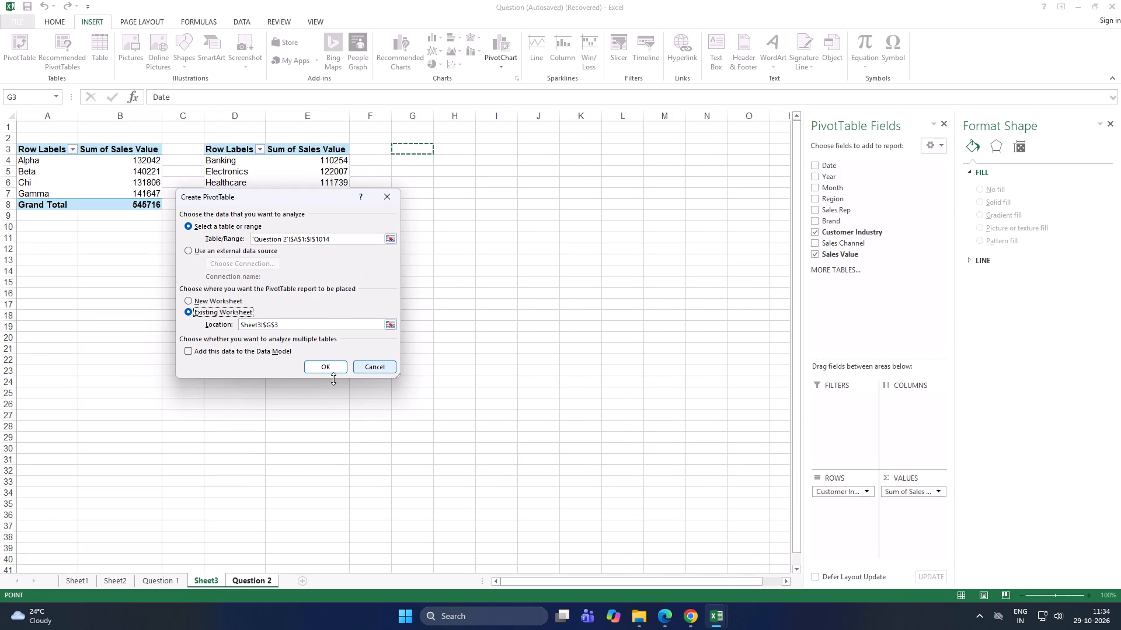
left_click(318, 365)
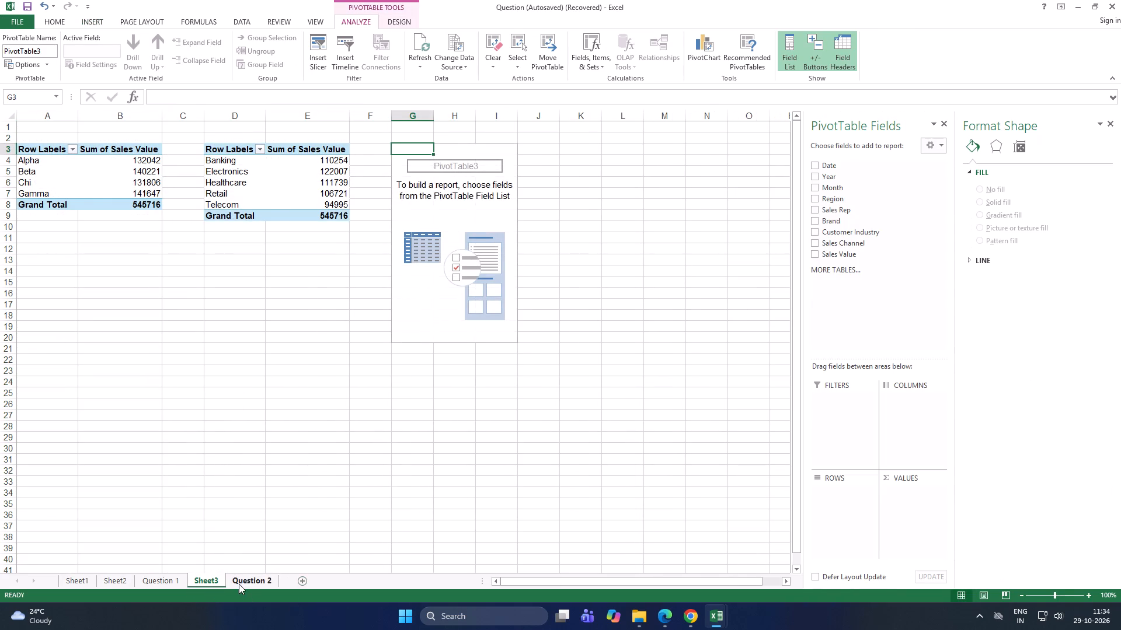
Check the Question 2 reference dashboard for the chart that the third PivotTable on Sheet3 must feed.
left_click(239, 584)
left_click_drag(779, 581, 892, 583)
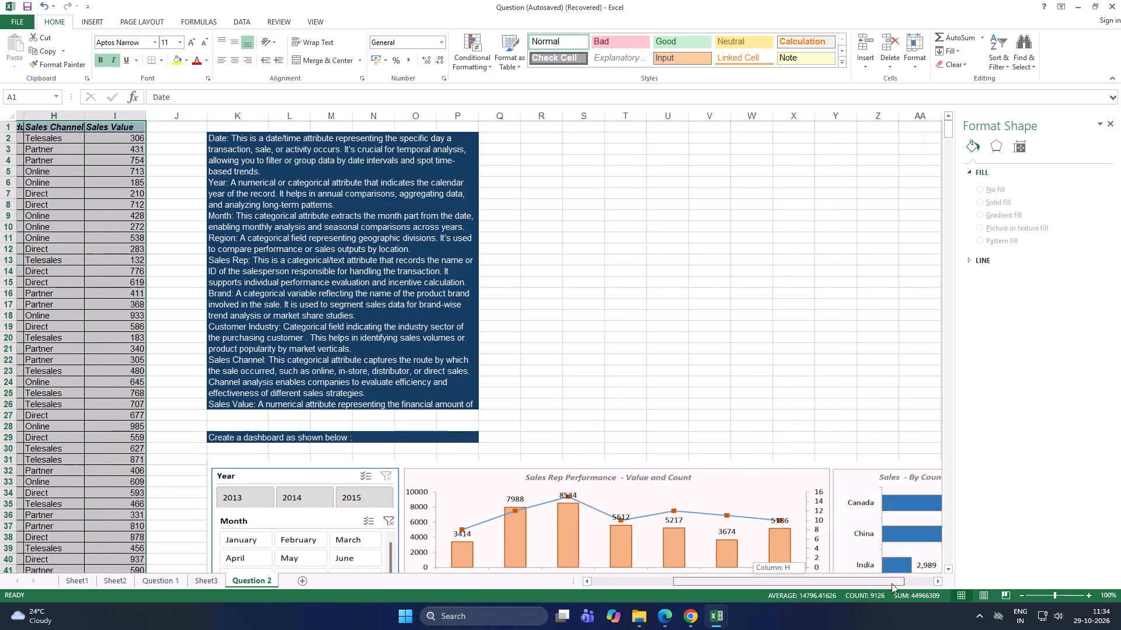
left_click_drag(892, 583, 935, 590)
scroll(712, 503, "down", 3)
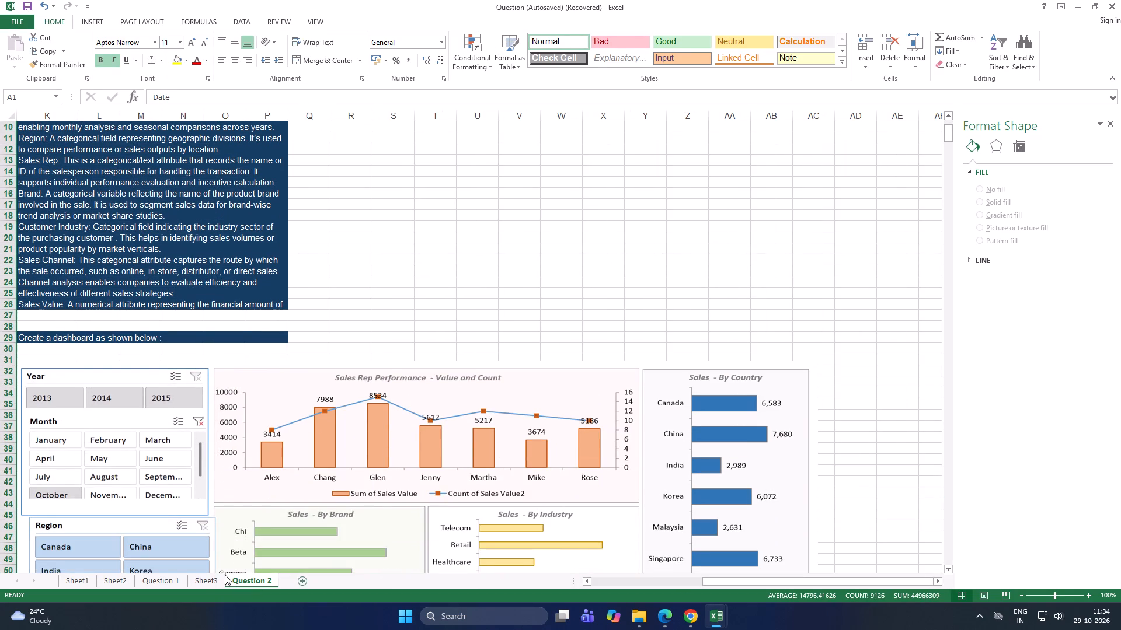
left_click(205, 579)
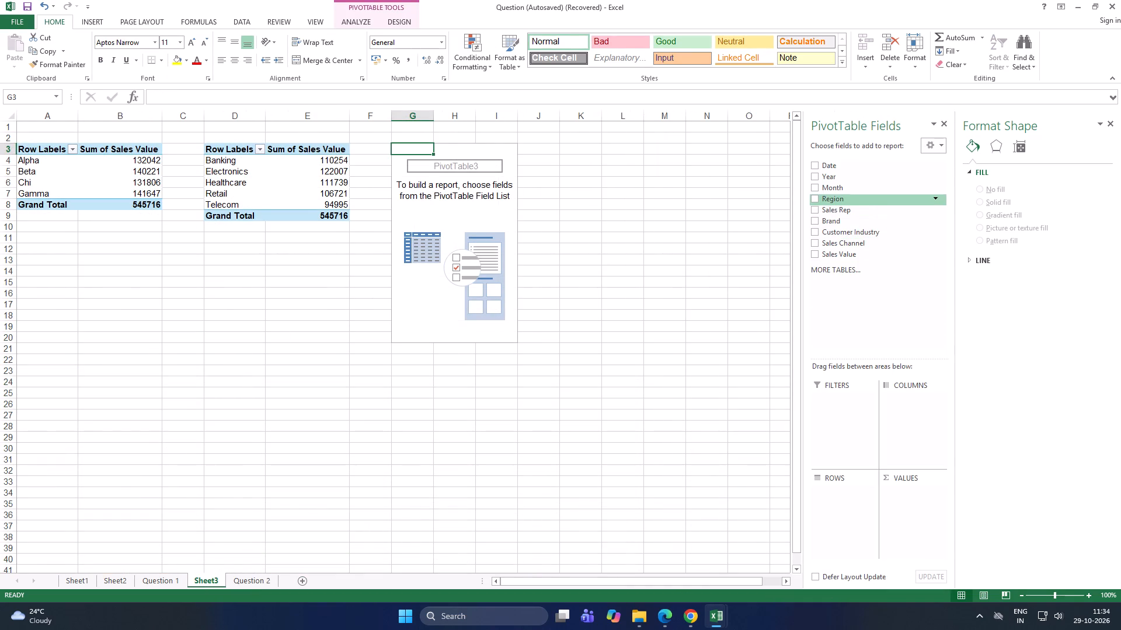
scroll(851, 226, "down", 9)
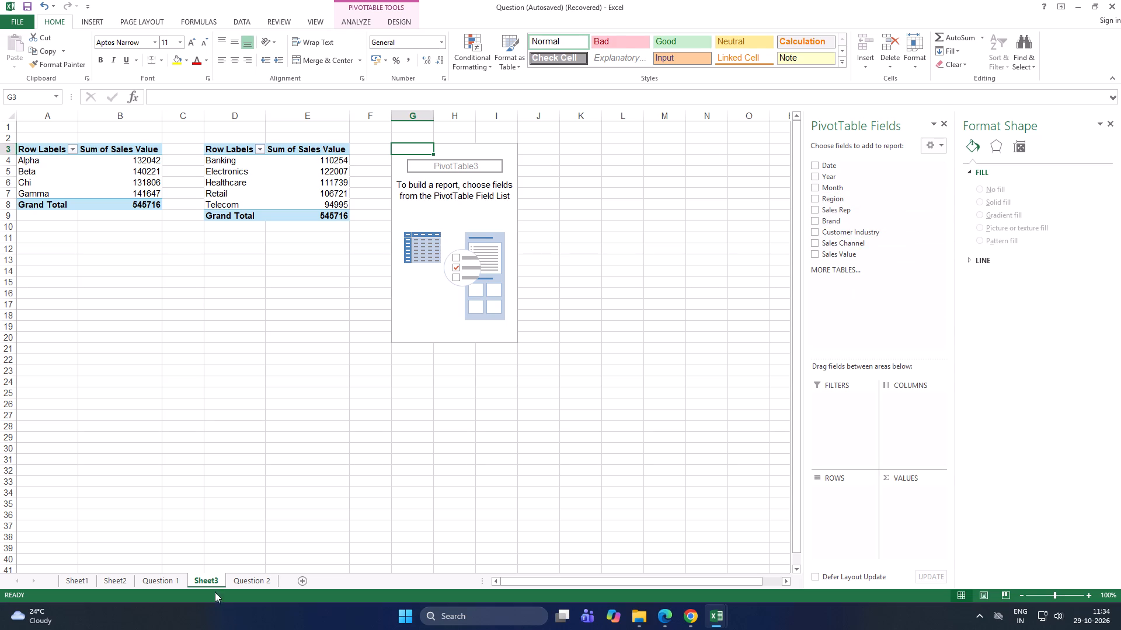
left_click(255, 585)
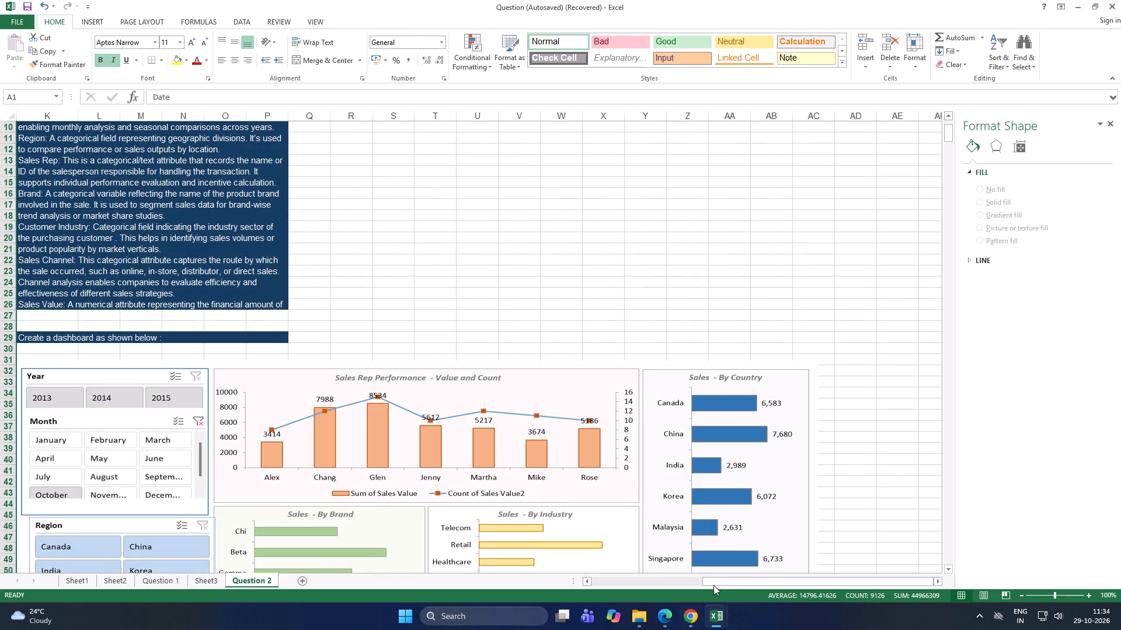
left_click_drag(718, 582, 612, 569)
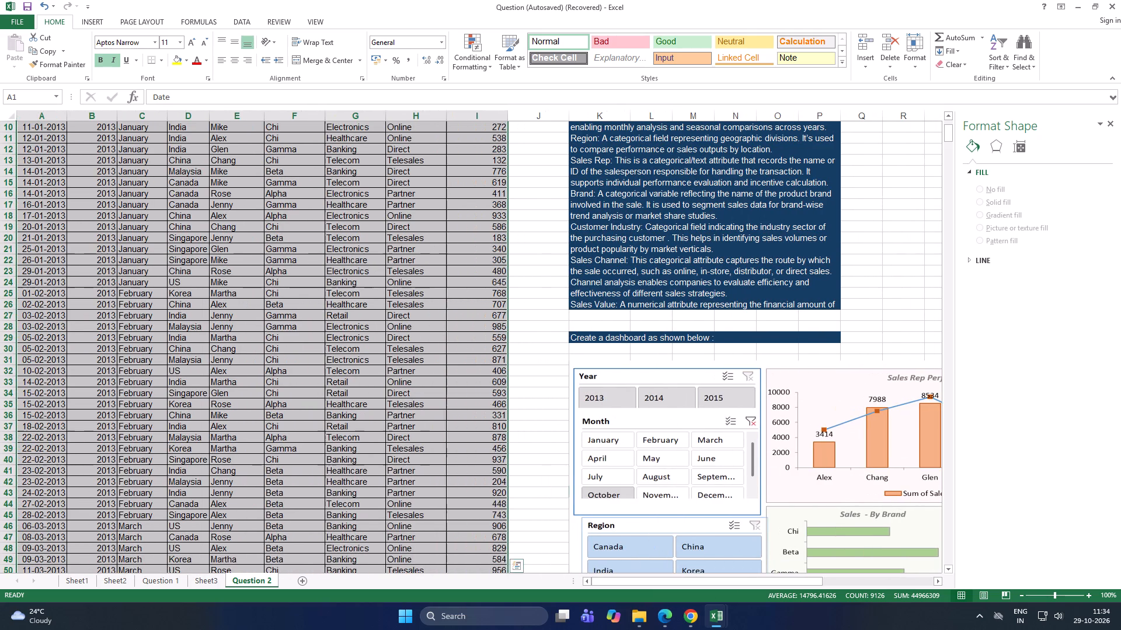
scroll(460, 474, "up", 4)
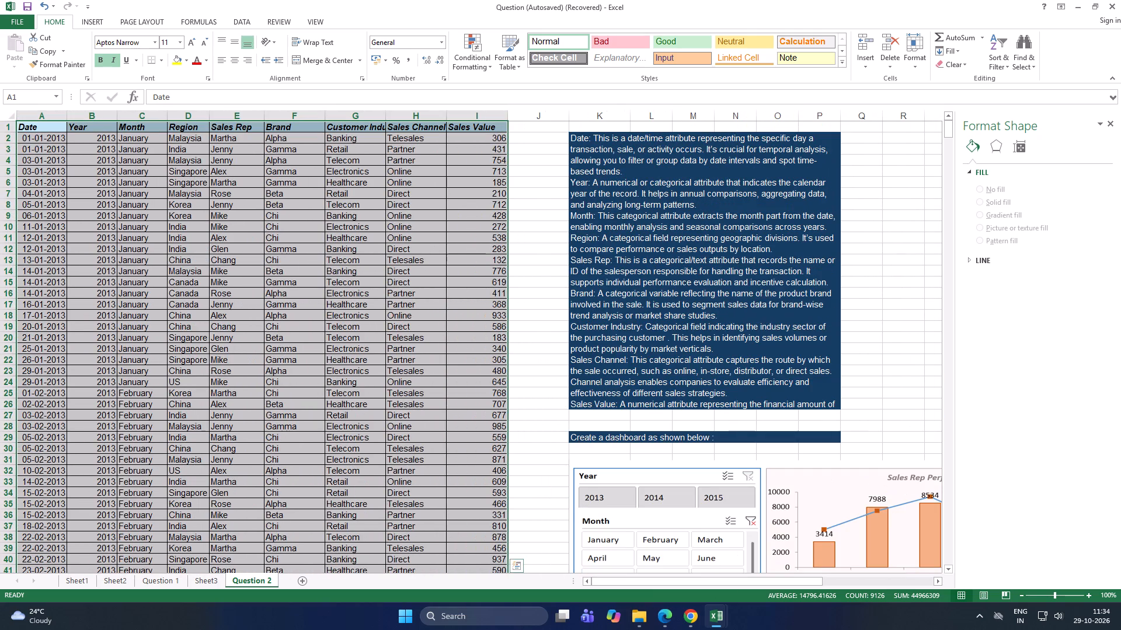
In the PivotTable at G3 on Sheet3, summarise the sum of Sales Value with Region as rows.
left_click(200, 585)
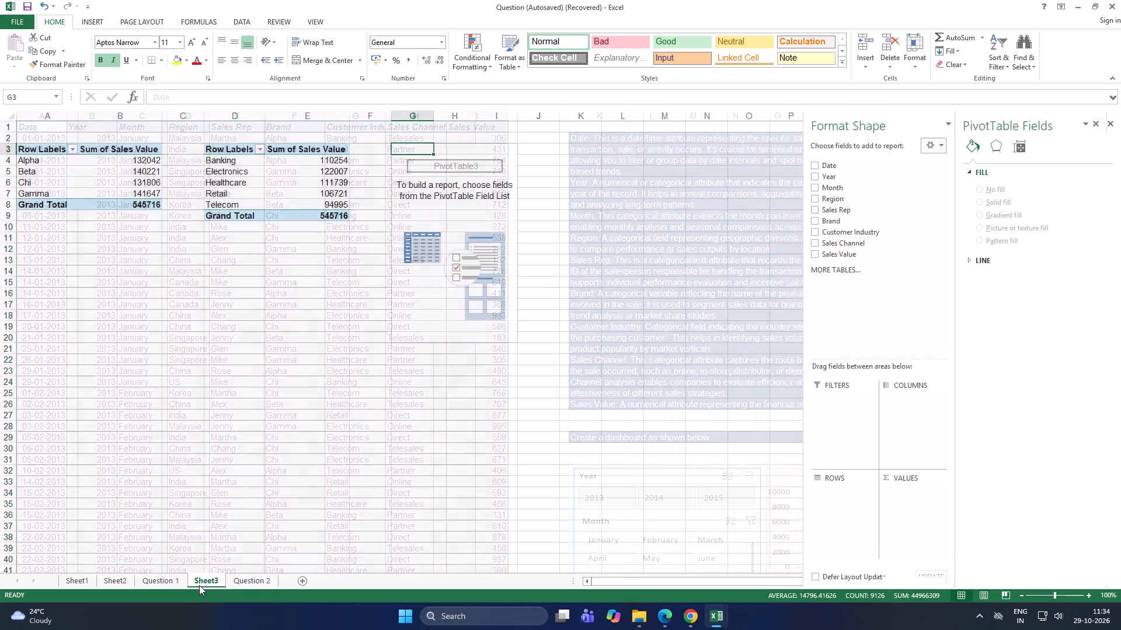
left_click_drag(848, 203, 846, 233)
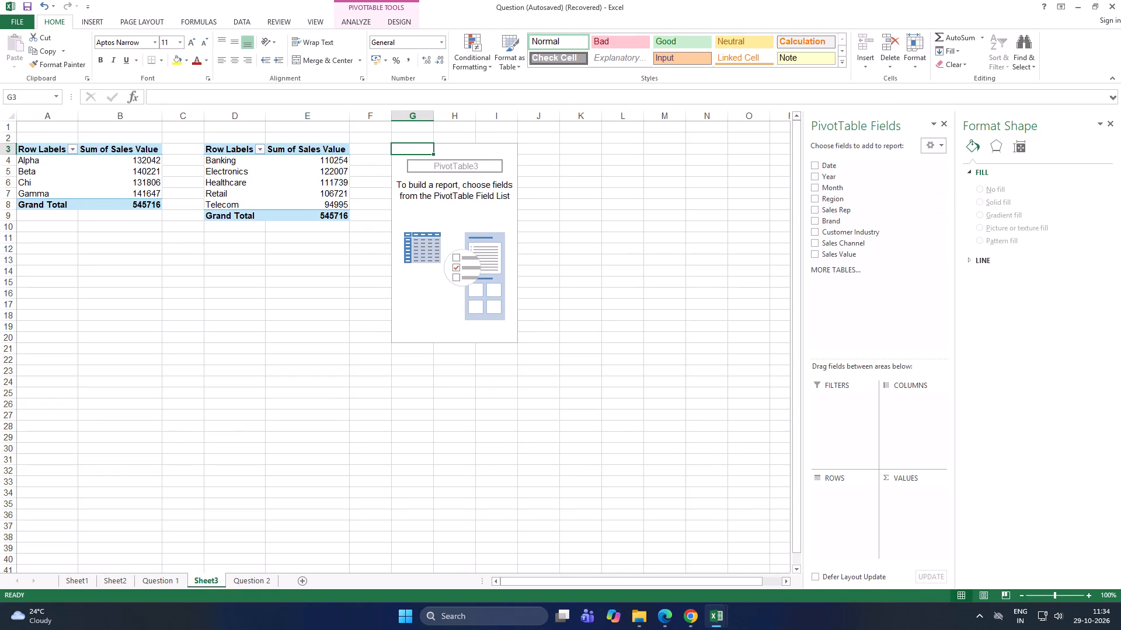
left_click_drag(846, 233, 828, 492)
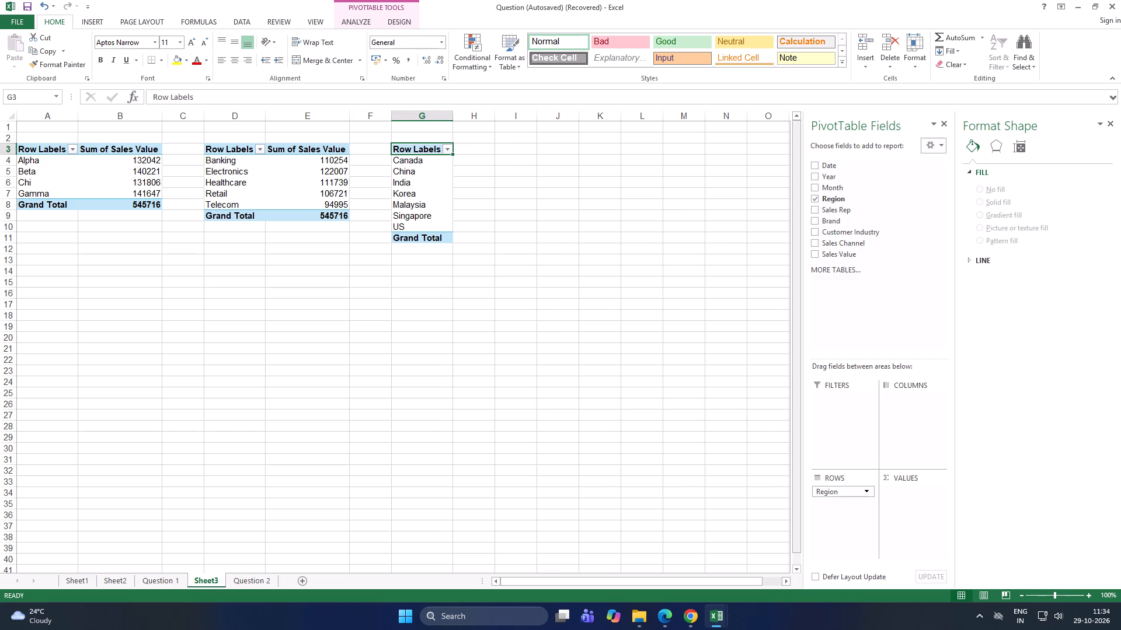
left_click_drag(853, 257, 924, 520)
left_click_drag(924, 520, 924, 521)
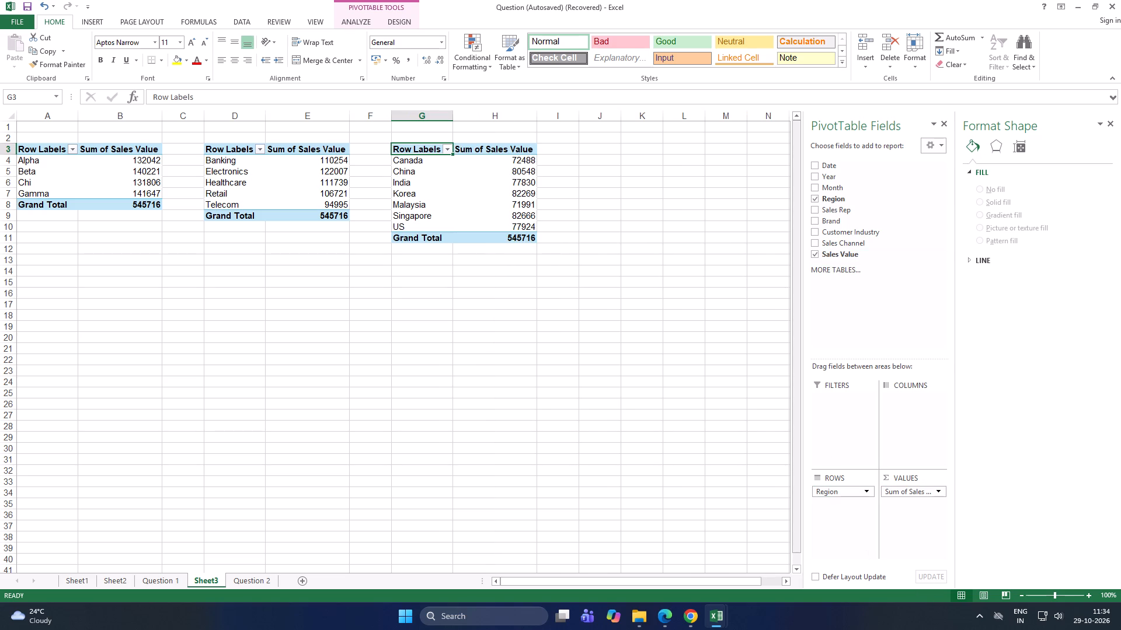
left_click(597, 154)
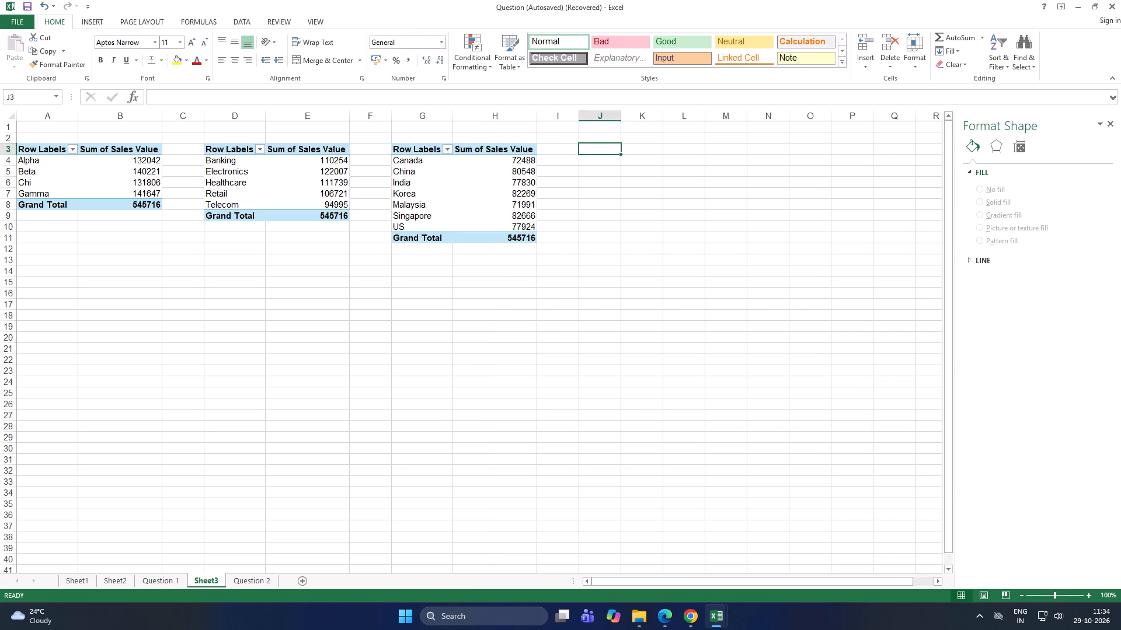
Examine the Question 2 reference dashboard and sales data to see which chart still needs a PivotTable.
left_click(265, 582)
scroll(809, 505, "down", 3)
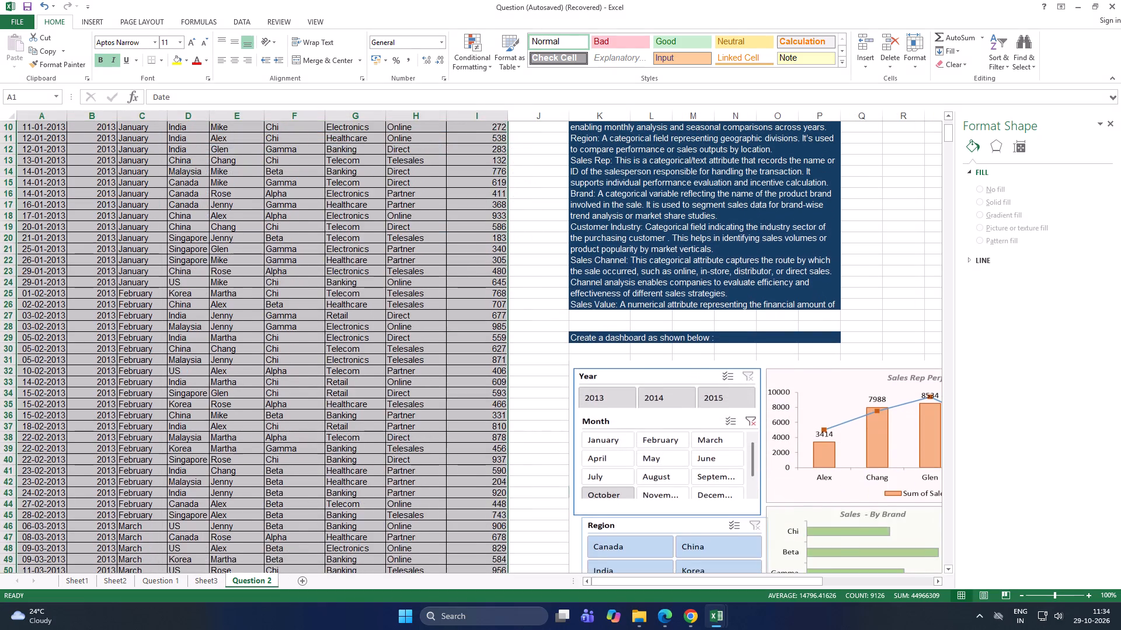
scroll(840, 505, "down", 5)
left_click_drag(812, 577, 908, 578)
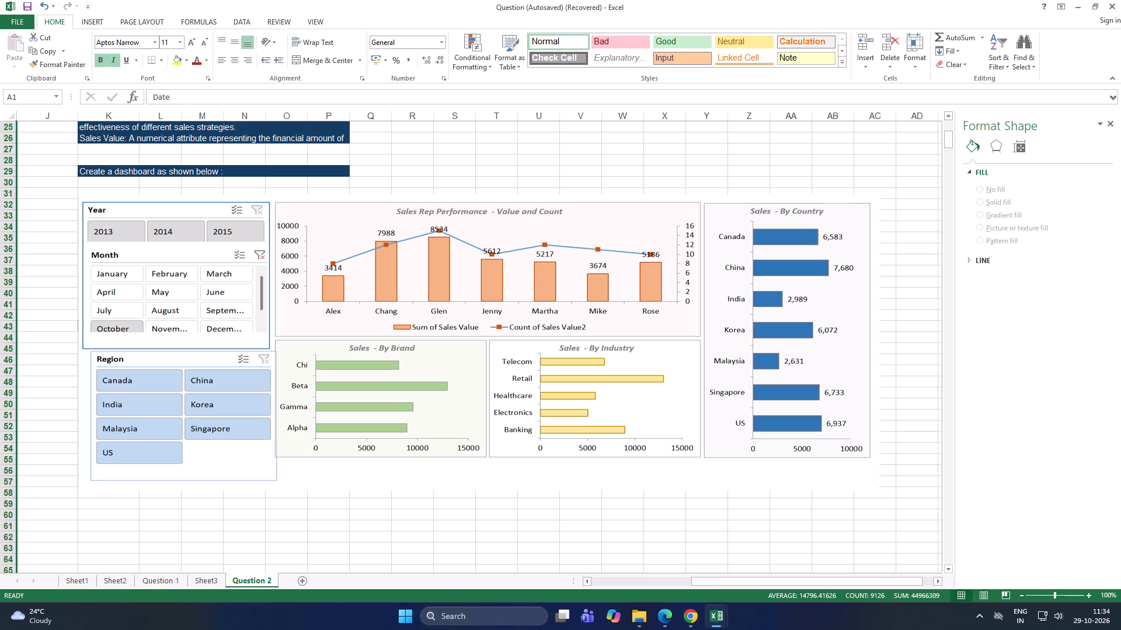
left_click_drag(771, 583, 634, 586)
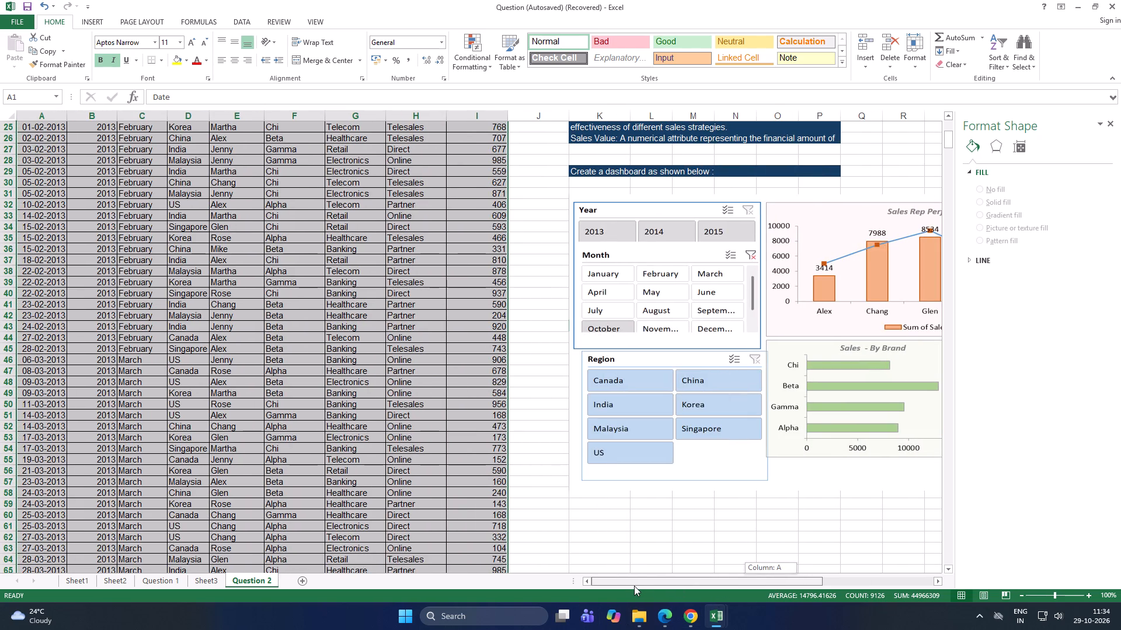
left_click_drag(634, 586, 633, 586)
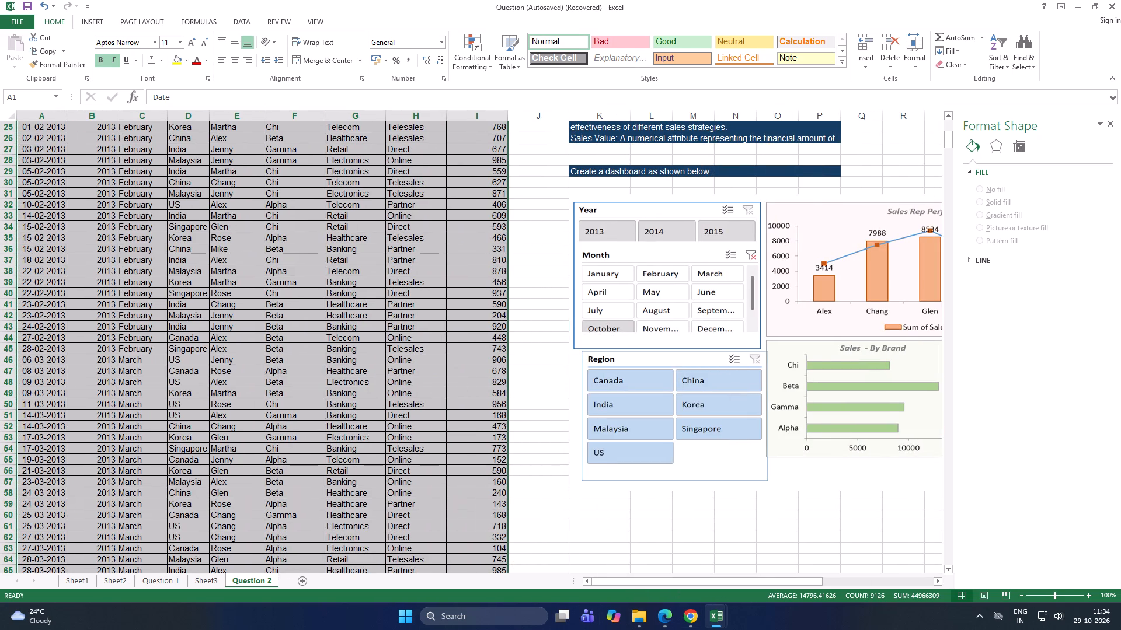
scroll(280, 382, "up", 9)
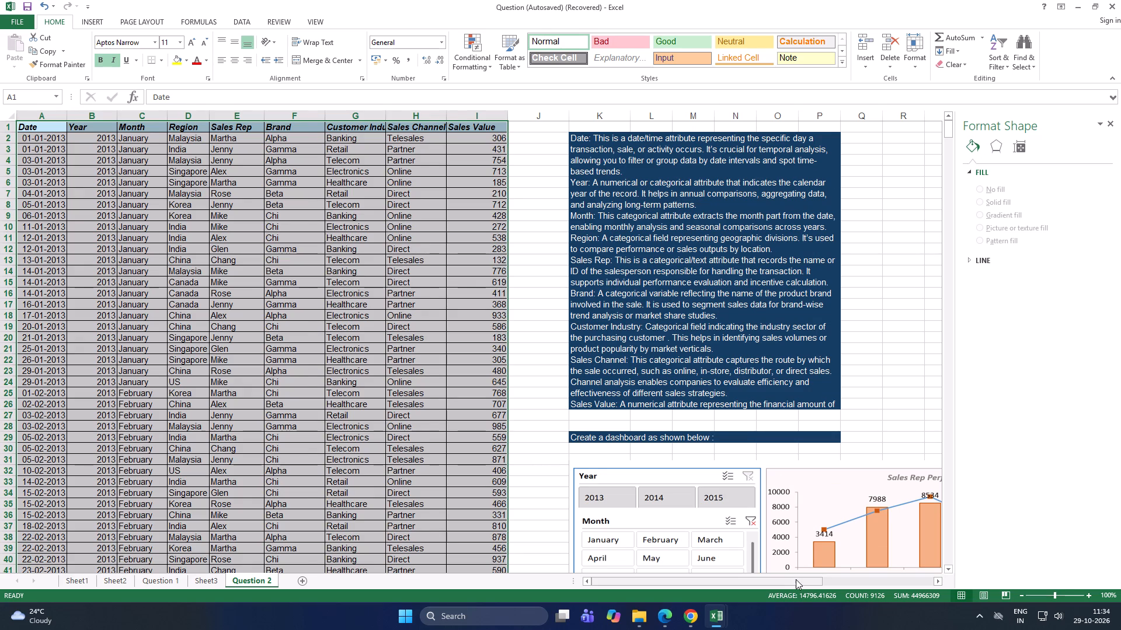
left_click_drag(796, 579, 873, 587)
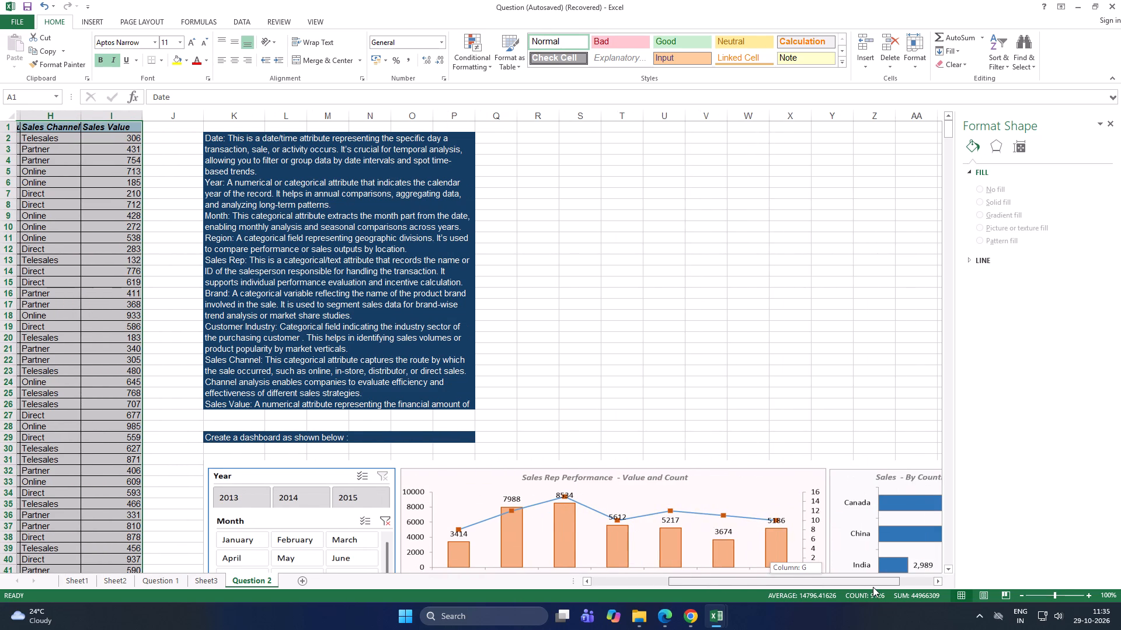
left_click_drag(873, 587, 750, 572)
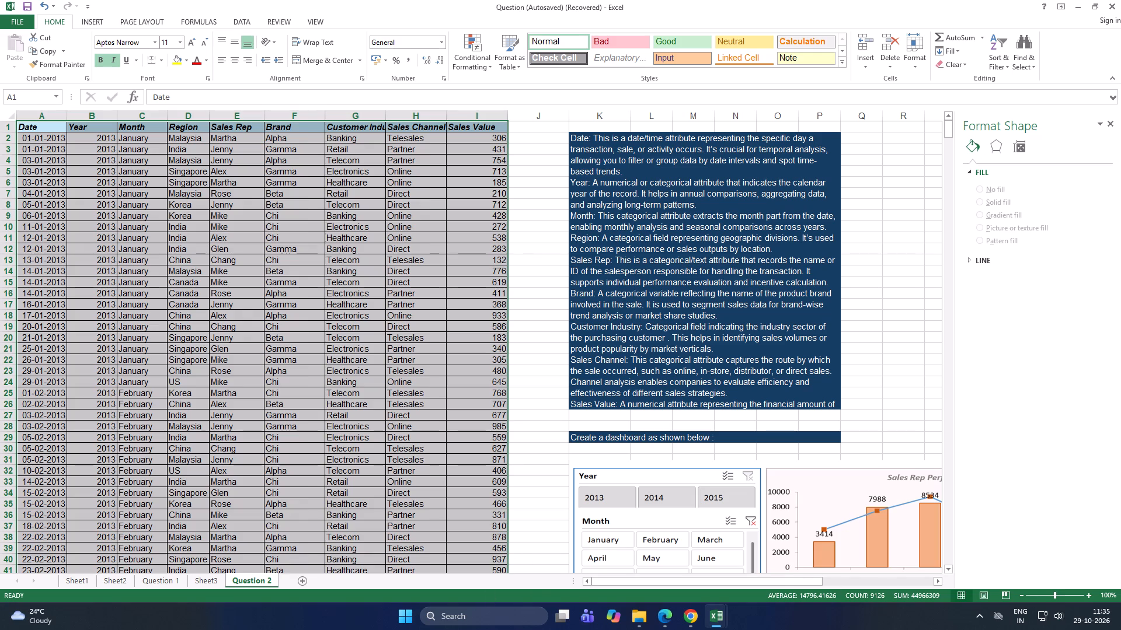
Create a fourth PivotTable from the Question 2 sales data, range A1:I1014, placed at cell J3 of Sheet3.
left_click(92, 23)
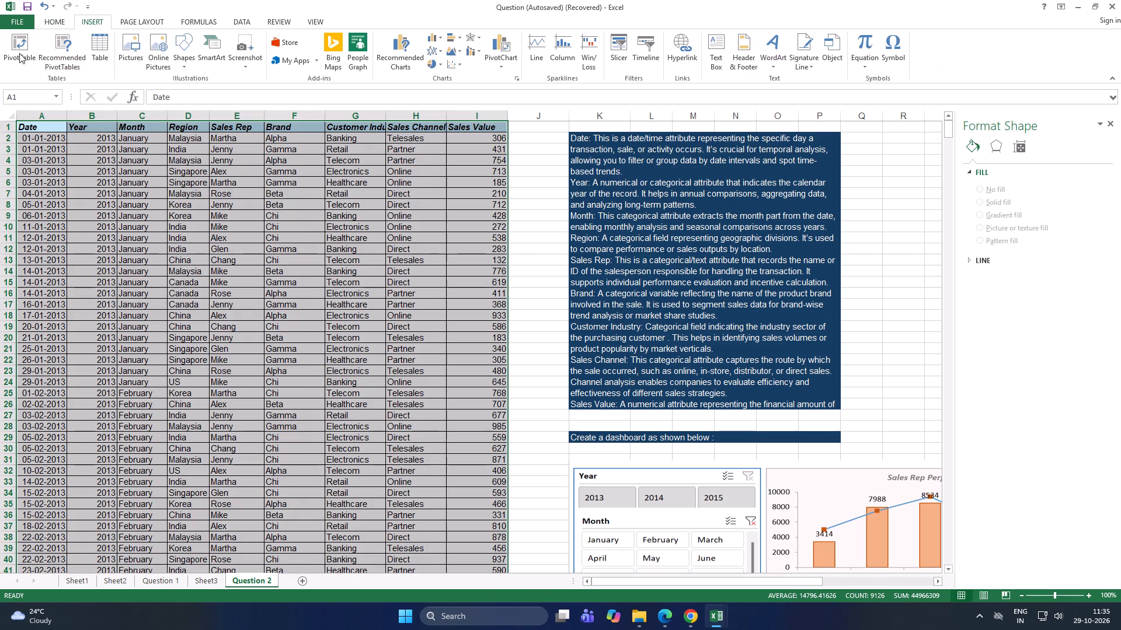
left_click(19, 53)
left_click(185, 313)
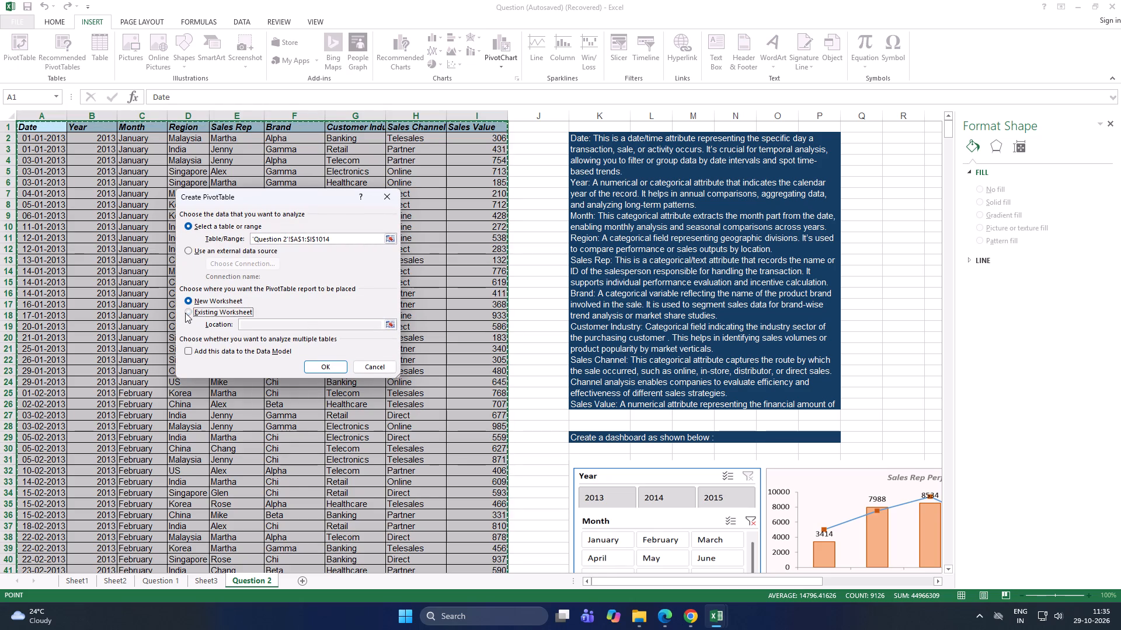
left_click(314, 327)
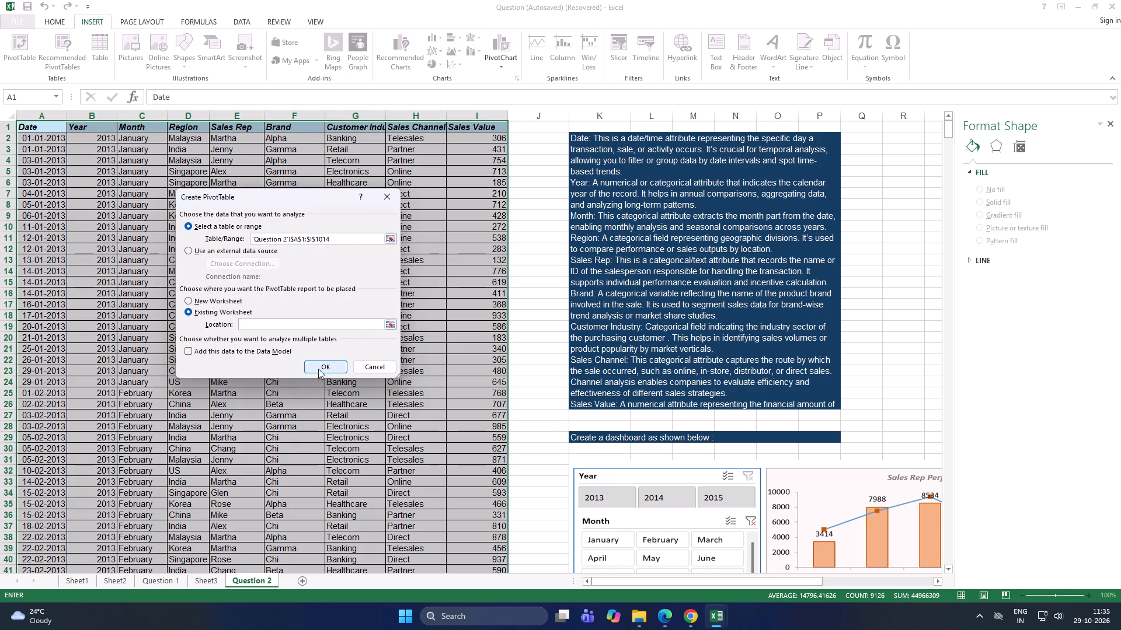
left_click(206, 579)
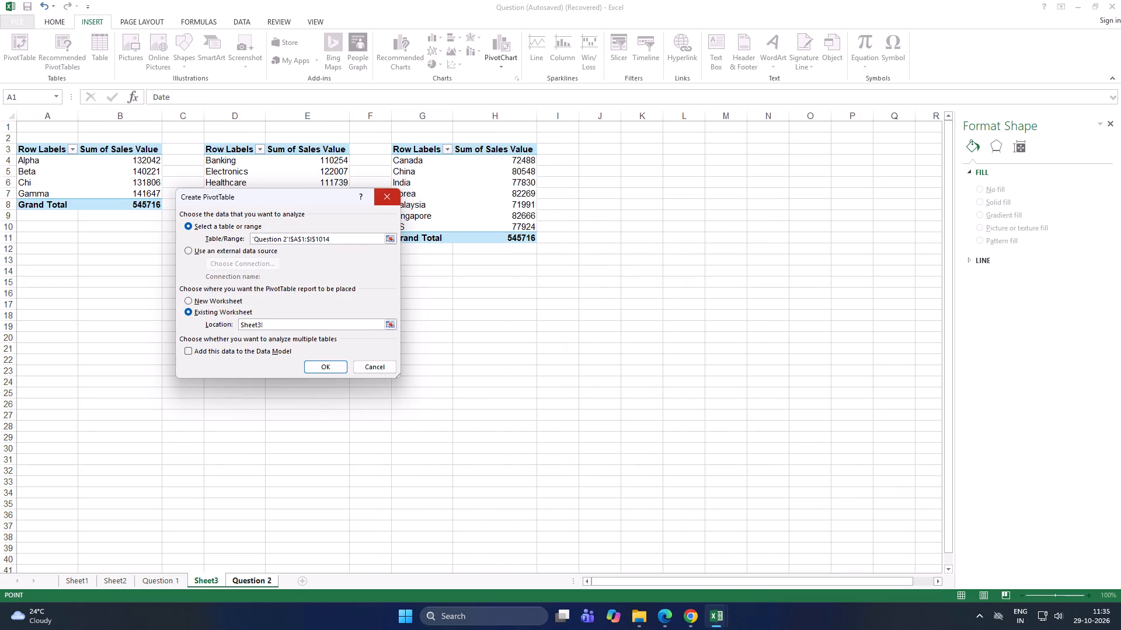
left_click(596, 150)
left_click(329, 363)
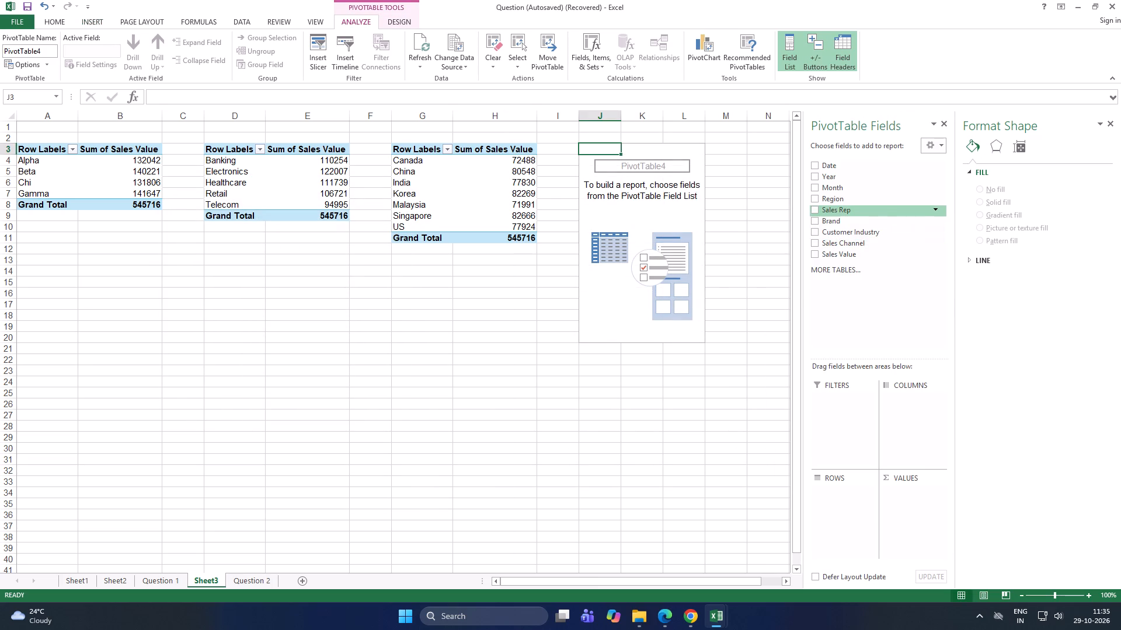
In the PivotTable at J3 on Sheet3, summarise the sum of Sales Value with Sales Rep as rows.
left_click_drag(844, 213, 832, 492)
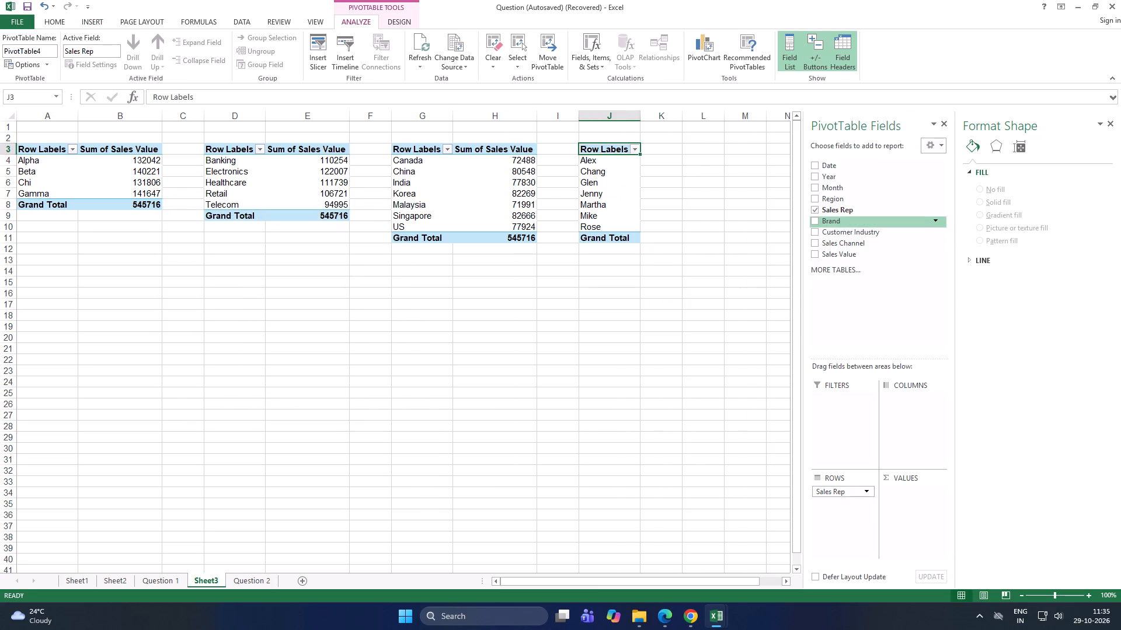
left_click_drag(851, 254, 919, 511)
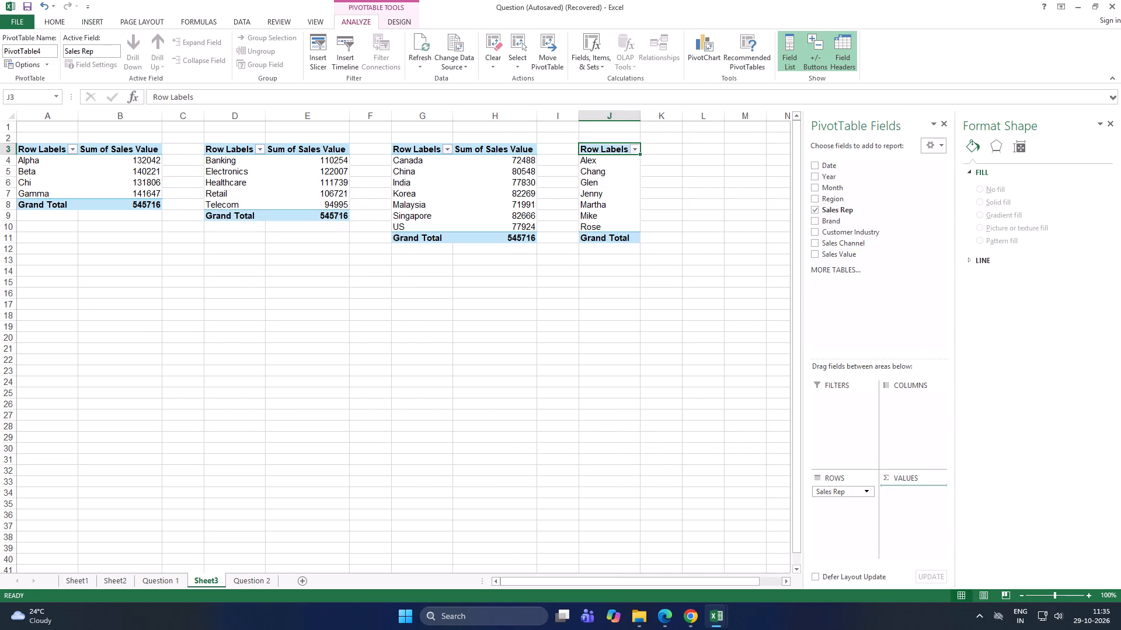
left_click_drag(919, 511, 918, 511)
left_click(656, 474)
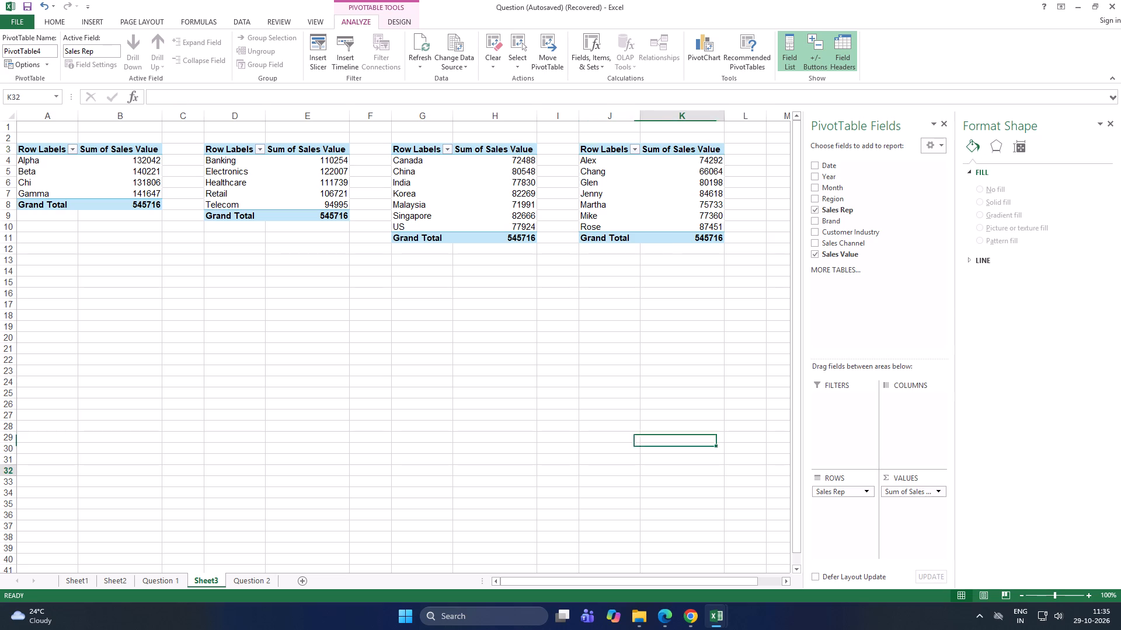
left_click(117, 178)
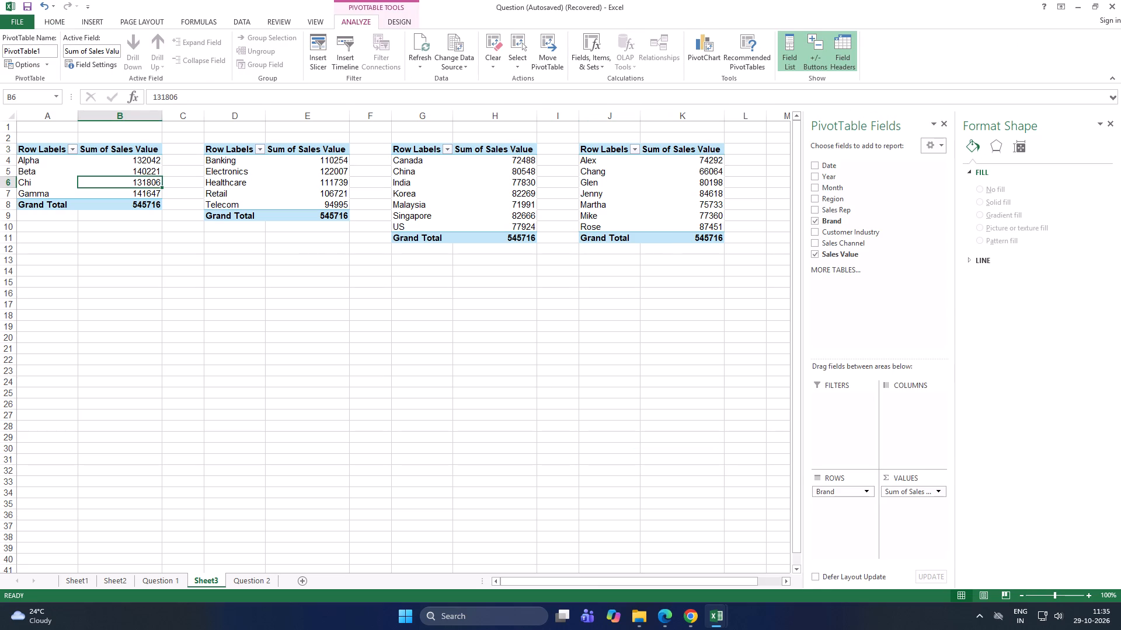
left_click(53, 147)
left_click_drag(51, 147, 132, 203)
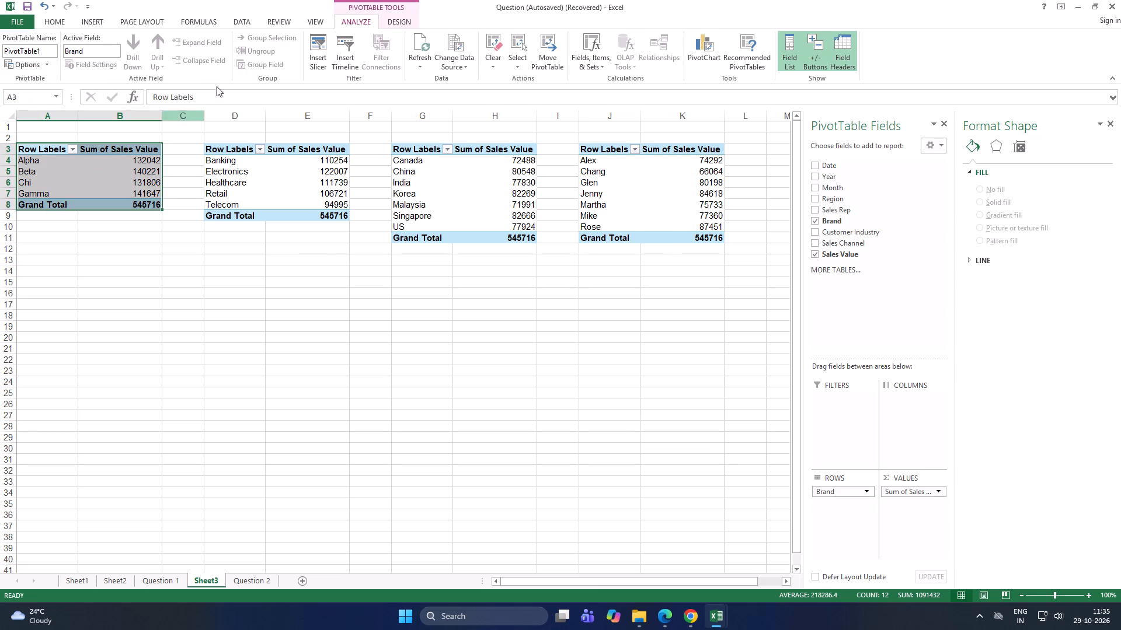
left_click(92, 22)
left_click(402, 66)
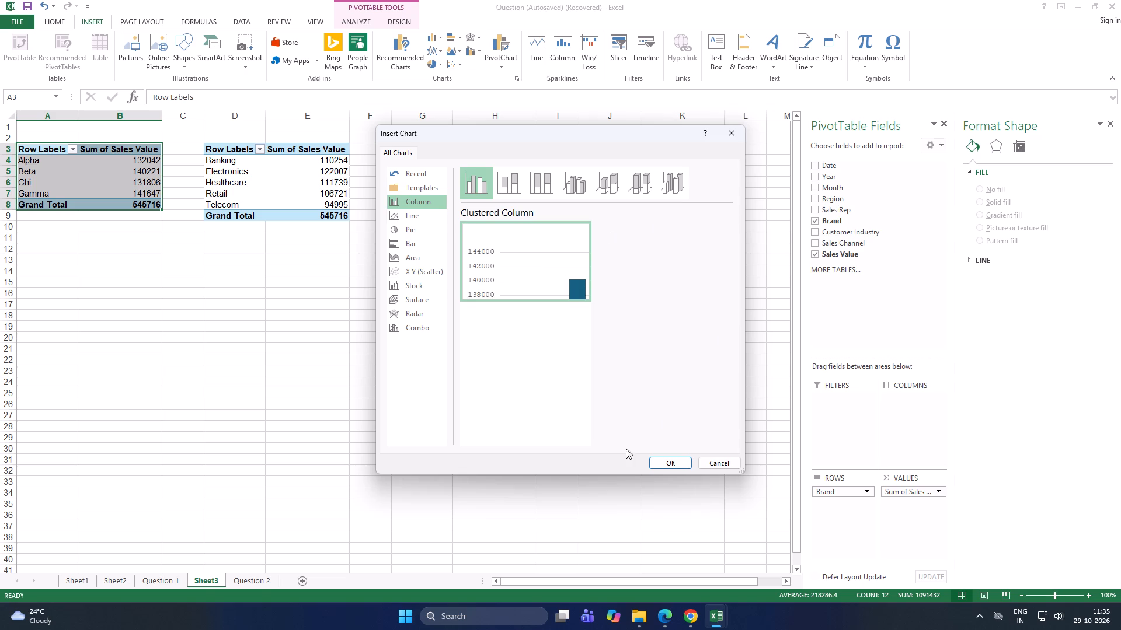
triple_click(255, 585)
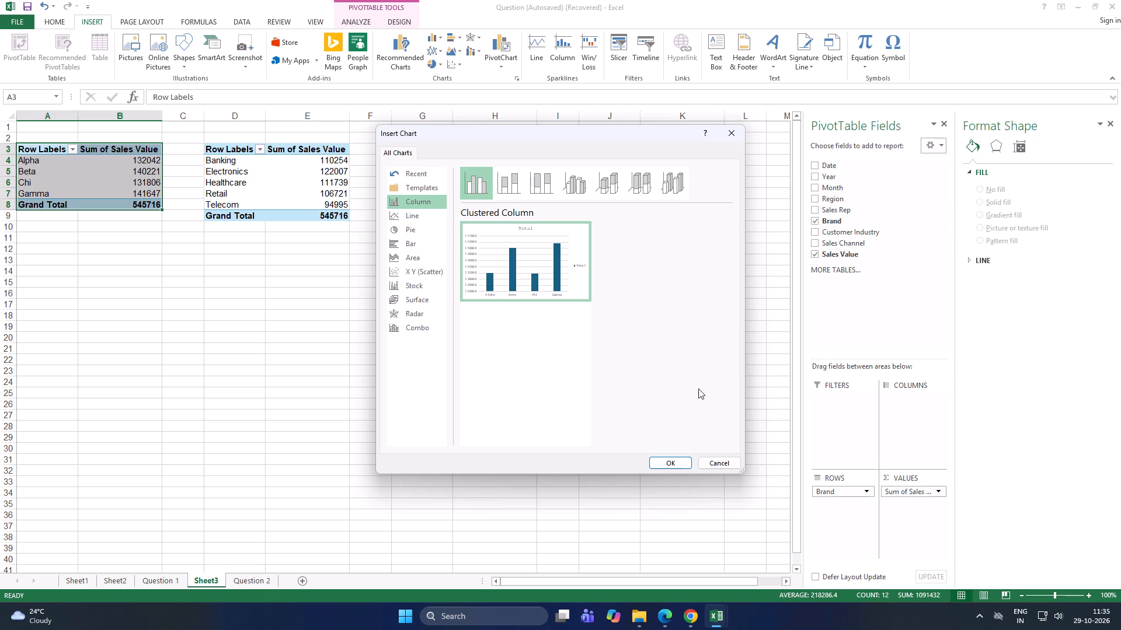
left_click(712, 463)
Examine the Question 2 reference dashboard for the chart types and layout to reproduce.
left_click(261, 579)
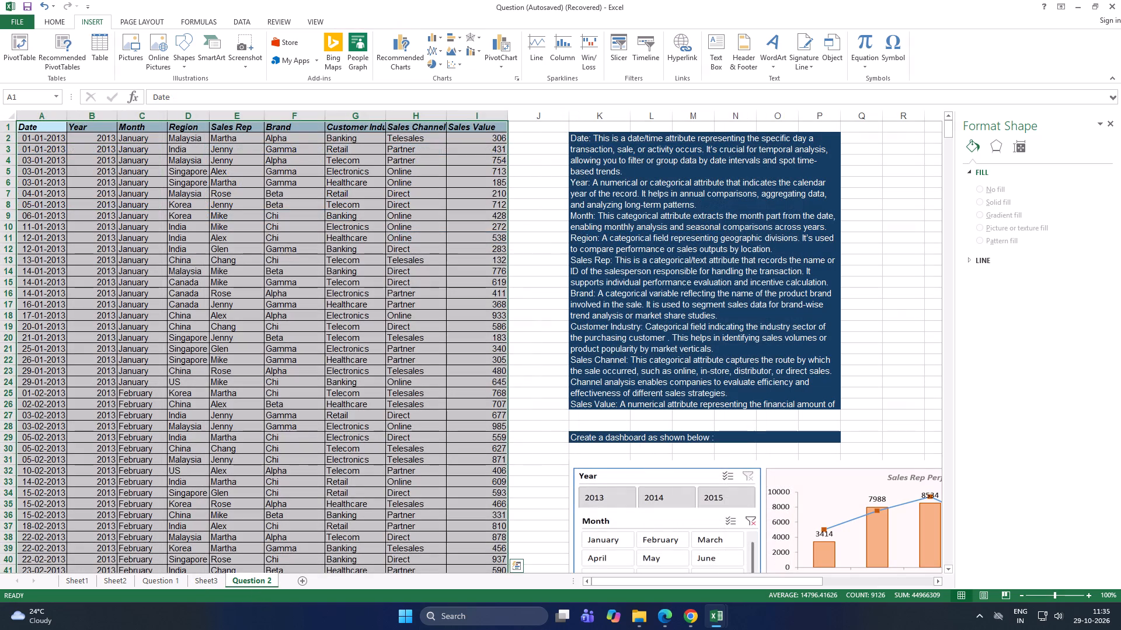
scroll(862, 485, "down", 9)
left_click_drag(793, 584, 828, 584)
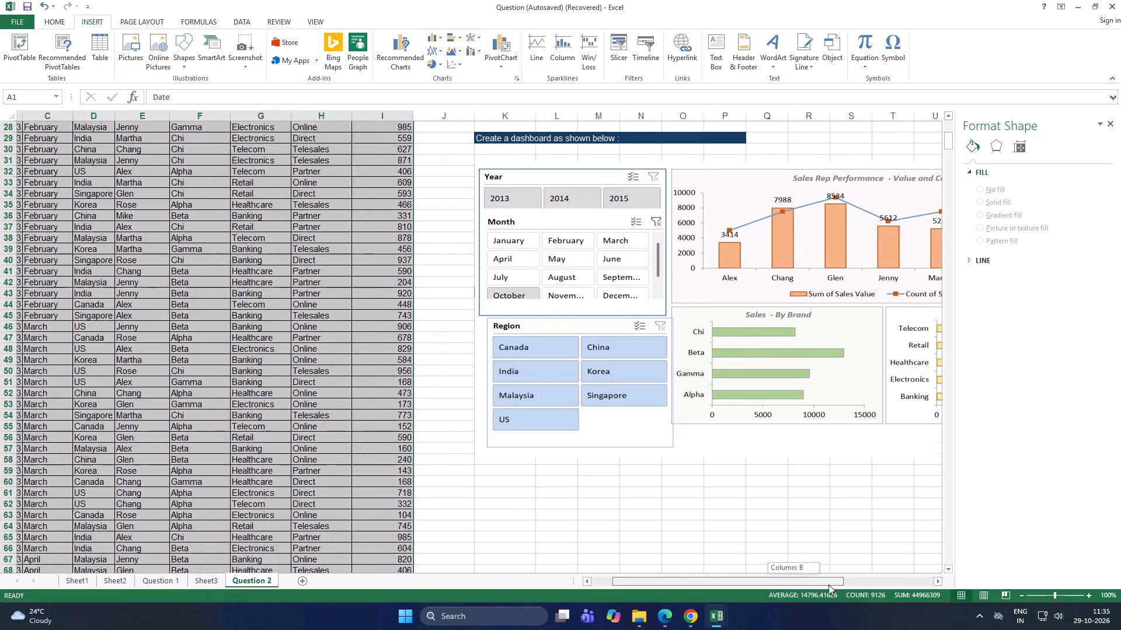
left_click_drag(828, 584, 889, 589)
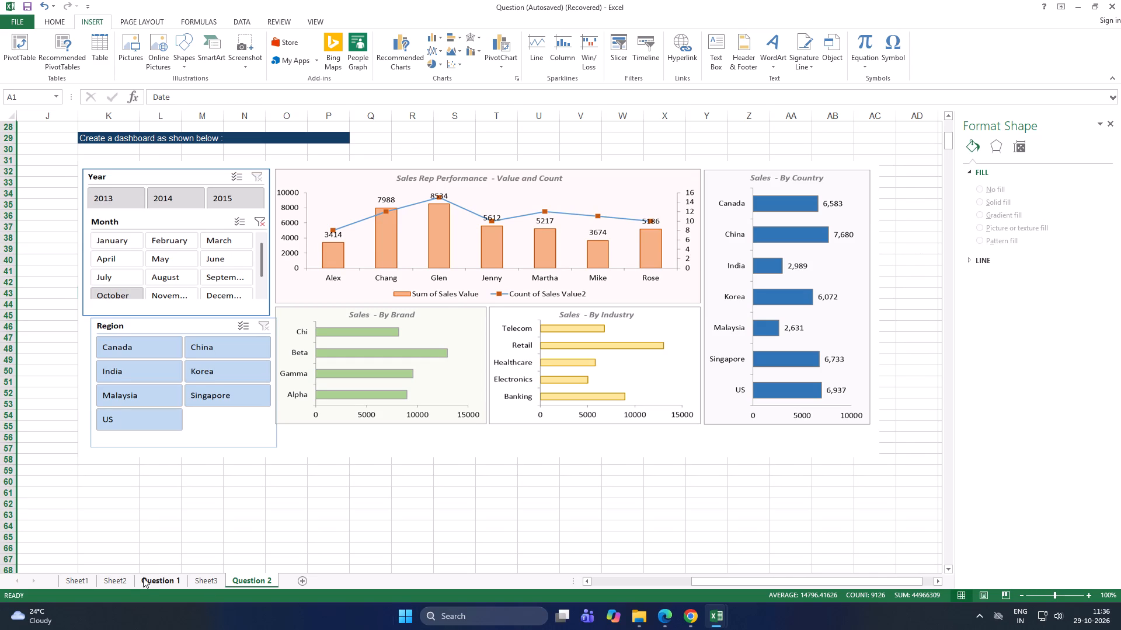
Insert a clustered bar PivotChart from the Brand PivotTable at A3 on Sheet3.
left_click(212, 584)
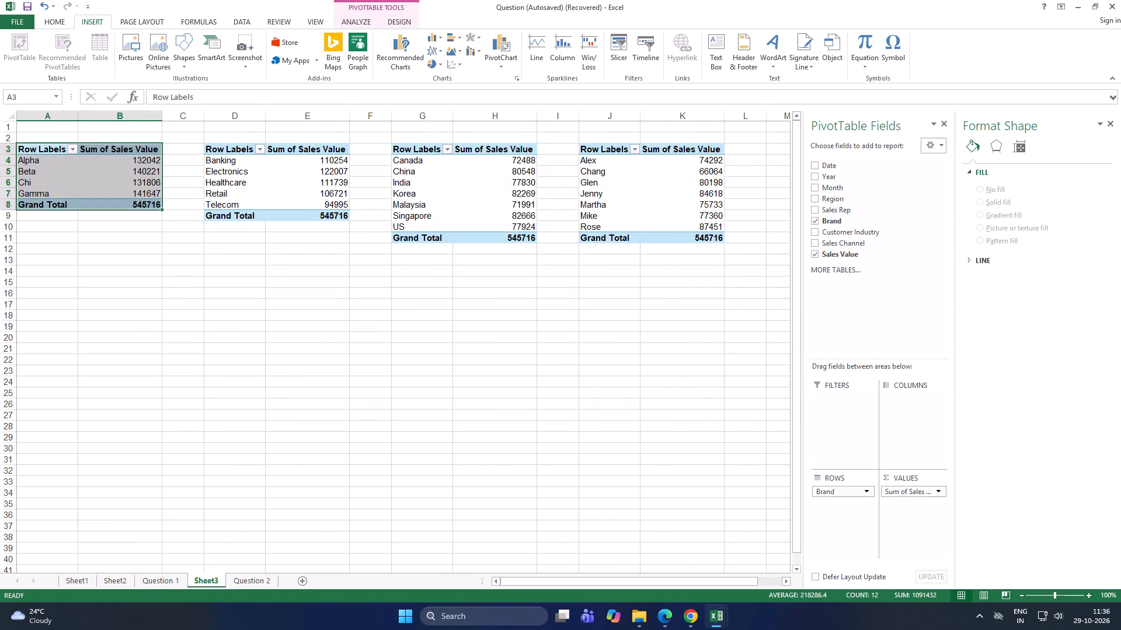
left_click(386, 59)
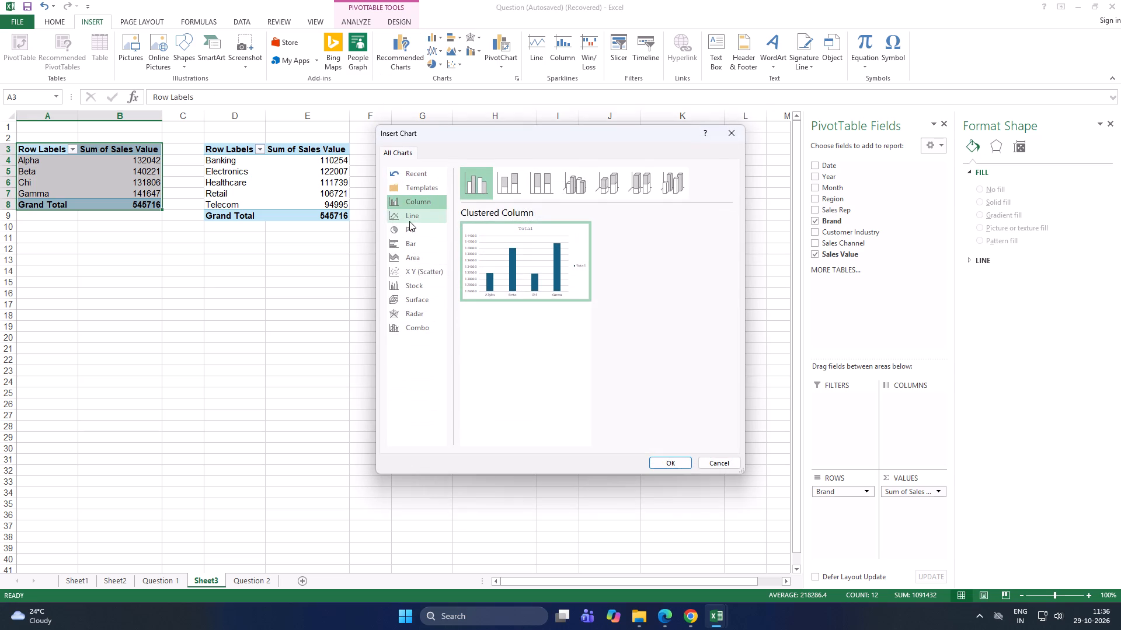
left_click(419, 218)
left_click(423, 207)
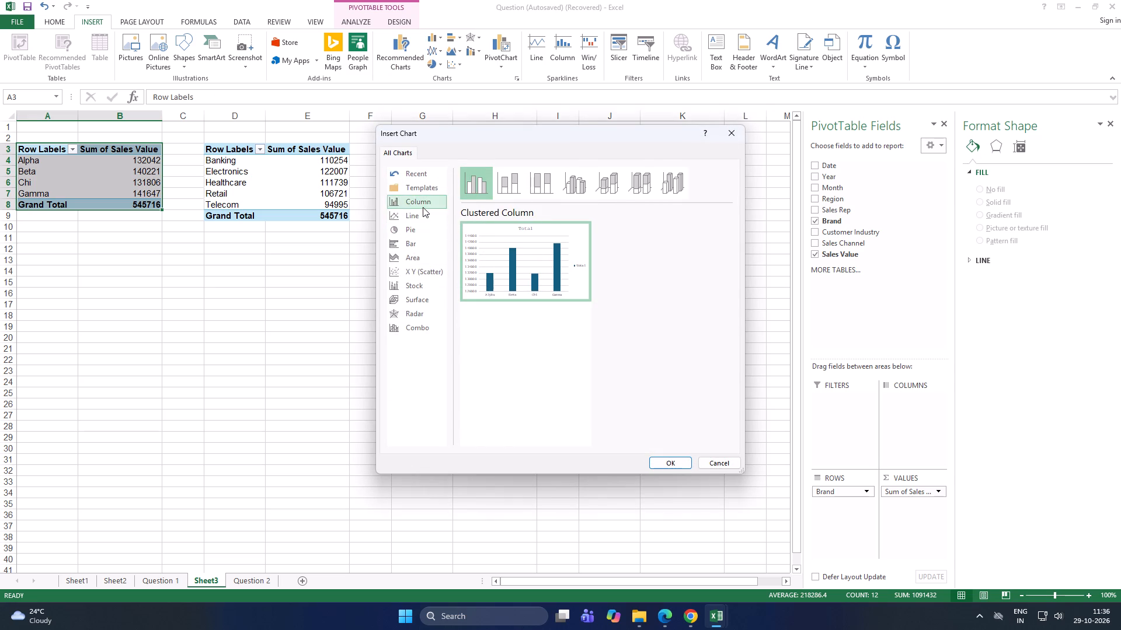
left_click(418, 238)
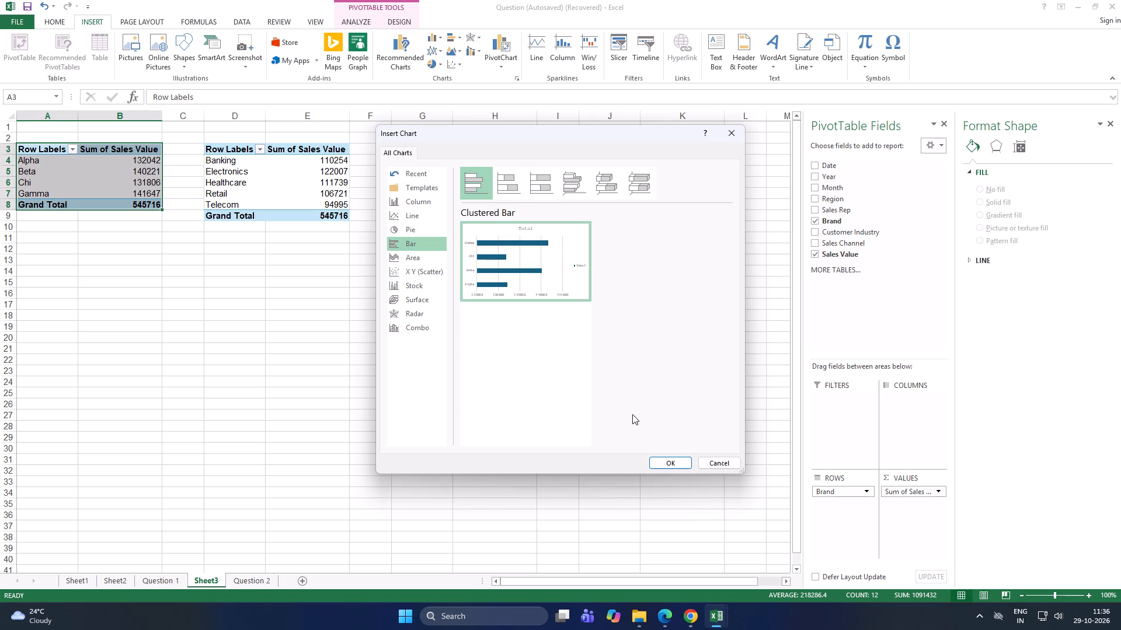
left_click(503, 177)
left_click(476, 177)
left_click(675, 463)
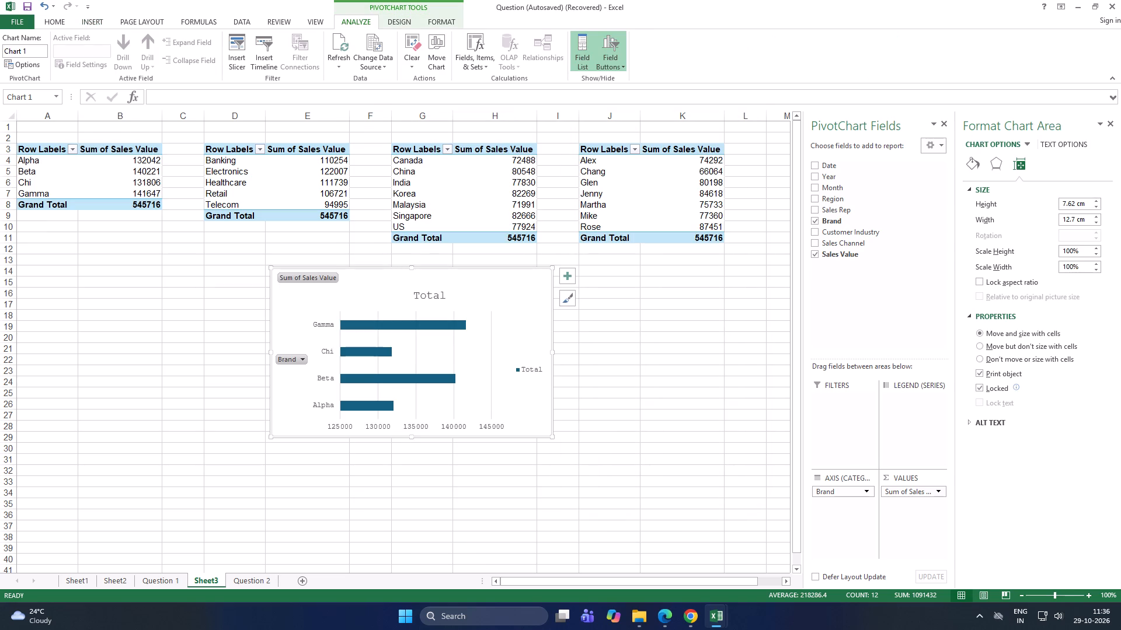
Place the Brand chart below its PivotTable and resize it to about 6.6 cm high by 9 cm wide.
left_click_drag(375, 279, 98, 290)
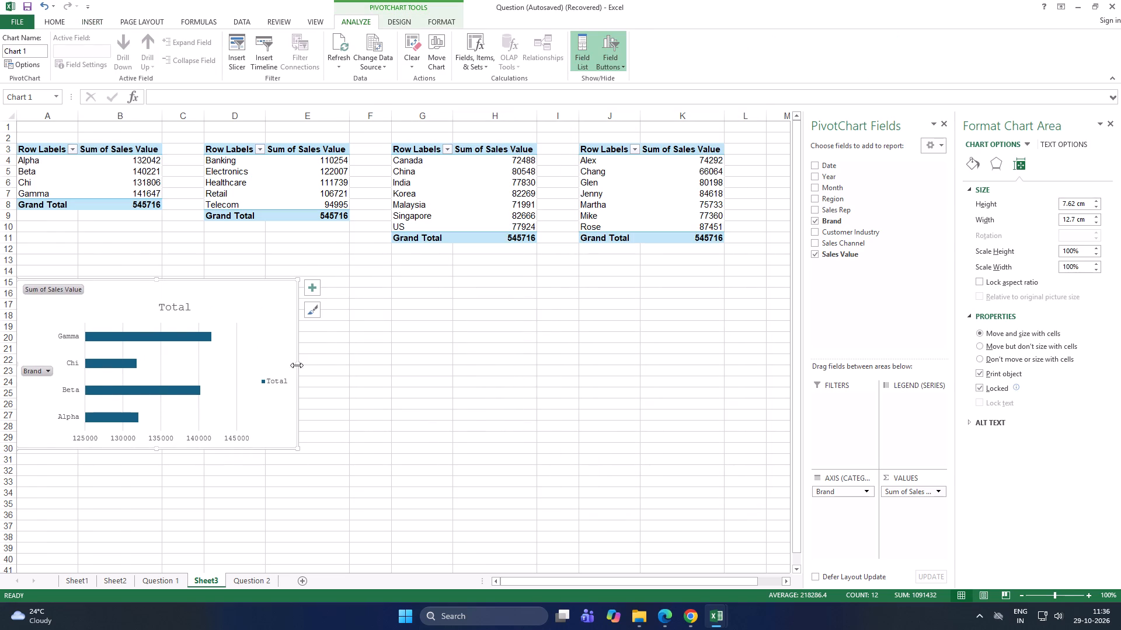
left_click_drag(296, 365, 190, 353)
left_click_drag(193, 364, 211, 365)
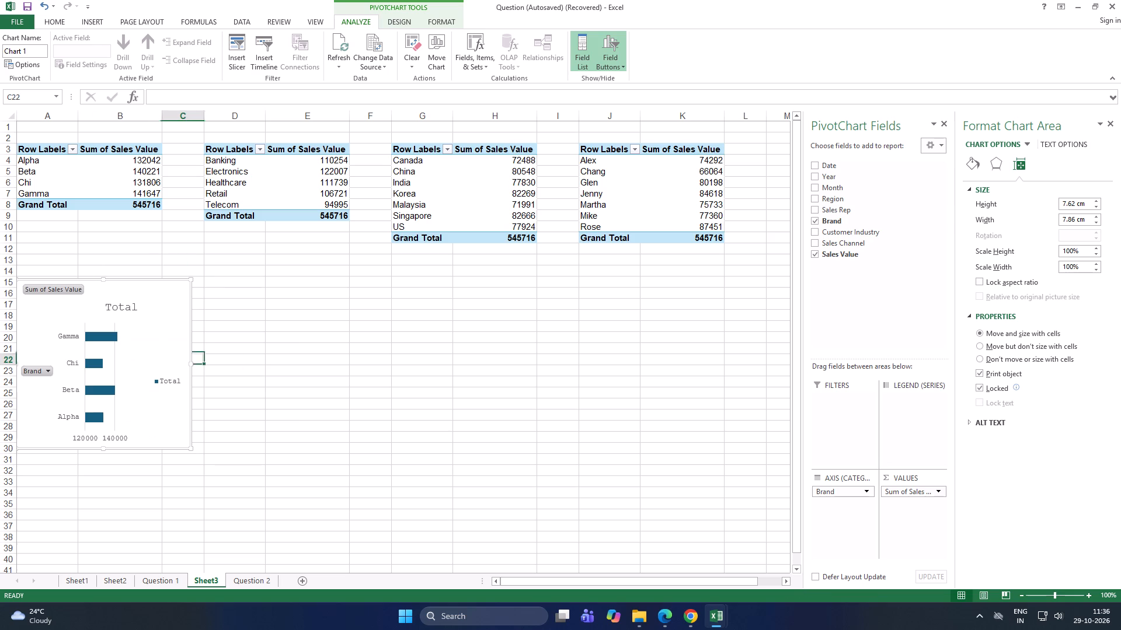
left_click_drag(211, 365, 255, 367)
left_click(182, 365)
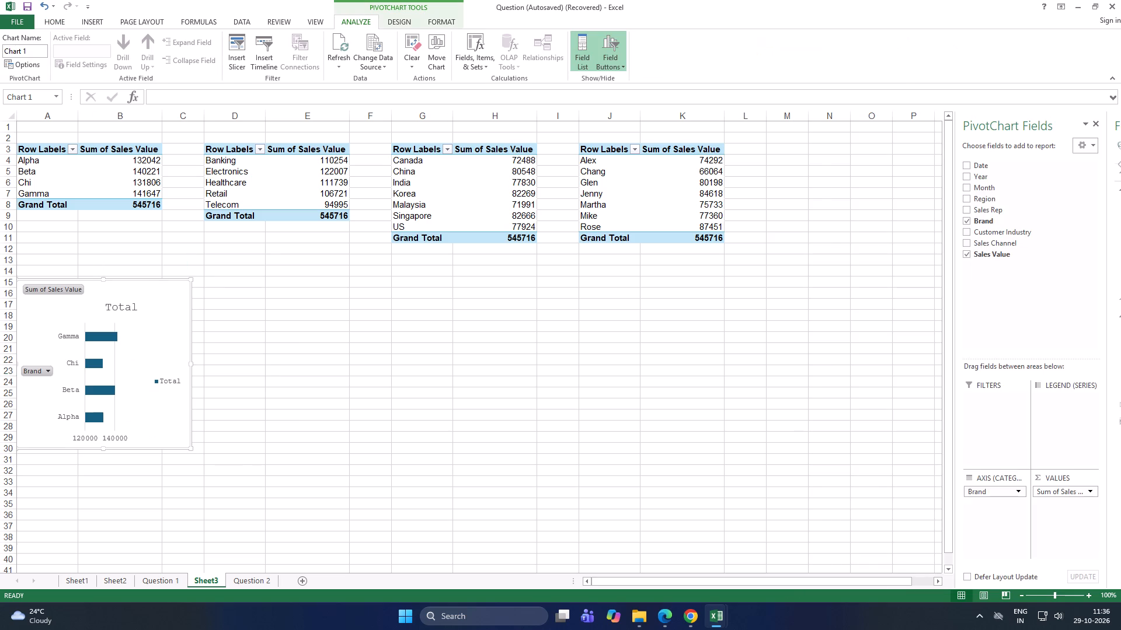
left_click_drag(190, 362, 252, 367)
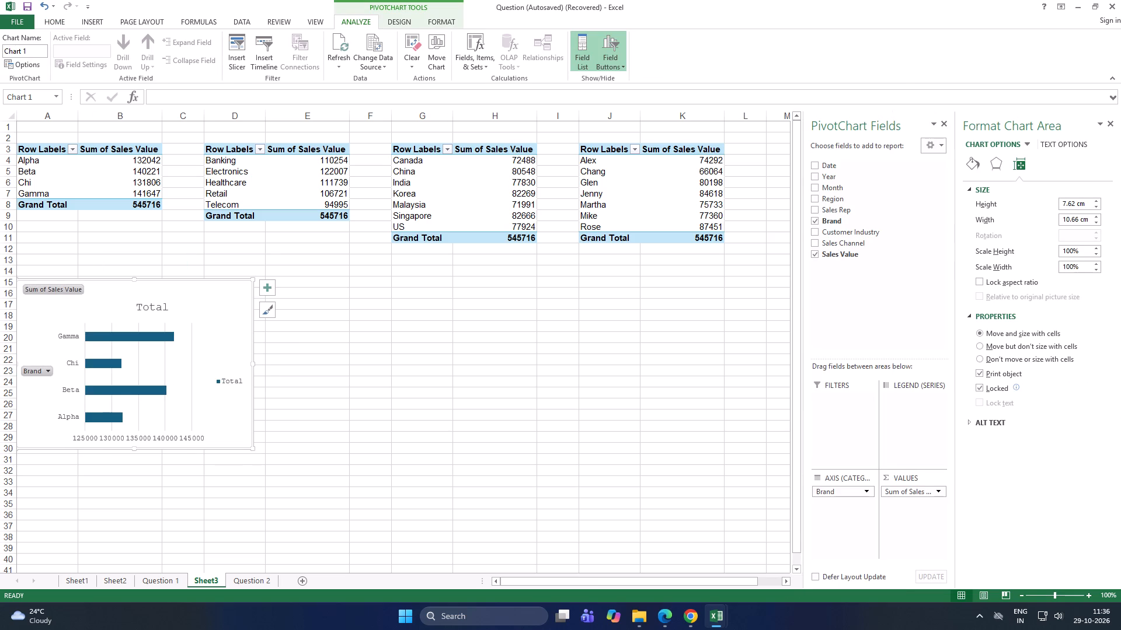
left_click_drag(253, 280, 225, 299)
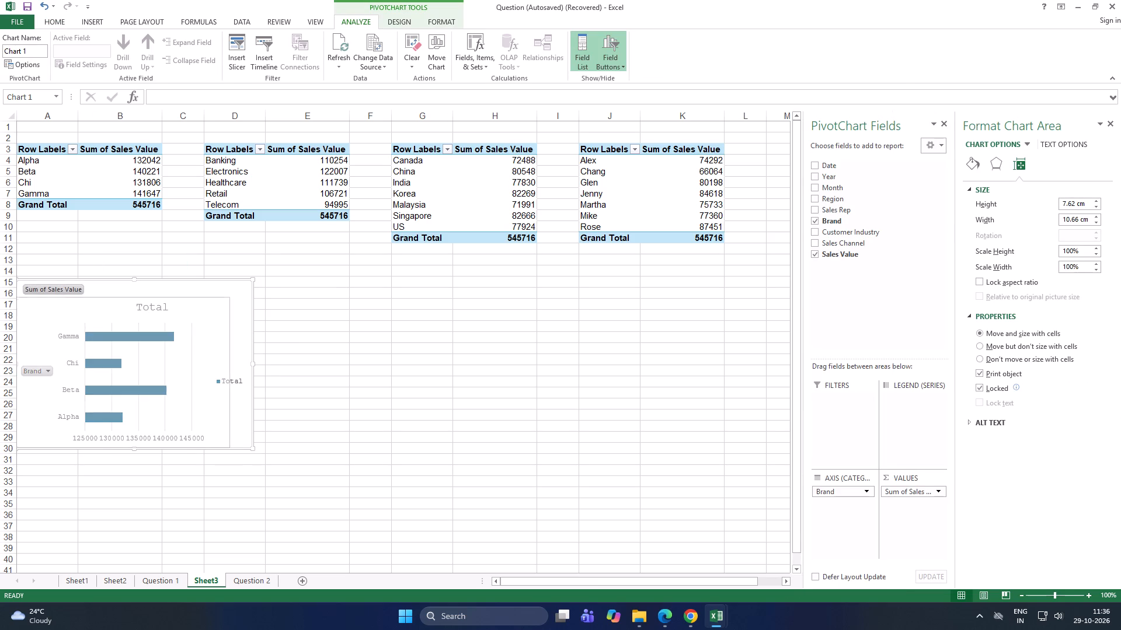
left_click_drag(225, 299, 214, 303)
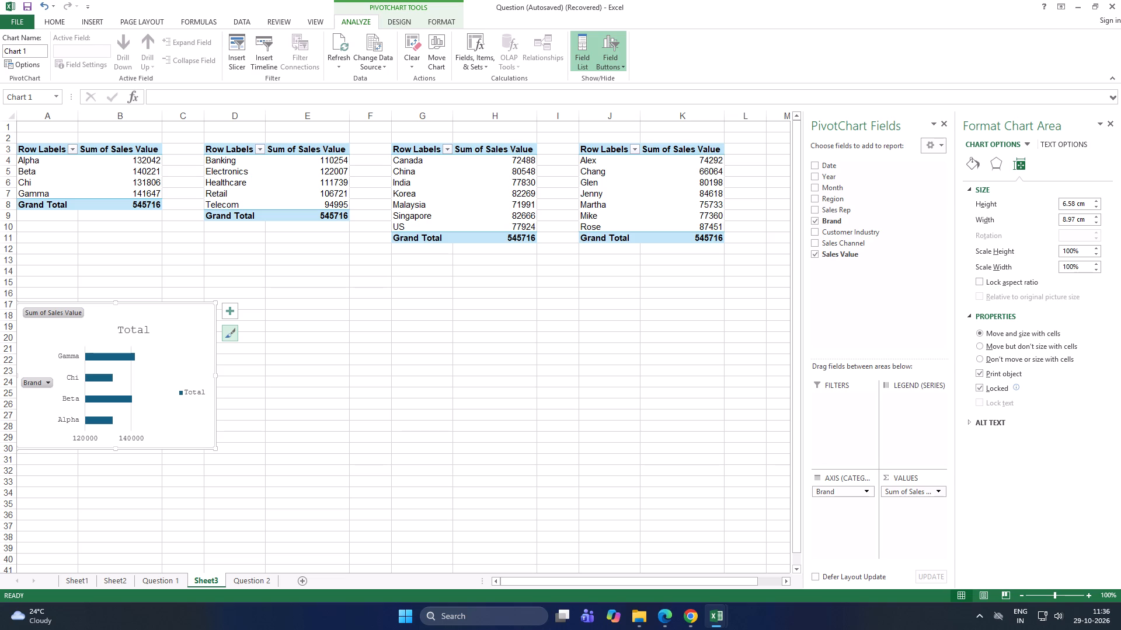
Insert a clustered bar PivotChart from the Customer Industry PivotTable, sized about 6.8 by 9.8 cm, beside the Brand chart.
left_click_drag(225, 148, 319, 215)
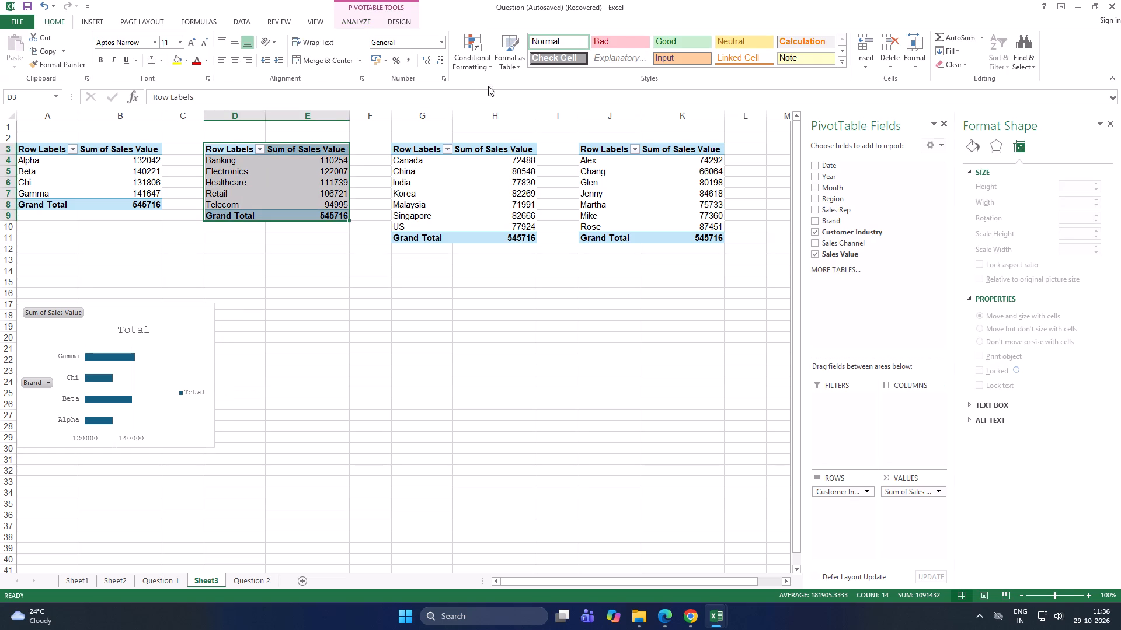
left_click(95, 24)
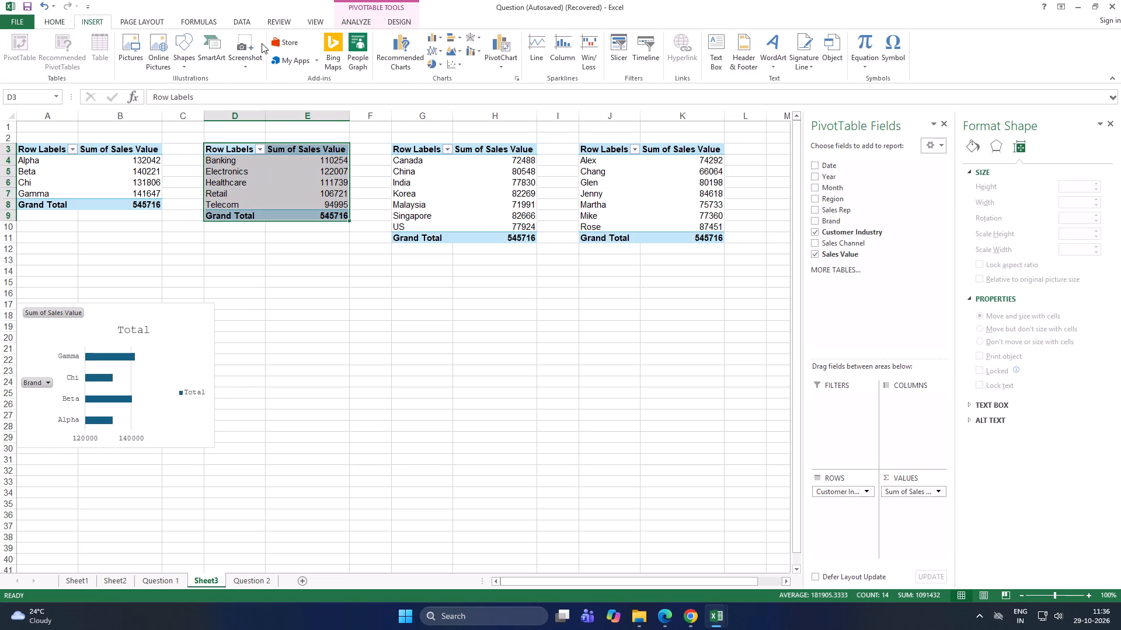
left_click(408, 63)
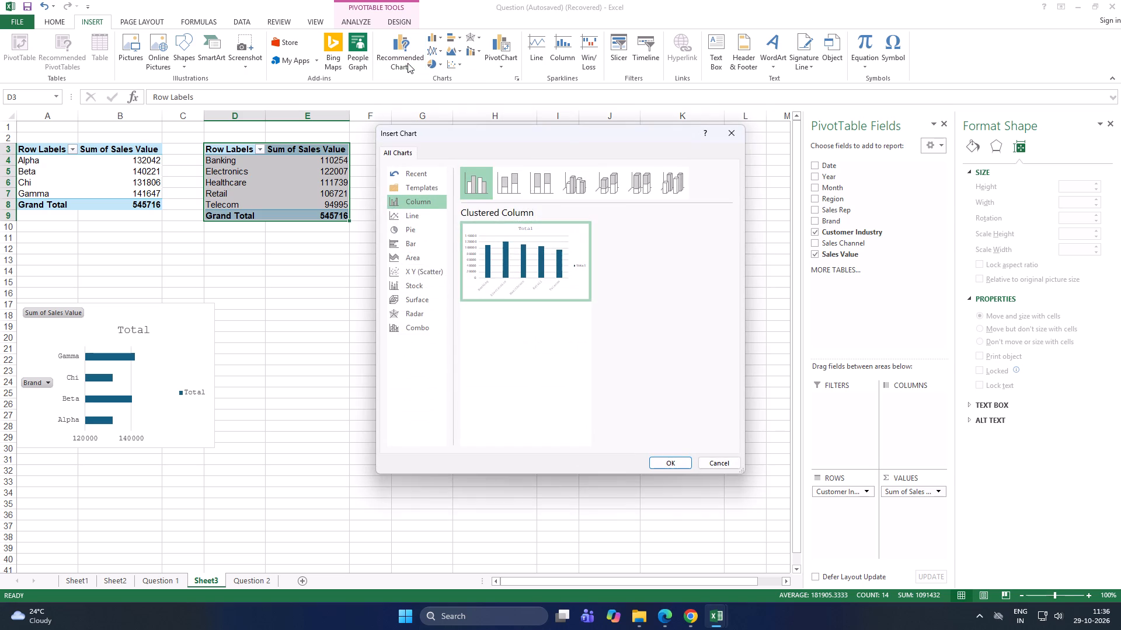
left_click(415, 243)
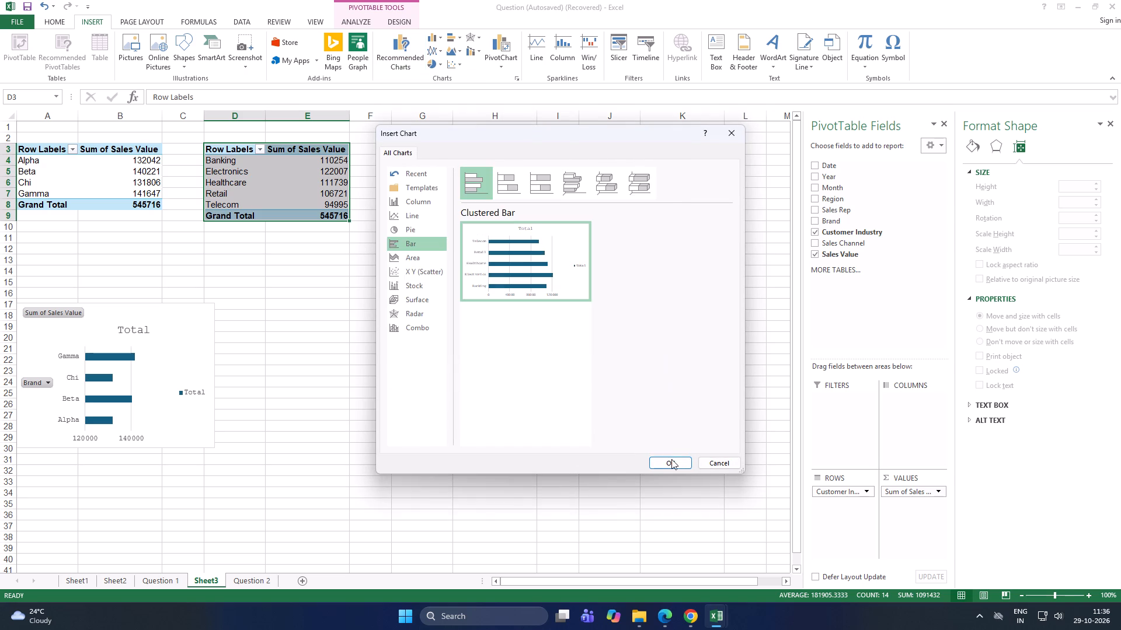
left_click(673, 464)
left_click_drag(382, 286, 343, 315)
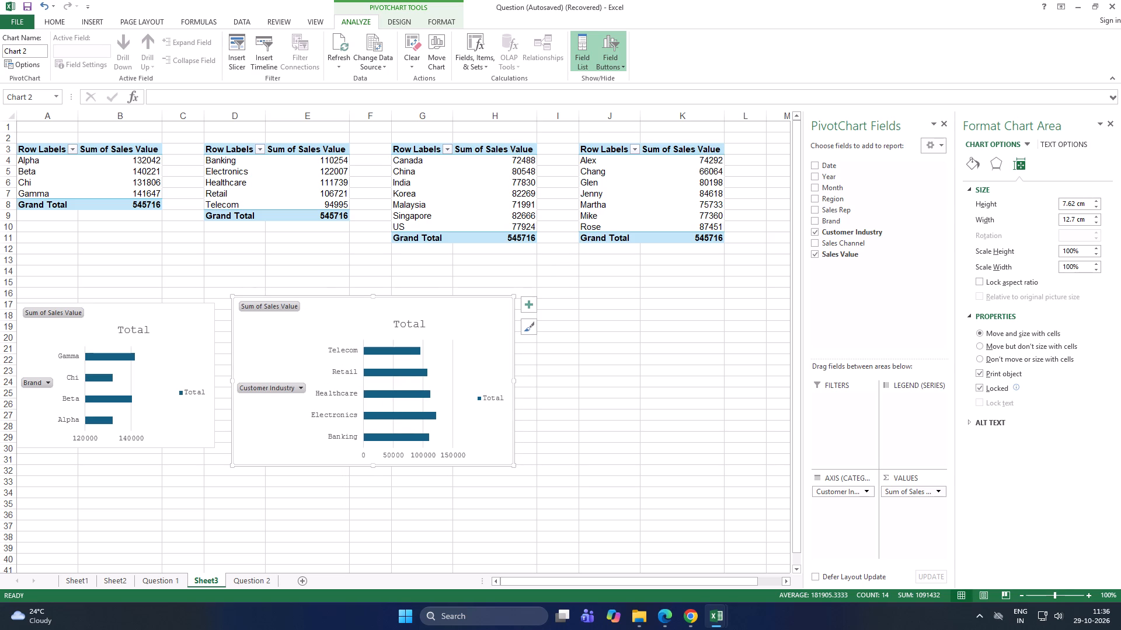
left_click_drag(513, 298, 450, 315)
Insert a clustered bar PivotChart from the Region PivotTable and place it beside the Customer Industry chart.
left_click_drag(423, 149, 499, 225)
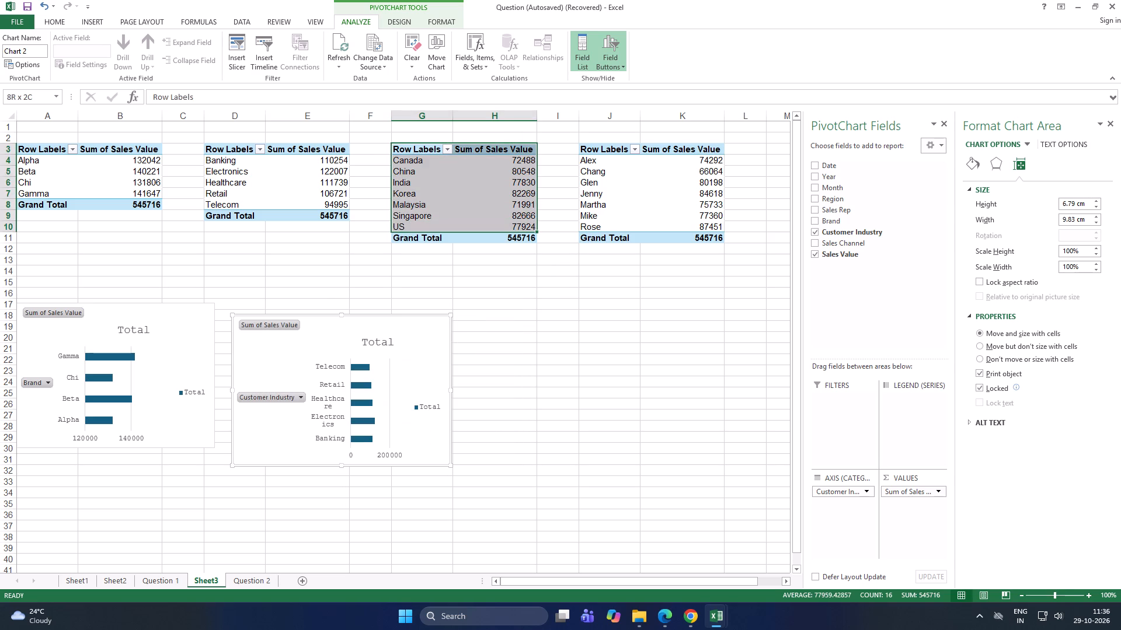
left_click_drag(499, 225, 500, 237)
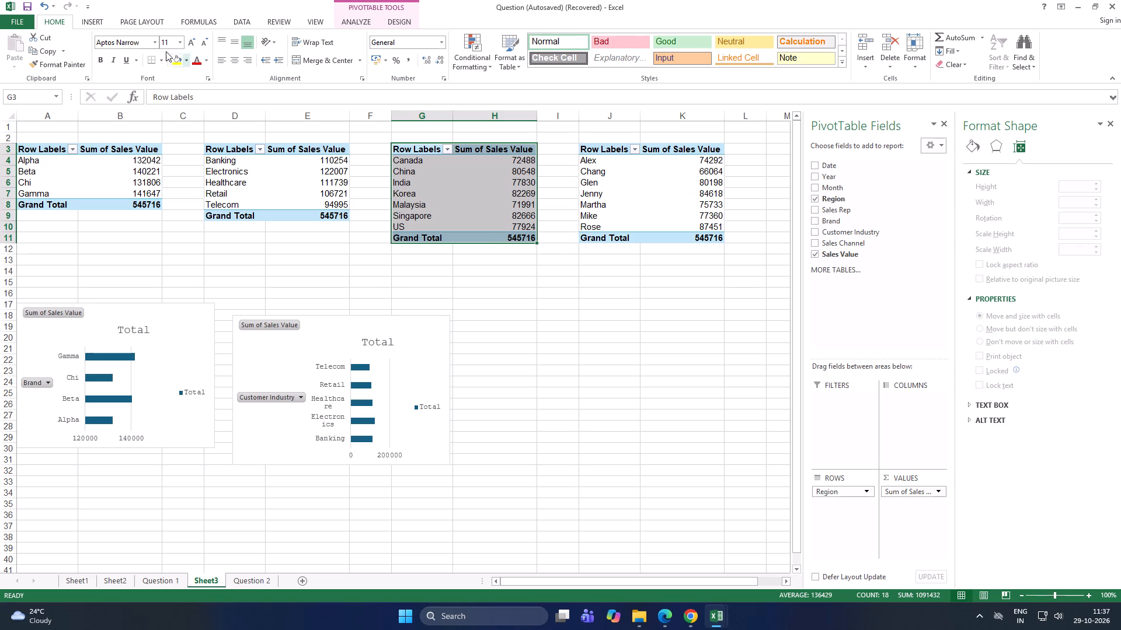
left_click(96, 16)
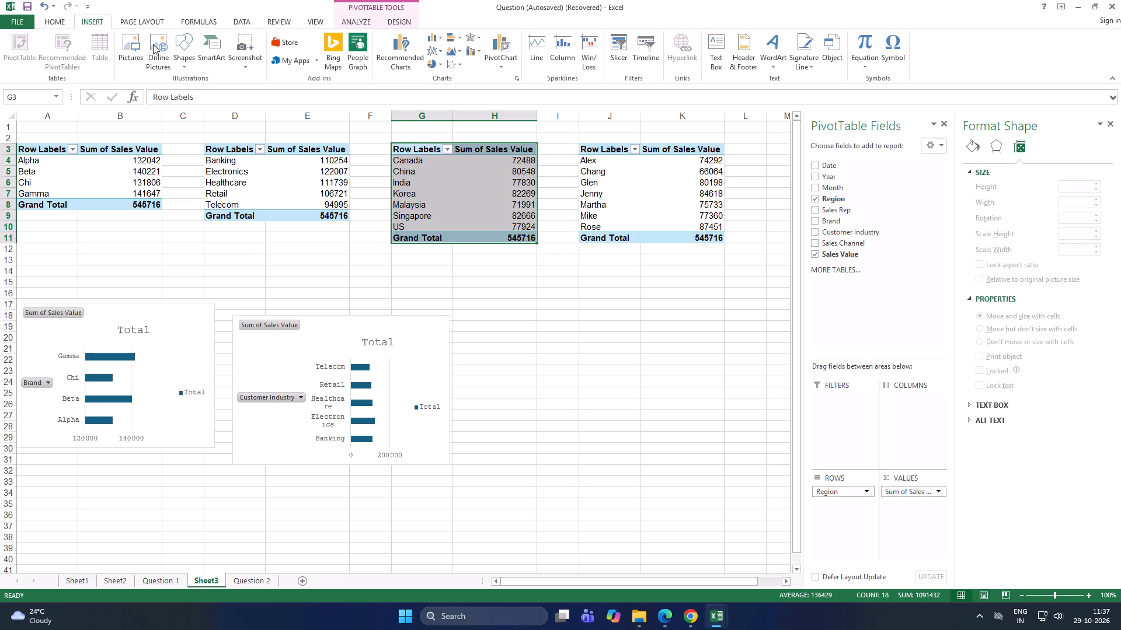
left_click(398, 47)
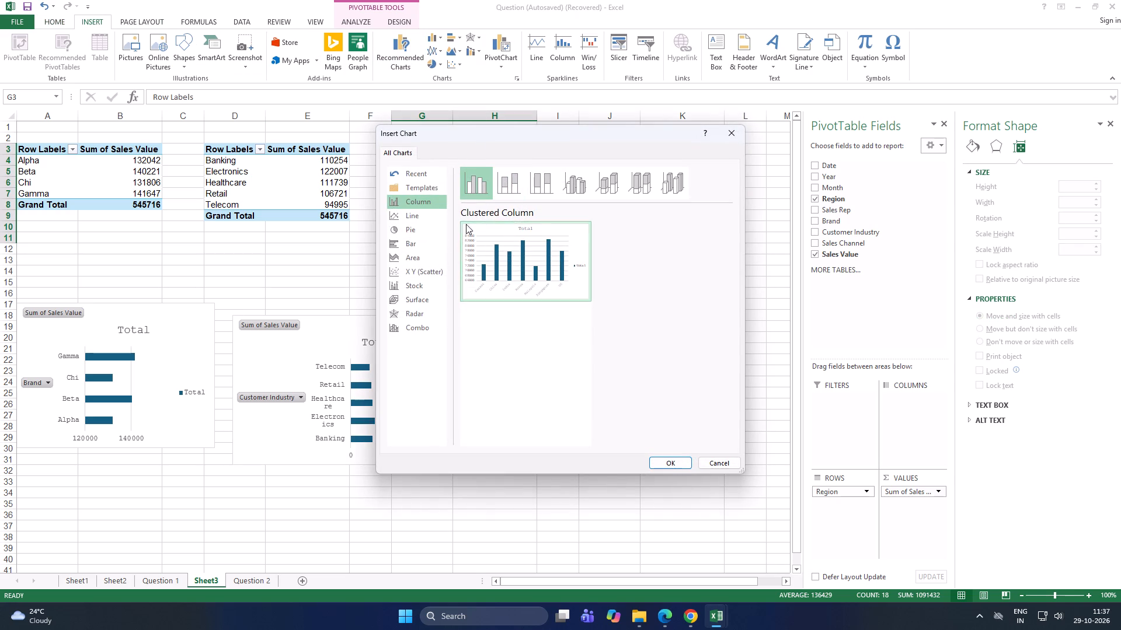
left_click(419, 238)
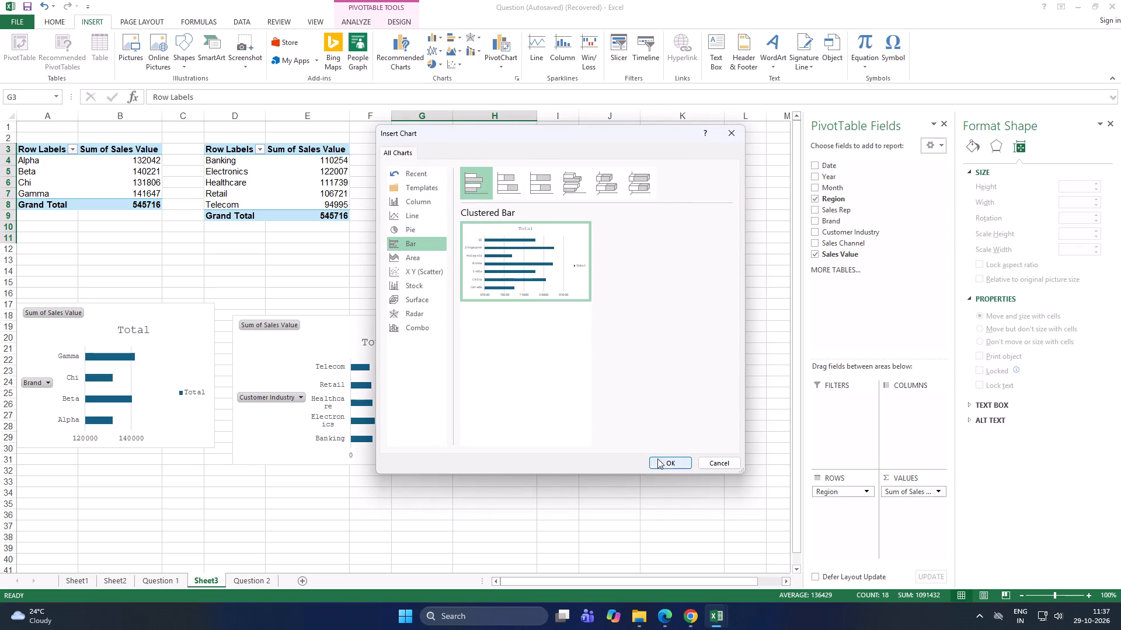
left_click(663, 460)
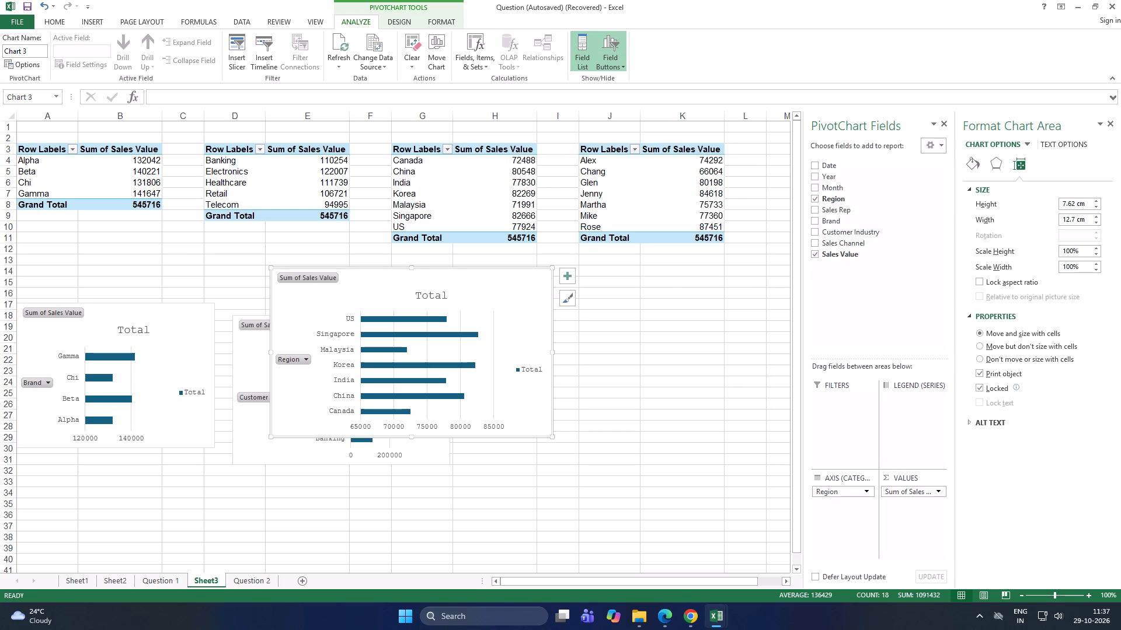
left_click_drag(455, 281, 653, 302)
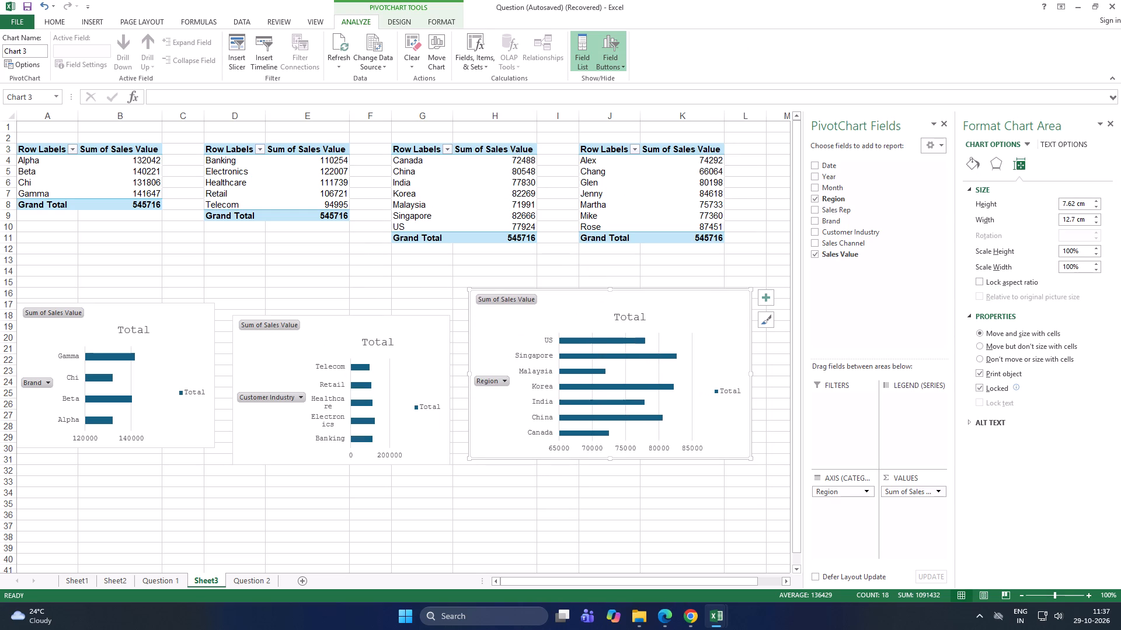
Preview the line and column chart types for the Sales Rep PivotTable at J3.
left_click_drag(602, 146, 678, 238)
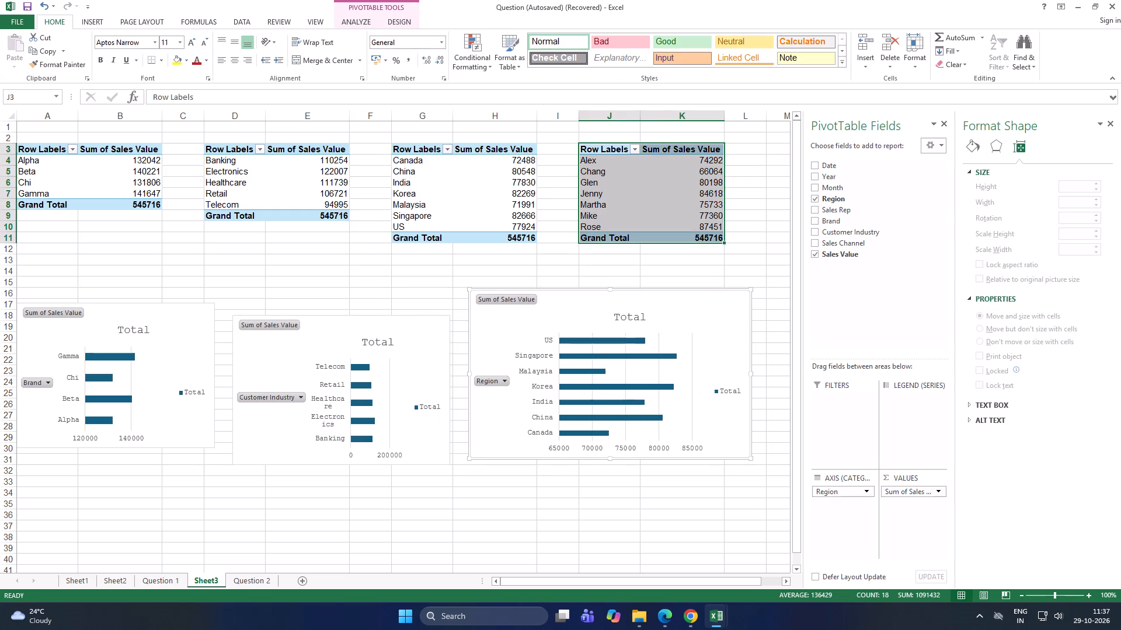
left_click(106, 15)
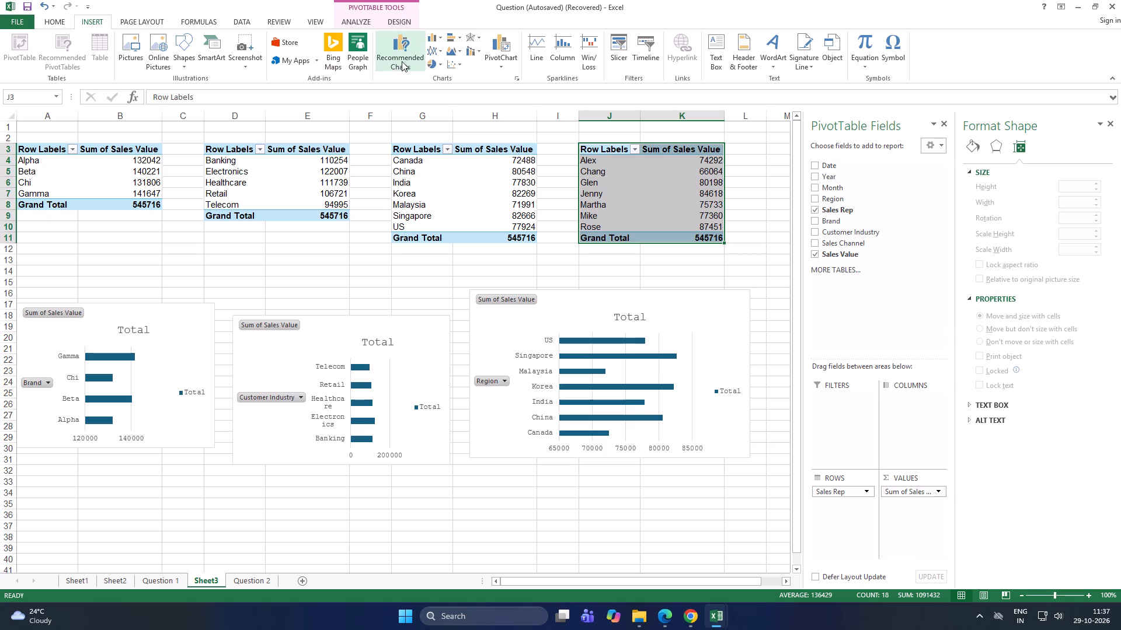
left_click(405, 61)
left_click(418, 214)
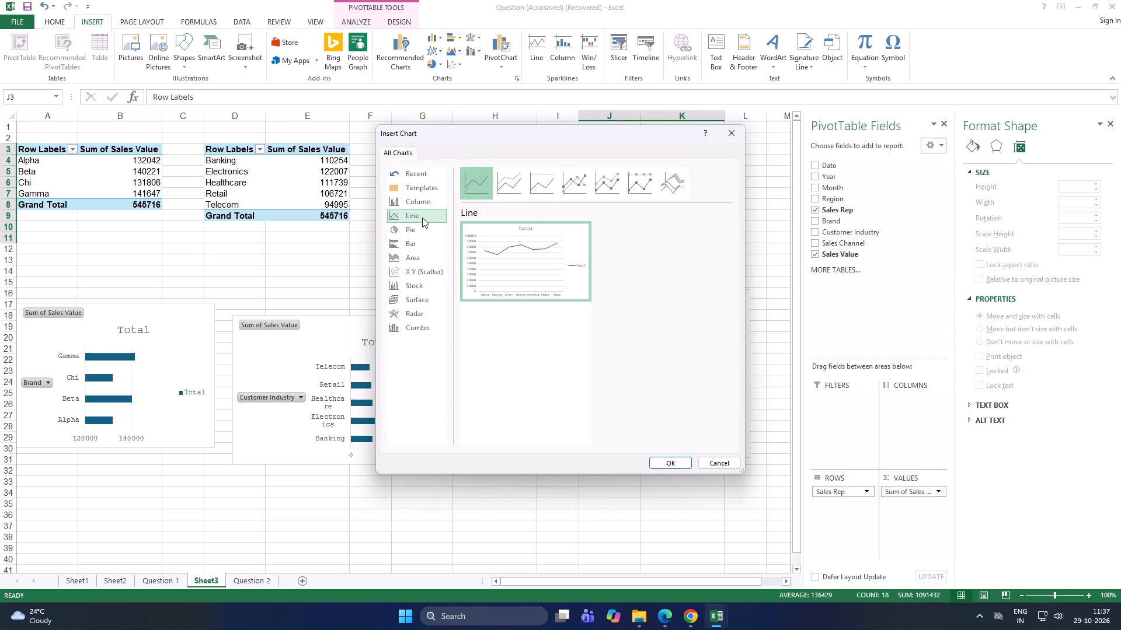
left_click(506, 183)
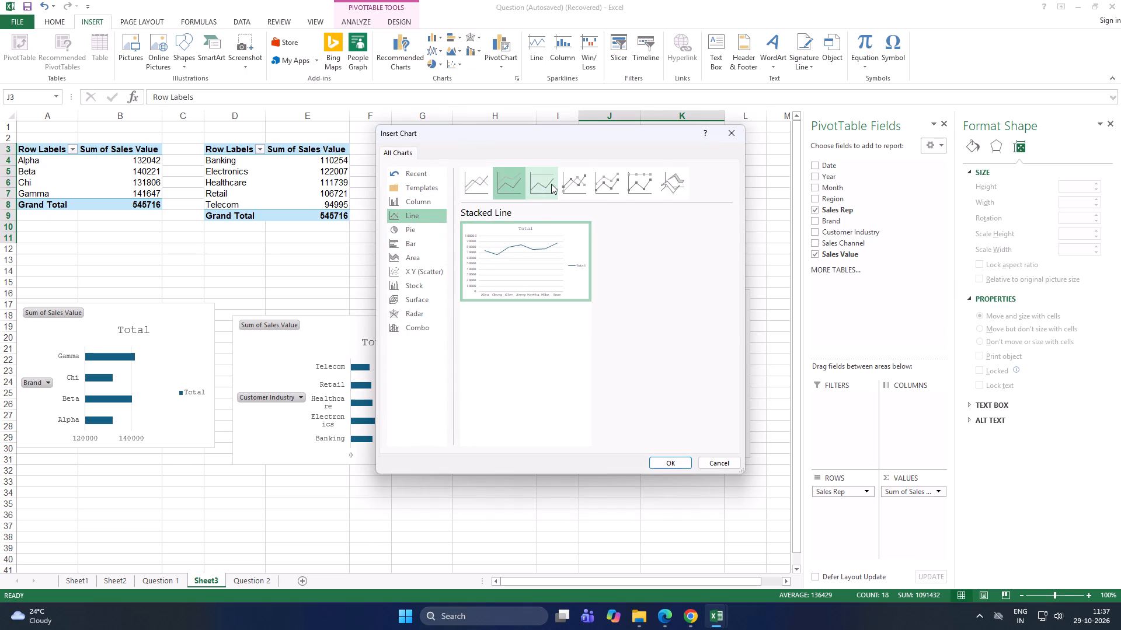
left_click(552, 184)
left_click(578, 183)
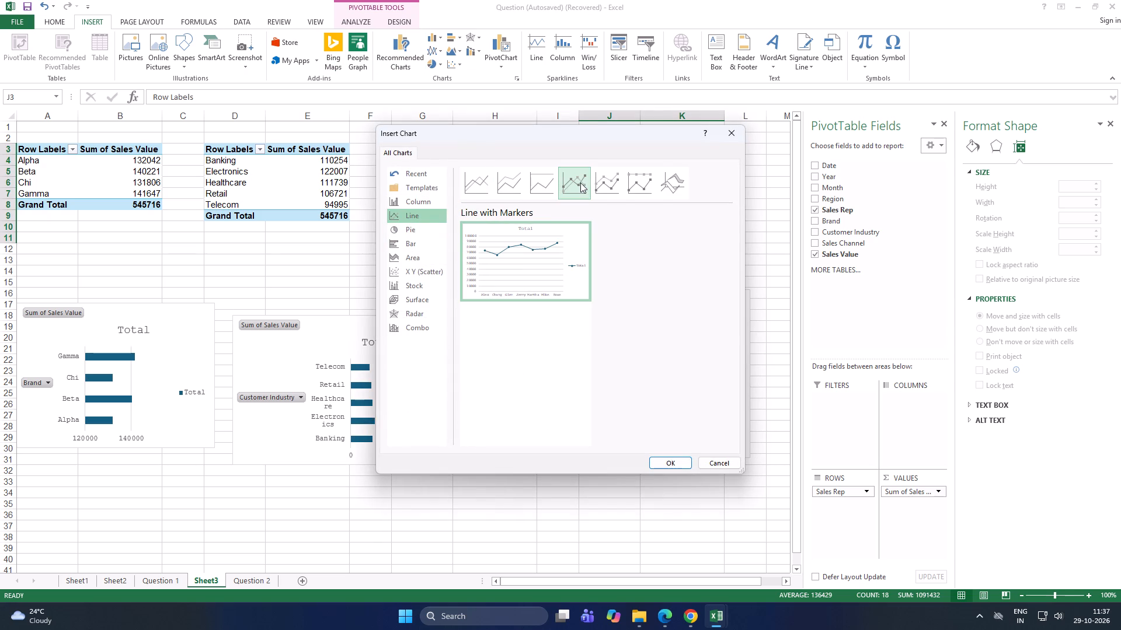
left_click(417, 204)
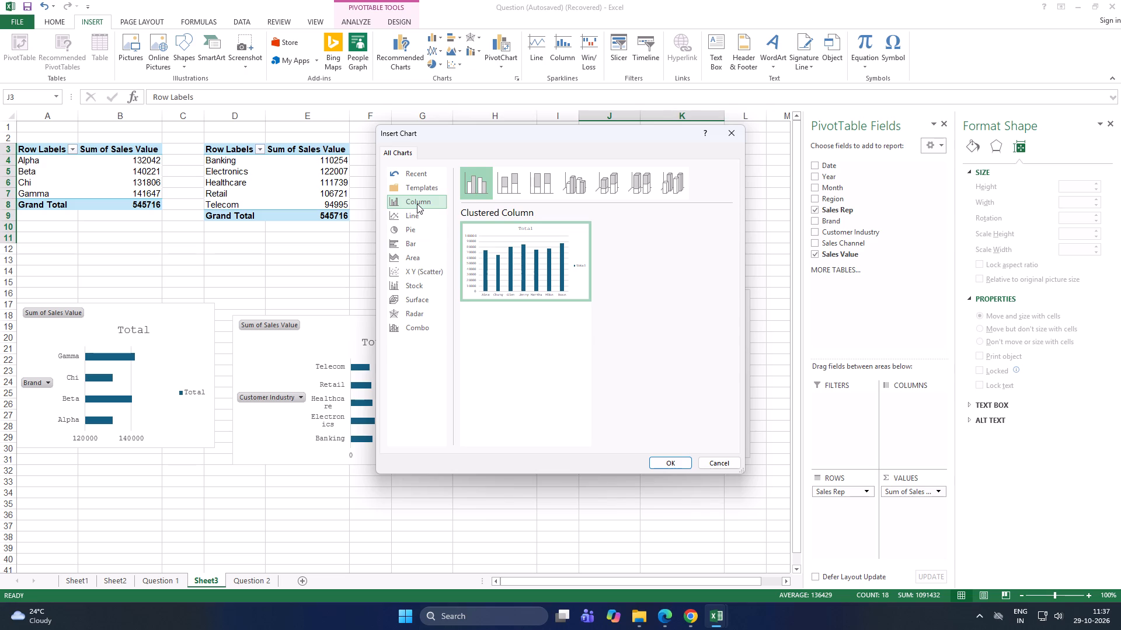
left_click(509, 184)
left_click(548, 186)
left_click(565, 187)
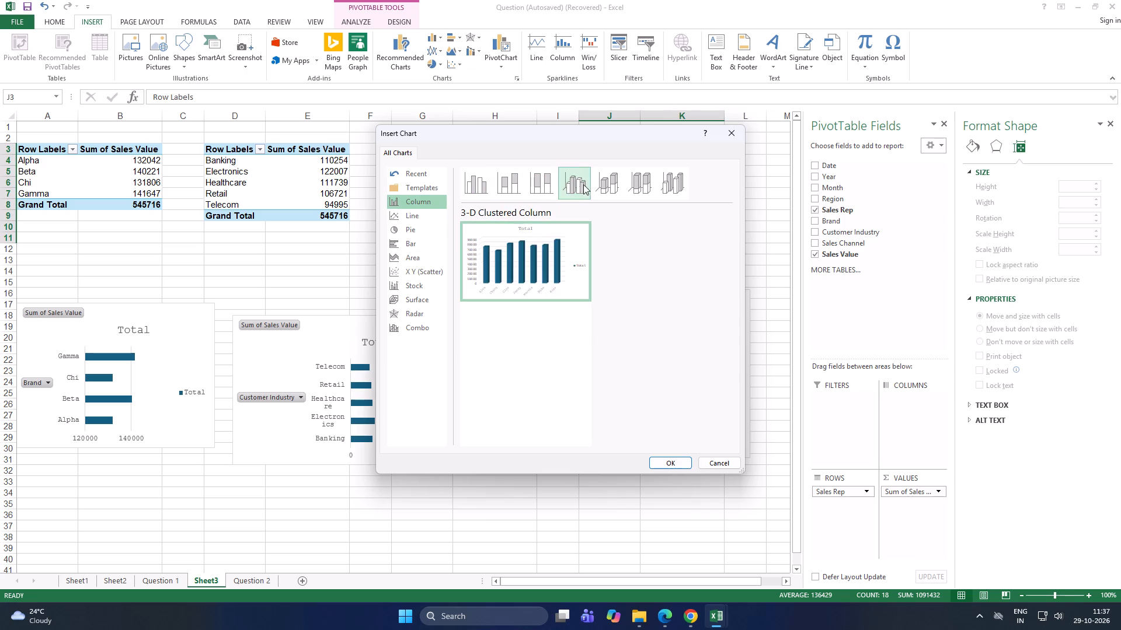
left_click(605, 181)
left_click(643, 177)
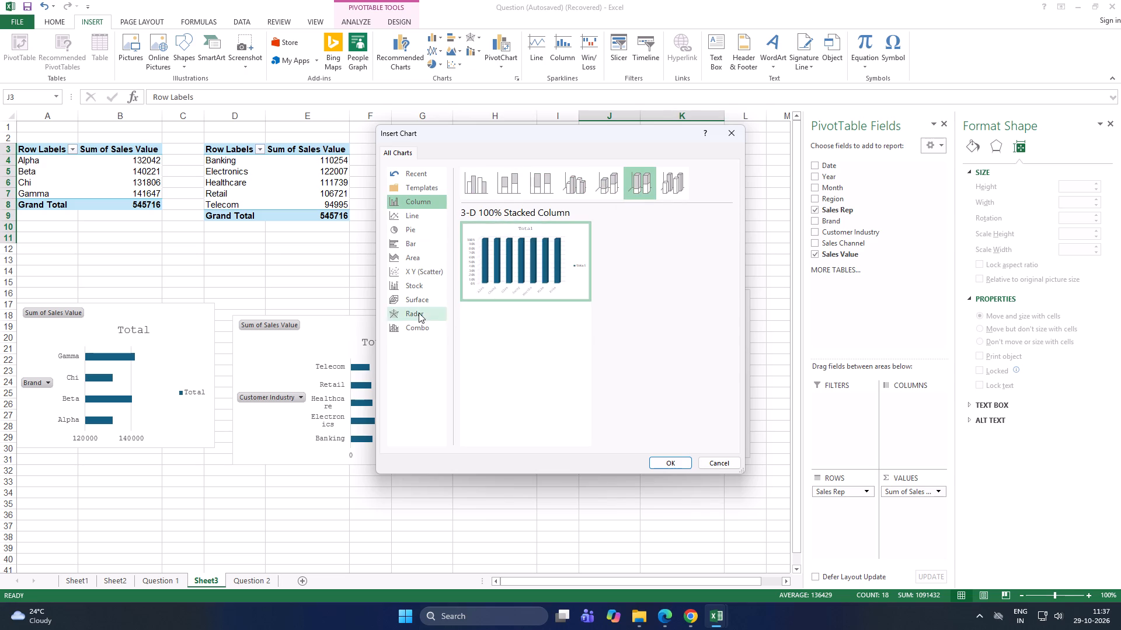
Preview the combo, area, scatter and stock chart types for the Sales Rep PivotTable.
left_click(416, 324)
left_click(516, 173)
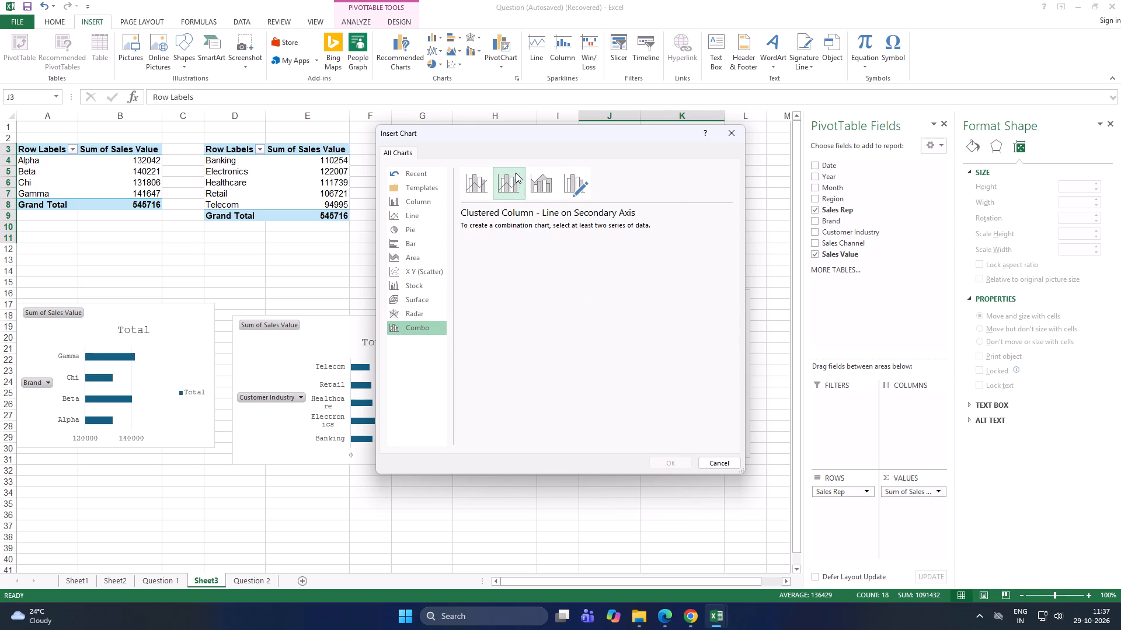
left_click(513, 187)
left_click(537, 182)
left_click(507, 190)
left_click(480, 187)
left_click(586, 171)
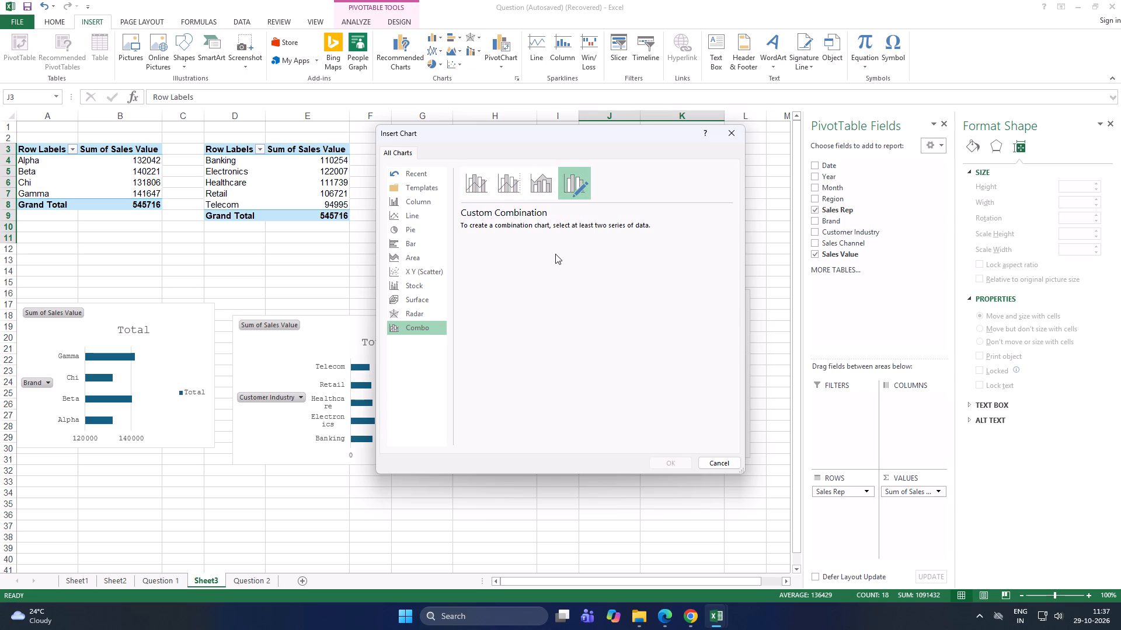
left_click(484, 192)
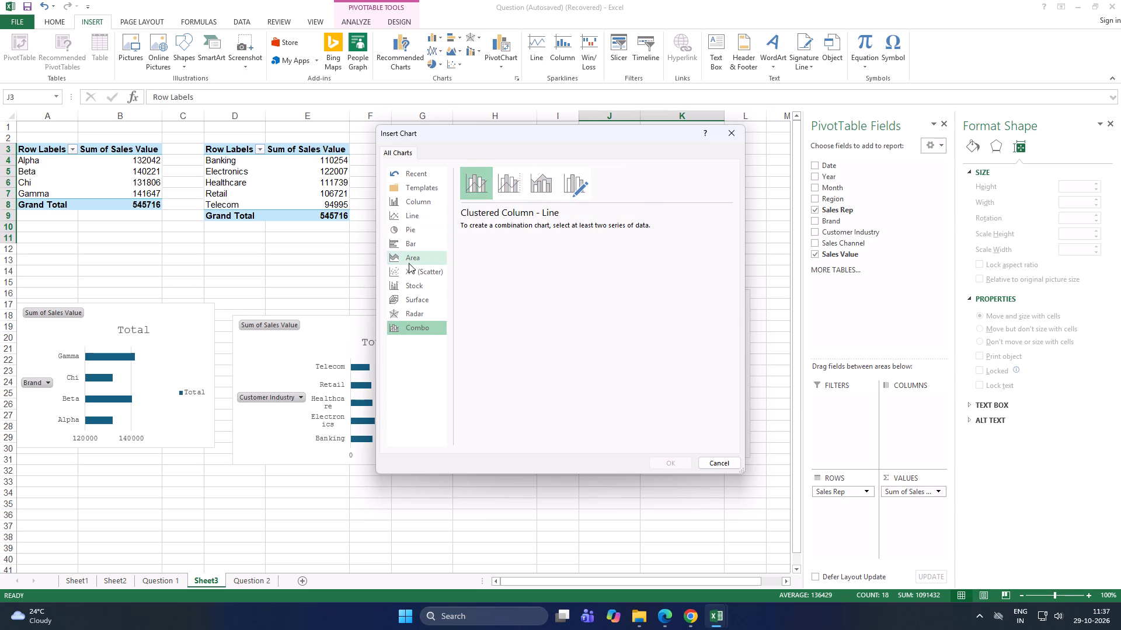
left_click(409, 263)
left_click(410, 275)
left_click(411, 284)
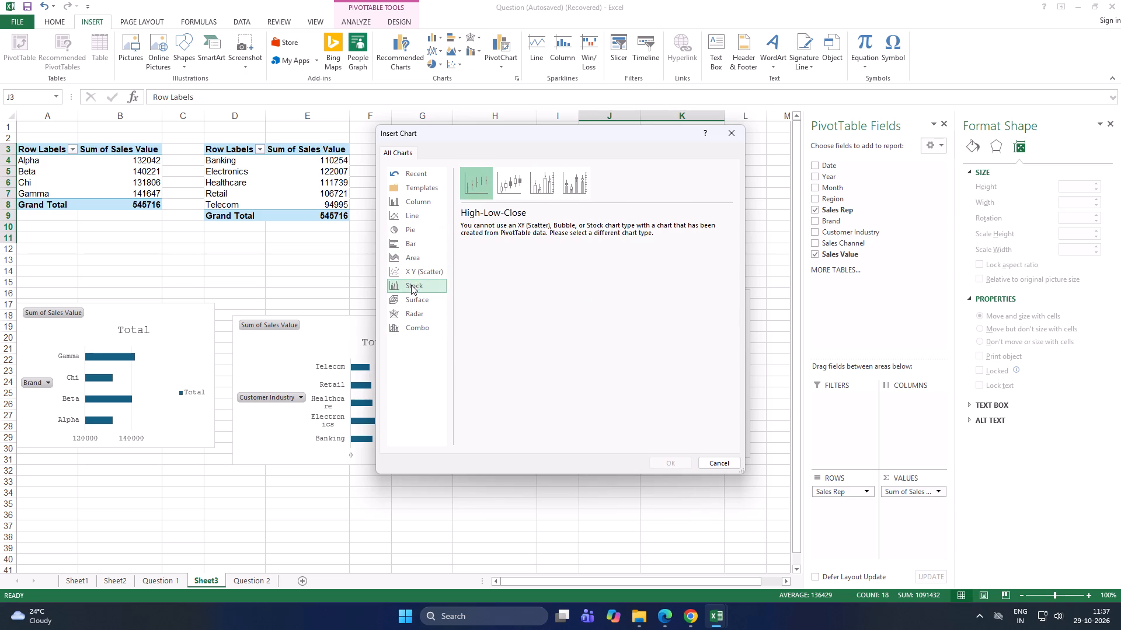
left_click(515, 181)
left_click(548, 183)
left_click(567, 183)
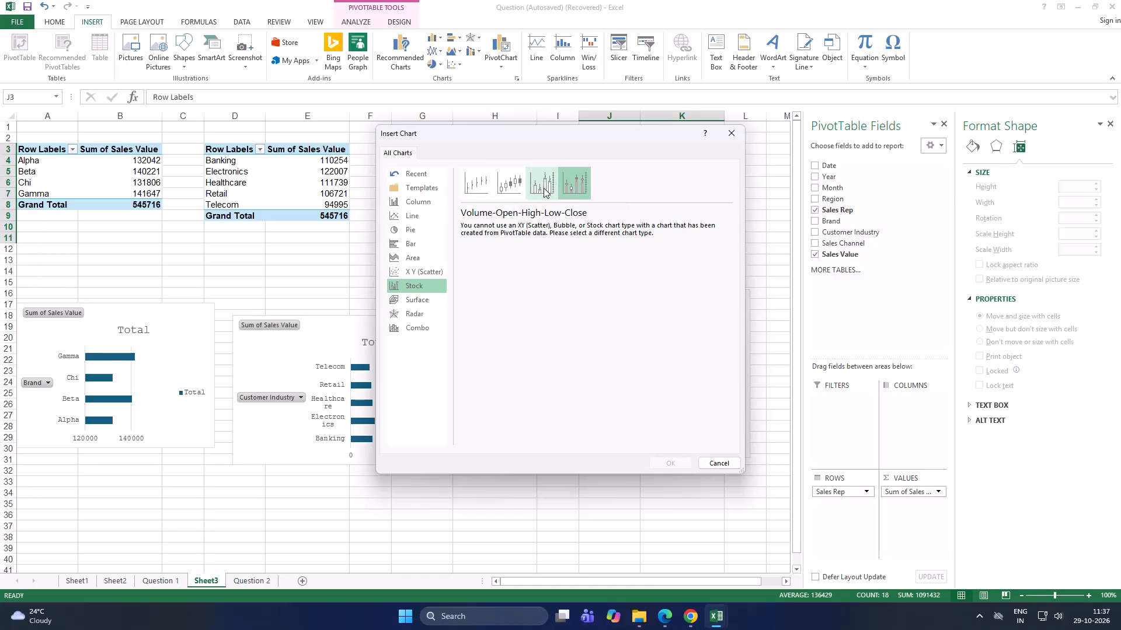
left_click(481, 181)
Compare the column and line chart variants for the Sales Rep PivotTable, including the stacked, 3-D and marker versions.
left_click(429, 189)
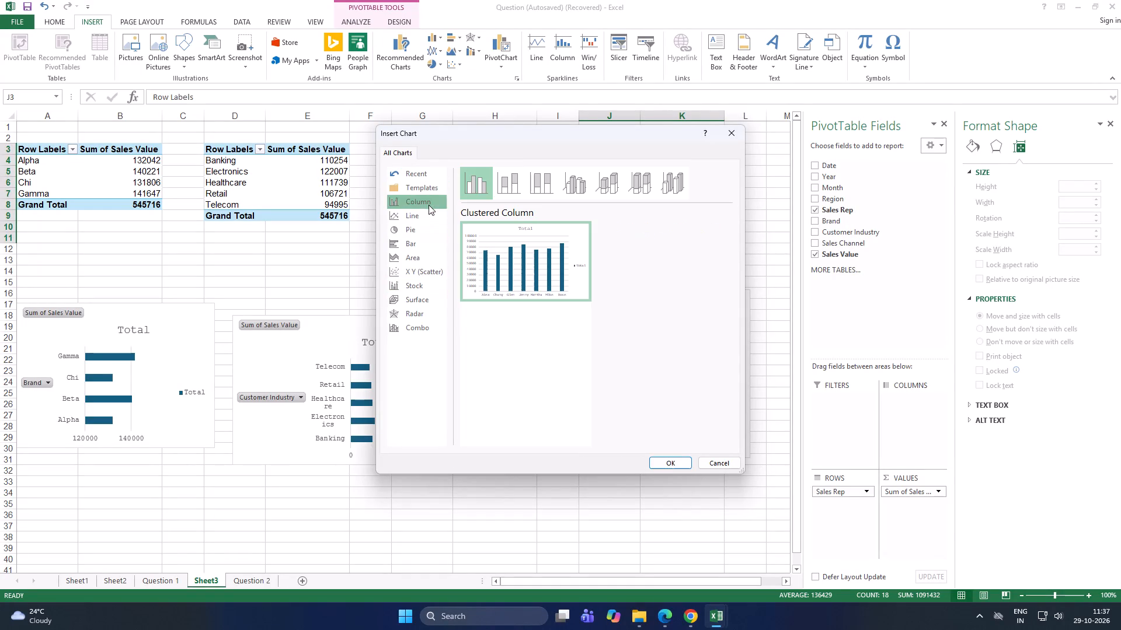
left_click(429, 205)
left_click(526, 183)
left_click(510, 183)
left_click(544, 184)
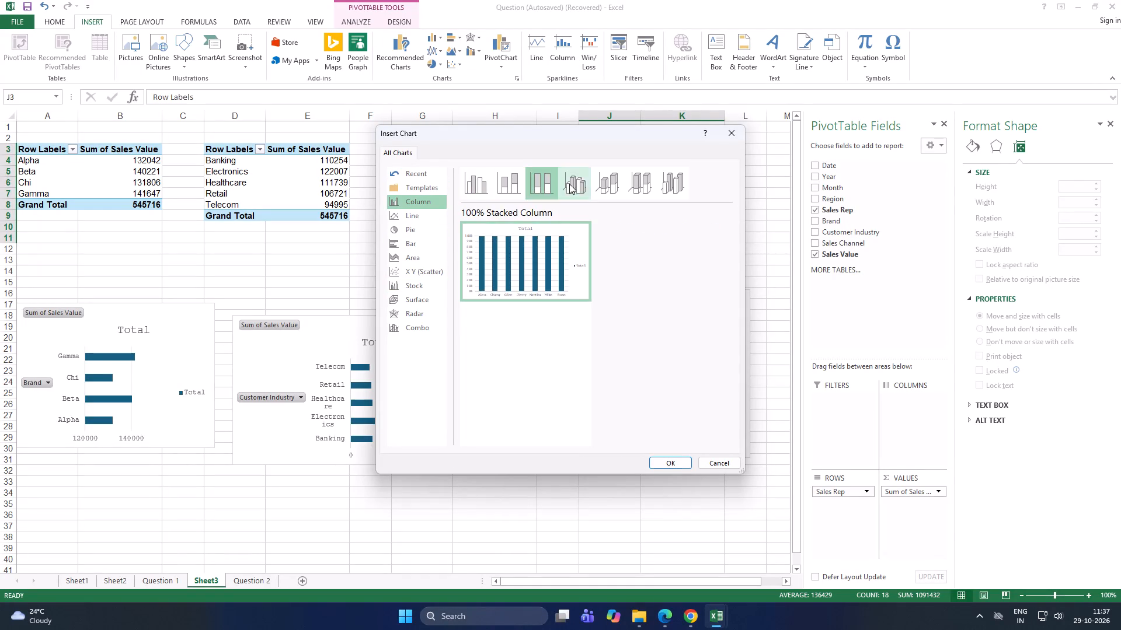
left_click(569, 184)
left_click(597, 184)
left_click(622, 183)
left_click(655, 182)
left_click(438, 217)
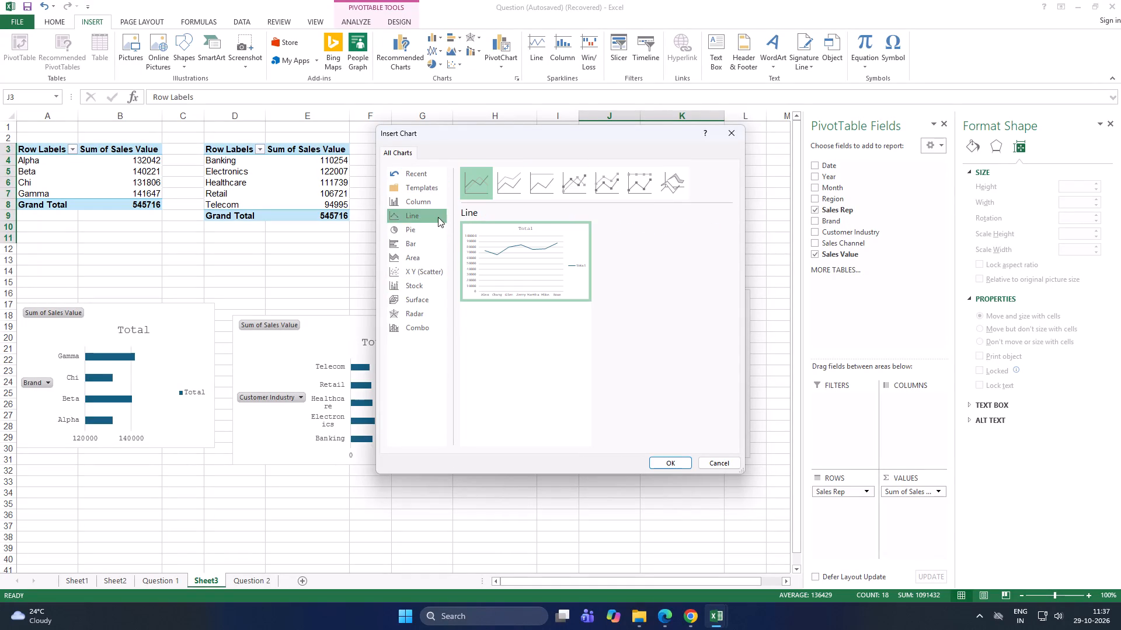
left_click(602, 177)
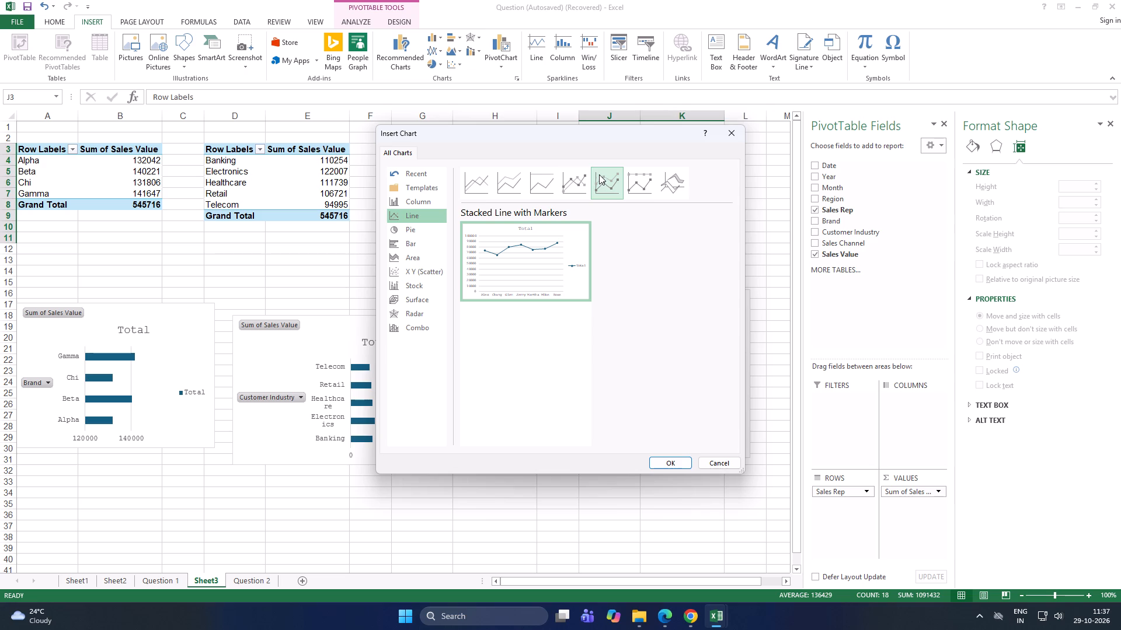
left_click(646, 188)
left_click(661, 188)
left_click(642, 191)
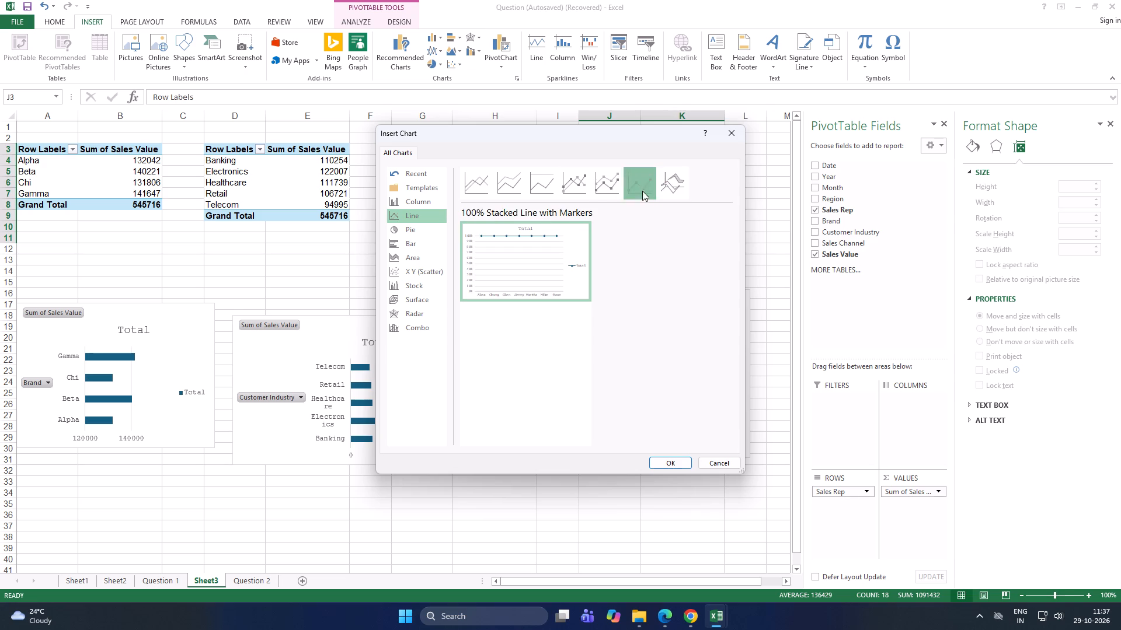
left_click(612, 184)
left_click(576, 180)
left_click(523, 181)
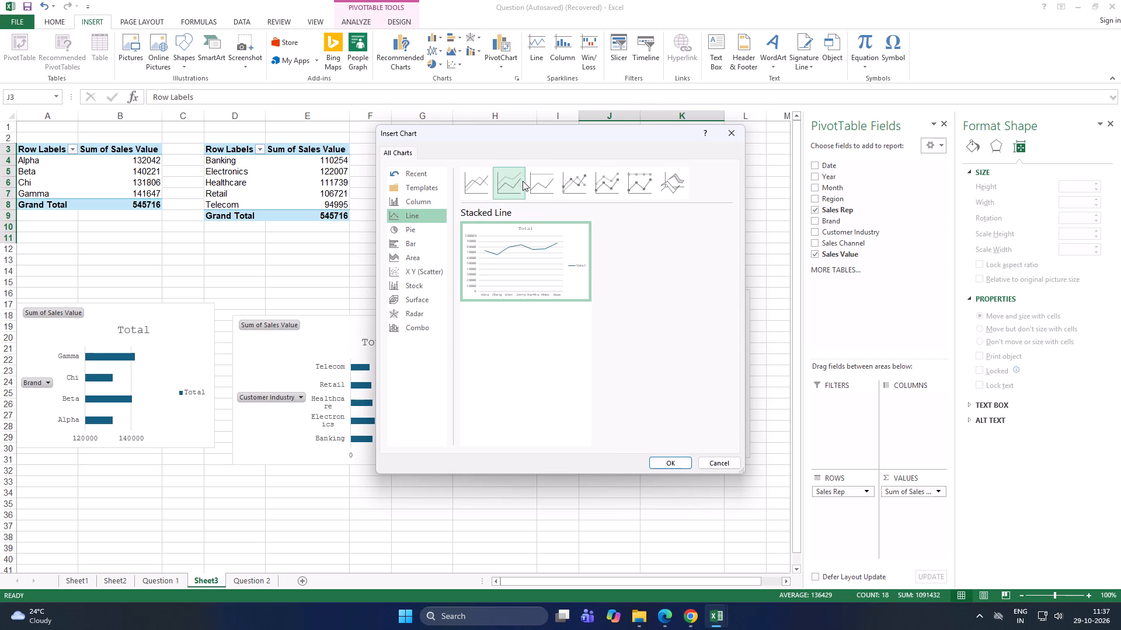
left_click(539, 184)
left_click(515, 185)
left_click(482, 185)
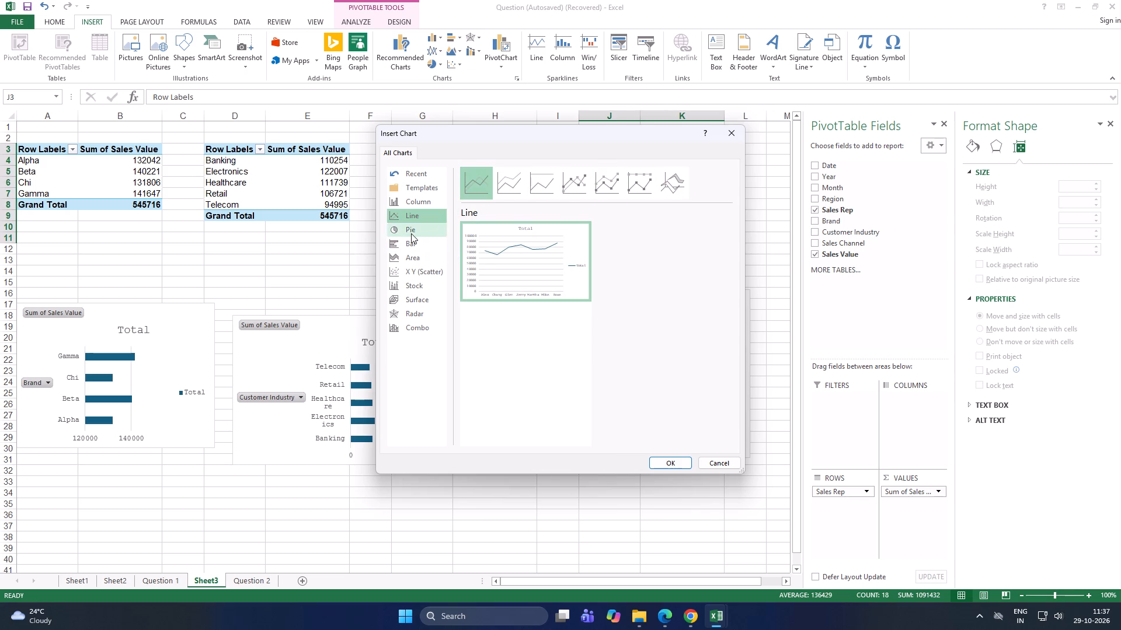
Review the bar chart variants and the line variants for the Sales Rep PivotTable, closing the chart selection without inserting one.
left_click(411, 233)
left_click(411, 240)
left_click(519, 195)
left_click(545, 186)
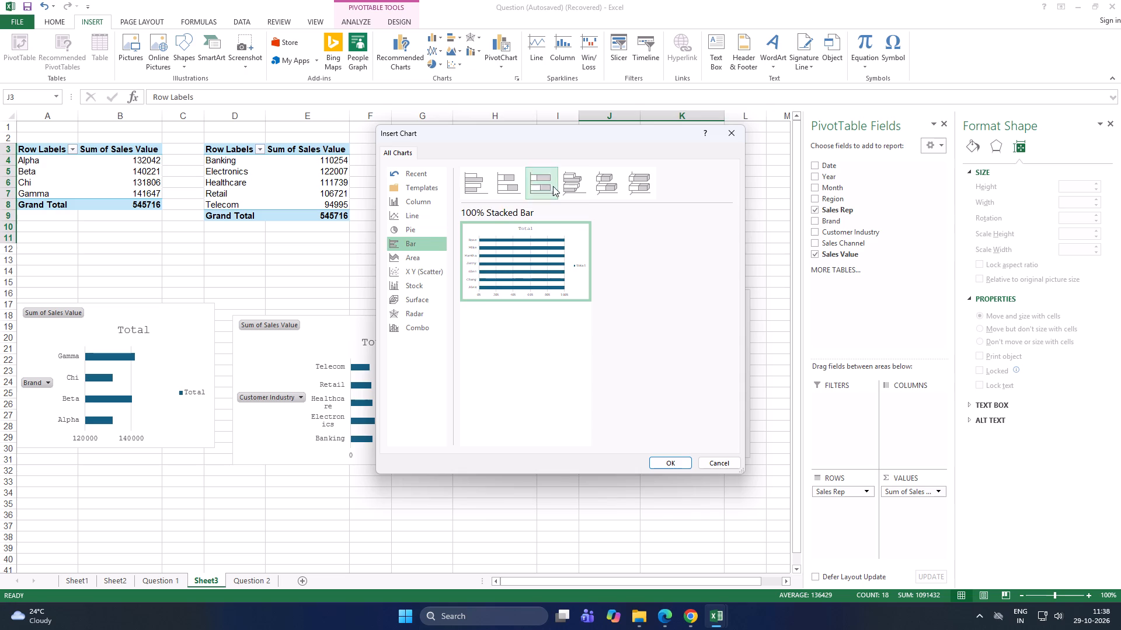
left_click(574, 185)
left_click(605, 185)
left_click(639, 185)
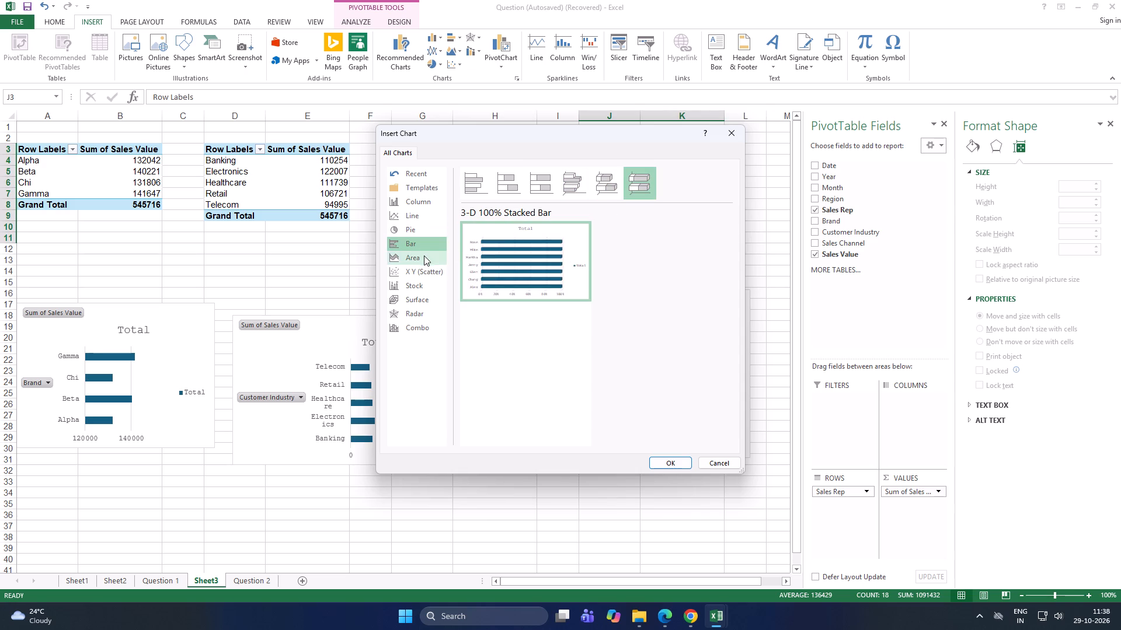
left_click(427, 210)
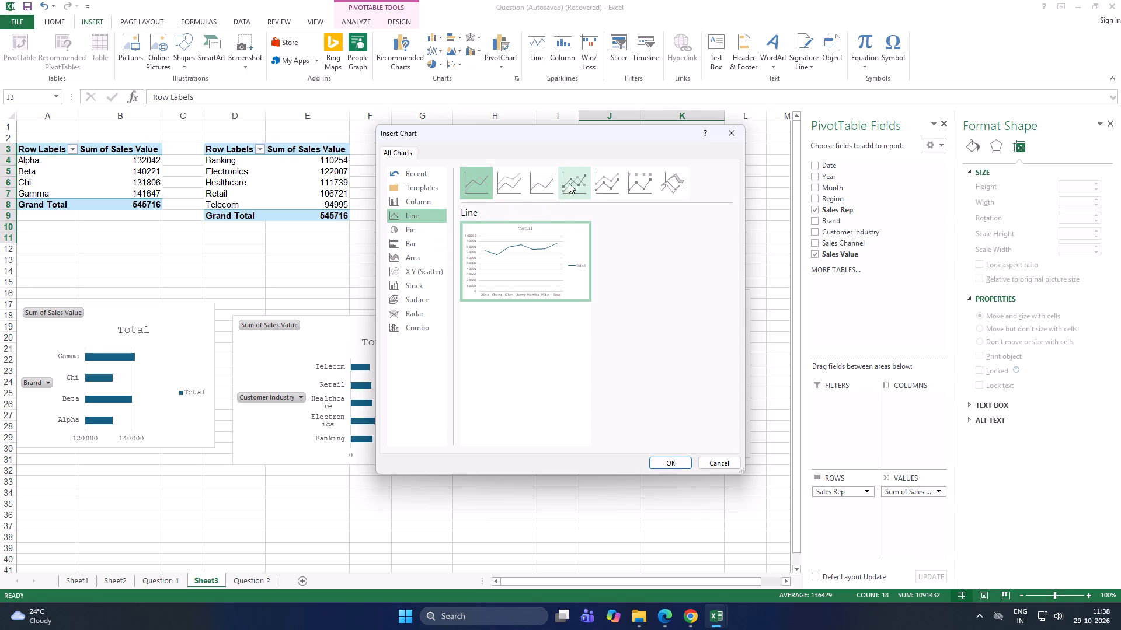
left_click(573, 181)
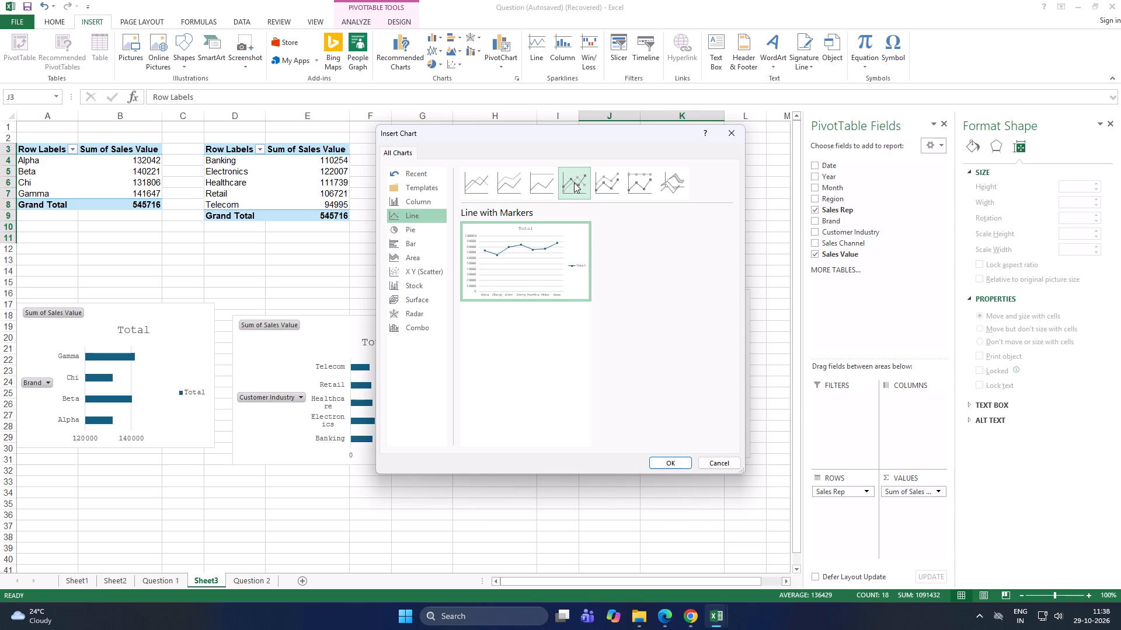
left_click(607, 187)
left_click(639, 185)
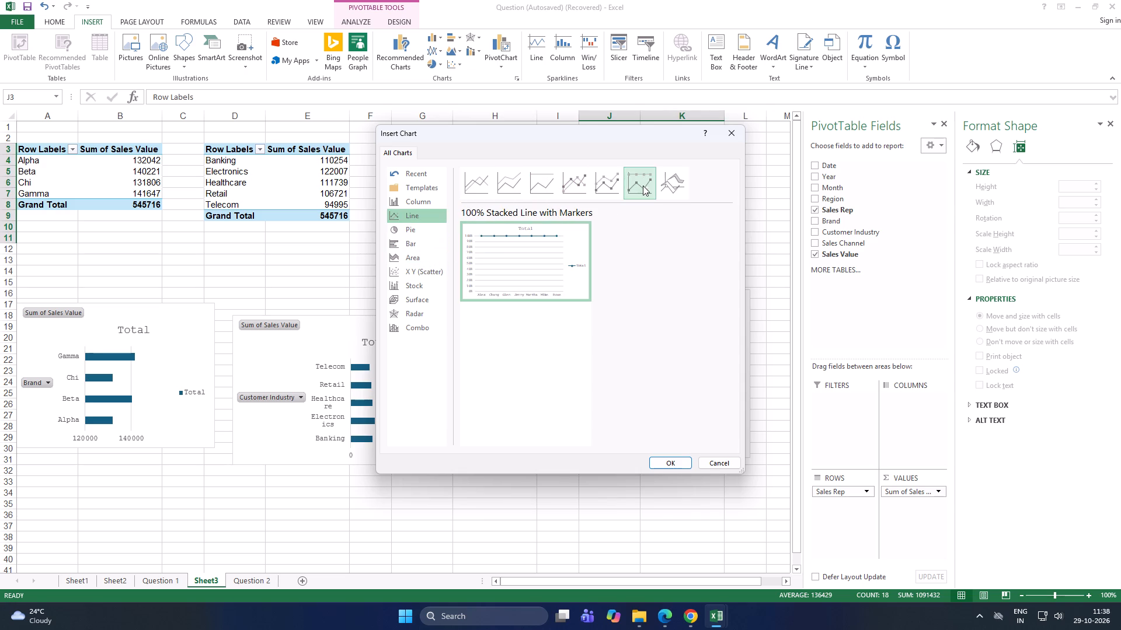
left_click(678, 188)
left_click(485, 186)
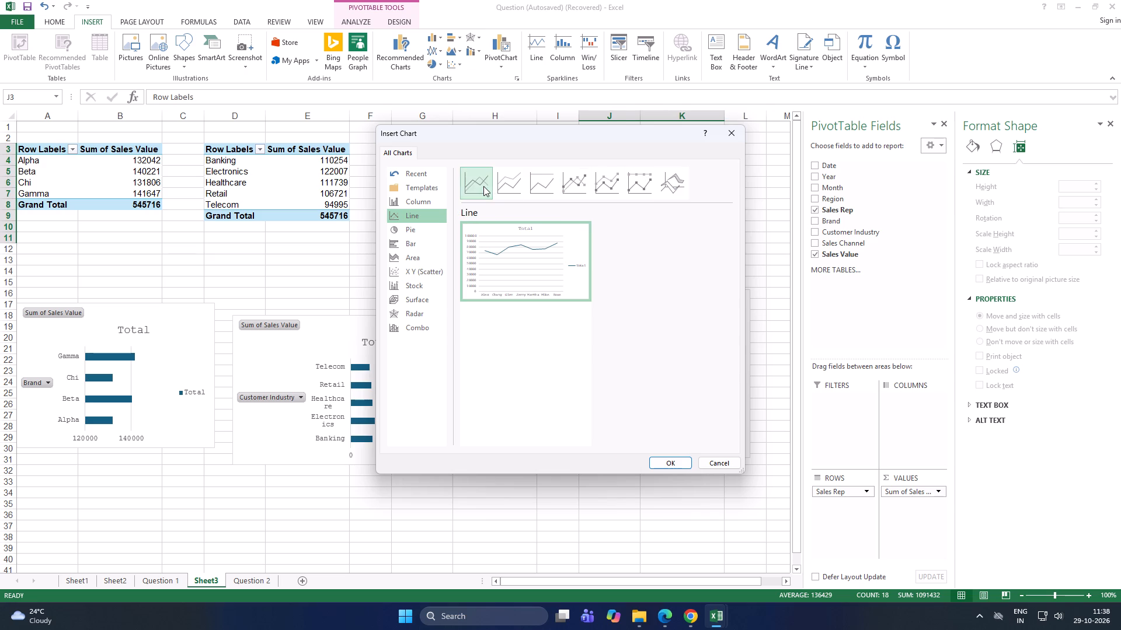
left_click(568, 179)
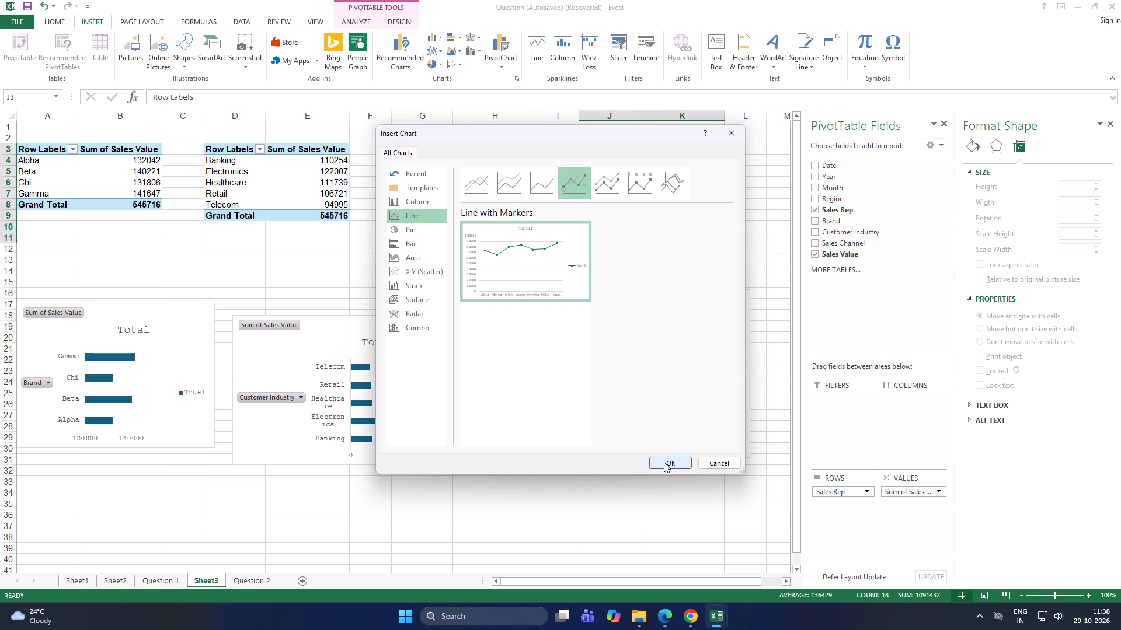
left_click(733, 139)
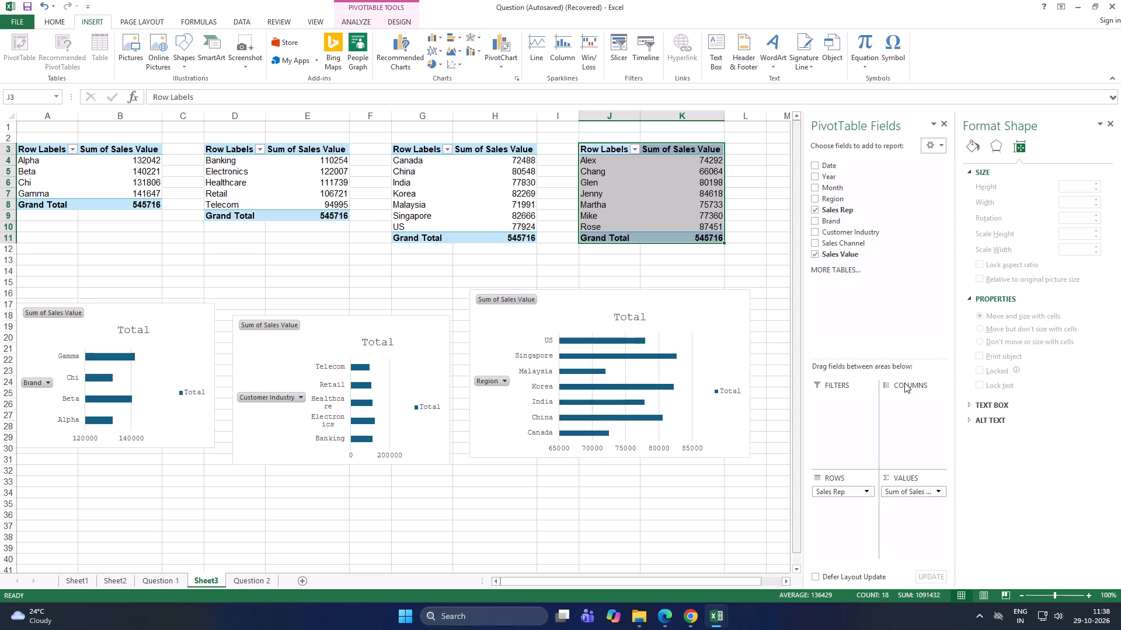
Add Sales Value to the Sales Rep PivotTable a second time, summarized by Count.
left_click_drag(844, 255, 919, 509)
left_click_drag(919, 509, 919, 514)
left_click(938, 504)
left_click(938, 491)
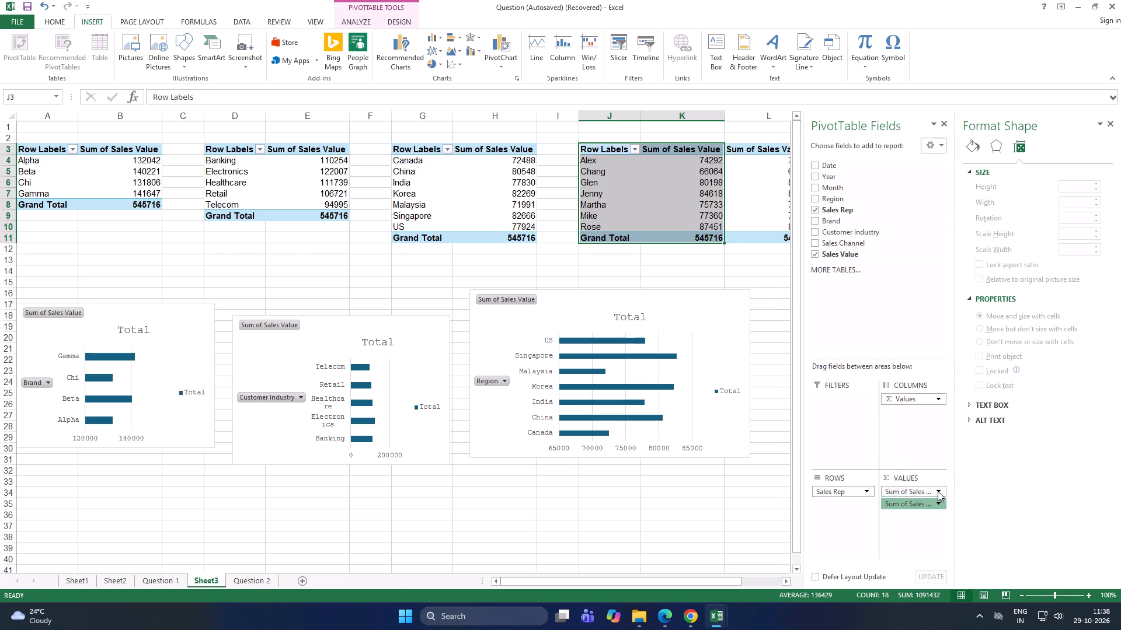
left_click(210, 302)
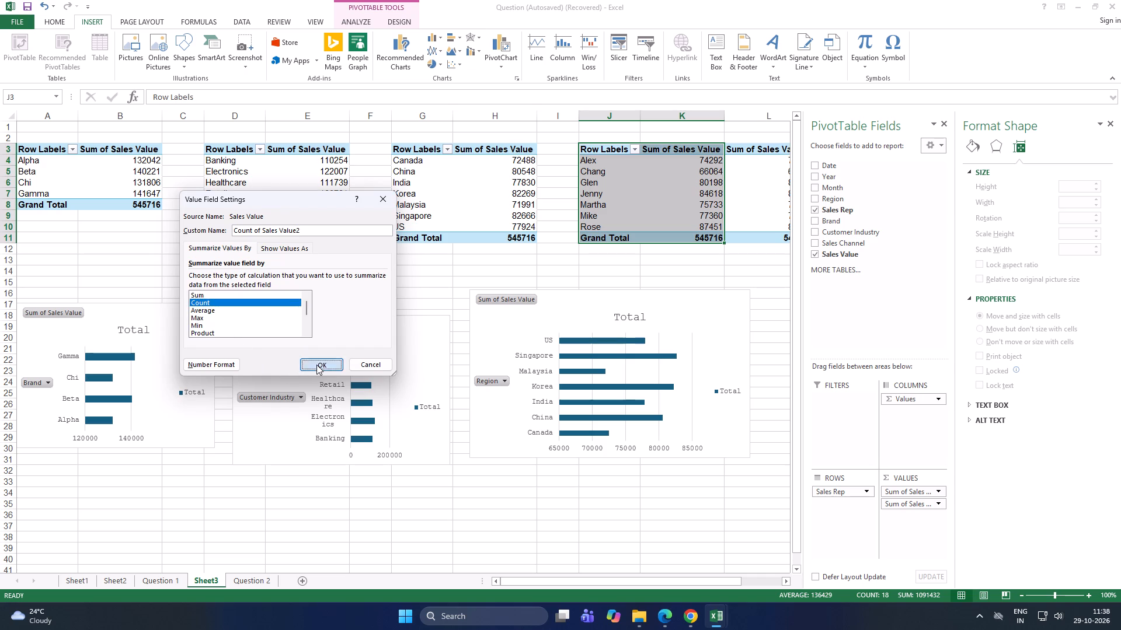
left_click(316, 365)
left_click(688, 279)
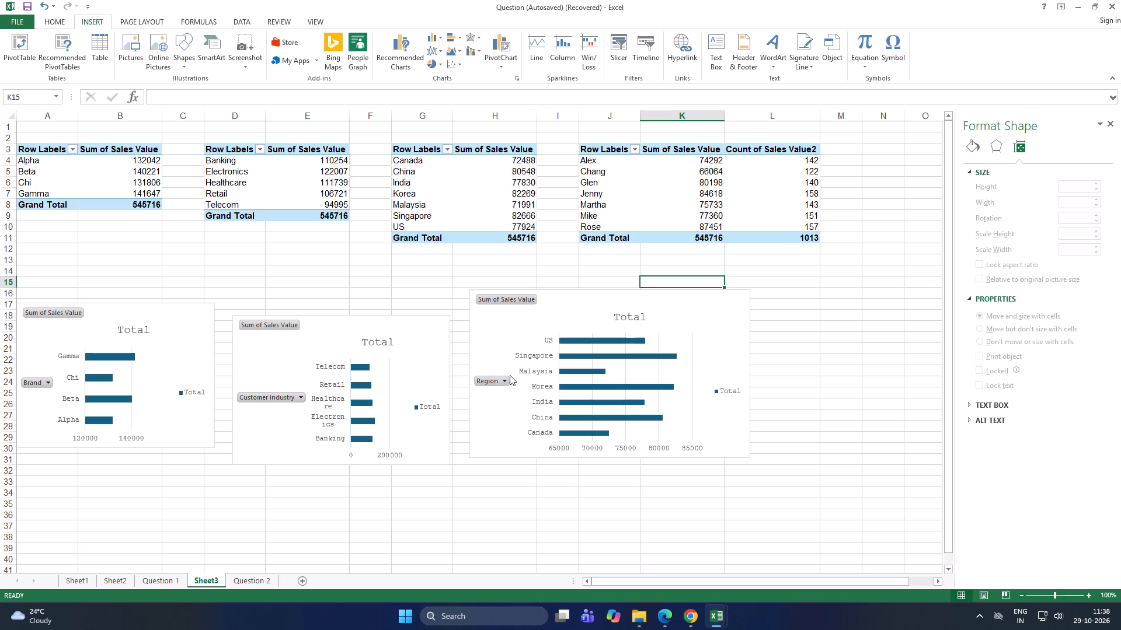
Preview the bar and line chart types, including Line with Markers, for the whole Sales Rep PivotTable with its sum and count columns.
scroll(490, 404, "up", 3)
left_click_drag(637, 582, 563, 580)
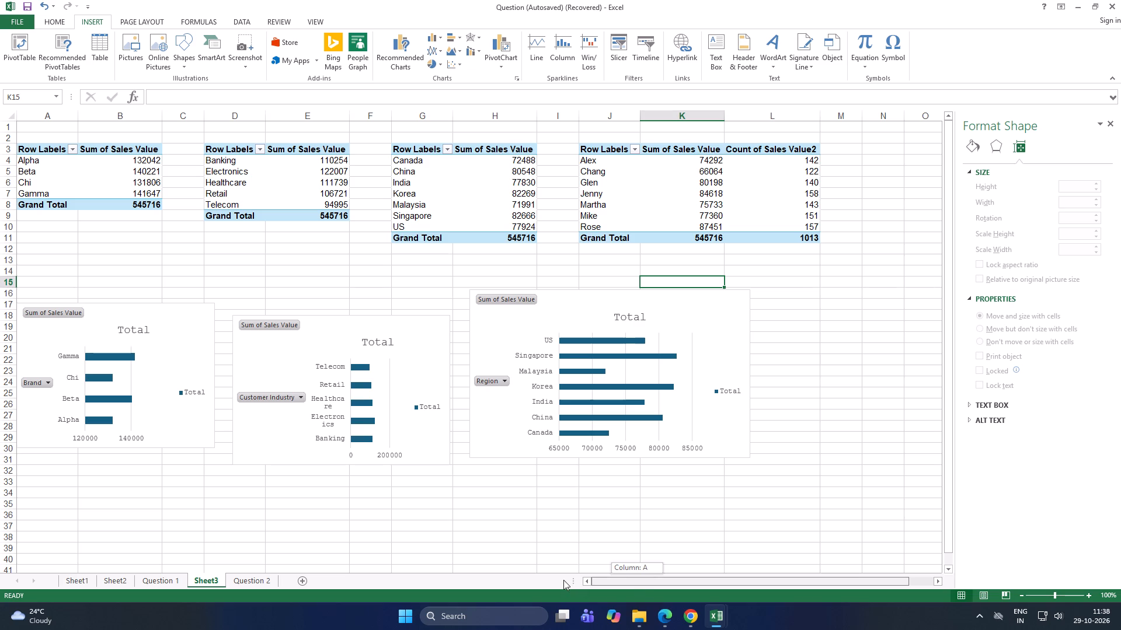
left_click_drag(563, 580, 563, 580)
left_click_drag(610, 148, 779, 234)
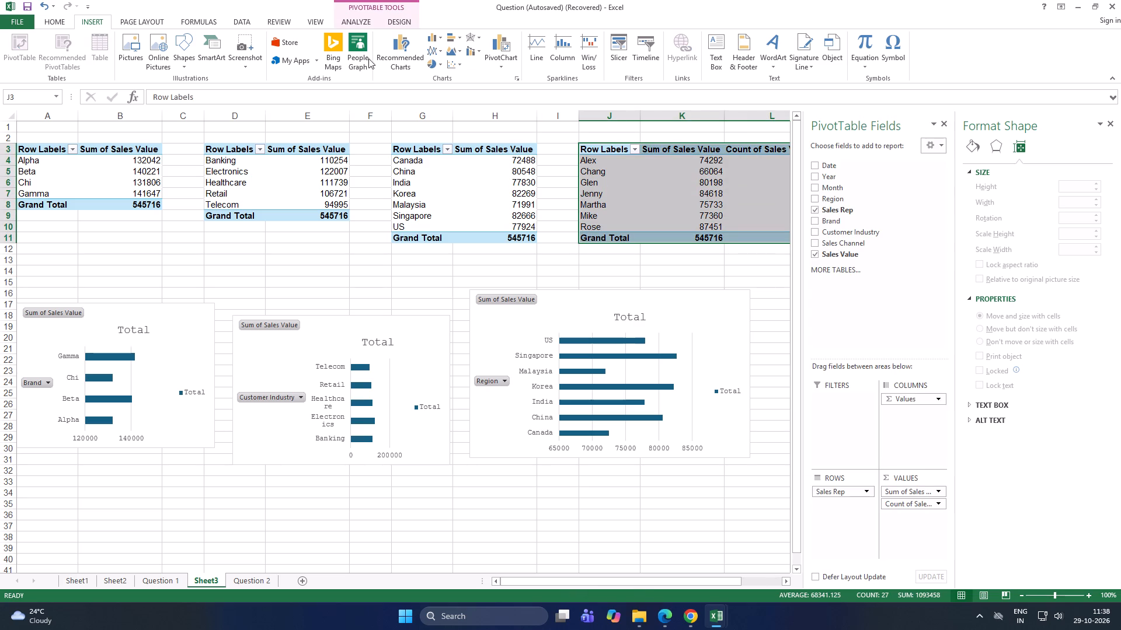
left_click(416, 57)
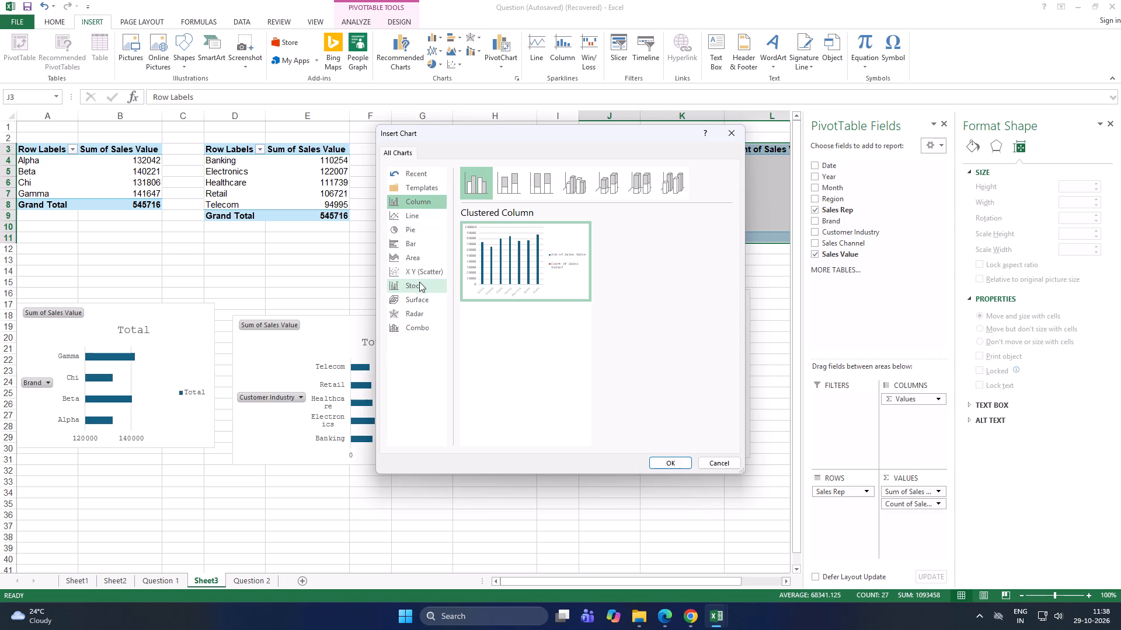
left_click(420, 261)
left_click(421, 244)
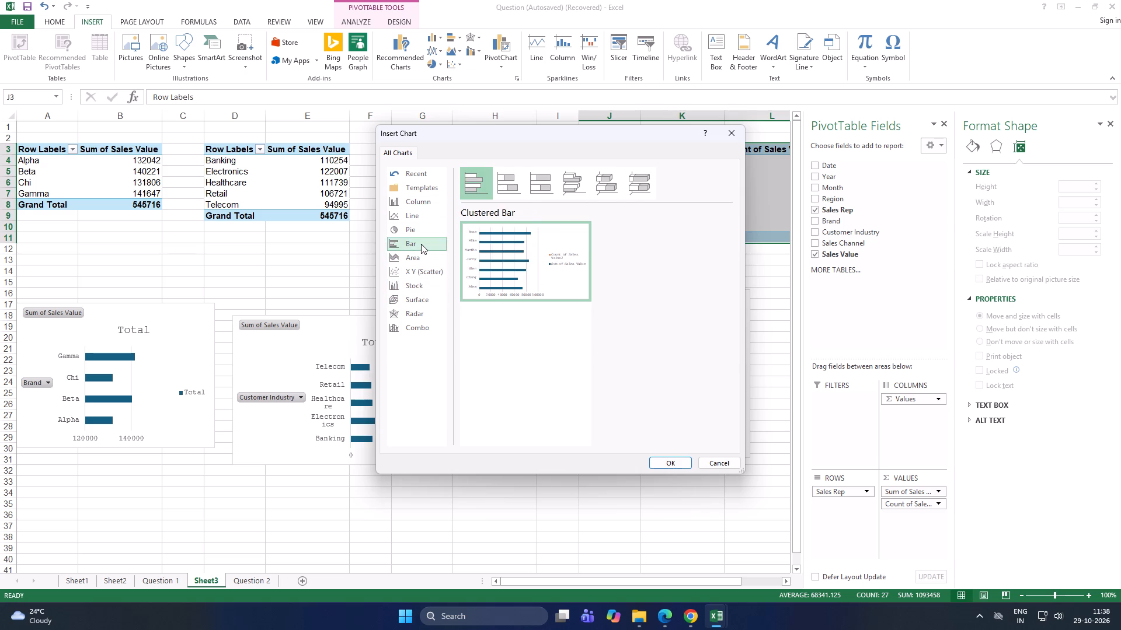
left_click(422, 233)
left_click(427, 215)
left_click(580, 180)
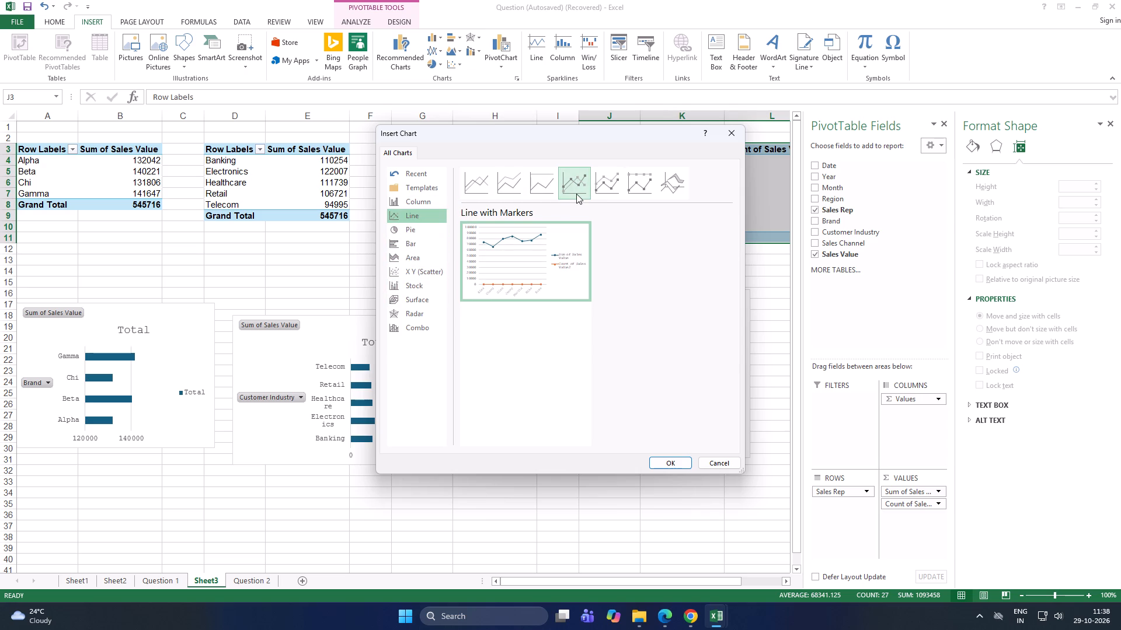
left_click(606, 180)
left_click(585, 185)
Compare the column chart variants for the Sales Rep PivotTable, including the stacked, 3-D Clustered Column and 3-D Column versions.
left_click(419, 203)
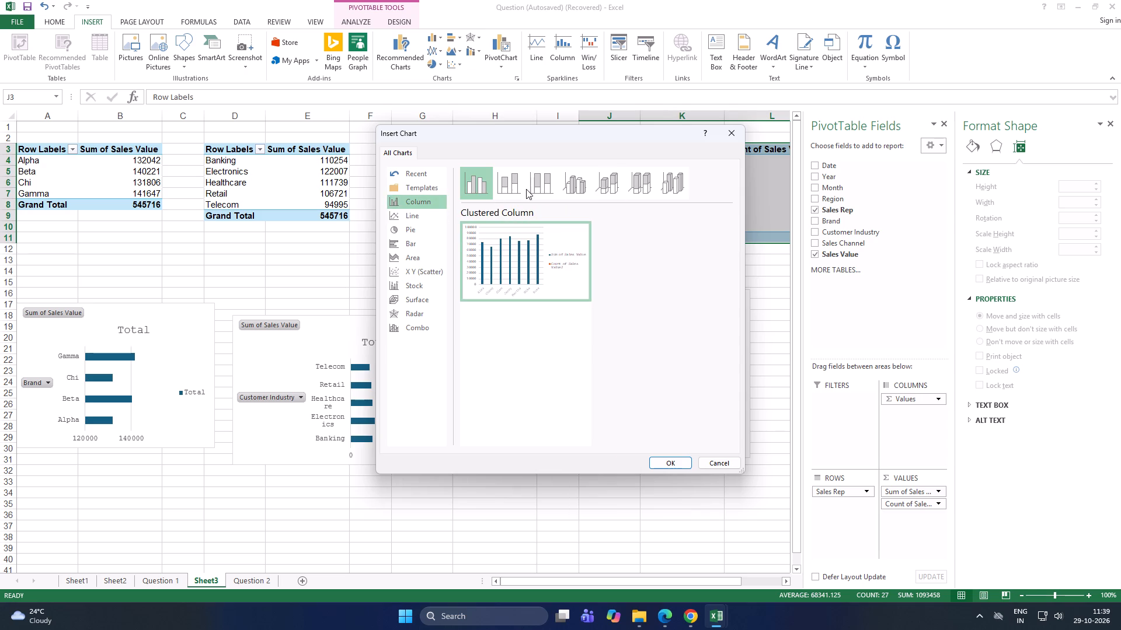
left_click(568, 186)
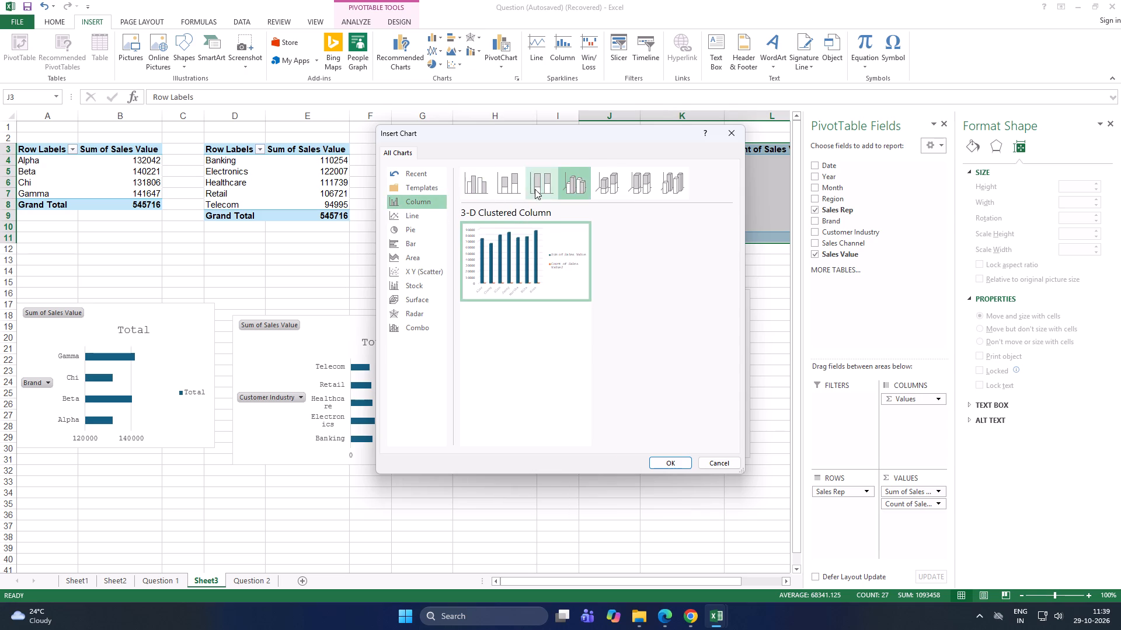
left_click(494, 186)
left_click(537, 184)
left_click(568, 185)
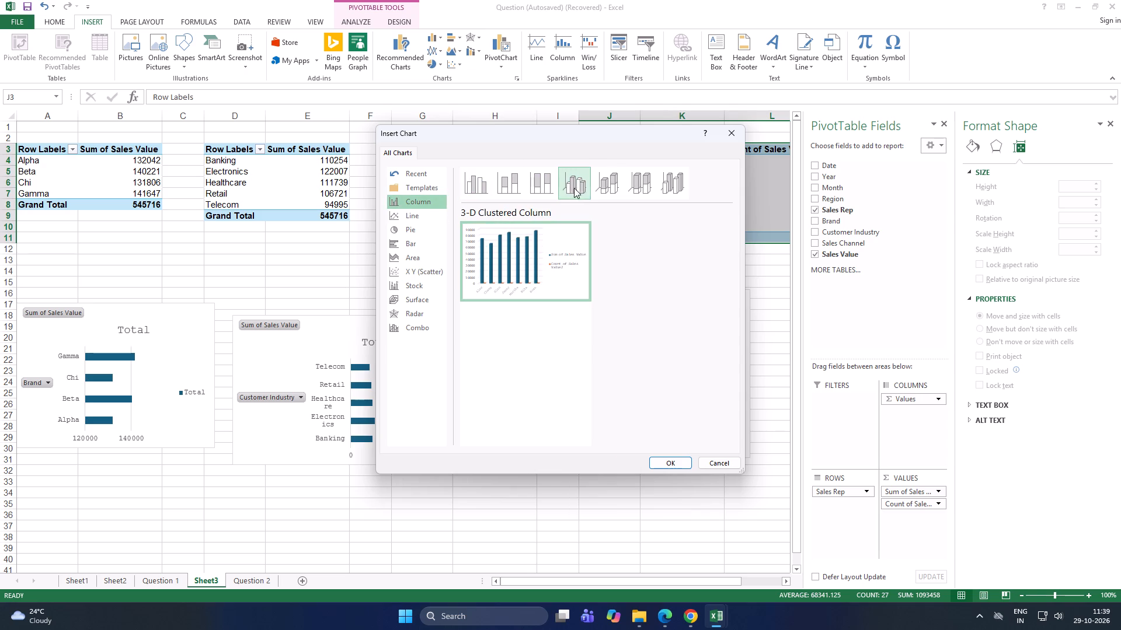
left_click(589, 188)
left_click(611, 188)
left_click(628, 188)
left_click(667, 188)
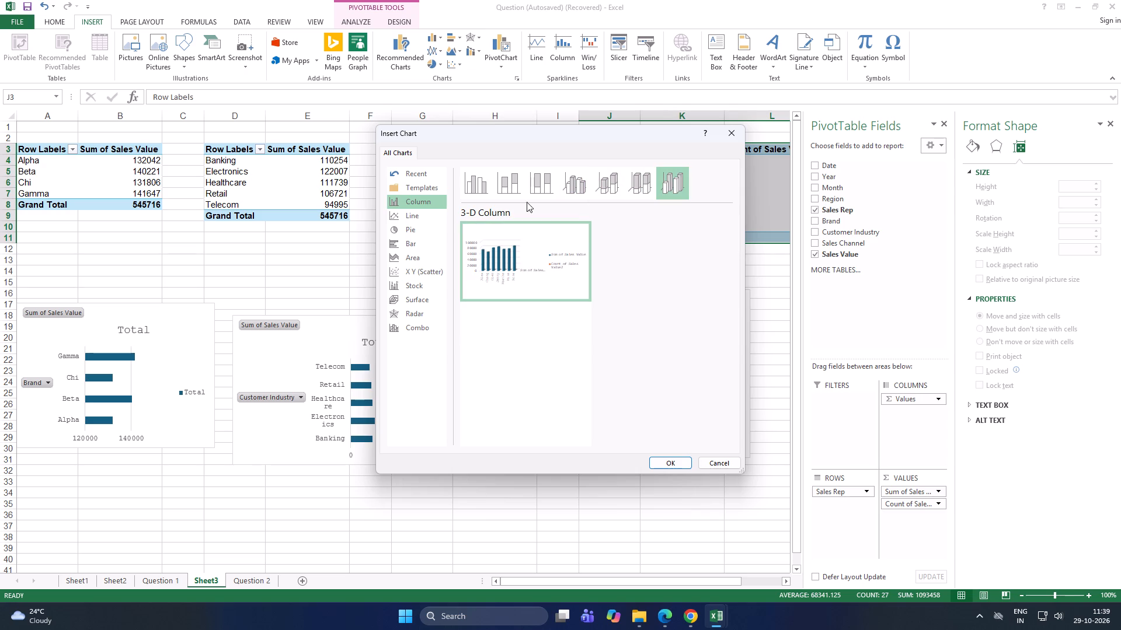
Insert a Line with Markers PivotChart for the Sales Rep sum and count, and place it below the other Sheet3 charts, starting around row 34.
left_click(433, 216)
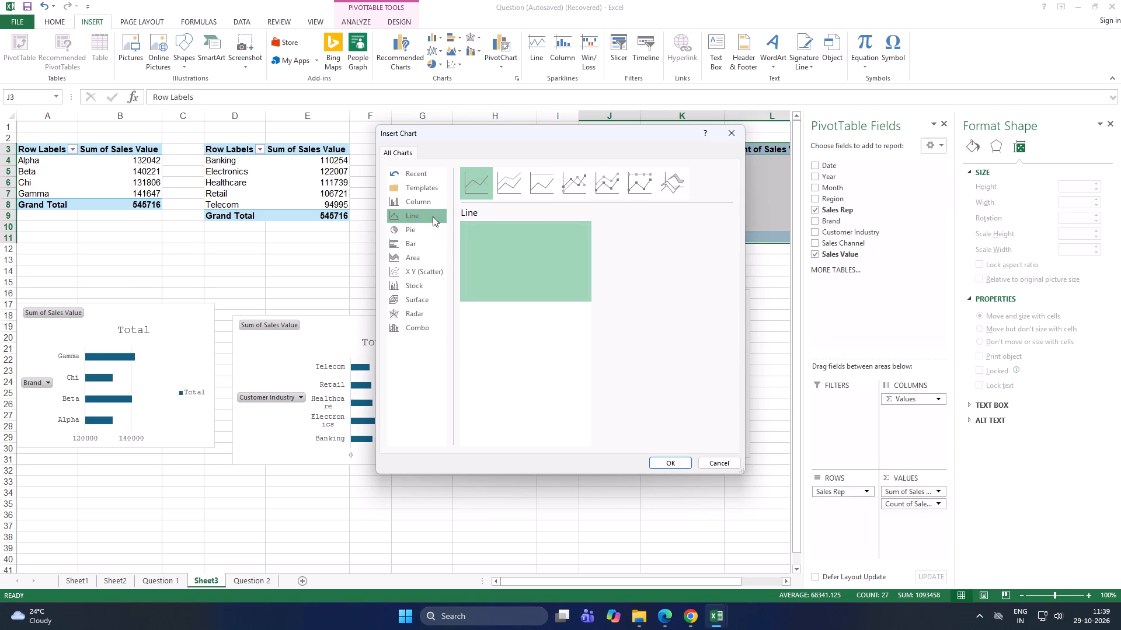
left_click(508, 200)
left_click(513, 190)
left_click(577, 180)
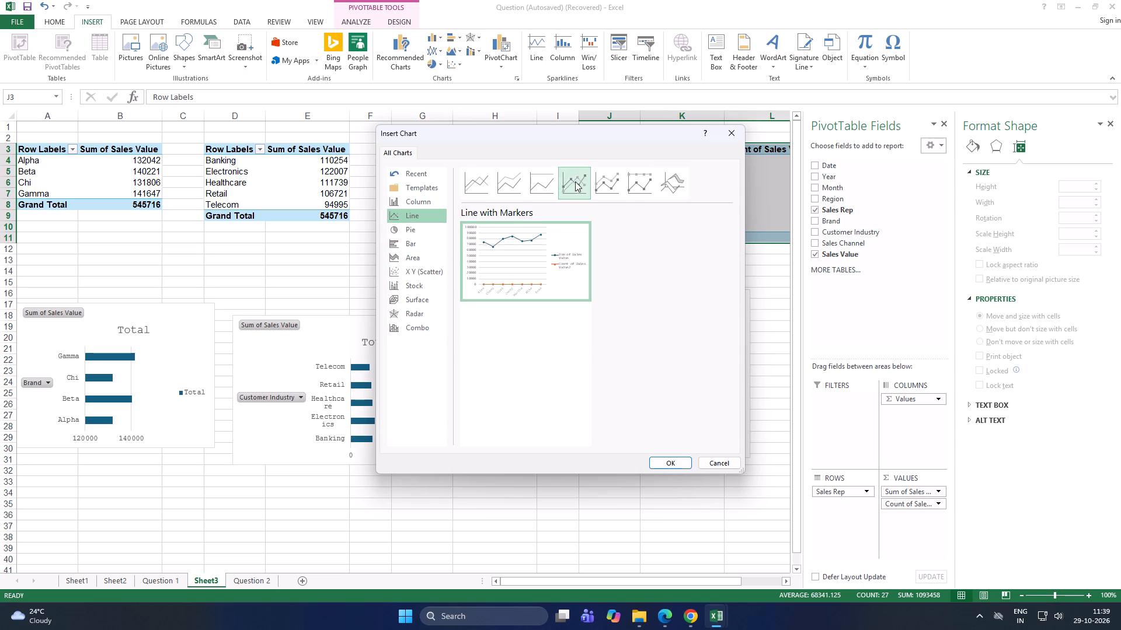
left_click(663, 464)
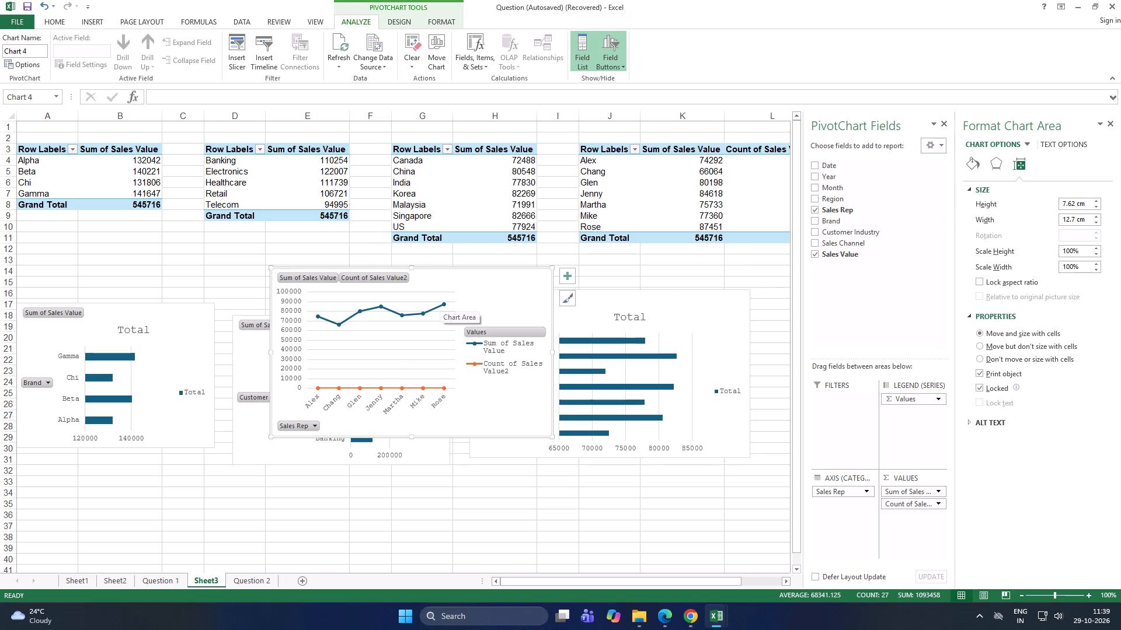
left_click_drag(464, 282, 619, 504)
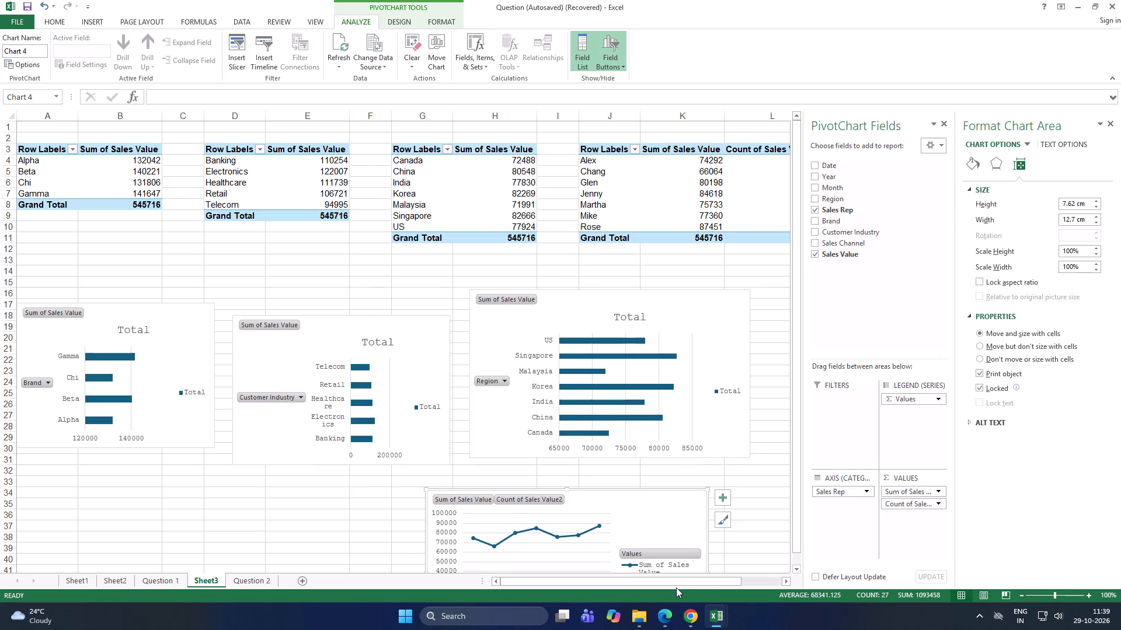
left_click_drag(676, 582, 706, 589)
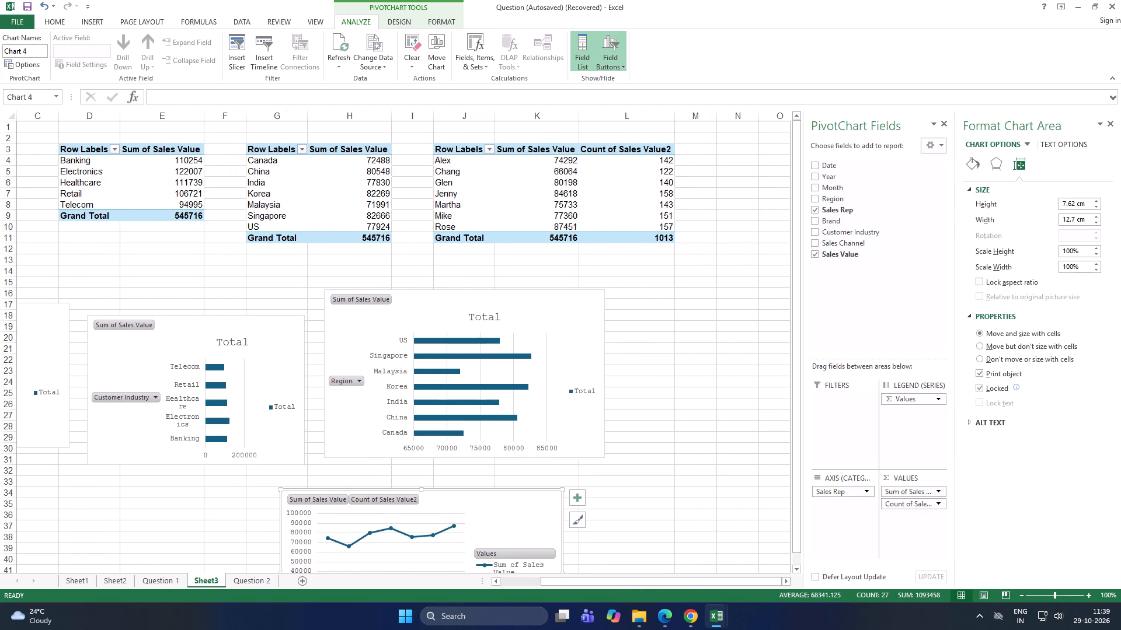
scroll(682, 423, "down", 1)
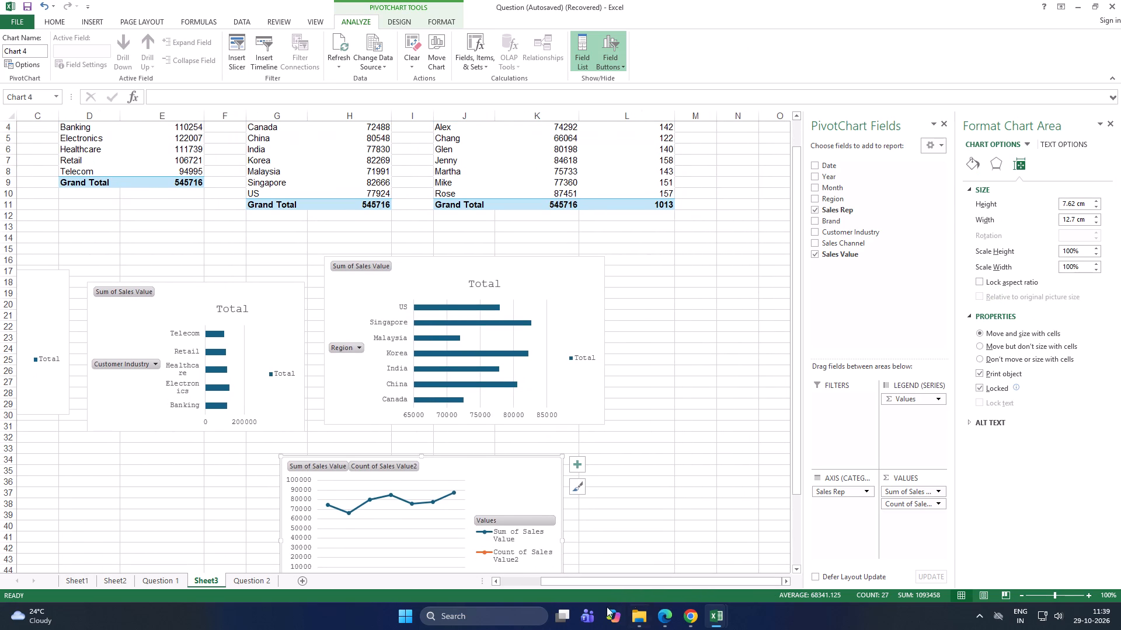
Examine the reference dashboard and the field descriptions on the Question 2 sheet.
left_click(223, 580)
left_click(253, 584)
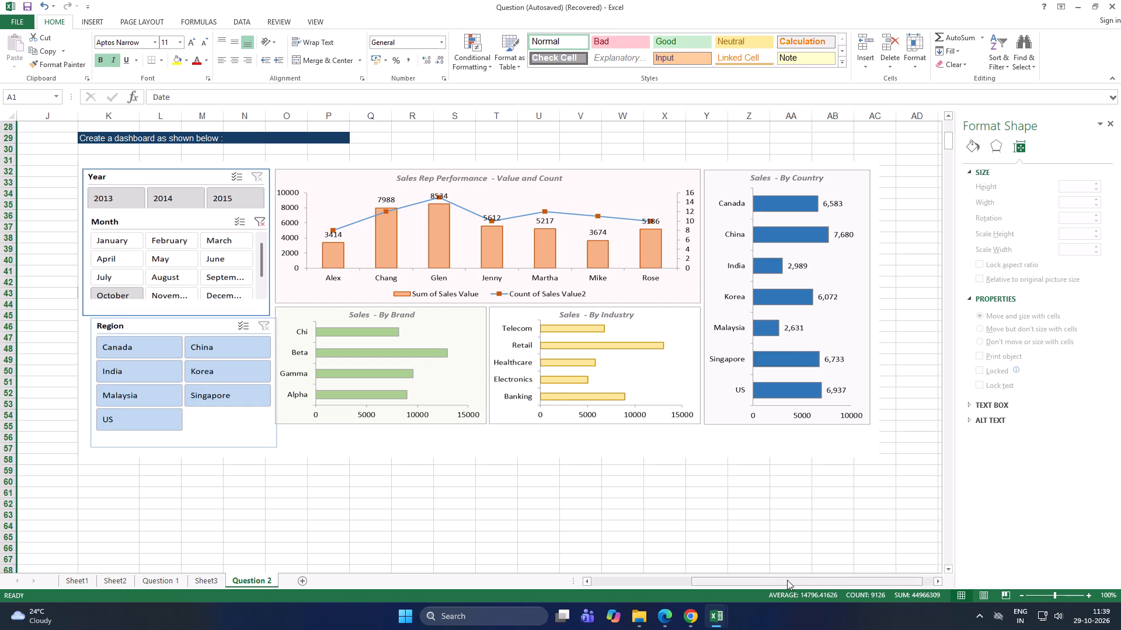
left_click_drag(787, 580, 683, 580)
scroll(415, 406, "up", 4)
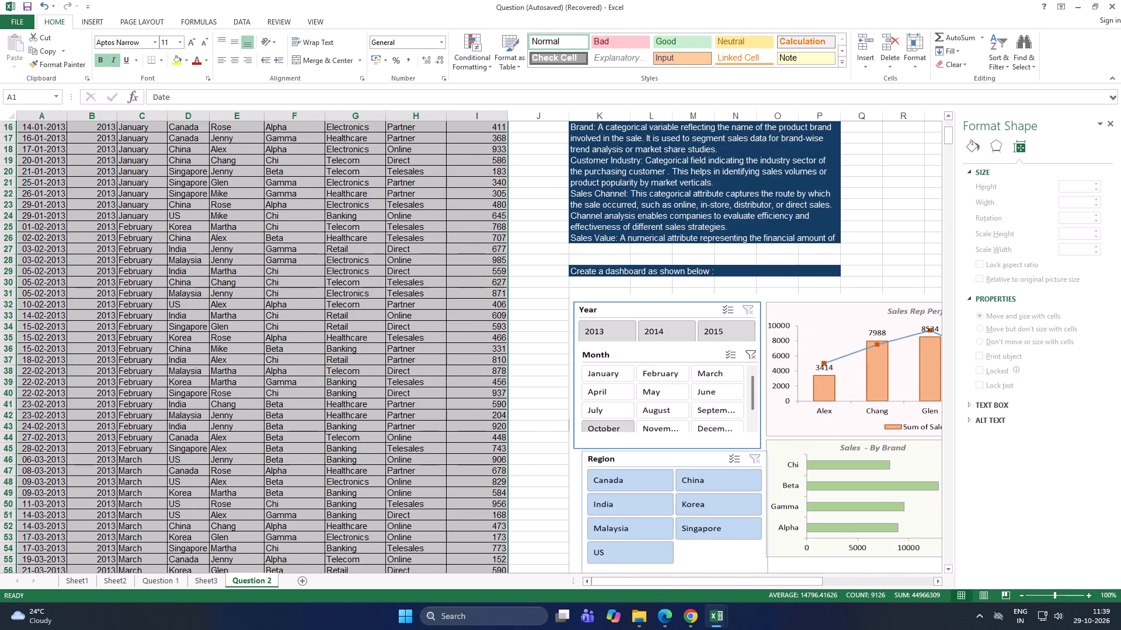
scroll(415, 379, "up", 13)
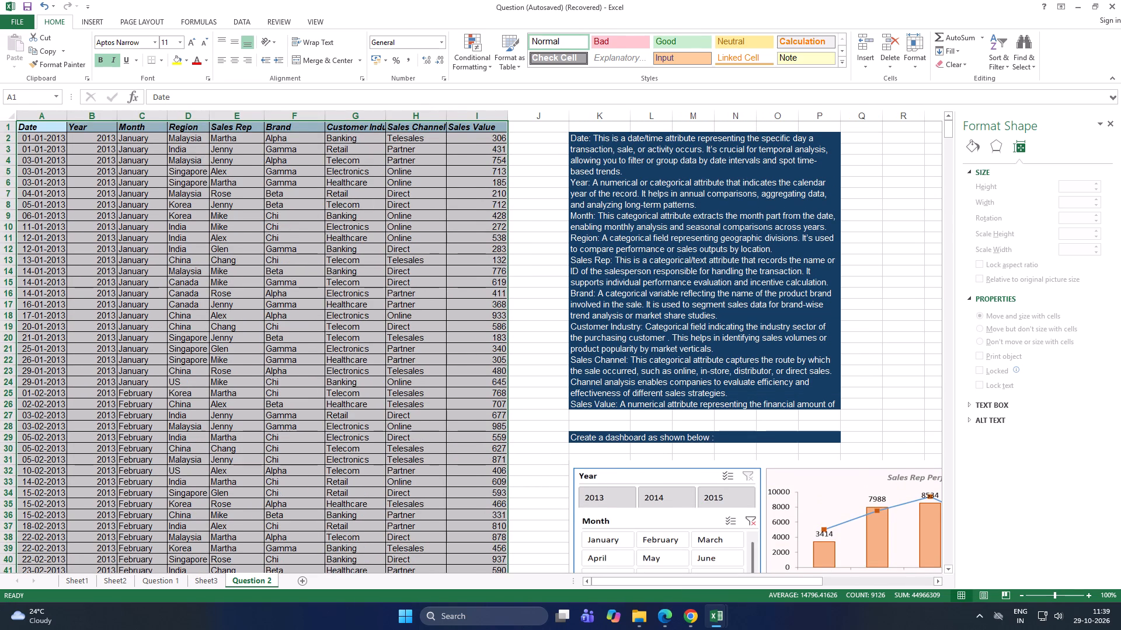
scroll(500, 205, "down", 2)
Review the summarize and show-values-as options of the Sales Rep PivotTable's count field on Sheet3, keeping Count and No Calculation.
left_click(215, 580)
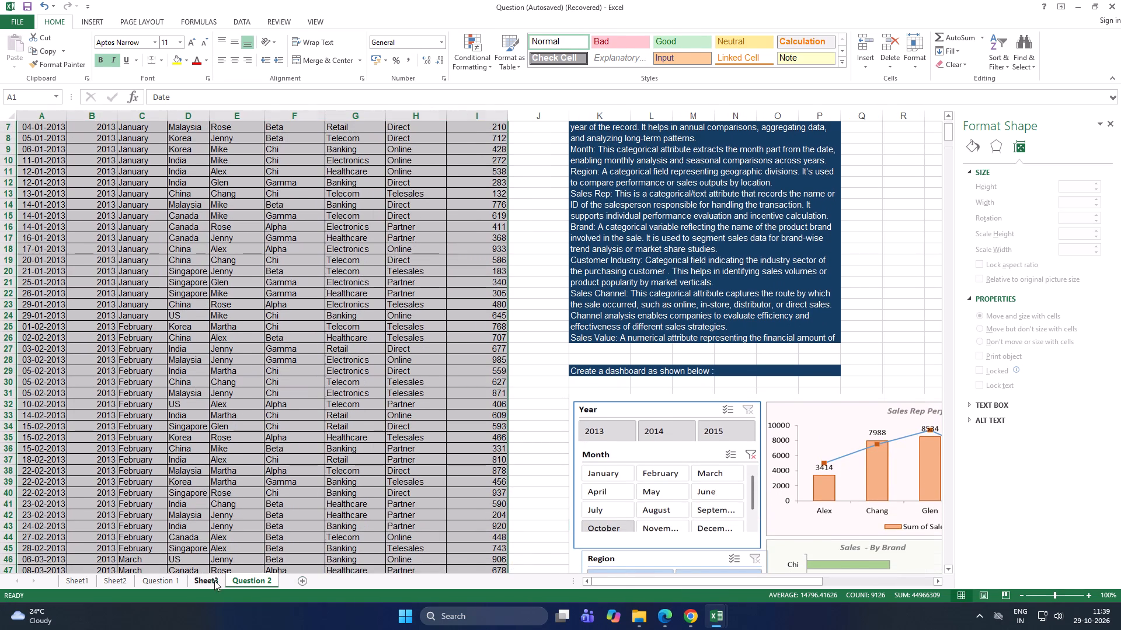
scroll(628, 173, "up", 7)
left_click(633, 152)
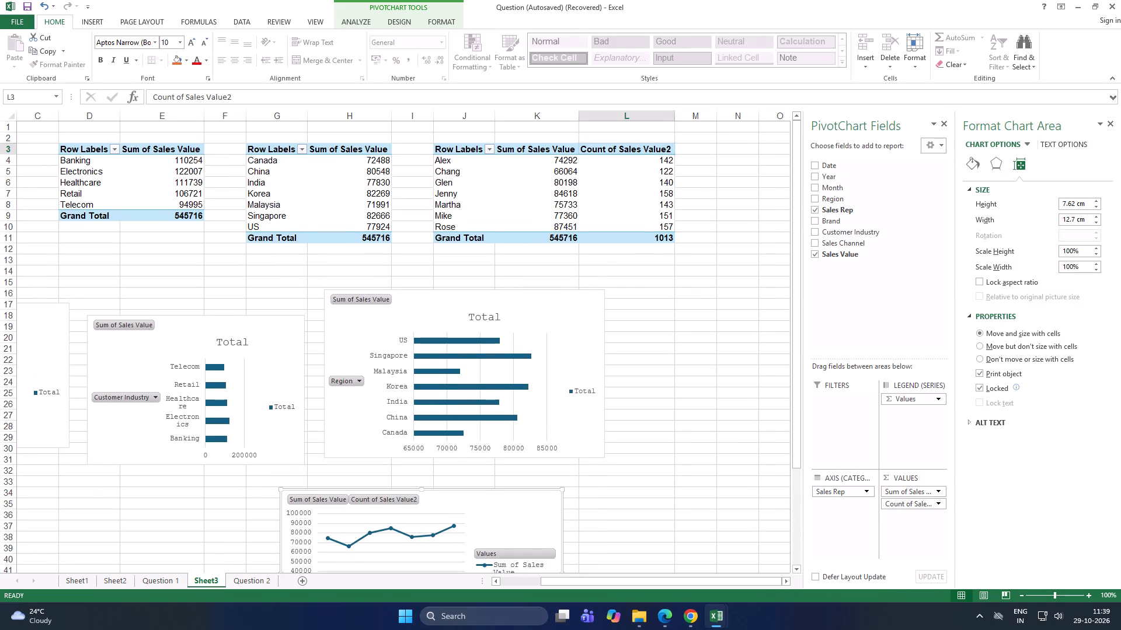
left_click_drag(461, 148, 616, 181)
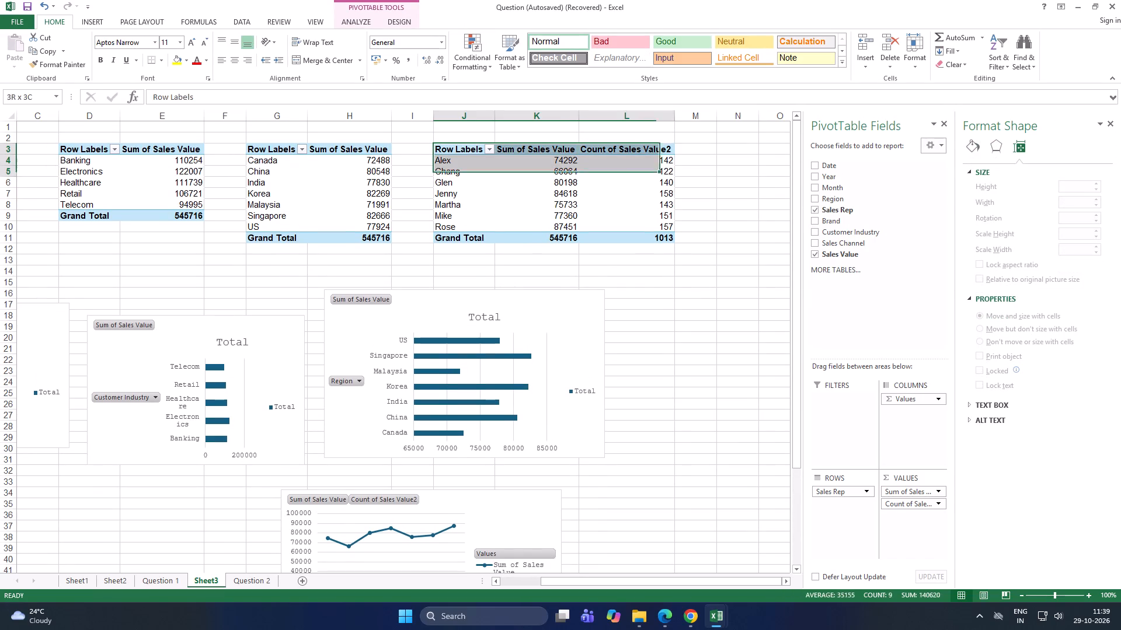
left_click_drag(616, 181, 634, 235)
left_click(660, 301)
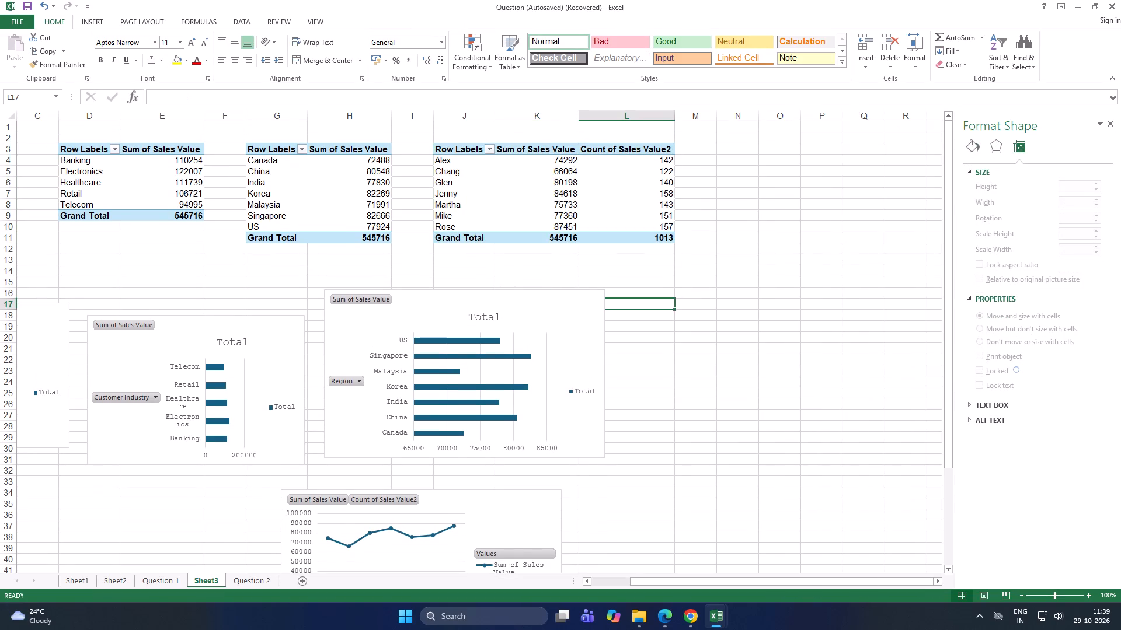
left_click(643, 149)
left_click(932, 507)
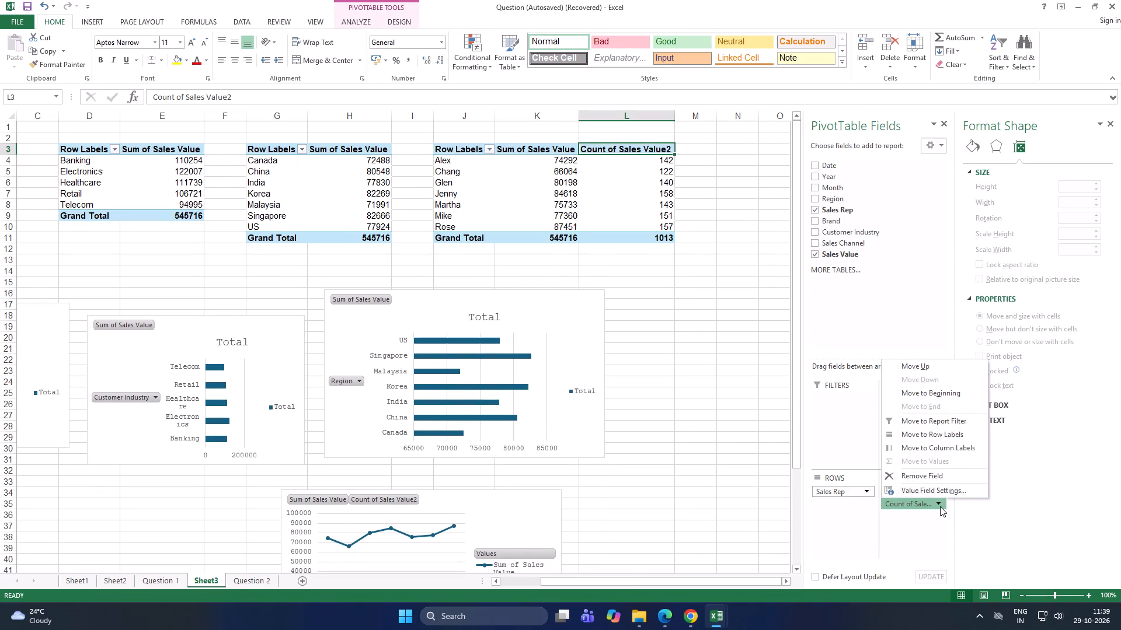
left_click(942, 492)
scroll(239, 302, "down", 1)
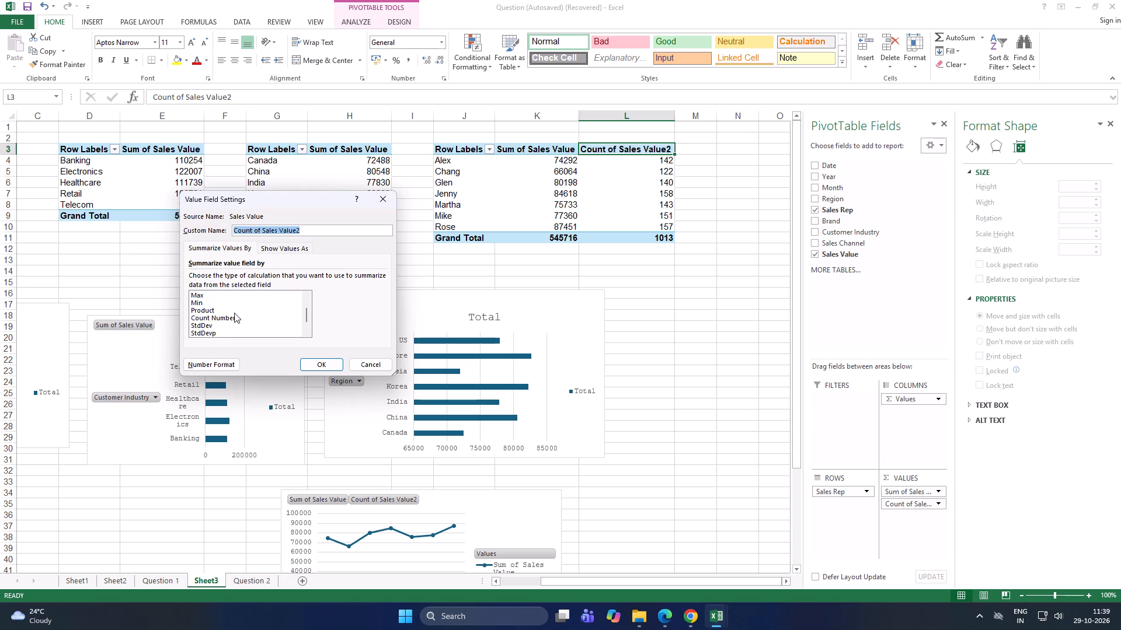
scroll(229, 316, "down", 7)
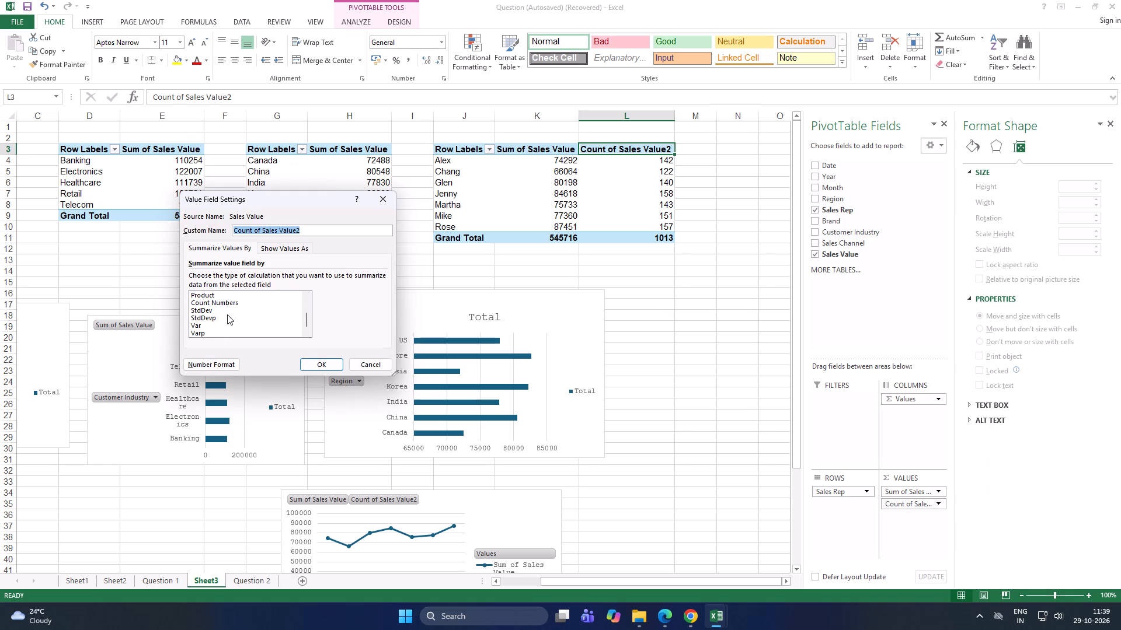
scroll(227, 311, "down", 3)
left_click(278, 243)
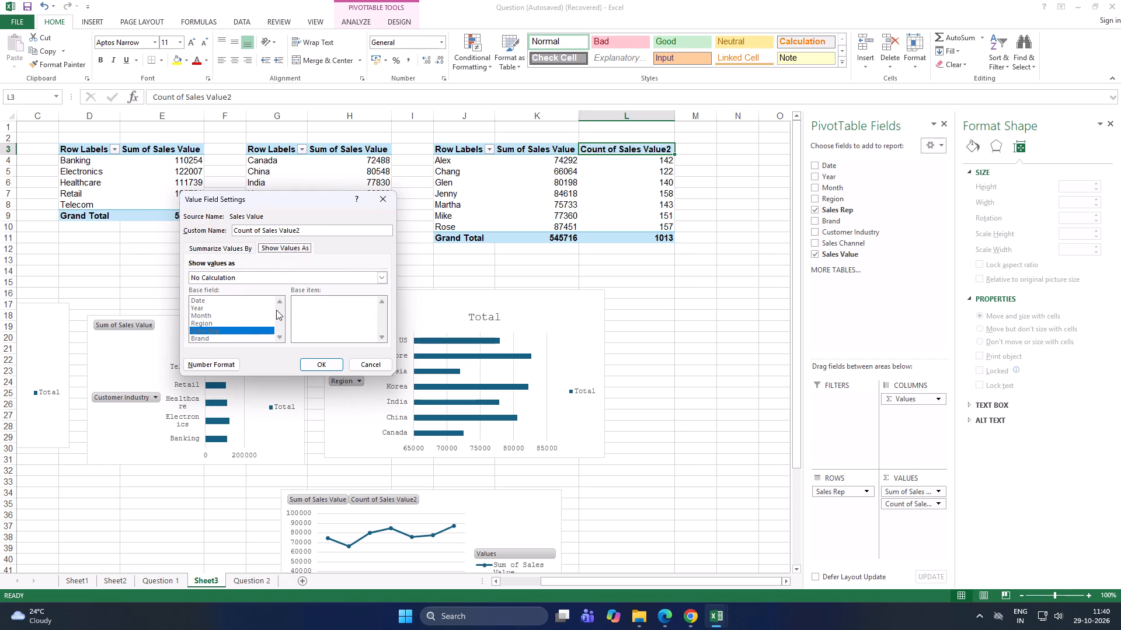
scroll(278, 308, "down", 6)
left_click(241, 246)
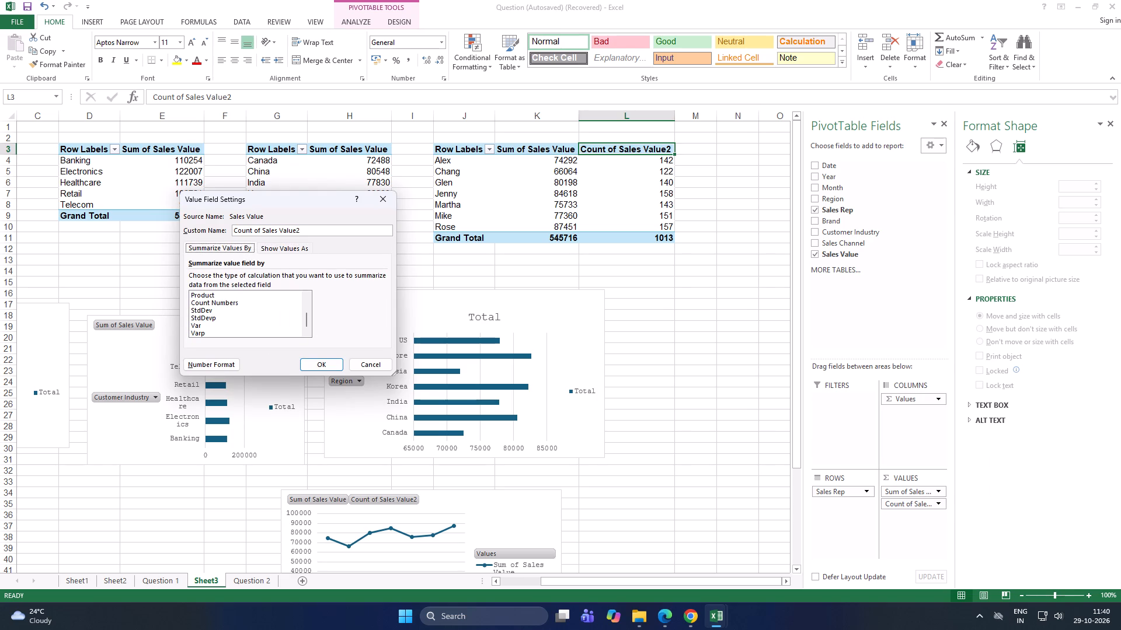
scroll(252, 314, "up", 10)
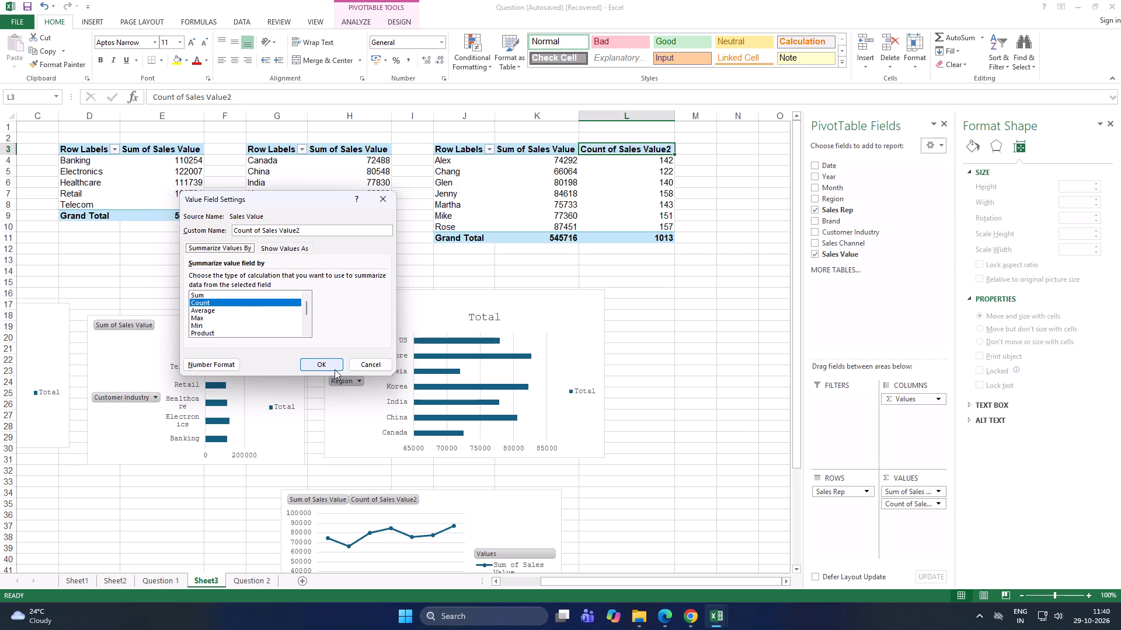
left_click(336, 369)
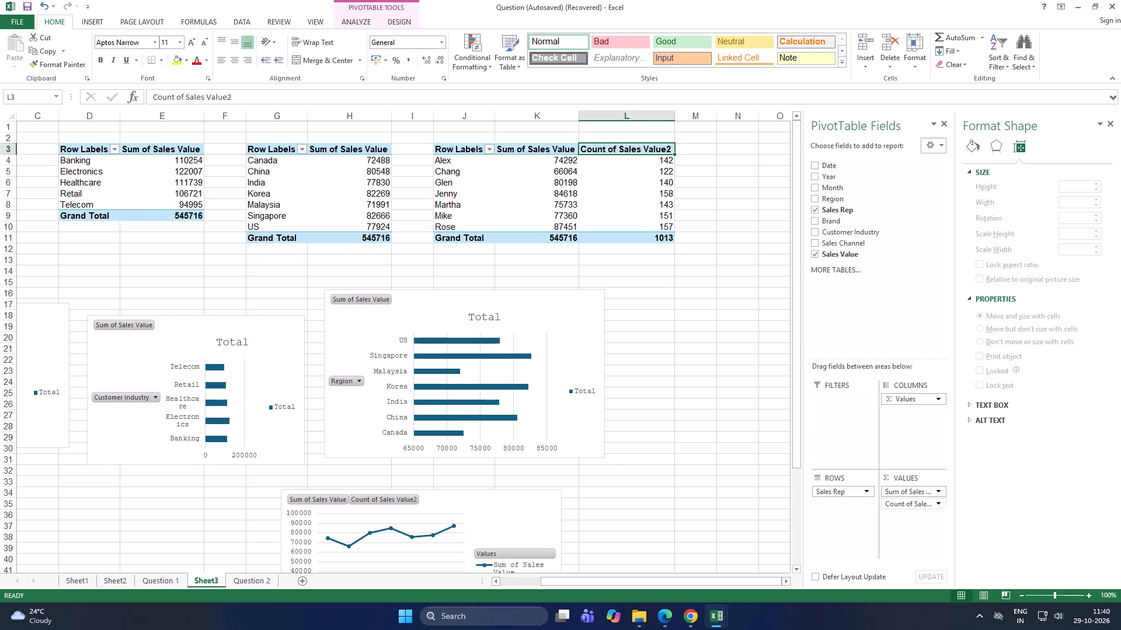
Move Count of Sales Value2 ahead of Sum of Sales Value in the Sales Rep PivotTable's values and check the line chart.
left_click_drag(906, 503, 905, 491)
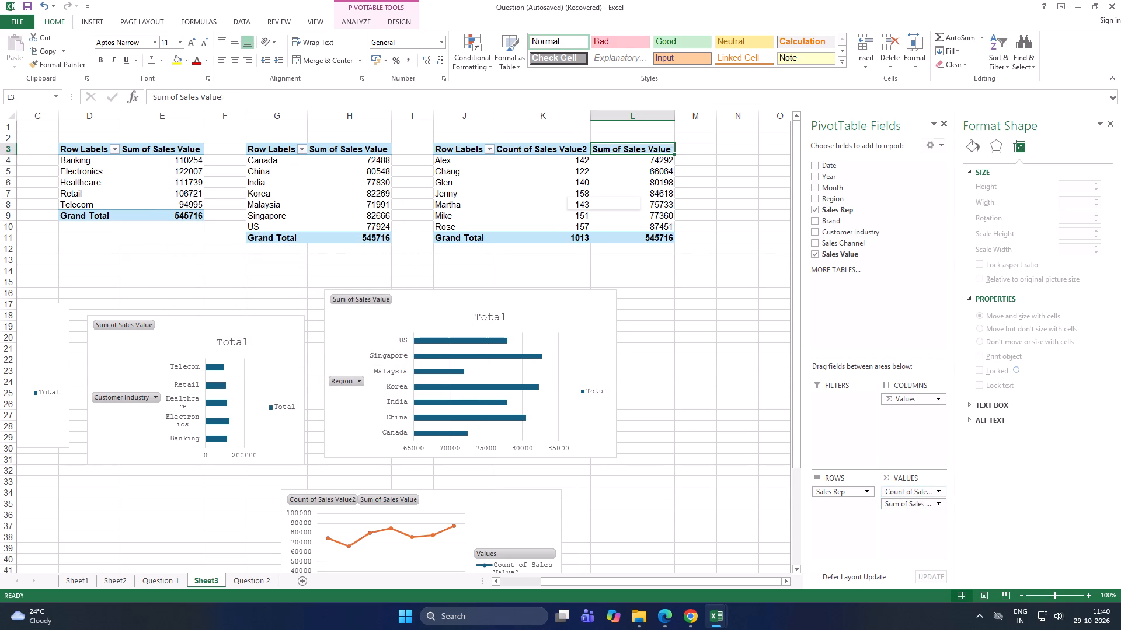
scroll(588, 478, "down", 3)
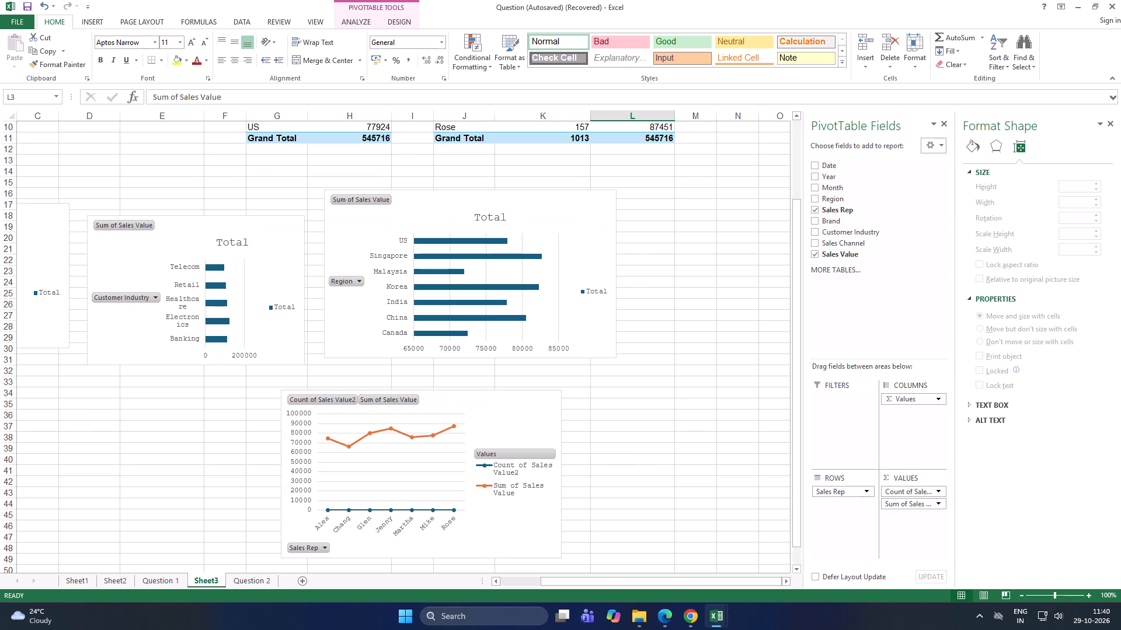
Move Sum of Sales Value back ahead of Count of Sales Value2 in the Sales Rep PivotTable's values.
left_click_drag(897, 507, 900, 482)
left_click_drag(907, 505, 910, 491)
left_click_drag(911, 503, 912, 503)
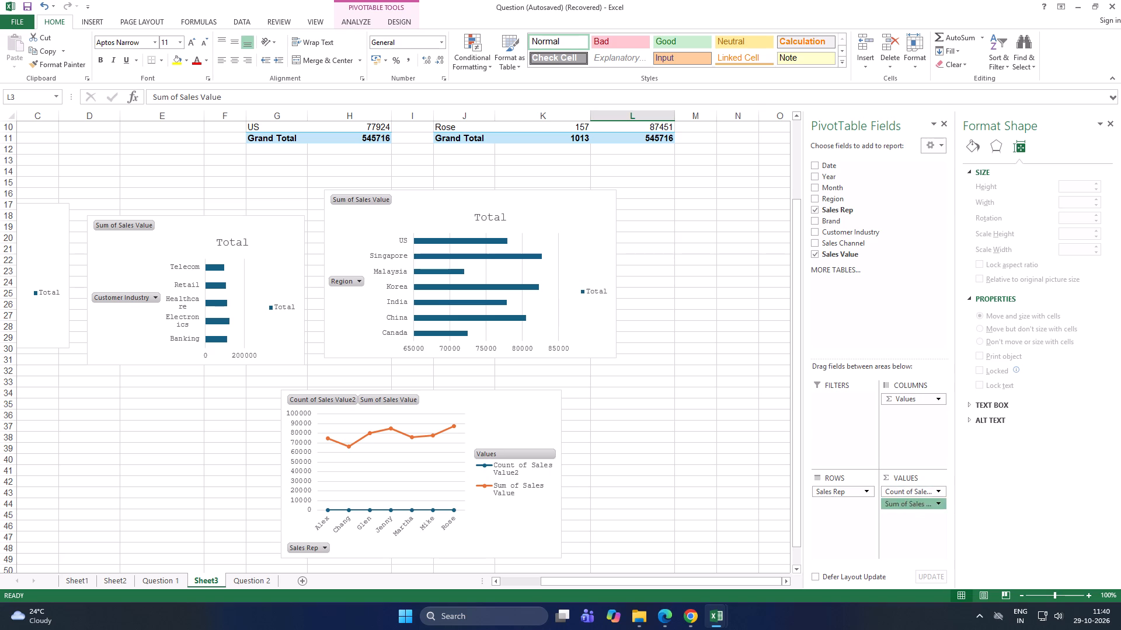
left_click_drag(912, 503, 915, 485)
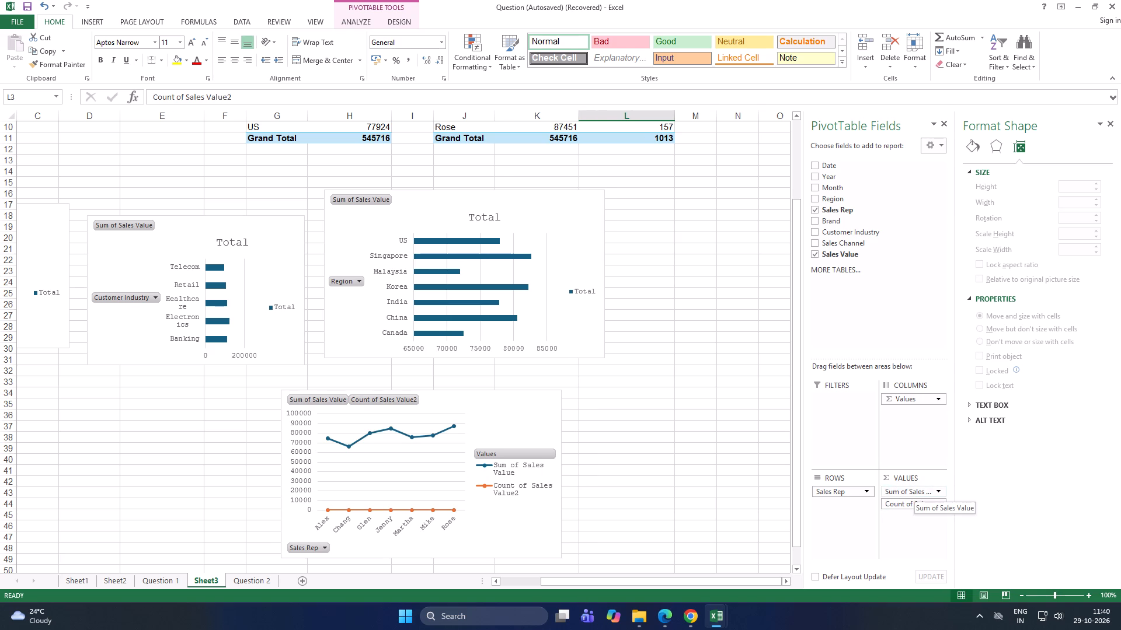
Examine the reference dashboard on the Question 2 sheet again, including the Sales Rep Performance - Value and Count chart.
scroll(688, 464, "up", 4)
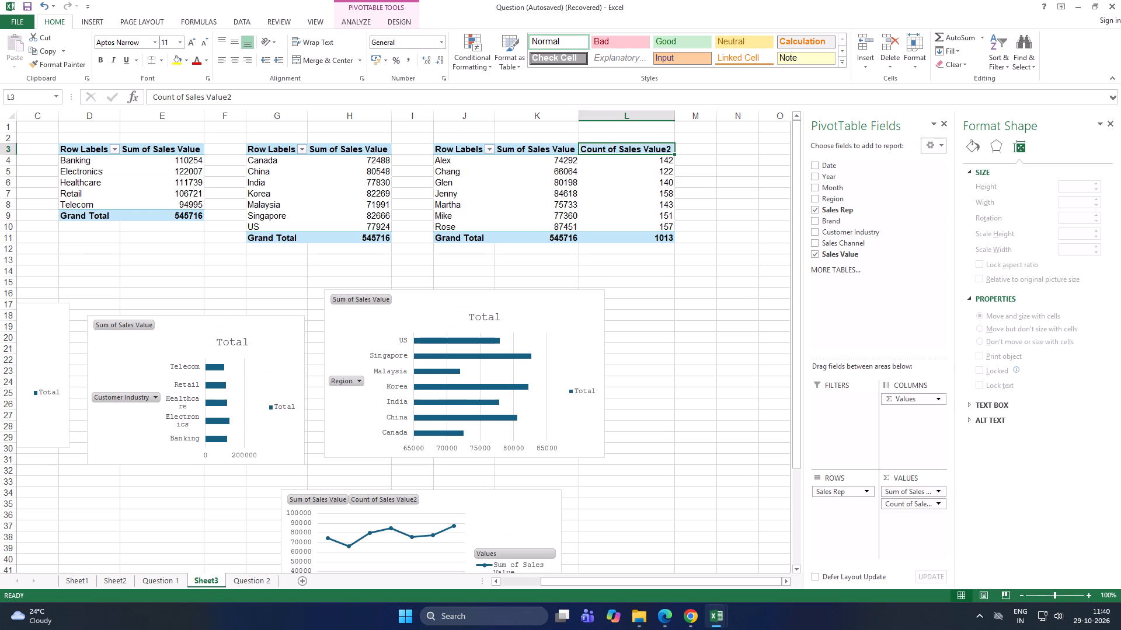
left_click(266, 576)
scroll(856, 429, "down", 2)
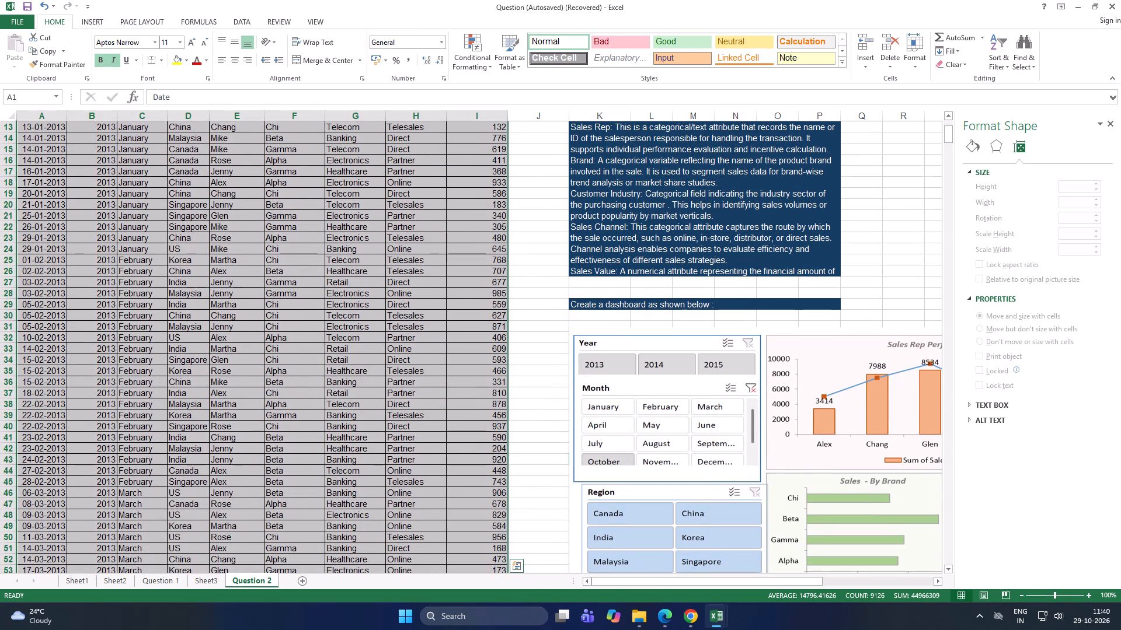
left_click_drag(781, 580, 858, 582)
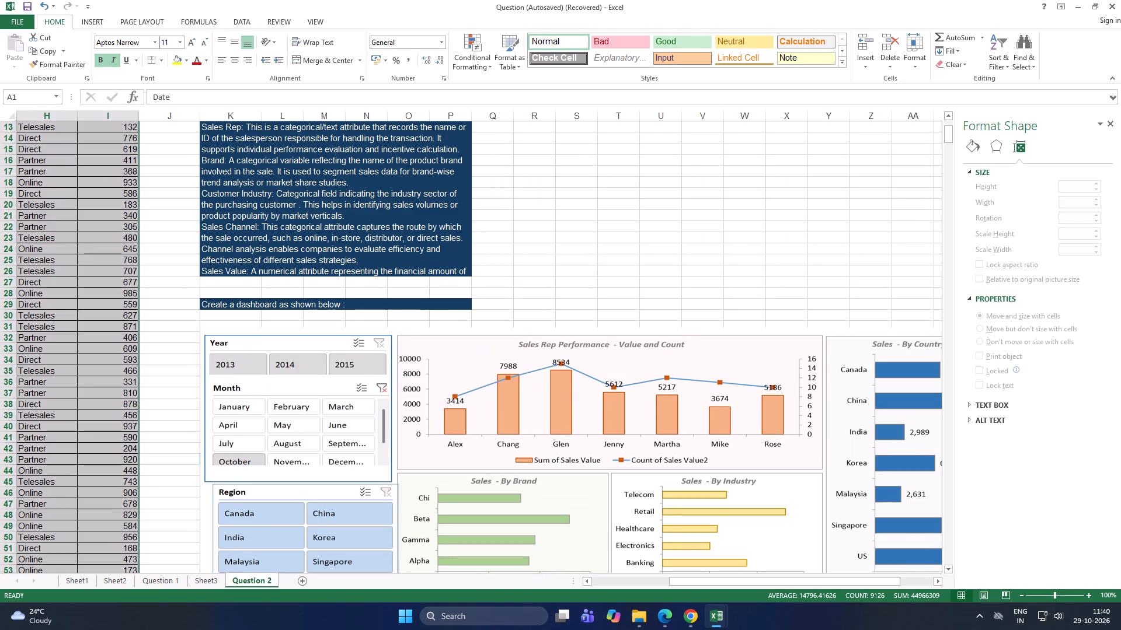
left_click_drag(853, 586, 836, 584)
left_click_drag(835, 584, 808, 584)
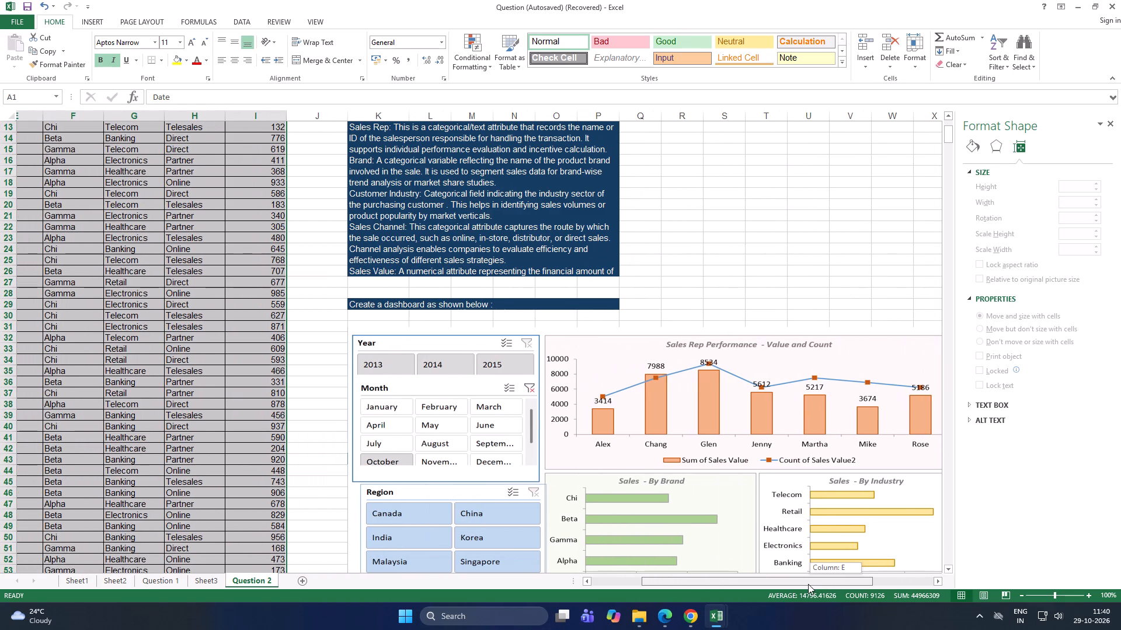
left_click_drag(808, 584, 744, 576)
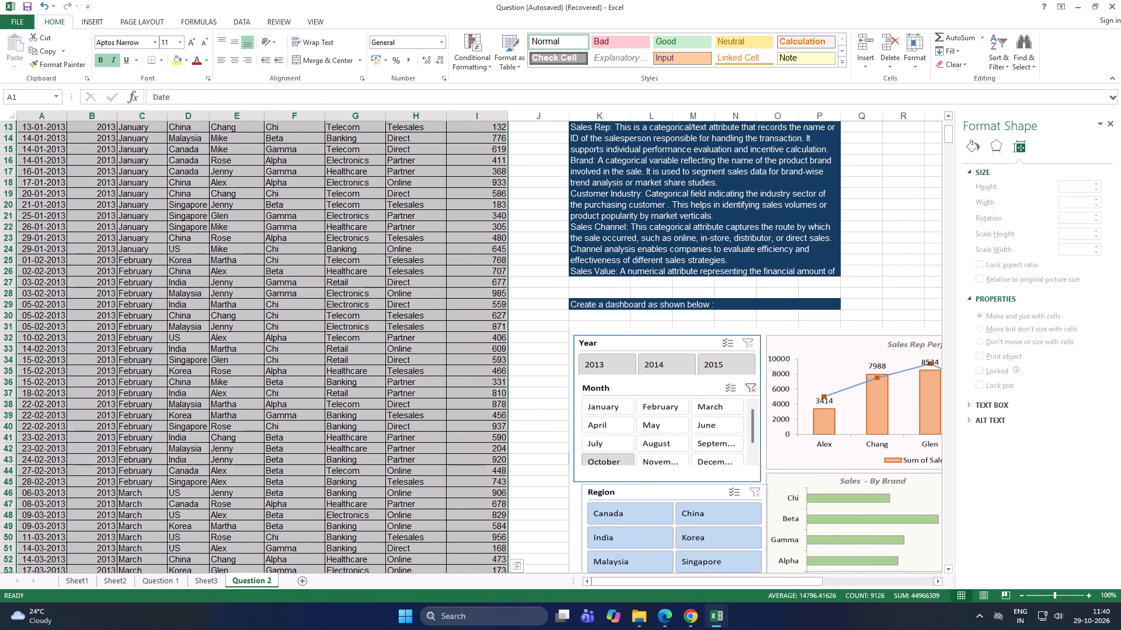
Compare the reference Sales Rep Performance - Value and Count chart on Question 2 with the sales rep line chart on Sheet3.
scroll(299, 353, "up", 4)
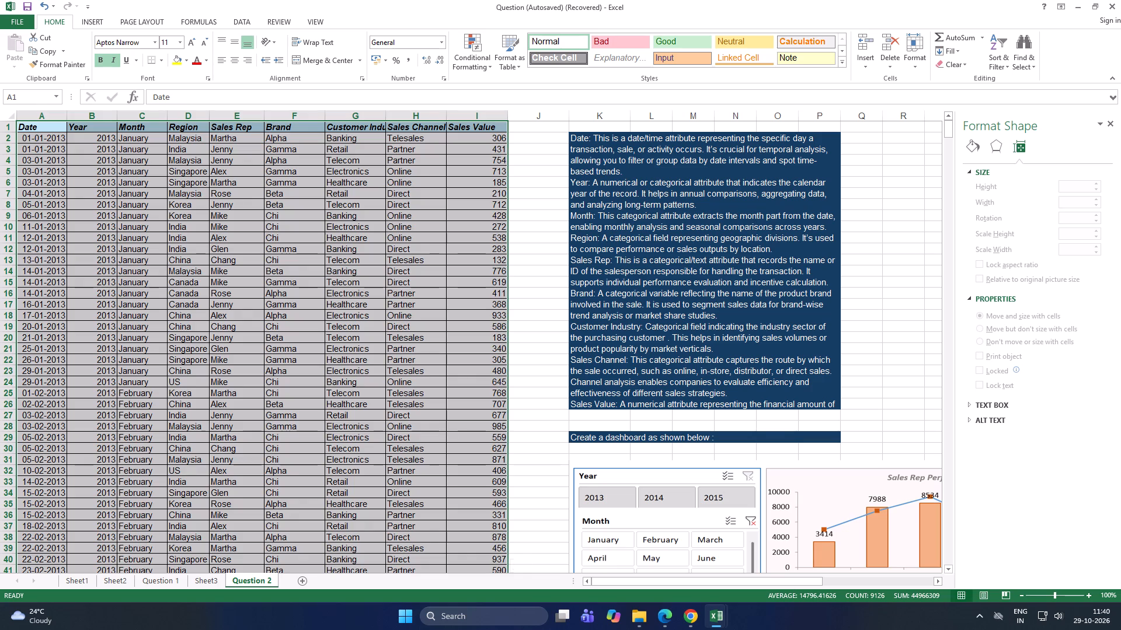
scroll(569, 474, "down", 3)
left_click_drag(688, 579, 797, 582)
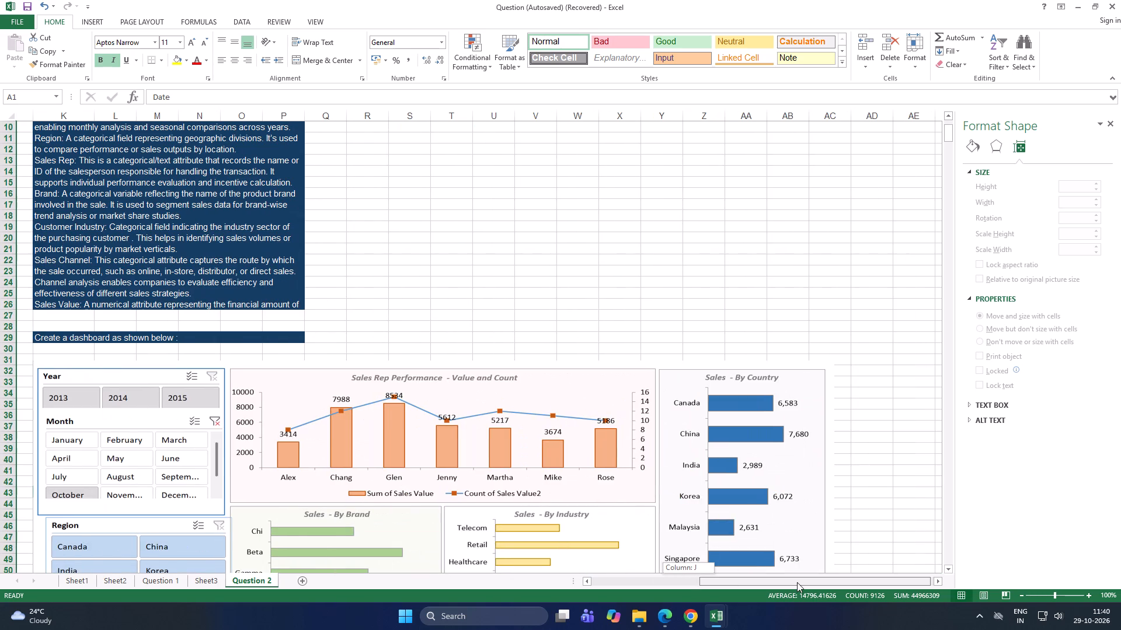
left_click_drag(797, 582, 674, 588)
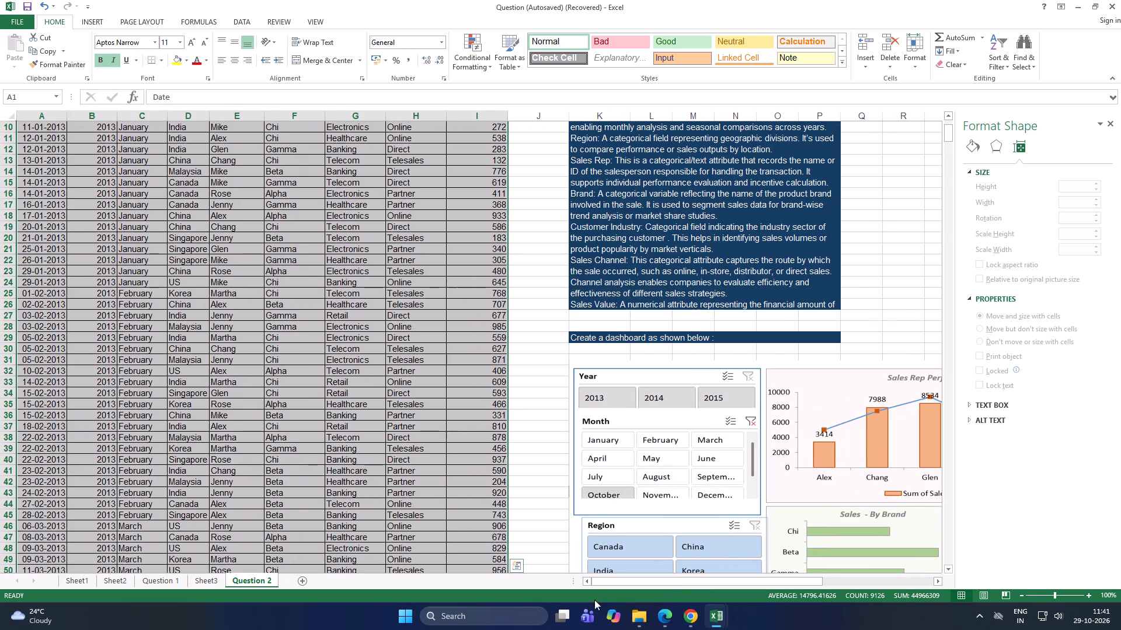
left_click(215, 582)
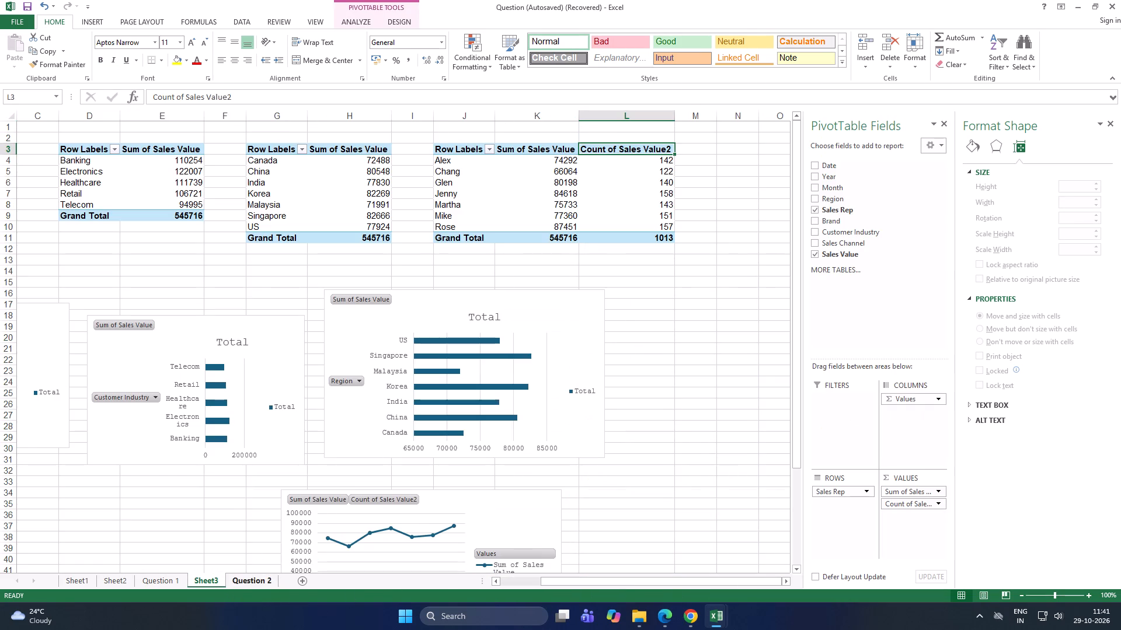
scroll(452, 511, "down", 3)
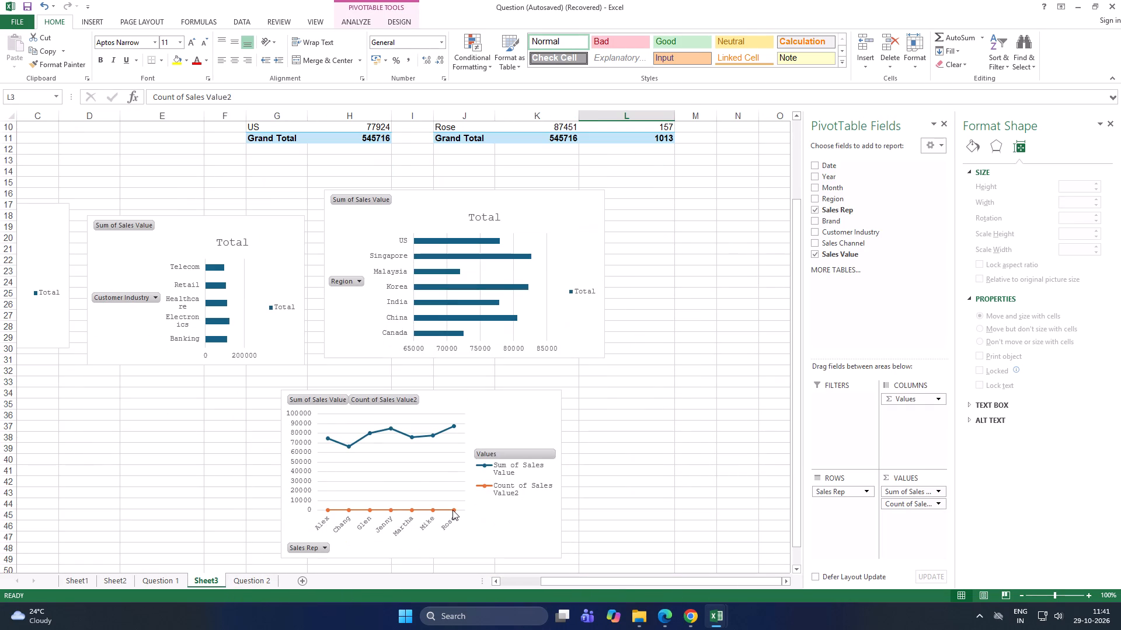
scroll(511, 361, "up", 7)
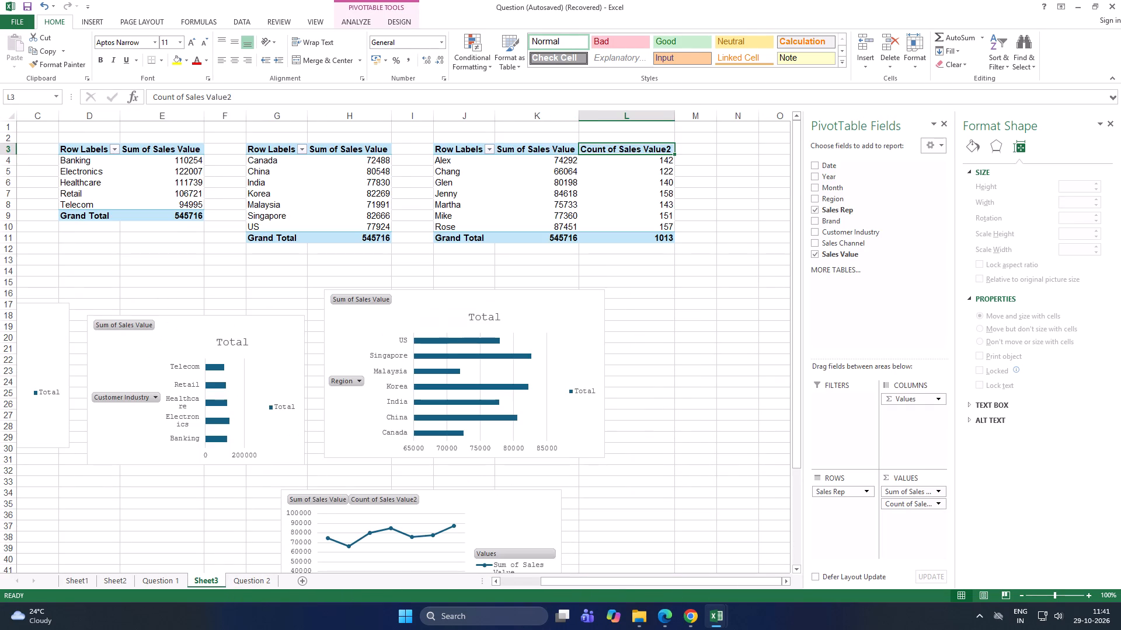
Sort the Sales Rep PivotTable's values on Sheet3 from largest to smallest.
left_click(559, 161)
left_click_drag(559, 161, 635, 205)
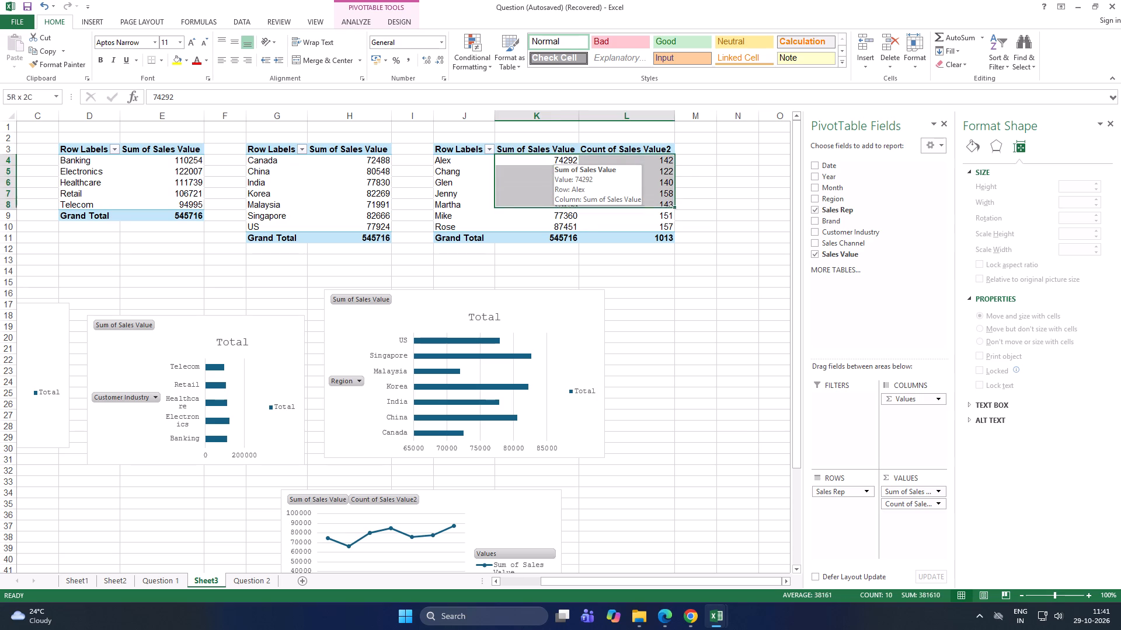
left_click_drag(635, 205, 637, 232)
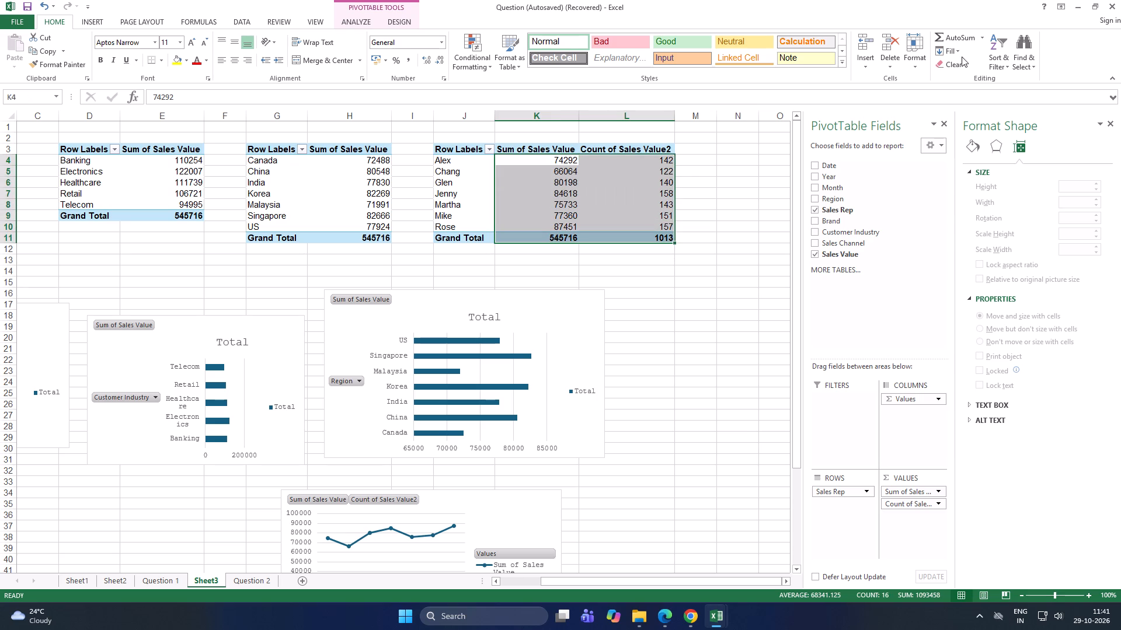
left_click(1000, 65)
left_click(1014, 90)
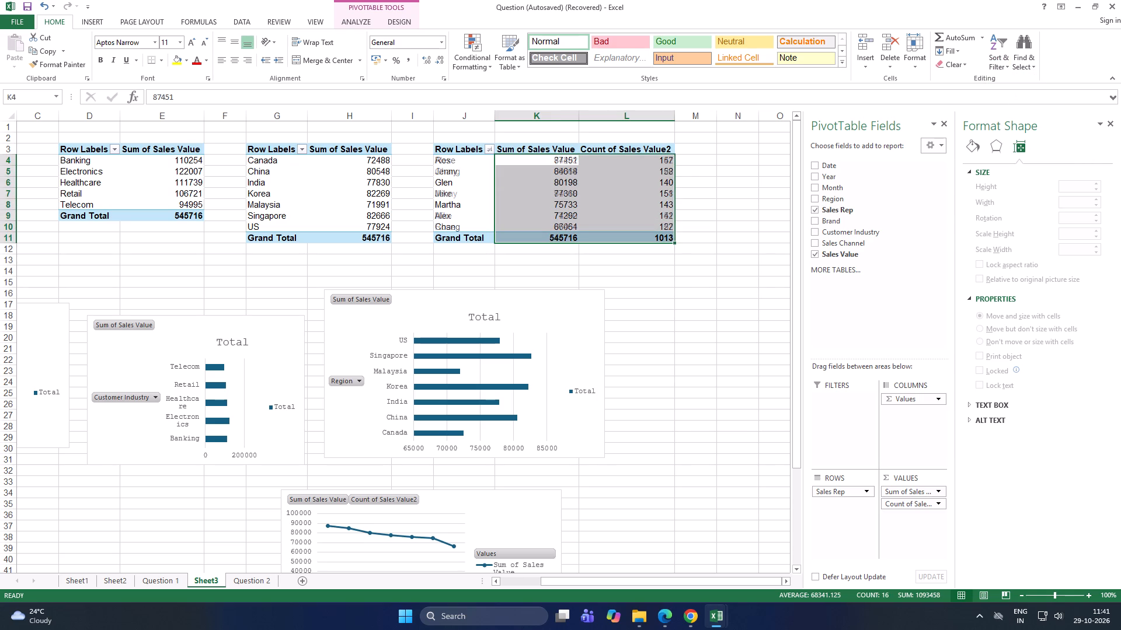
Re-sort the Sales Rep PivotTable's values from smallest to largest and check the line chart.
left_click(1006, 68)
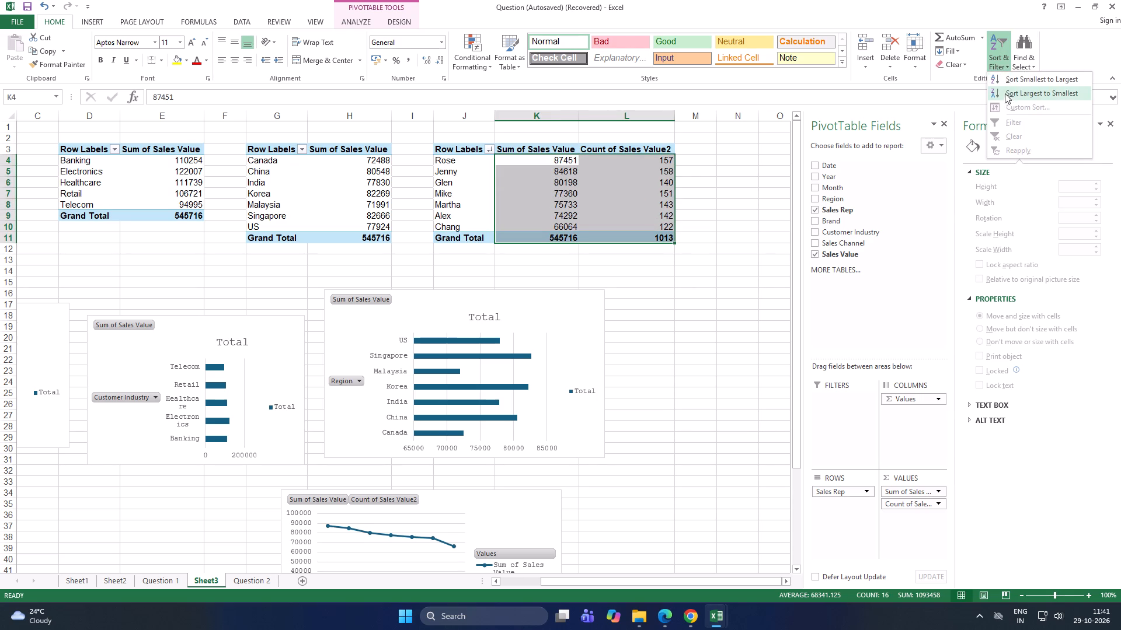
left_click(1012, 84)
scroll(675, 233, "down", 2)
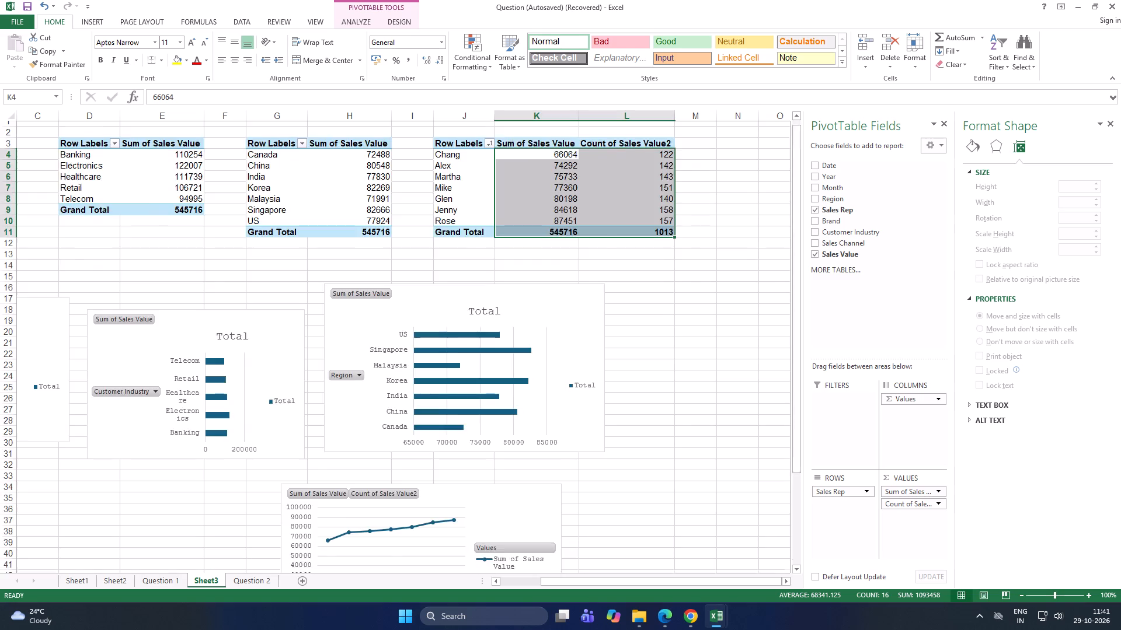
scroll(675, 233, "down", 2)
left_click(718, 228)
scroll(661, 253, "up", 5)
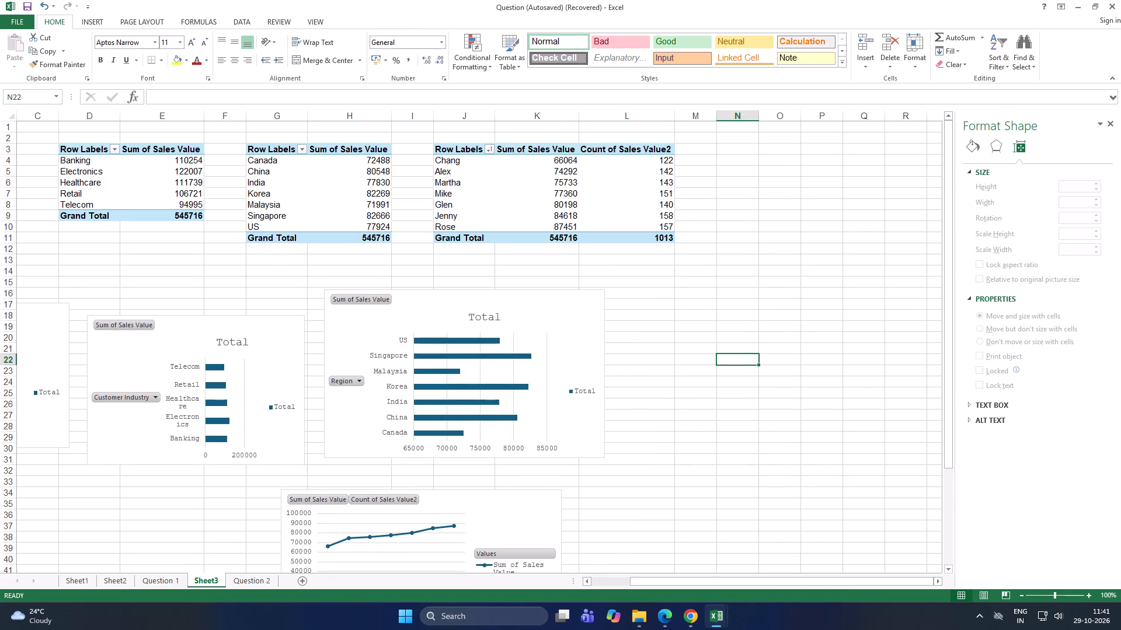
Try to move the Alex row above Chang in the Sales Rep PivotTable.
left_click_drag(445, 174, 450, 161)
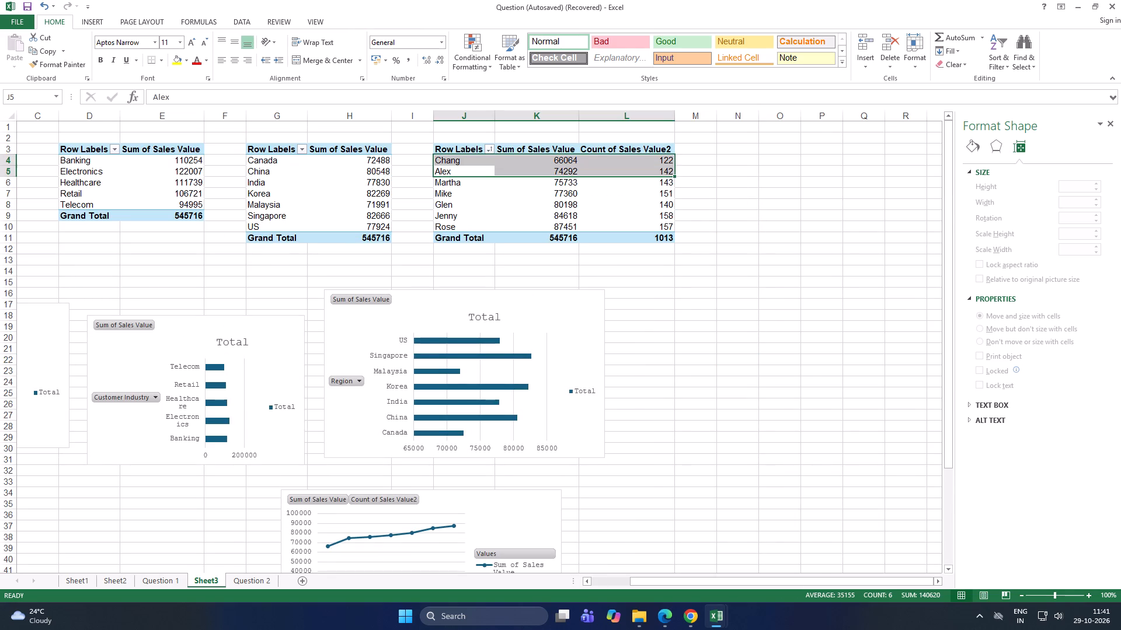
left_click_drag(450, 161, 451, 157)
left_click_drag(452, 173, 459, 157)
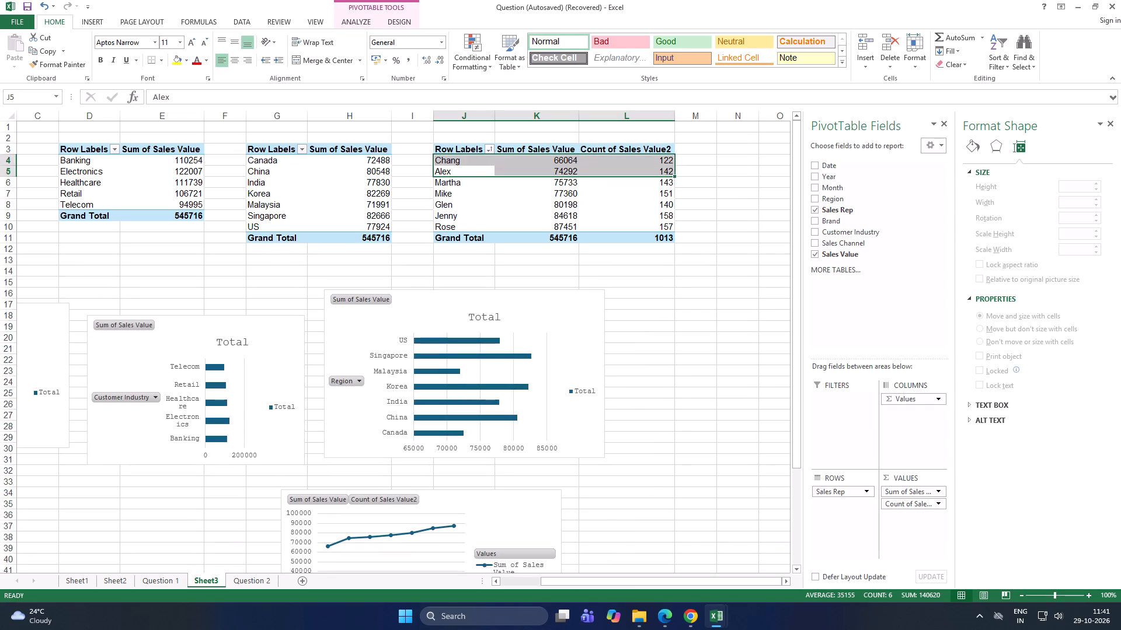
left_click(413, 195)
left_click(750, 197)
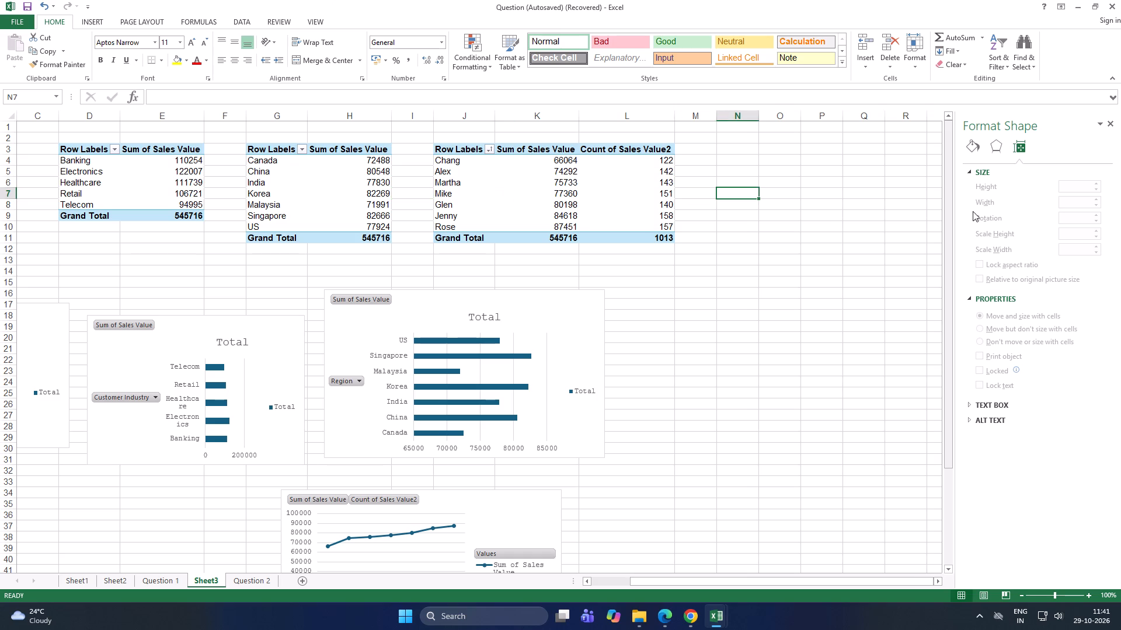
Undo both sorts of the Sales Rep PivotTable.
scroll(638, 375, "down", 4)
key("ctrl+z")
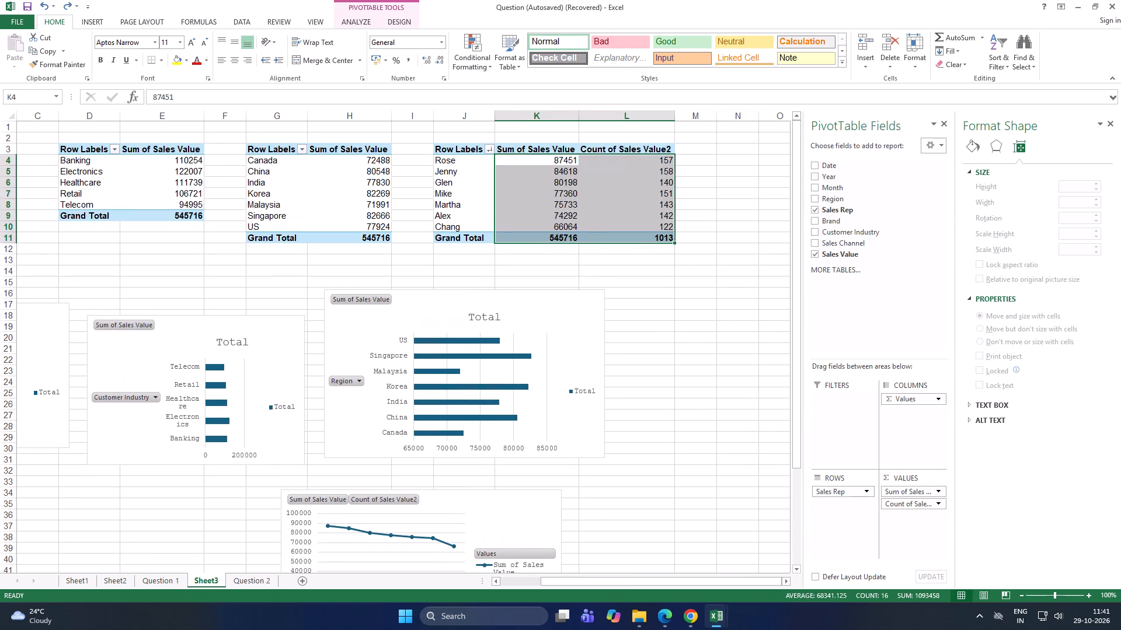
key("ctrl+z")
Check the sales rep line chart on Sheet3 against the reference dashboard on the Question 2 sheet.
scroll(642, 337, "down", 4)
left_click(649, 348)
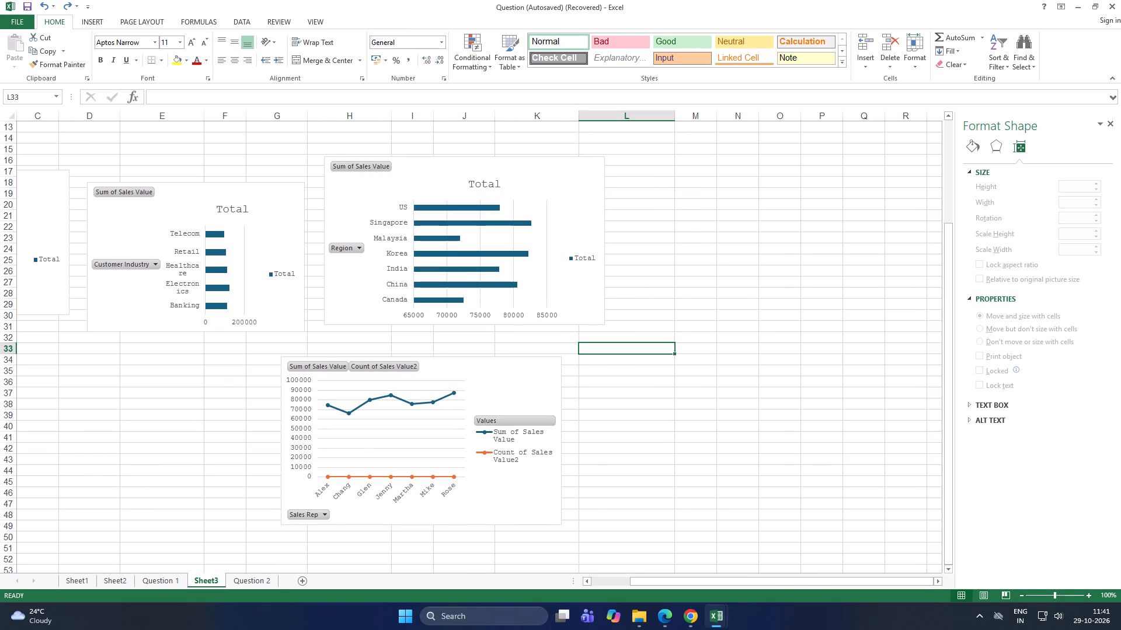
left_click(244, 585)
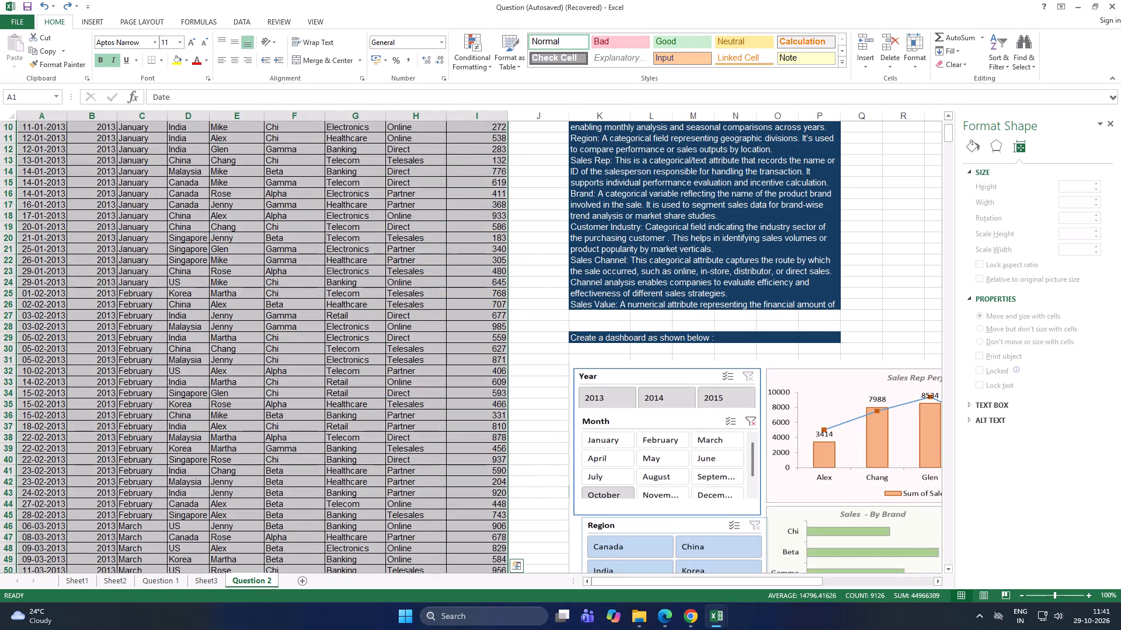
left_click_drag(747, 576, 861, 582)
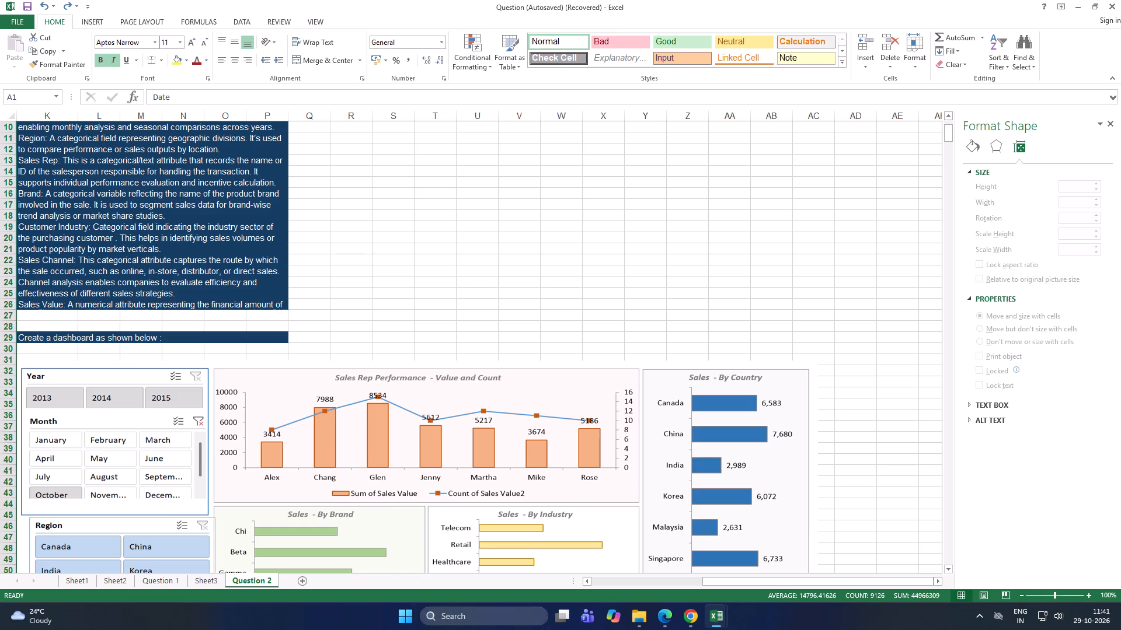
left_click(221, 577)
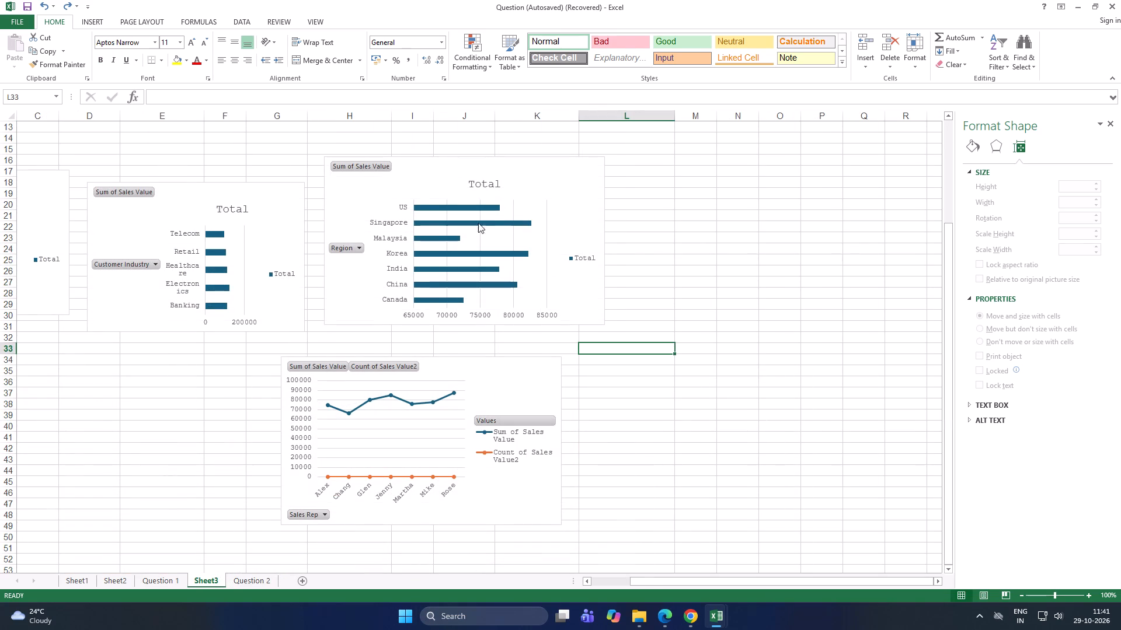
Add data labels to the region bar chart on Sheet3.
left_click(530, 215)
left_click(582, 192)
left_click(621, 168)
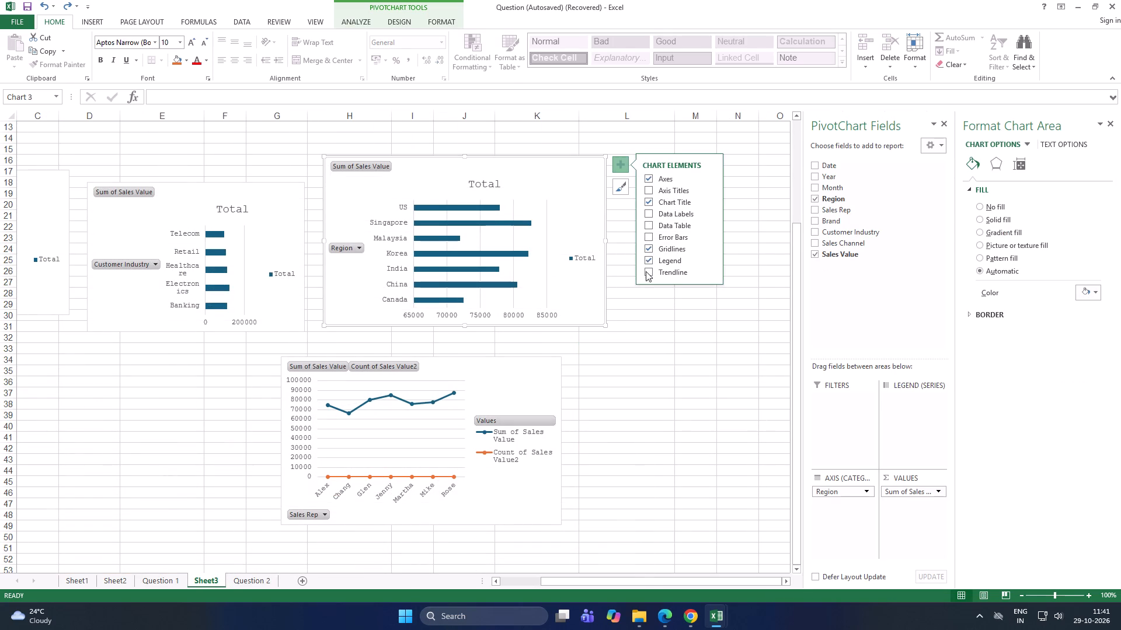
left_click(647, 213)
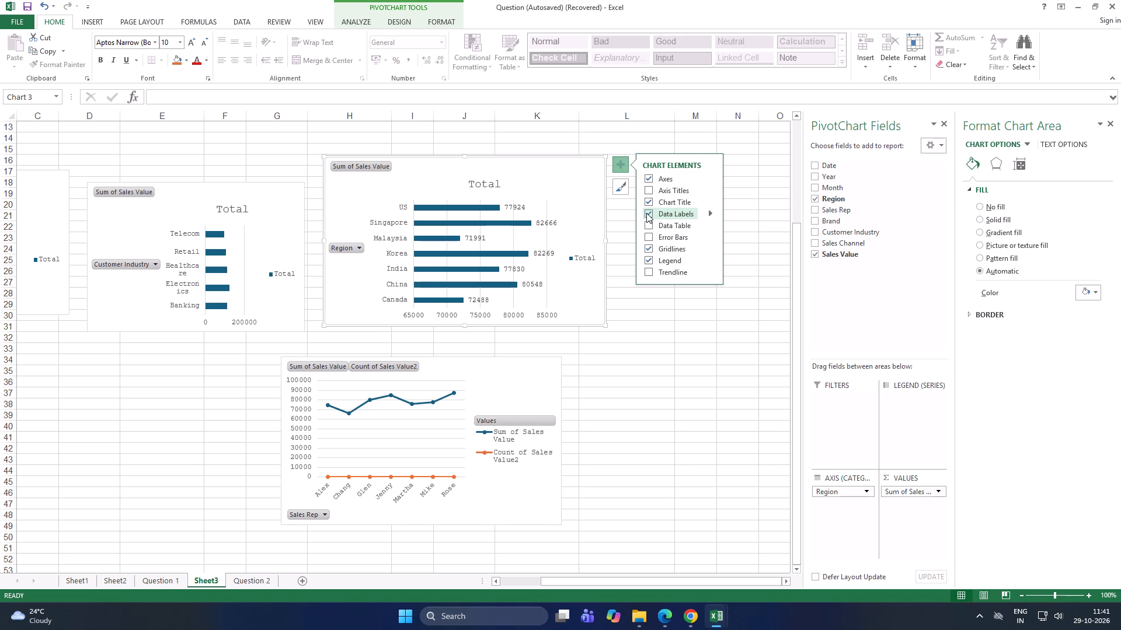
Compare the region chart and the Sheet3 PivotTables with the reference Sales - By Country chart on Question 2.
left_click(256, 576)
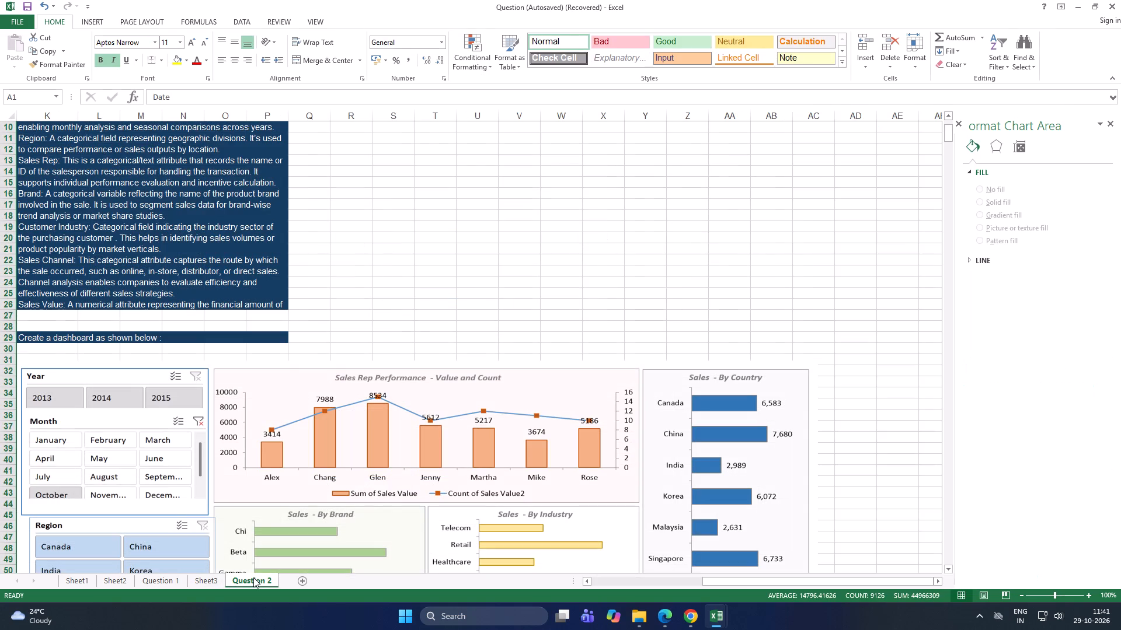
left_click(212, 580)
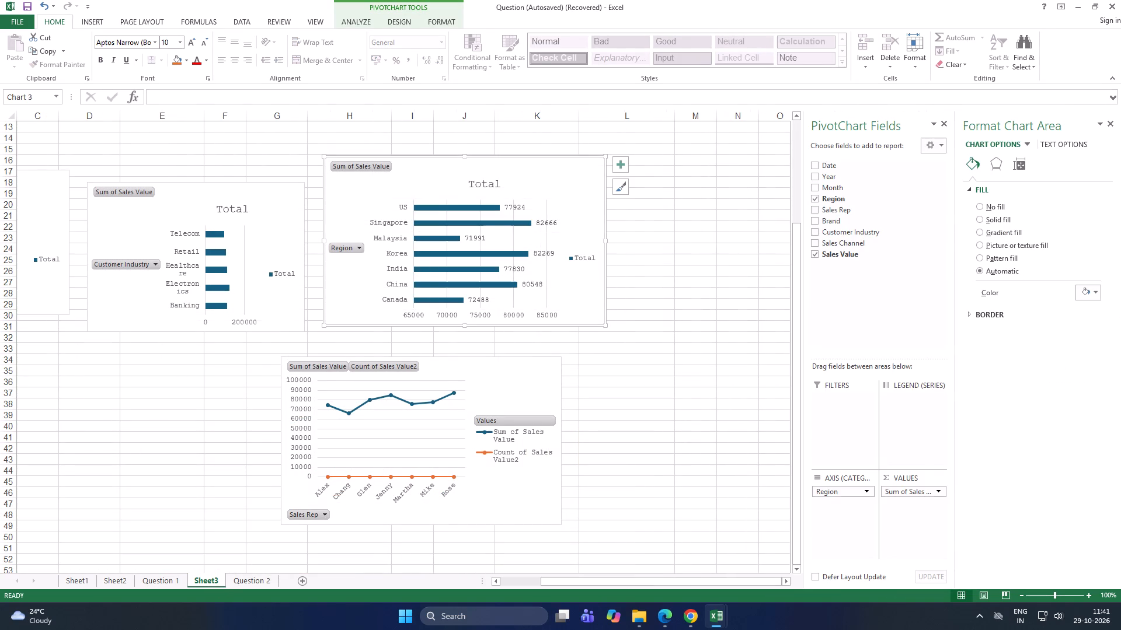
scroll(545, 232, "up", 4)
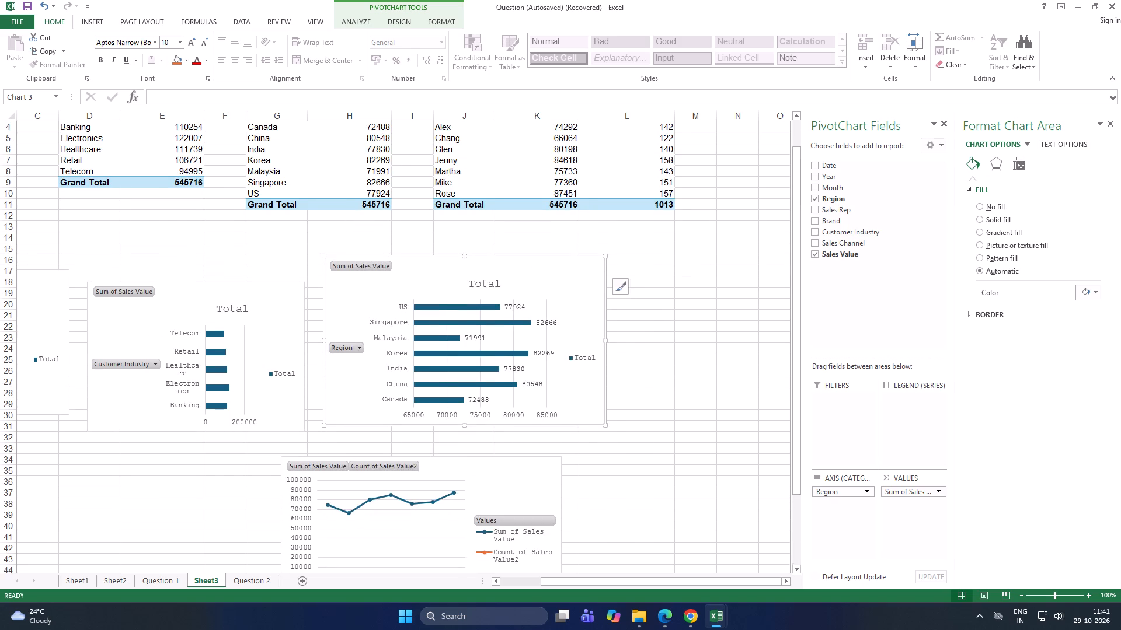
scroll(545, 232, "up", 1)
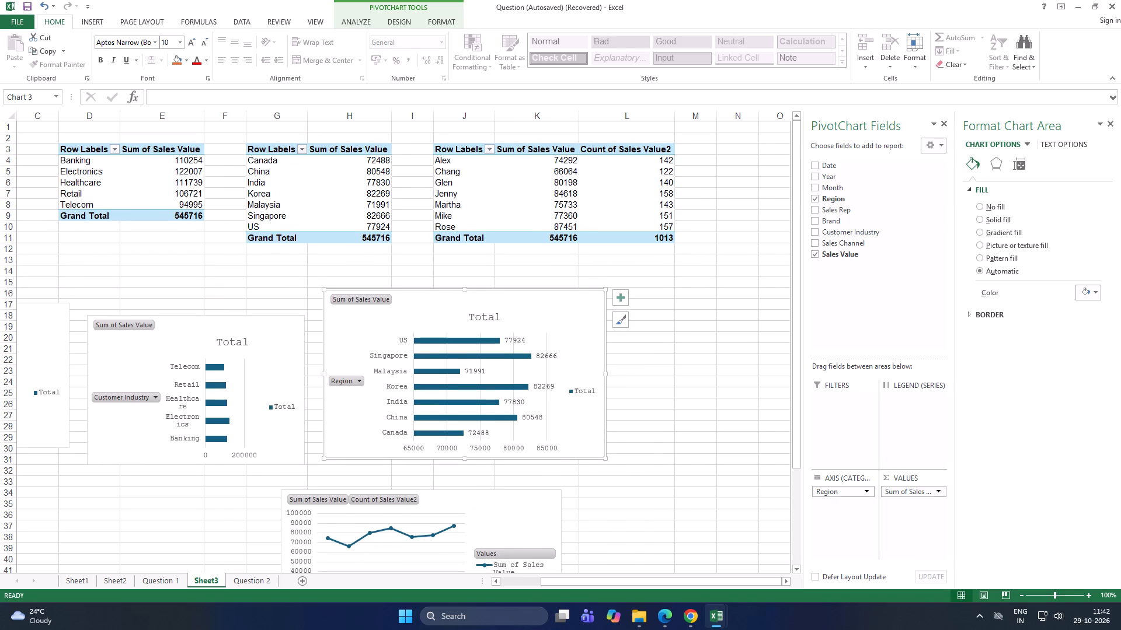
Examine the full reference dashboard, the source data and the field descriptions on the Question 2 sheet.
left_click(242, 589)
scroll(187, 521, "down", 4)
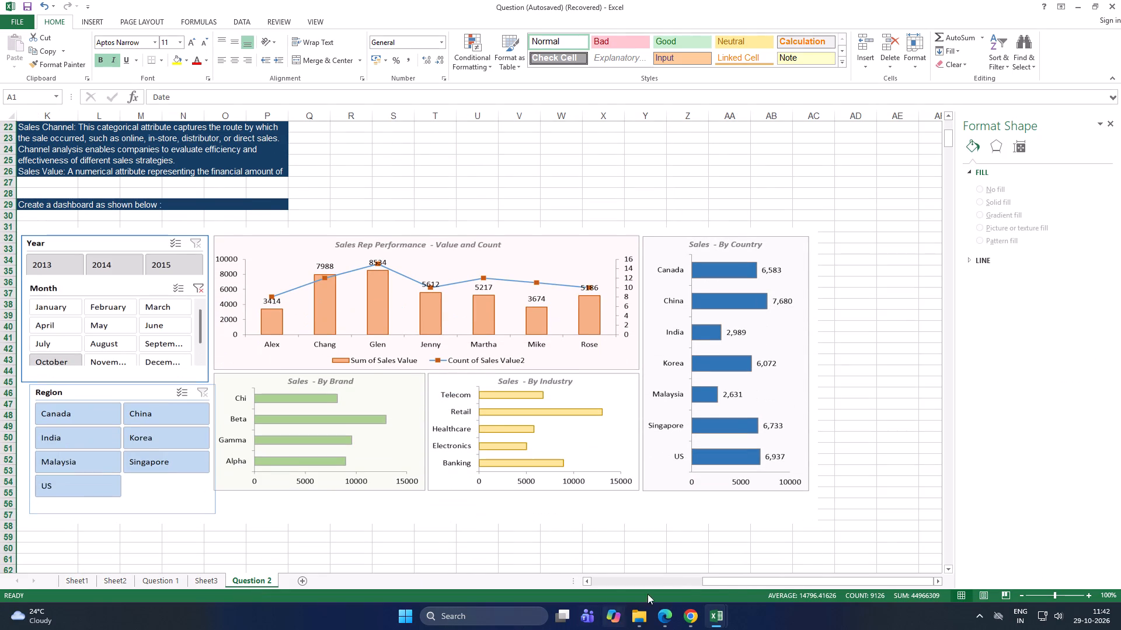
left_click_drag(731, 579, 608, 585)
scroll(343, 395, "up", 3)
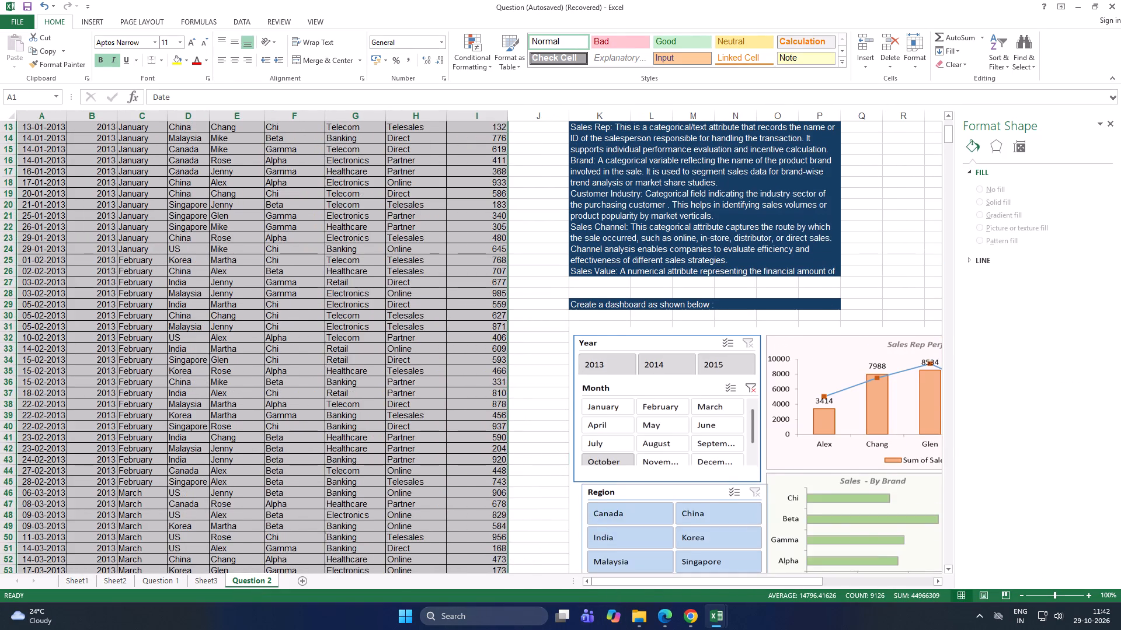
scroll(343, 395, "up", 11)
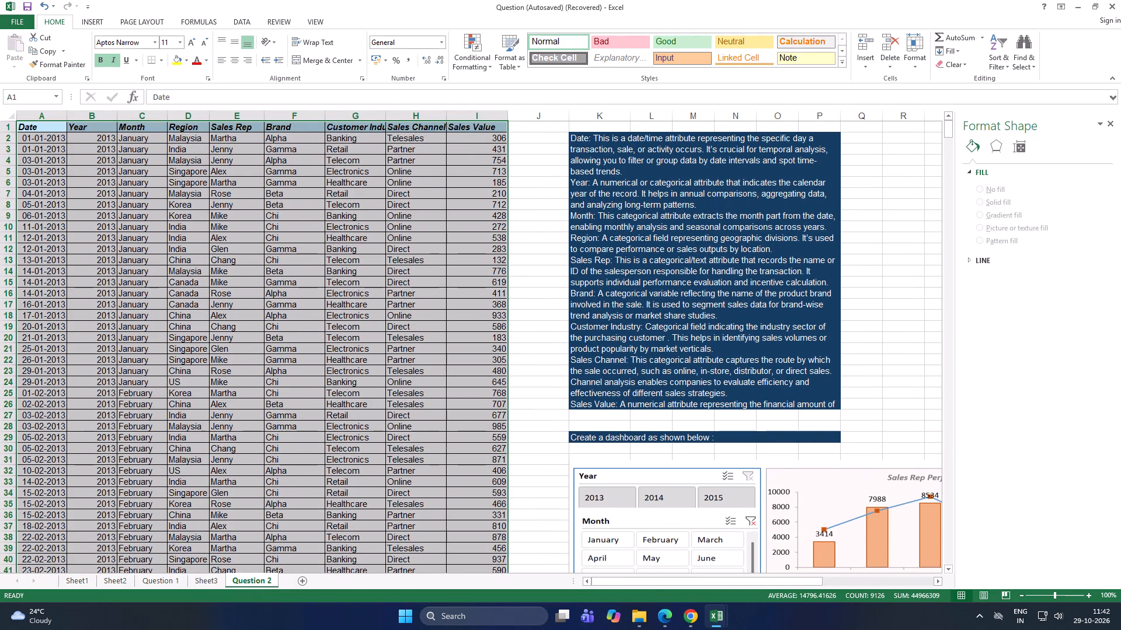
left_click(528, 267)
scroll(511, 280, "down", 6)
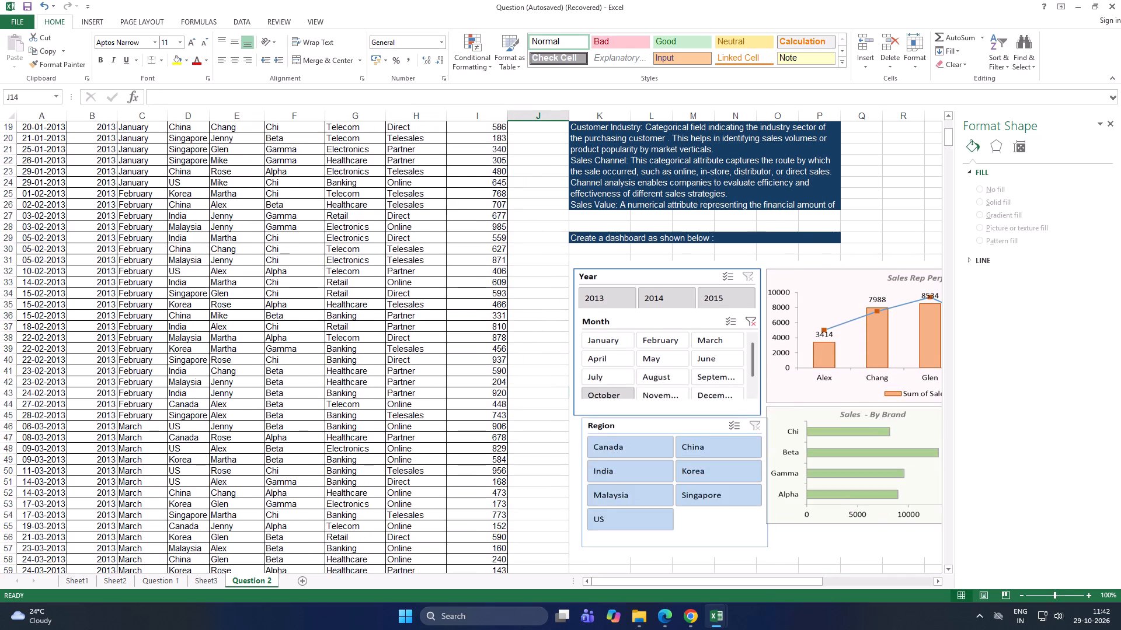
scroll(482, 299, "down", 1)
scroll(482, 299, "up", 1)
scroll(482, 299, "down", 4)
scroll(482, 299, "up", 16)
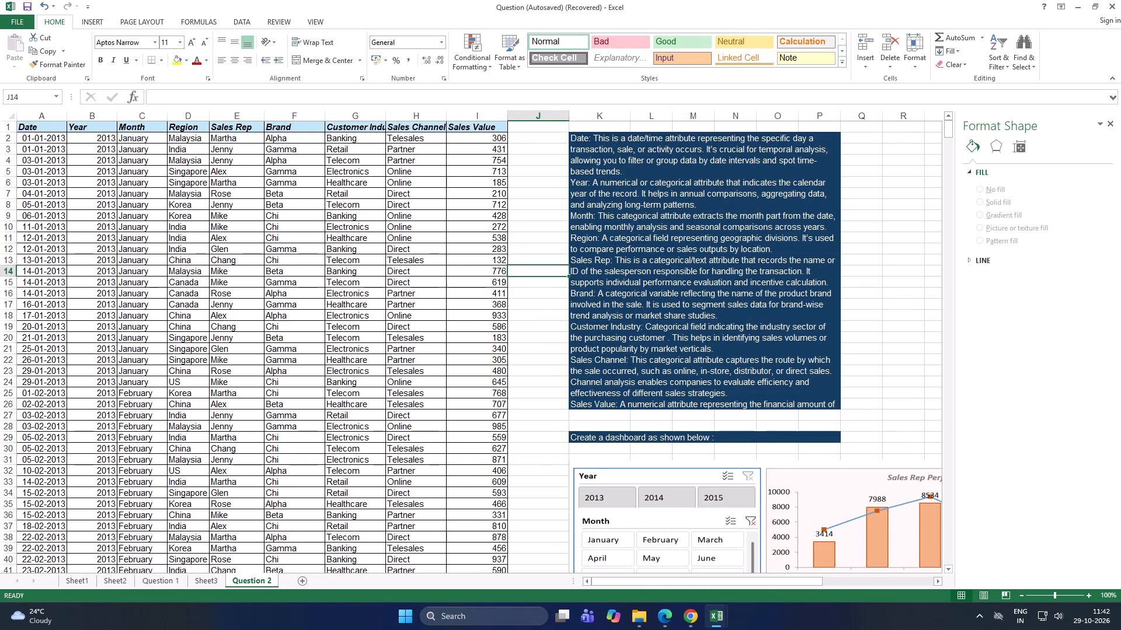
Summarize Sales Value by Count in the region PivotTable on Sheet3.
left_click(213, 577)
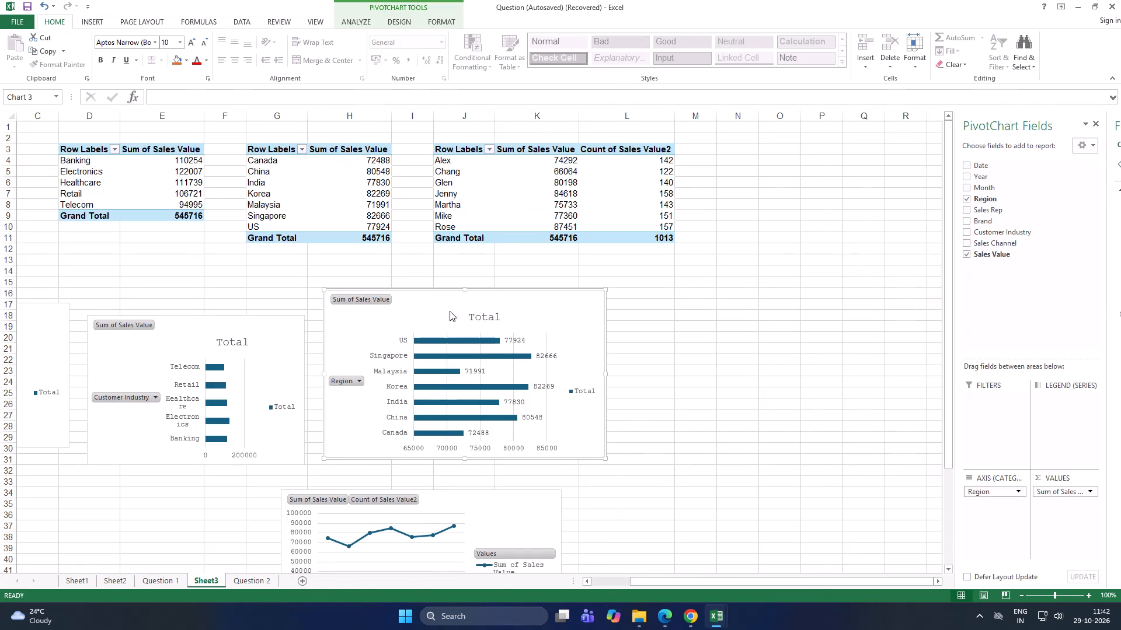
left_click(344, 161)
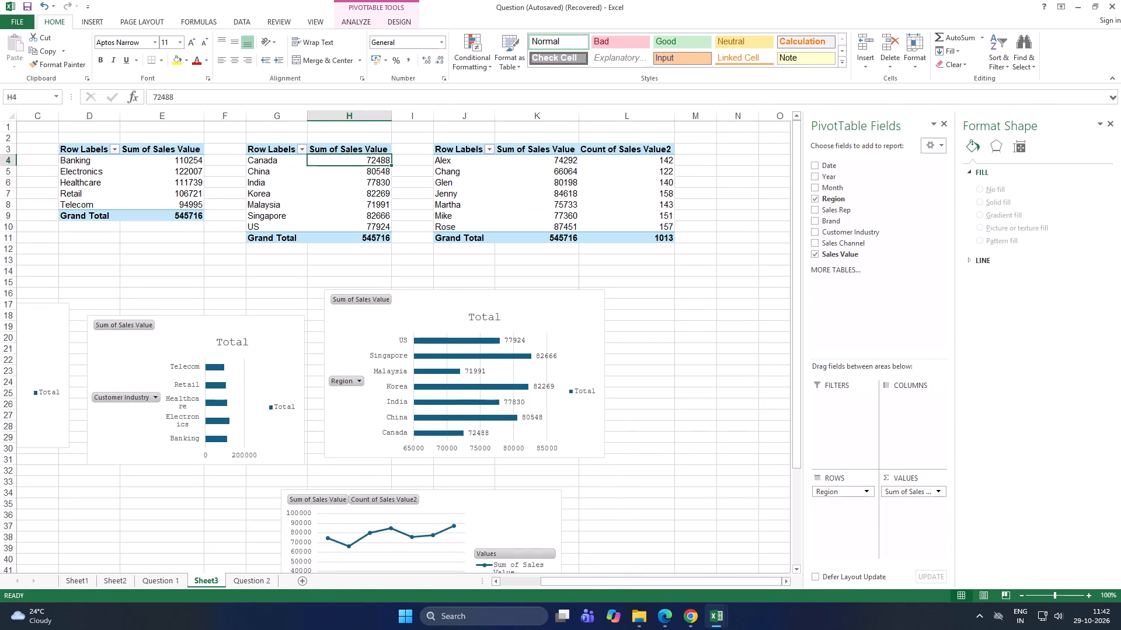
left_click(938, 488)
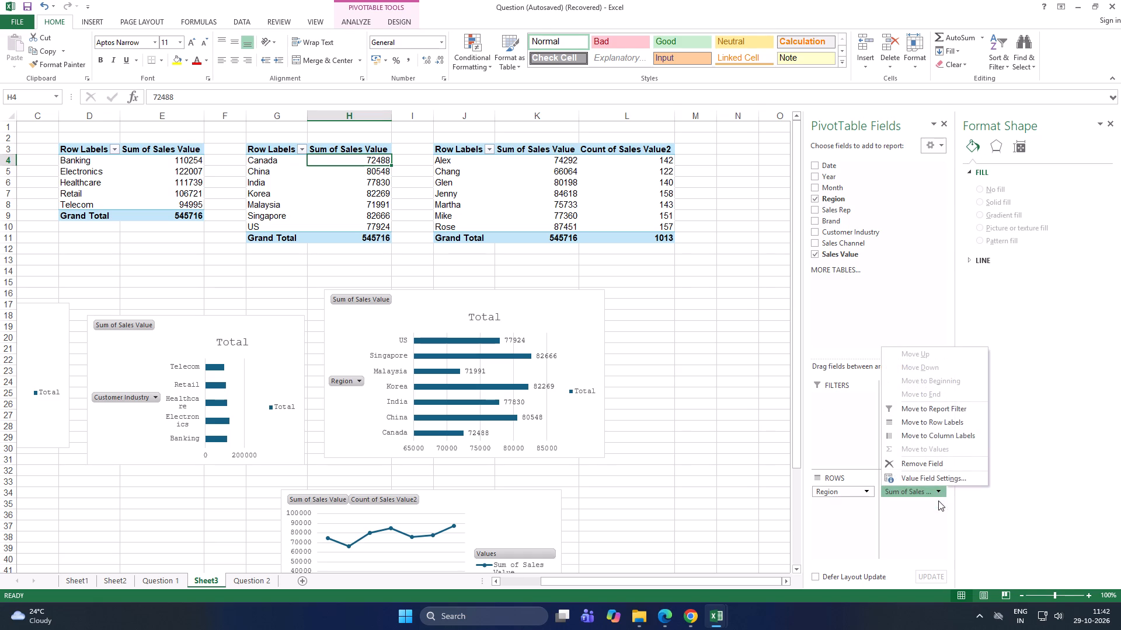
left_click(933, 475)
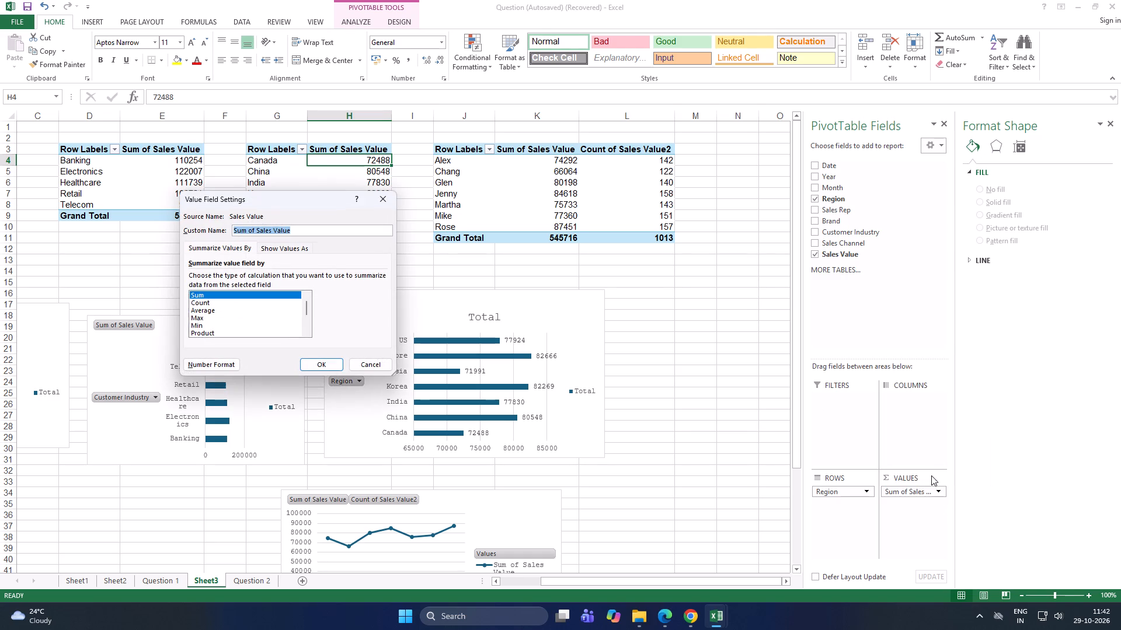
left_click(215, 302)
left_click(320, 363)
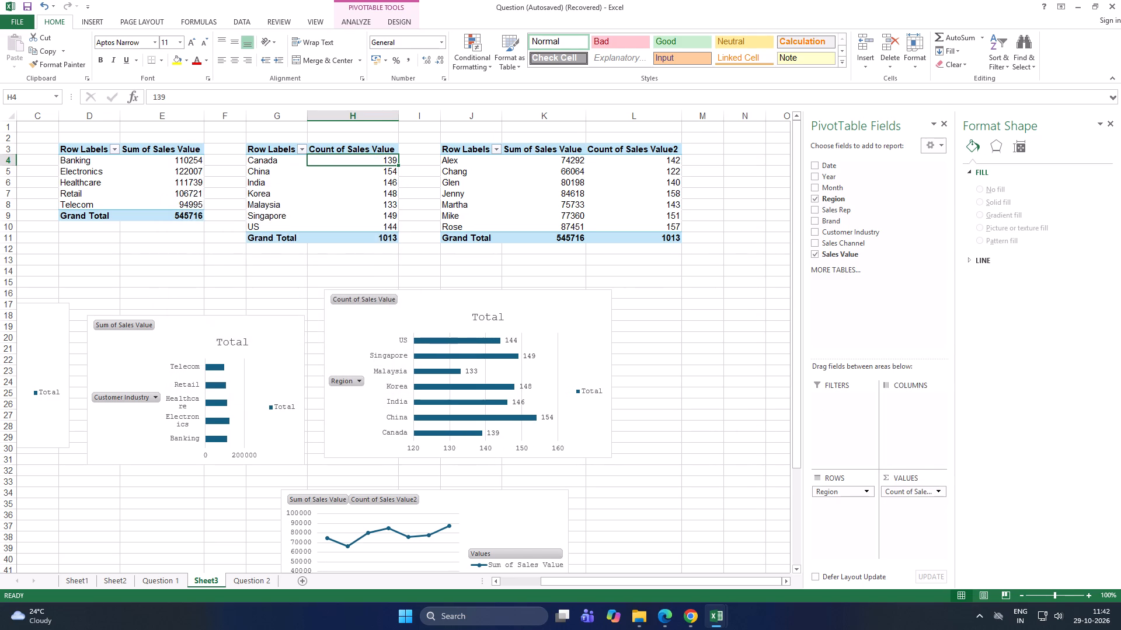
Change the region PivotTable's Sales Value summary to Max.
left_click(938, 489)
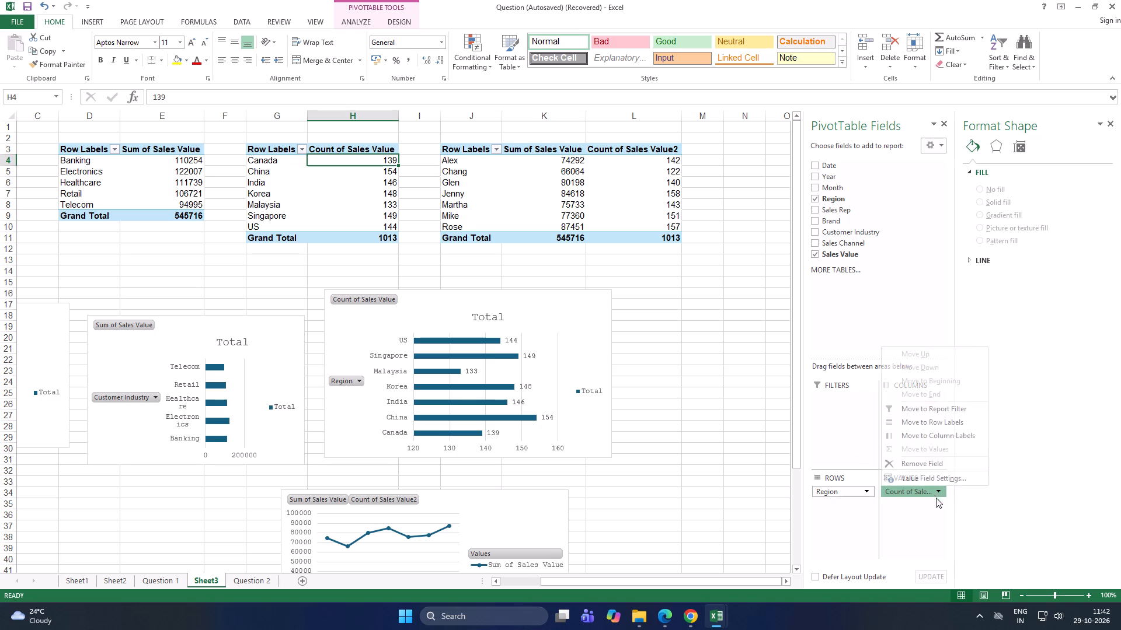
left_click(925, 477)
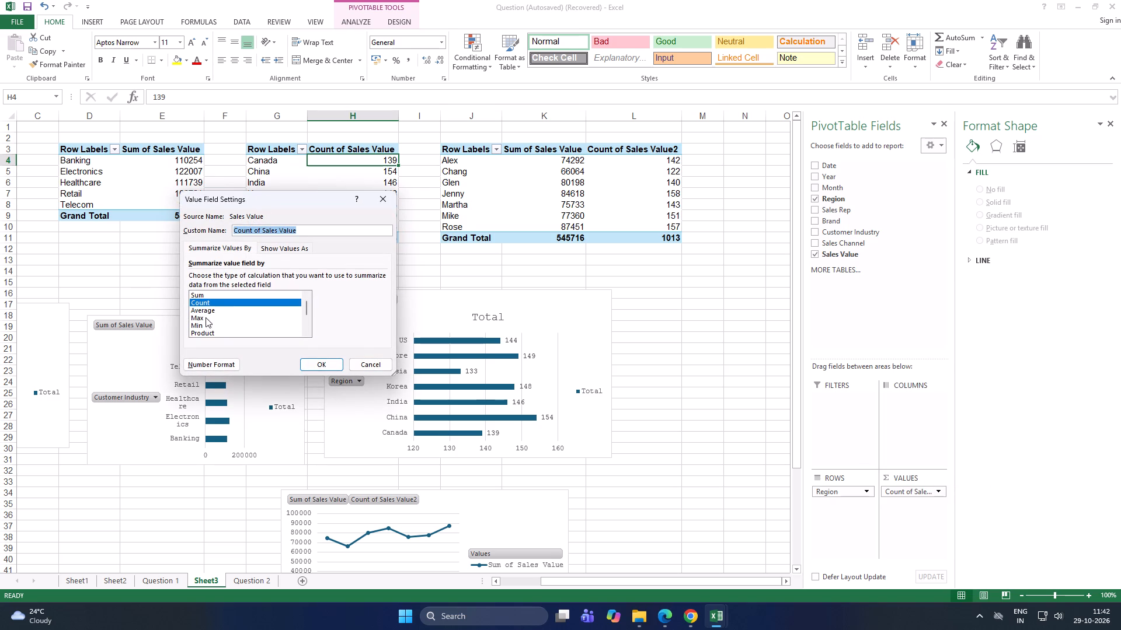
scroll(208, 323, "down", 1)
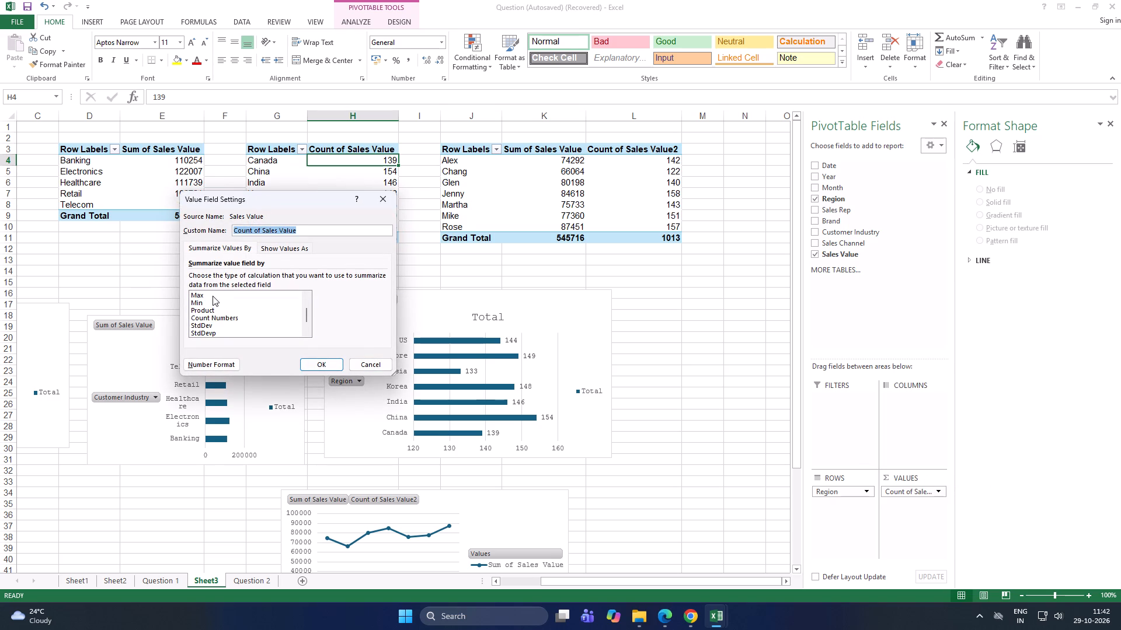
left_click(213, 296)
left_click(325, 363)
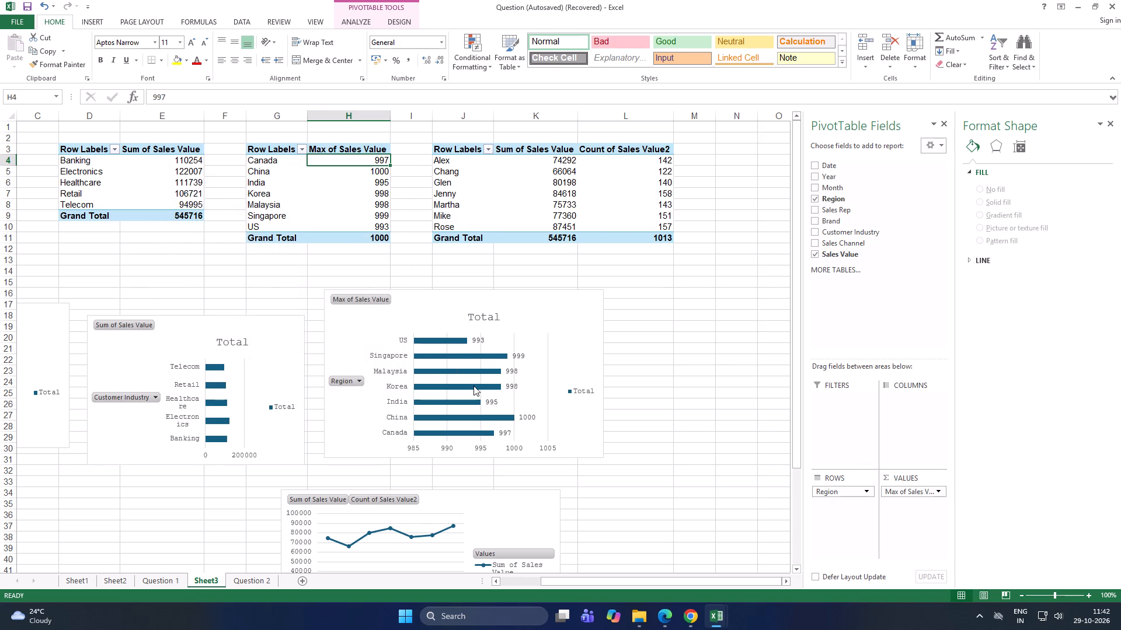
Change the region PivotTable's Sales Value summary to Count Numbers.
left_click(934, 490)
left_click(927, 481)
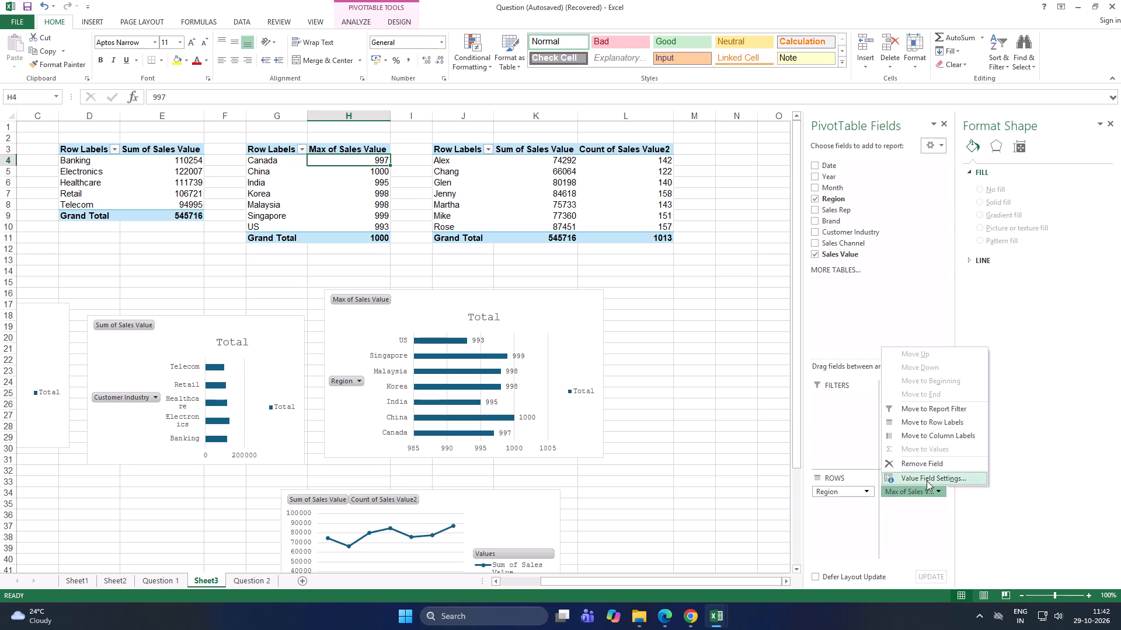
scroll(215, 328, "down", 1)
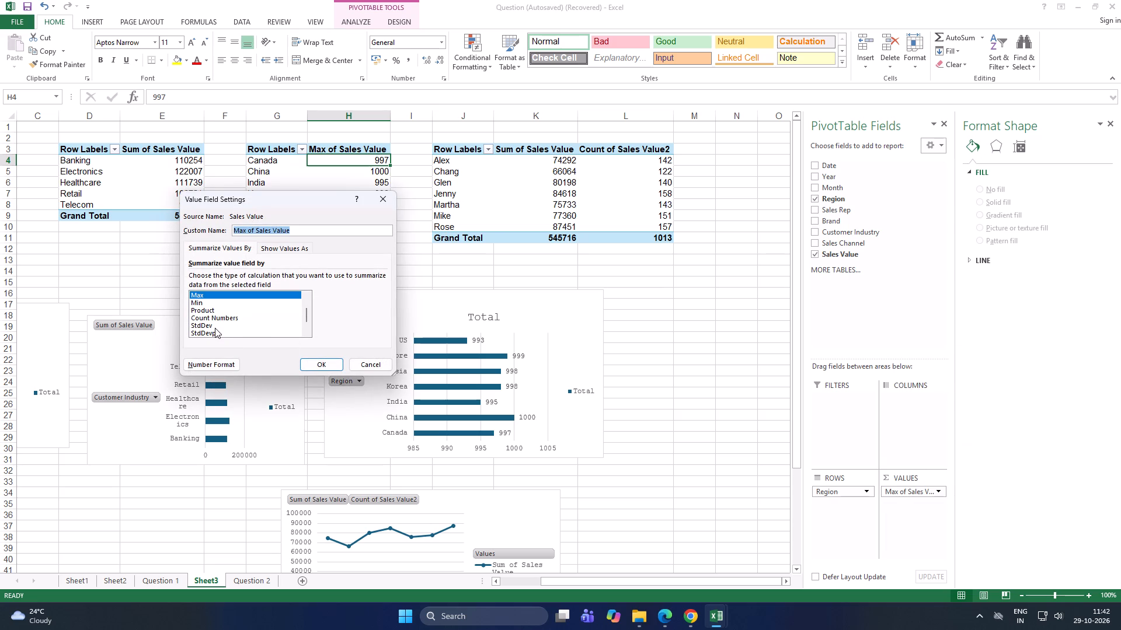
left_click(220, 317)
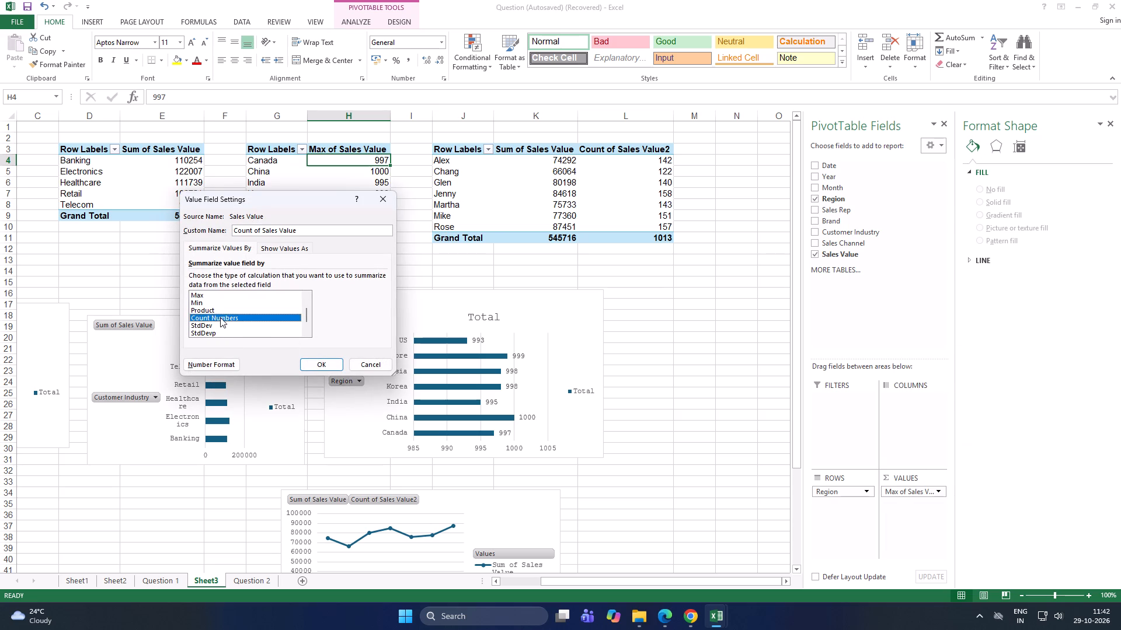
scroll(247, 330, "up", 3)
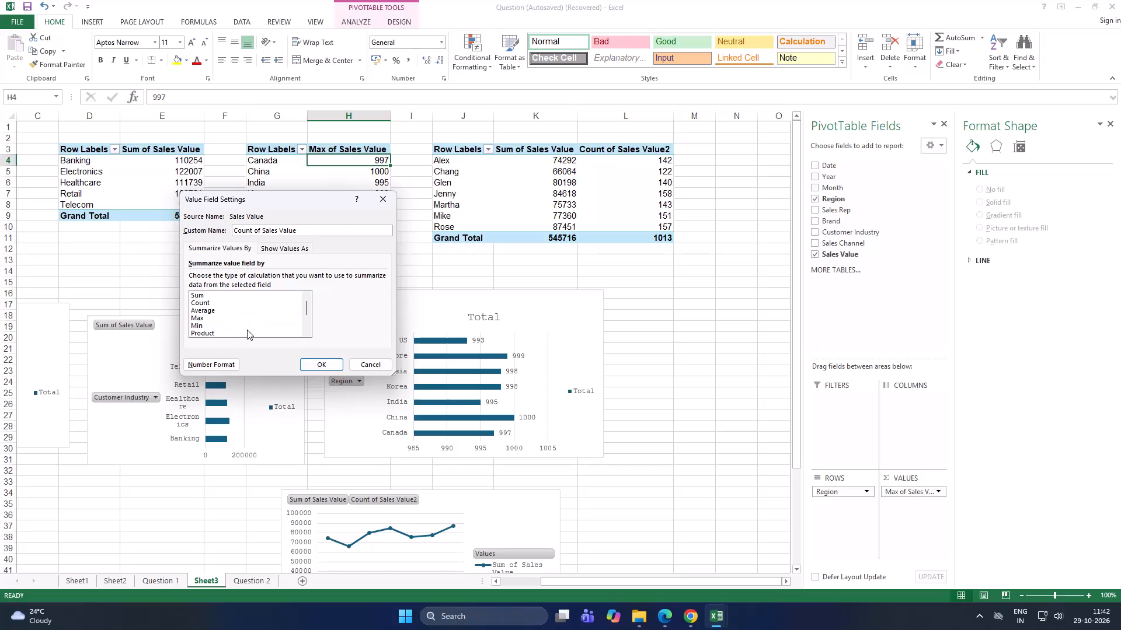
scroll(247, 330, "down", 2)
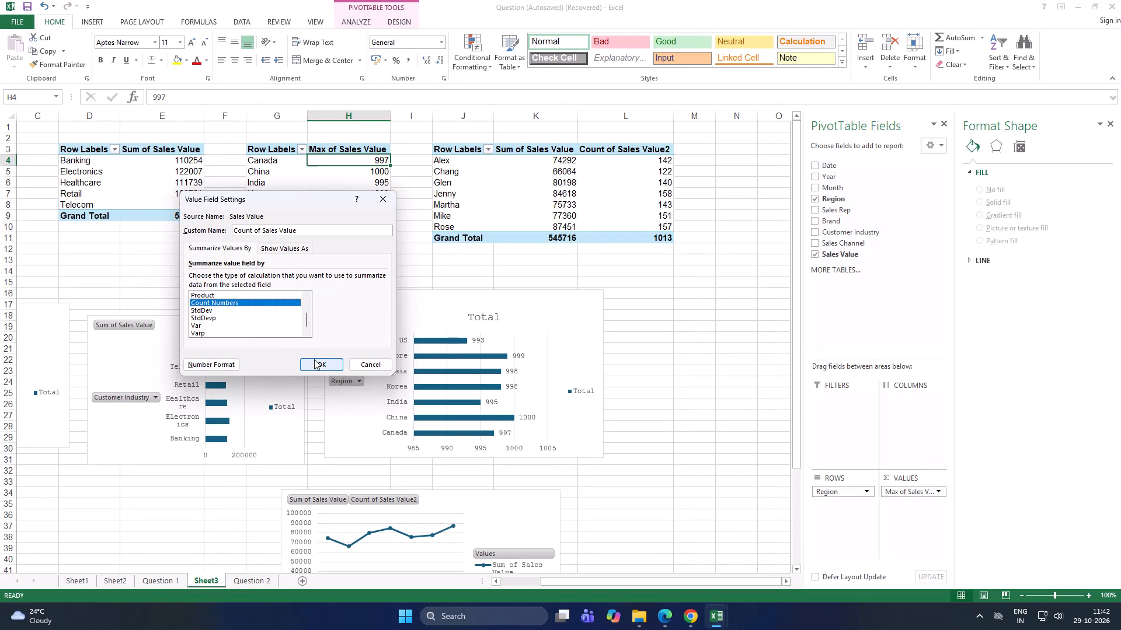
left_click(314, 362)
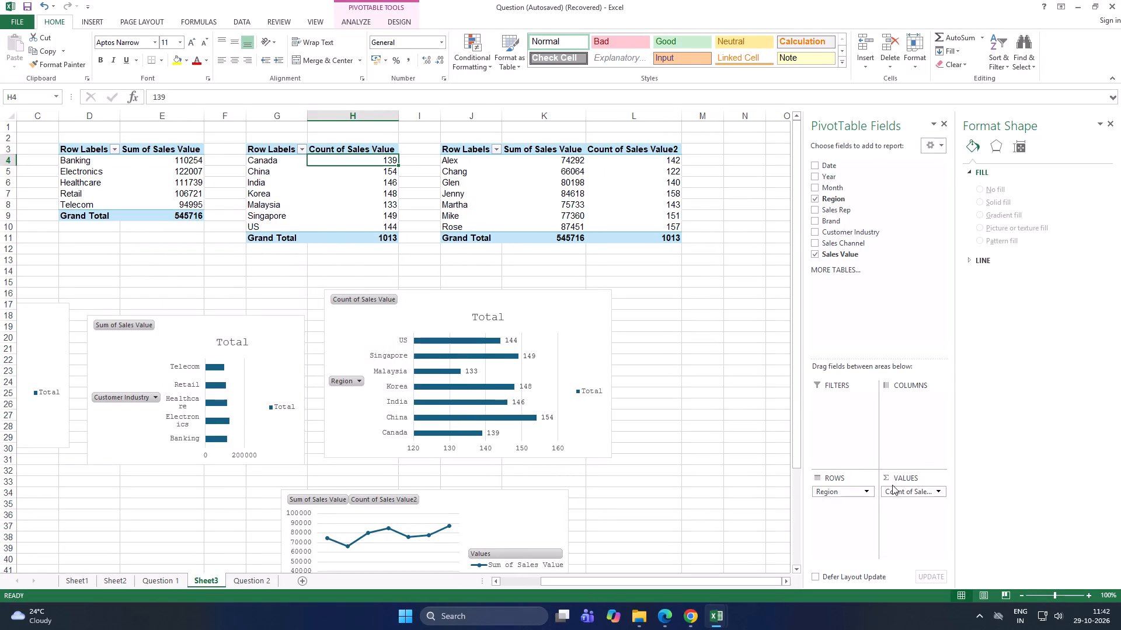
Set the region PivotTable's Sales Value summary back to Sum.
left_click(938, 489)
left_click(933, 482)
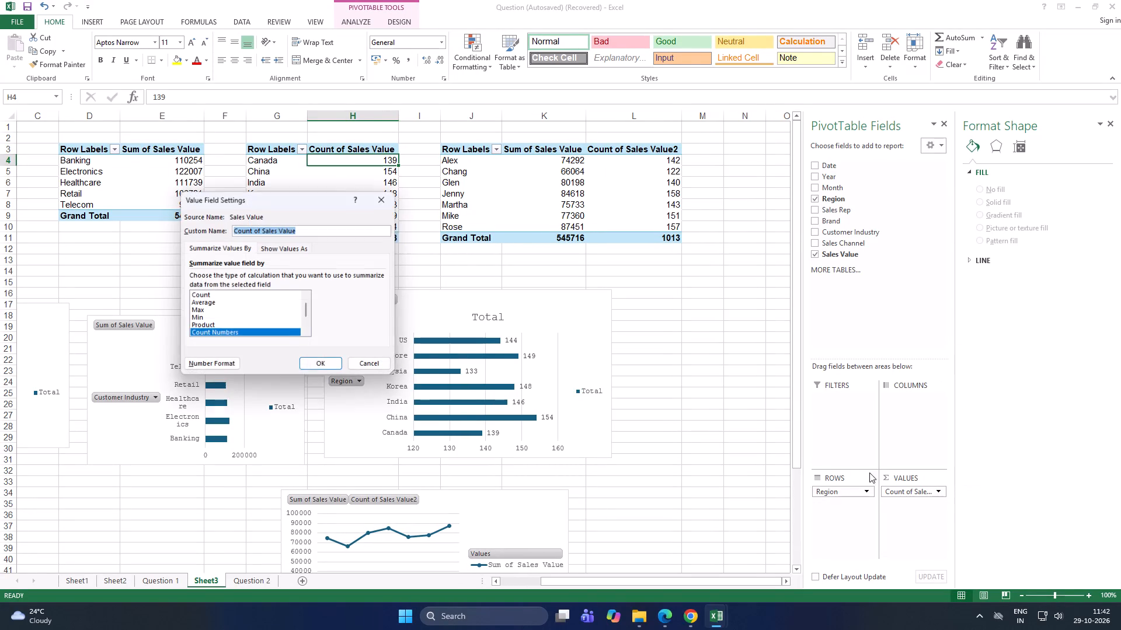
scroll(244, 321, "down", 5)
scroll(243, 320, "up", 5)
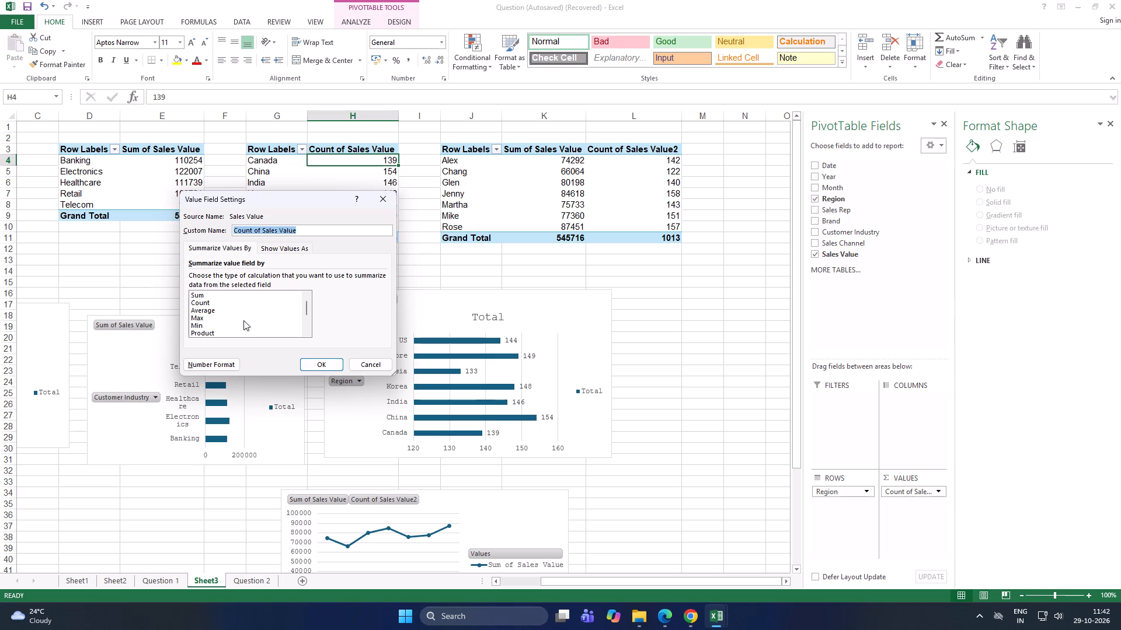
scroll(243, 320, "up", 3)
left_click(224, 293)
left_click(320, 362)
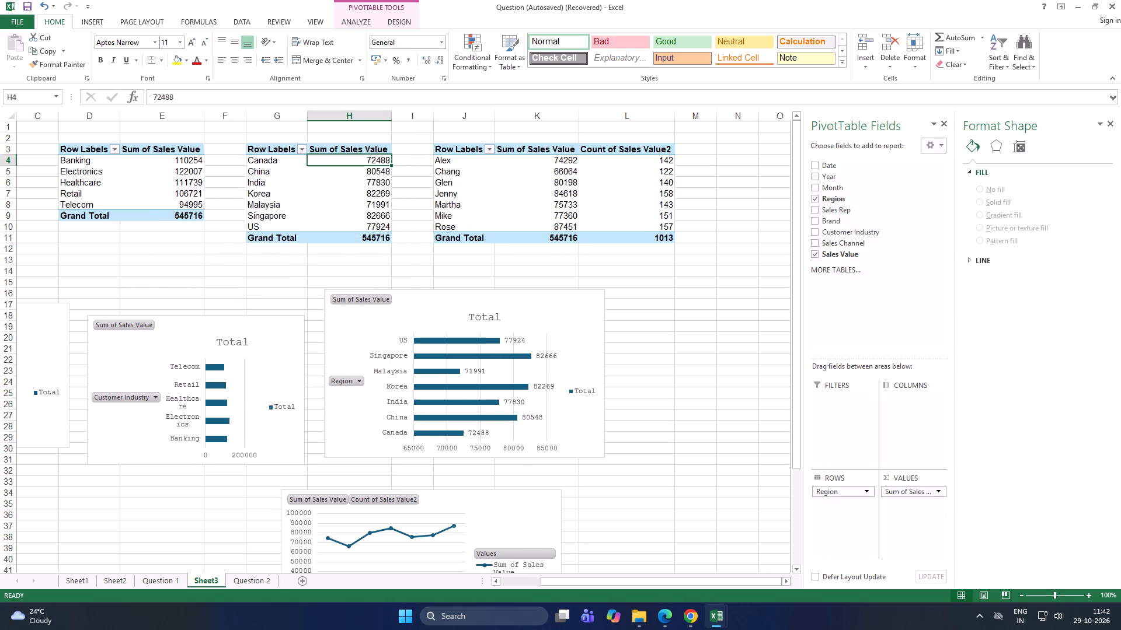
Compare the region PivotTable's sales values with the reference Sales - By Country chart on the Question 2 sheet.
left_click(362, 202)
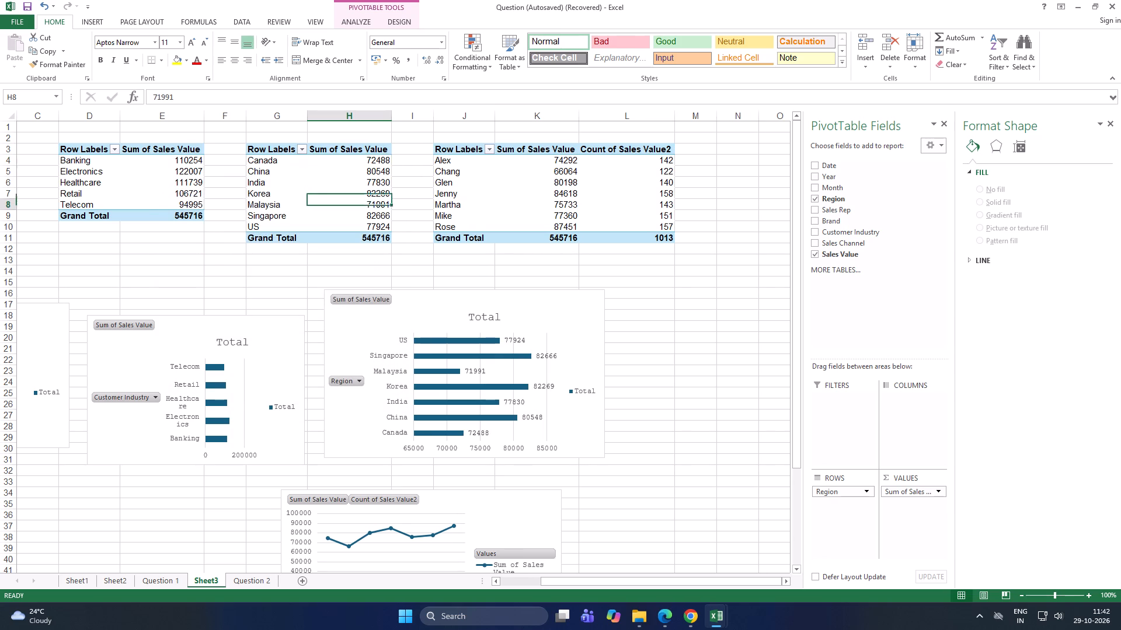
left_click(371, 188)
left_click(377, 168)
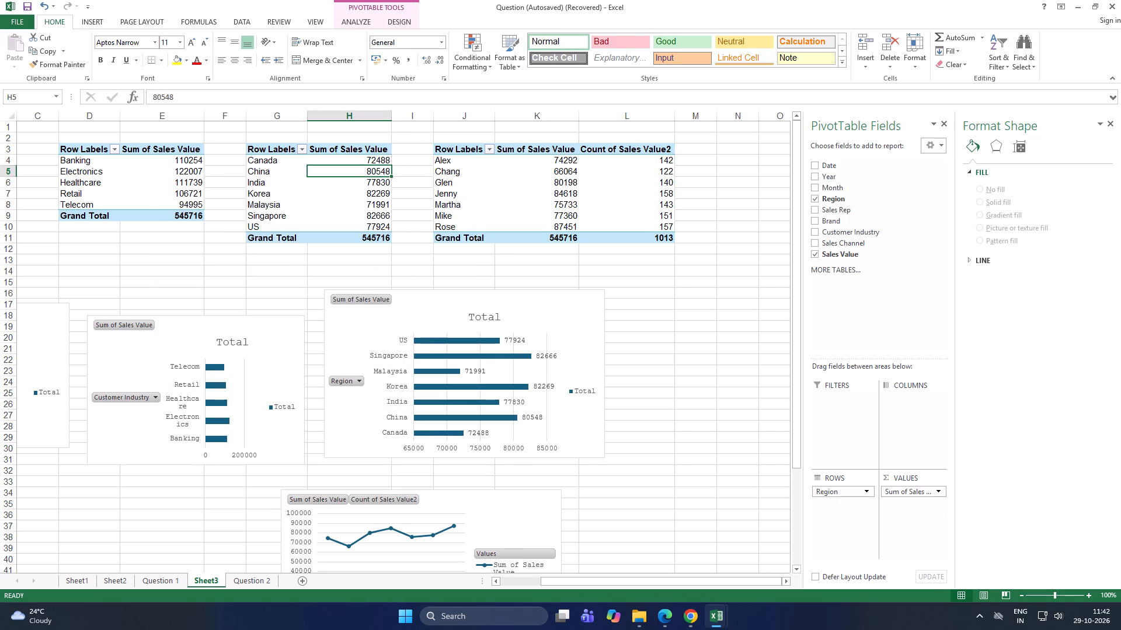
left_click(242, 582)
scroll(740, 509, "down", 4)
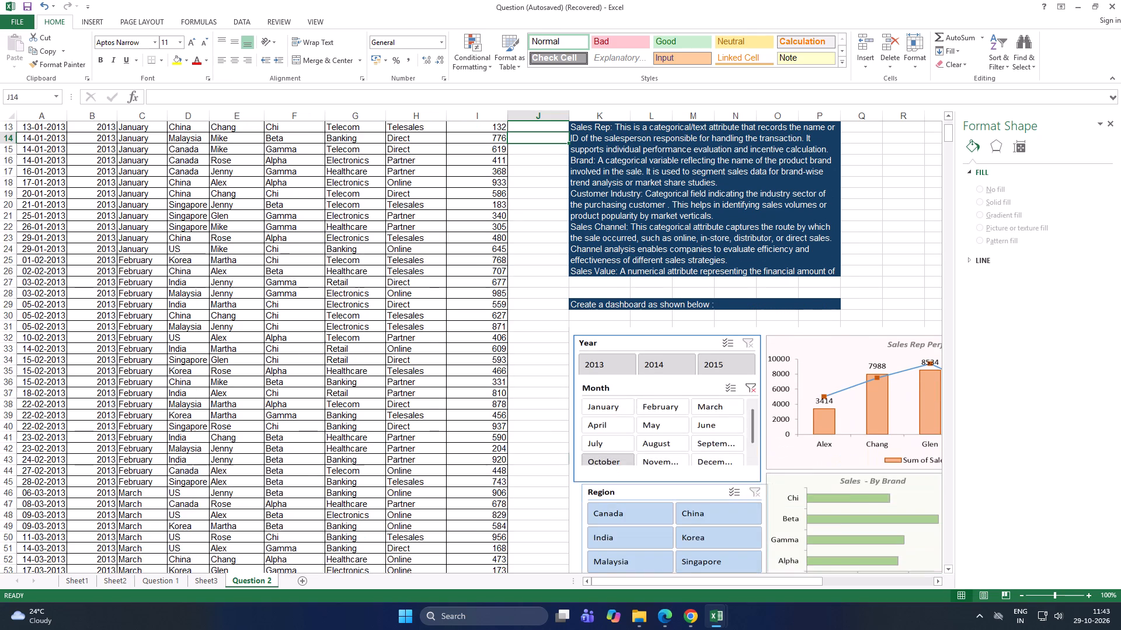
scroll(742, 509, "down", 2)
left_click_drag(770, 584, 873, 578)
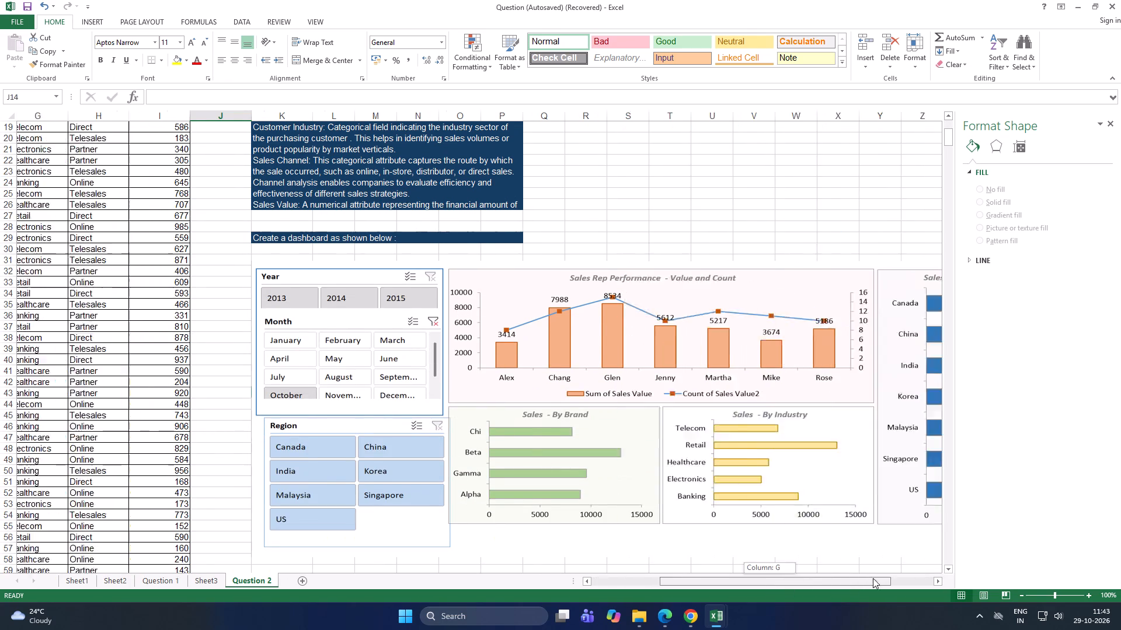
left_click_drag(873, 578, 896, 577)
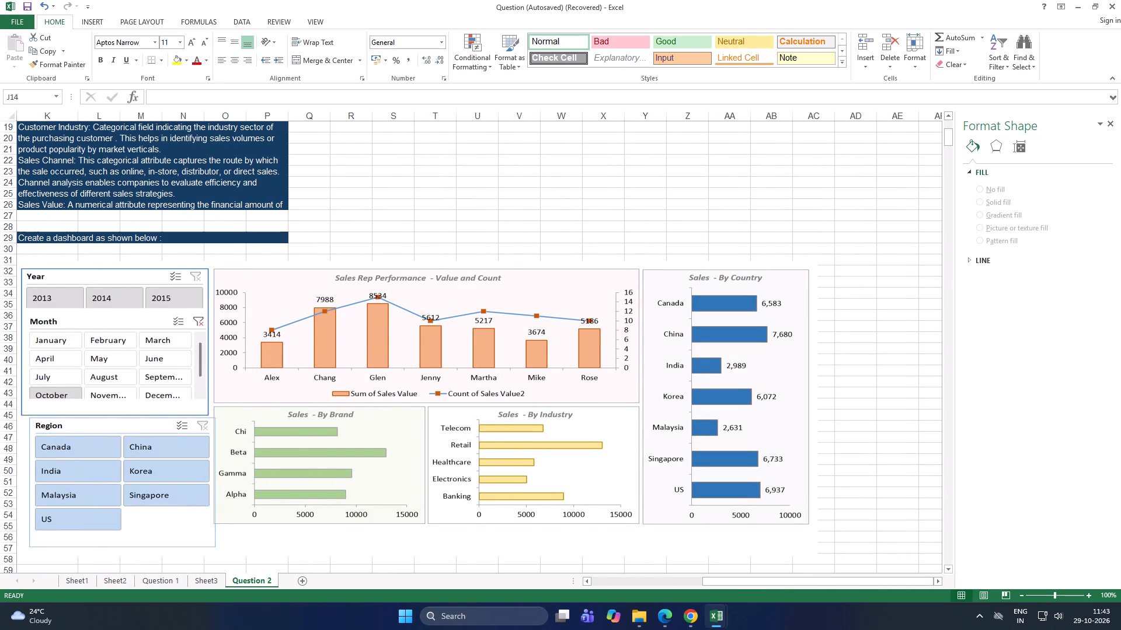
left_click(777, 303)
left_click(774, 306)
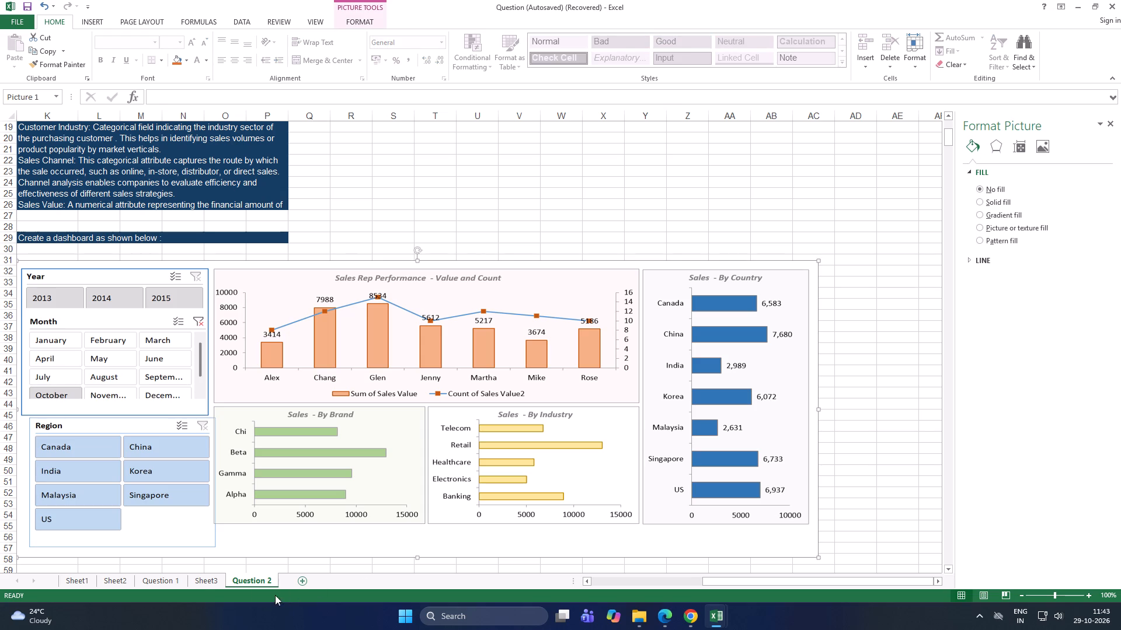
Widen the customer industry bar chart on Sheet3 and move the region bar chart clear of it.
left_click(212, 583)
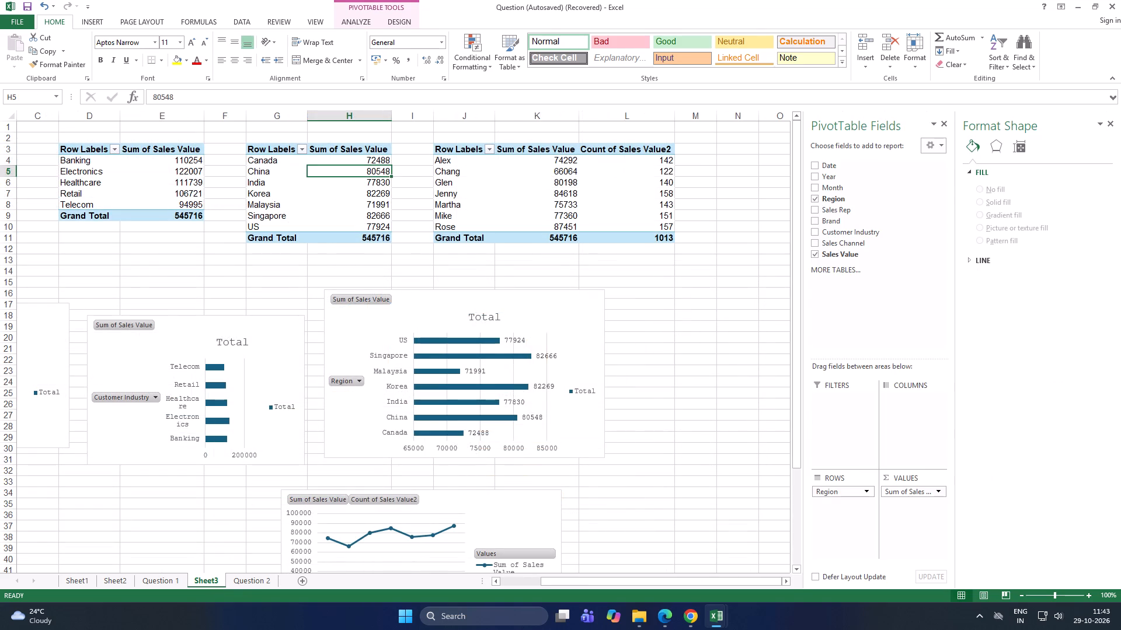
left_click(299, 387)
left_click_drag(305, 392, 364, 391)
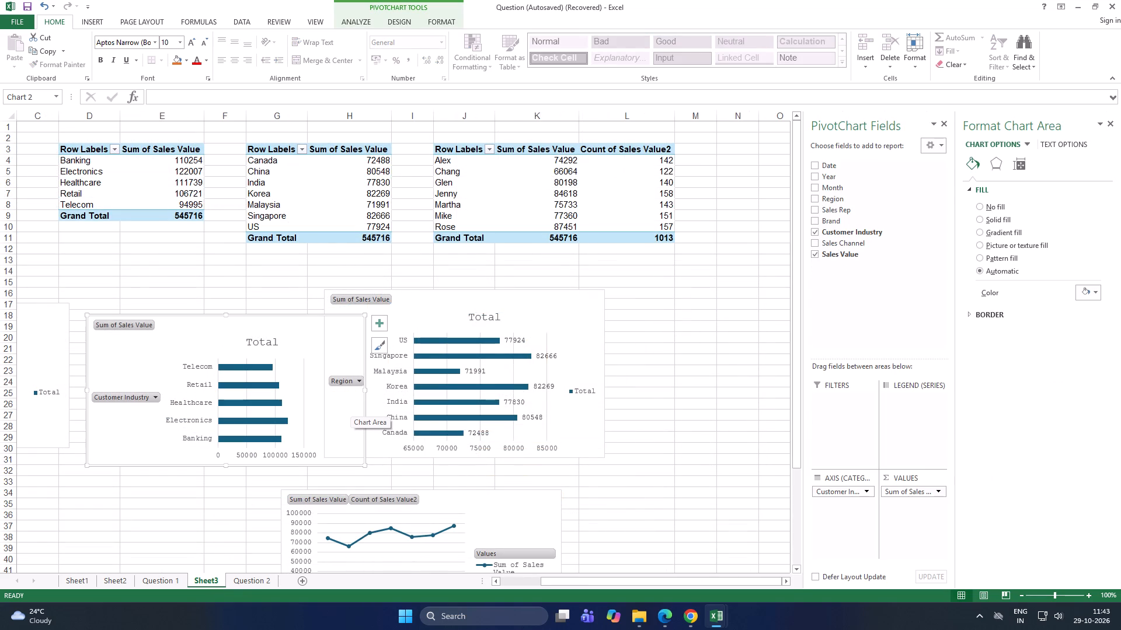
left_click_drag(511, 299, 597, 301)
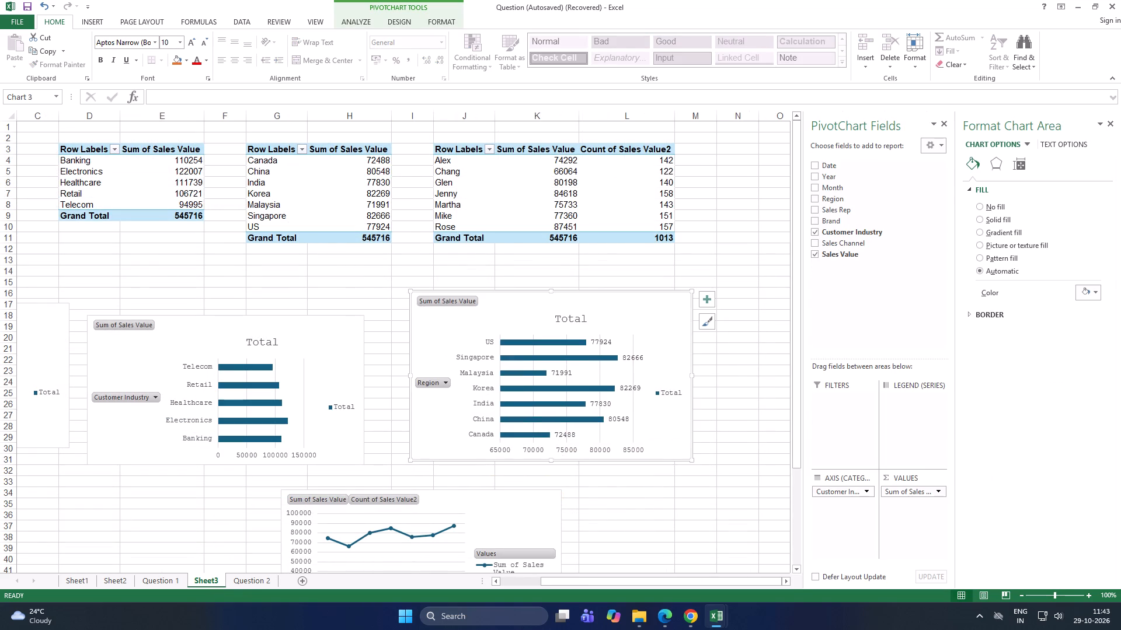
Set the sales rep chart's Count of Sales Value2 field to summarize by Count Numbers.
scroll(506, 426, "down", 4)
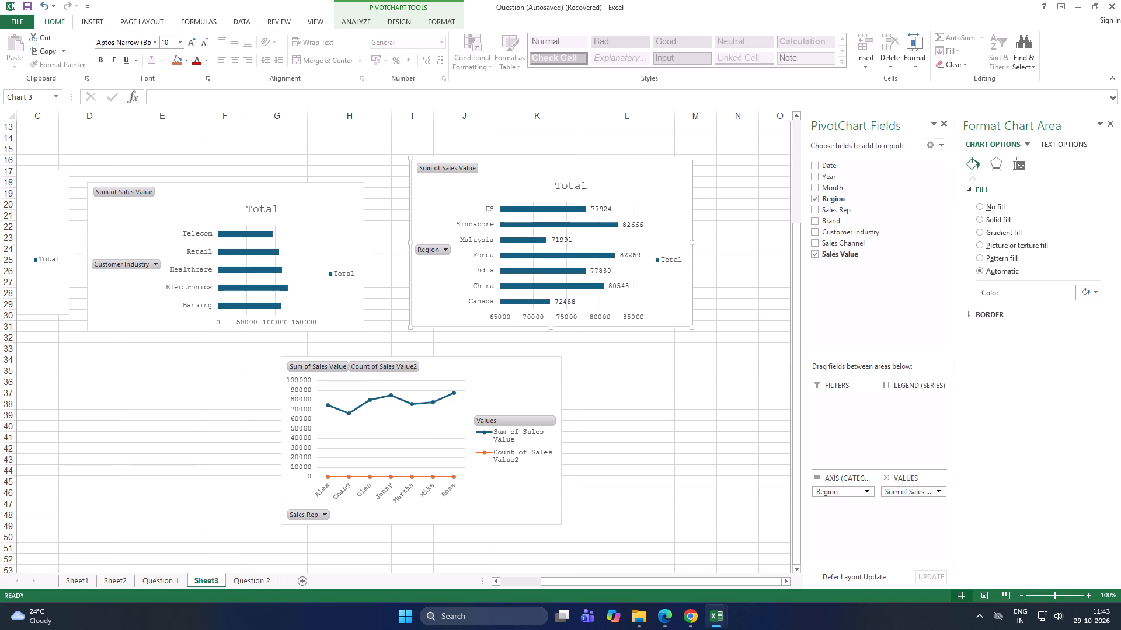
left_click(390, 366)
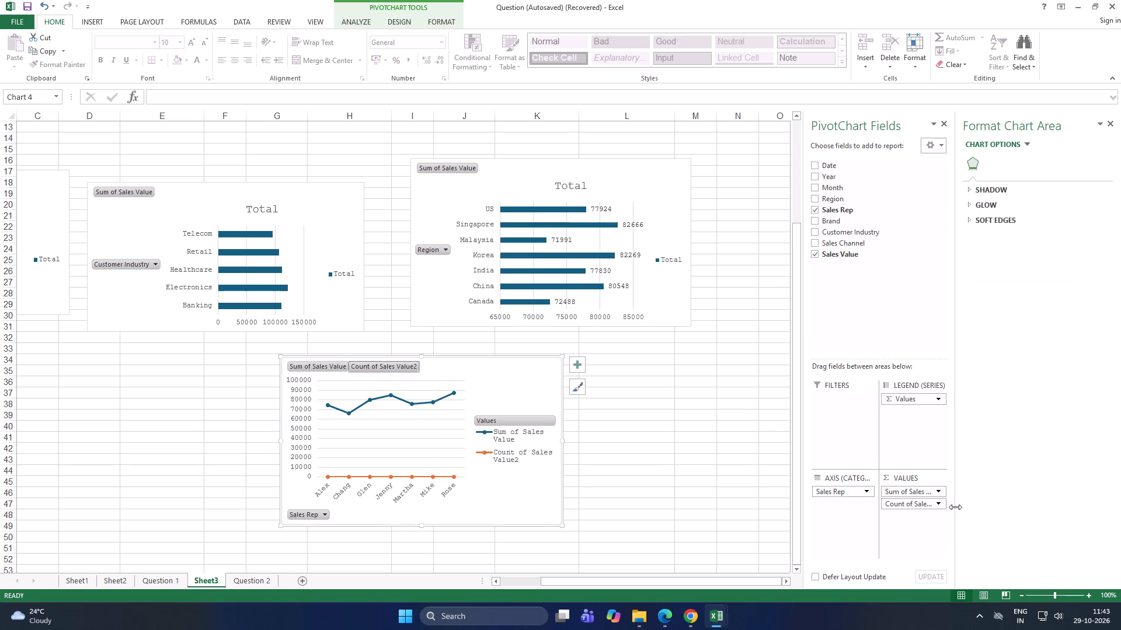
left_click(942, 508)
left_click(934, 488)
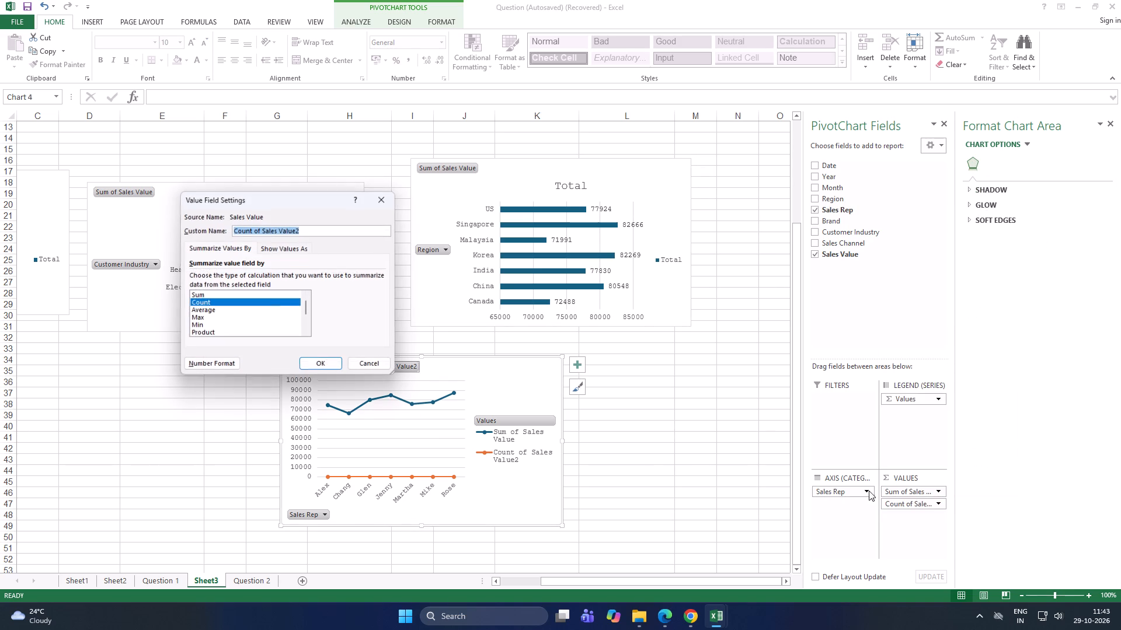
scroll(242, 325, "down", 2)
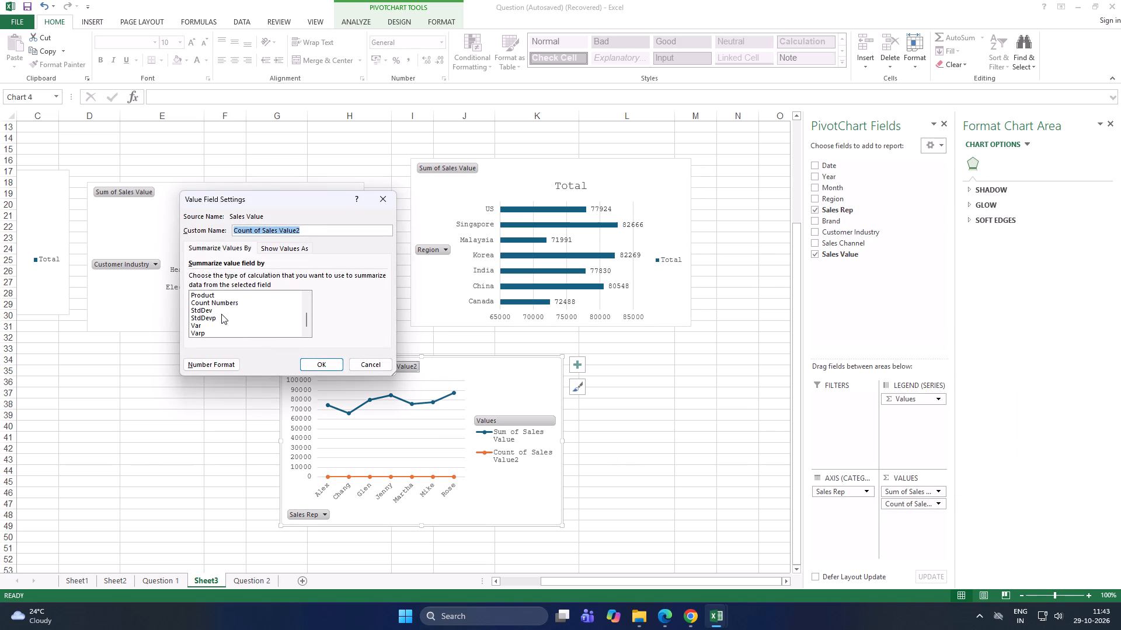
left_click(221, 299)
left_click(321, 365)
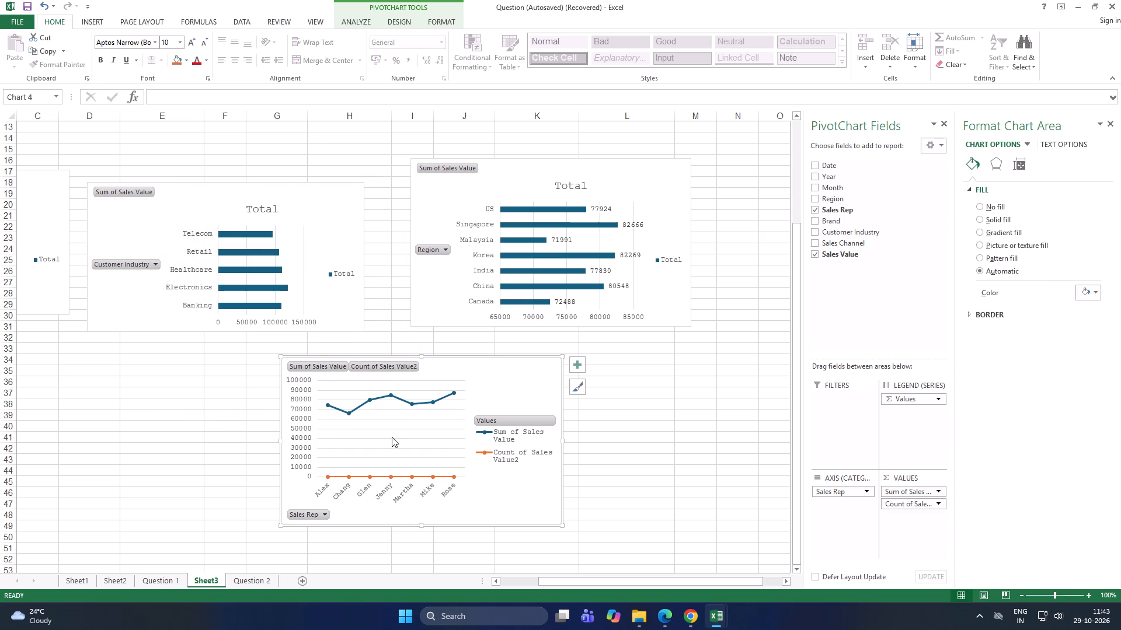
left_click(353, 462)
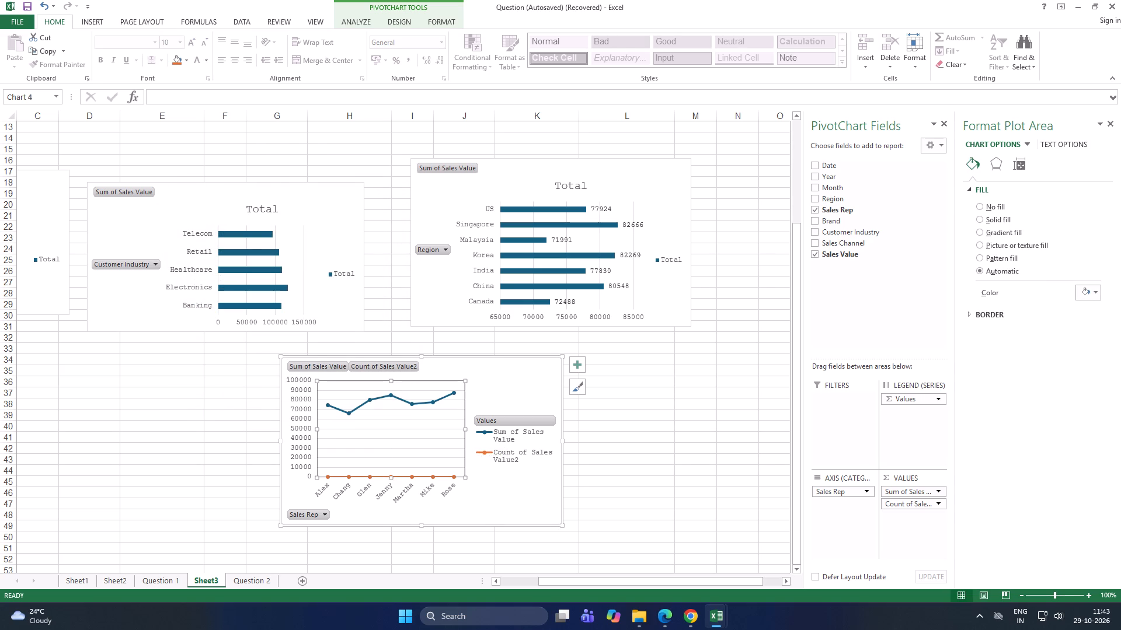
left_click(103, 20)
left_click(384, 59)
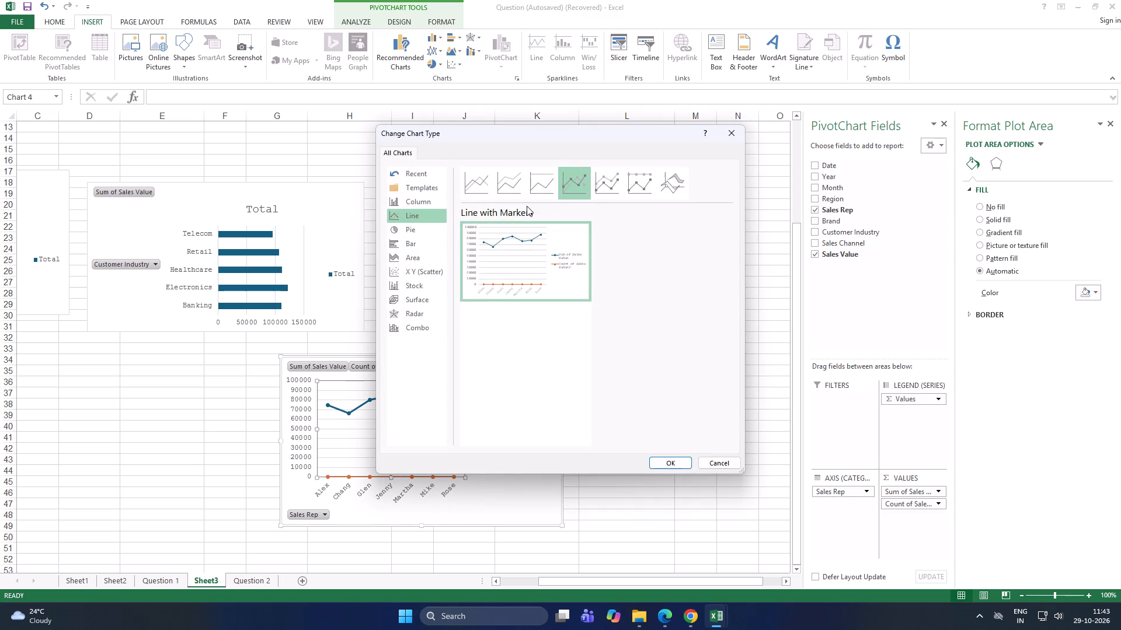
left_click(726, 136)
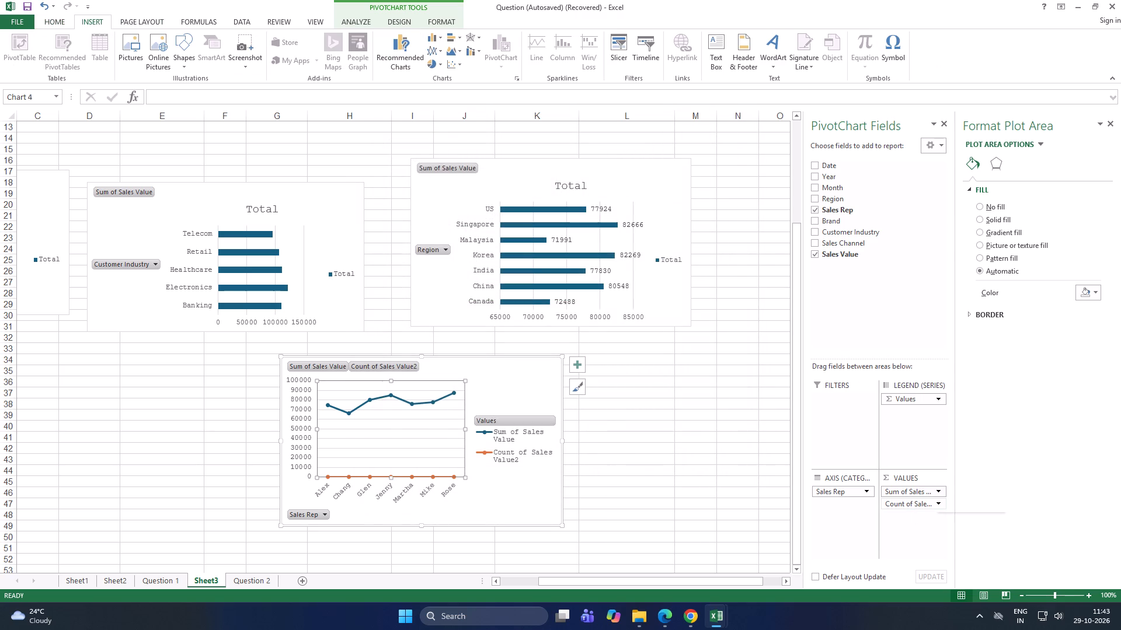
Set up a combo PivotChart from the entire sales rep PivotTable, including both its sum and count columns.
left_click(680, 450)
scroll(625, 383, "up", 4)
left_click(381, 209)
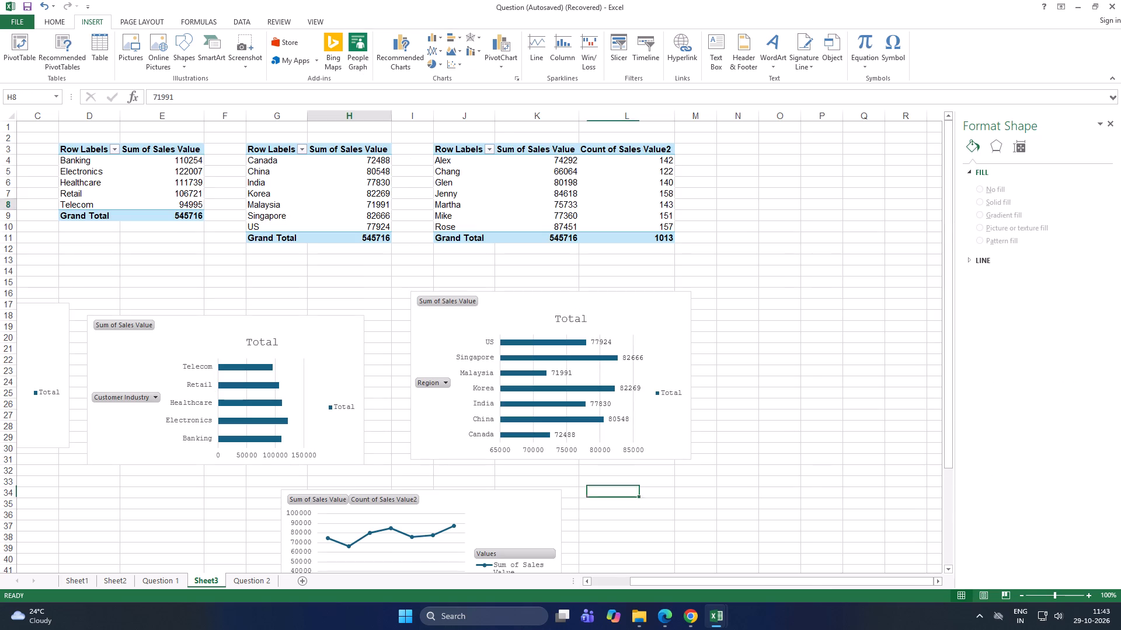
left_click(371, 160)
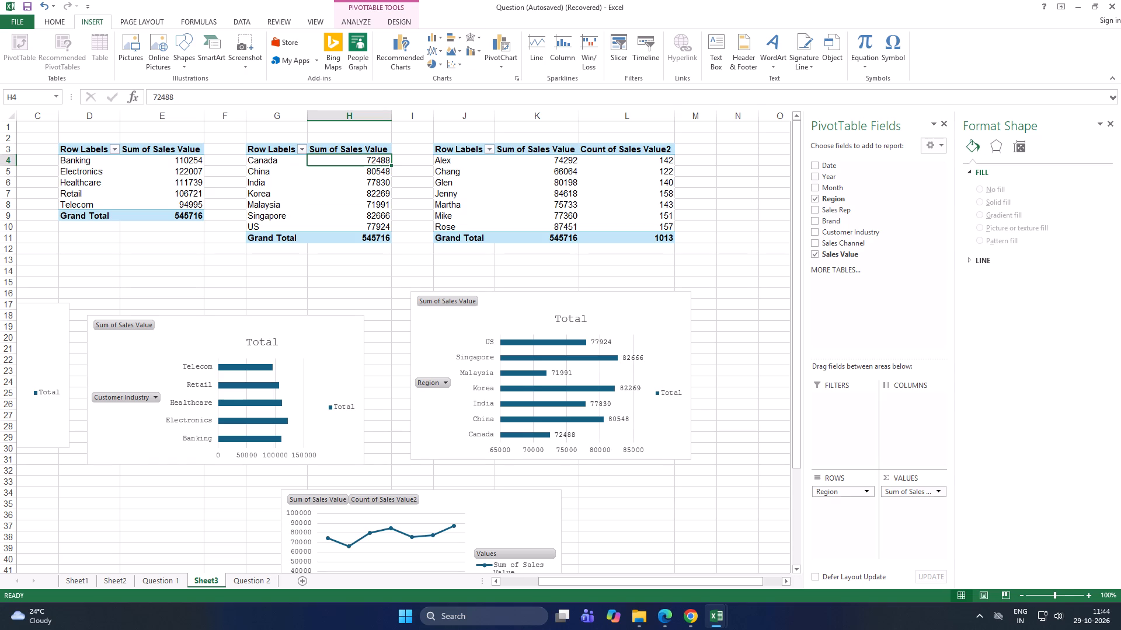
left_click(528, 185)
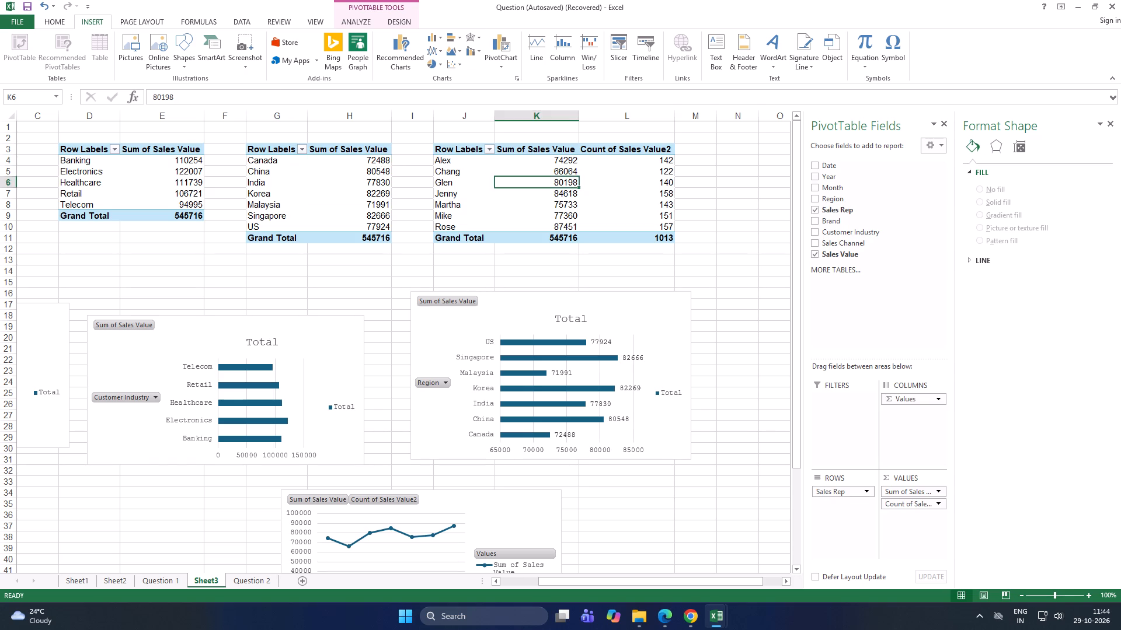
left_click_drag(451, 148, 651, 239)
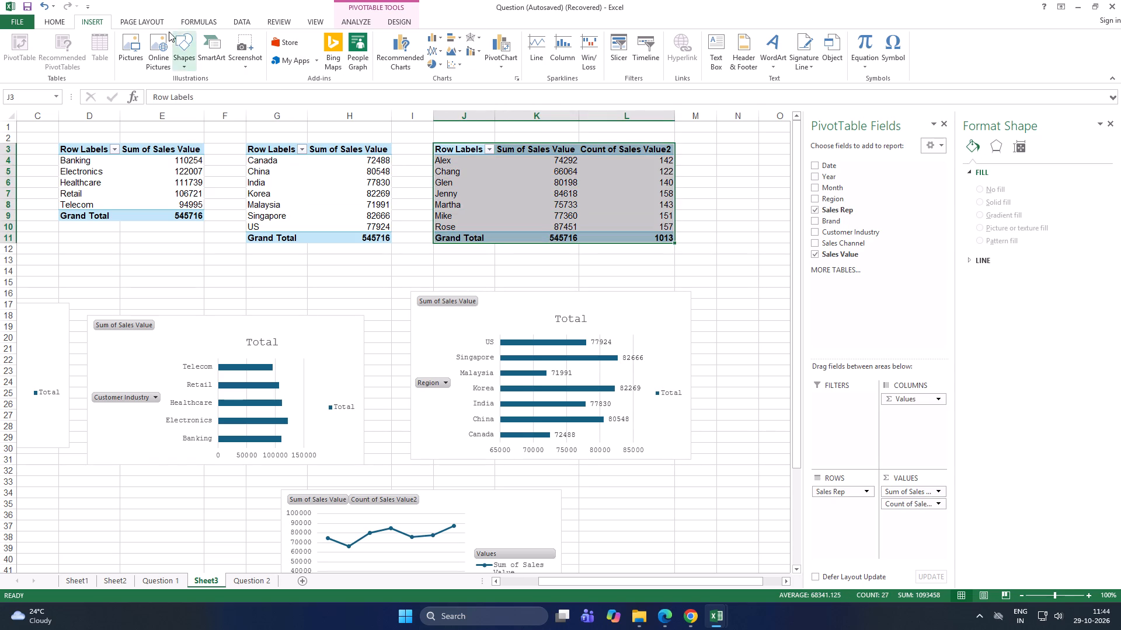
left_click(396, 59)
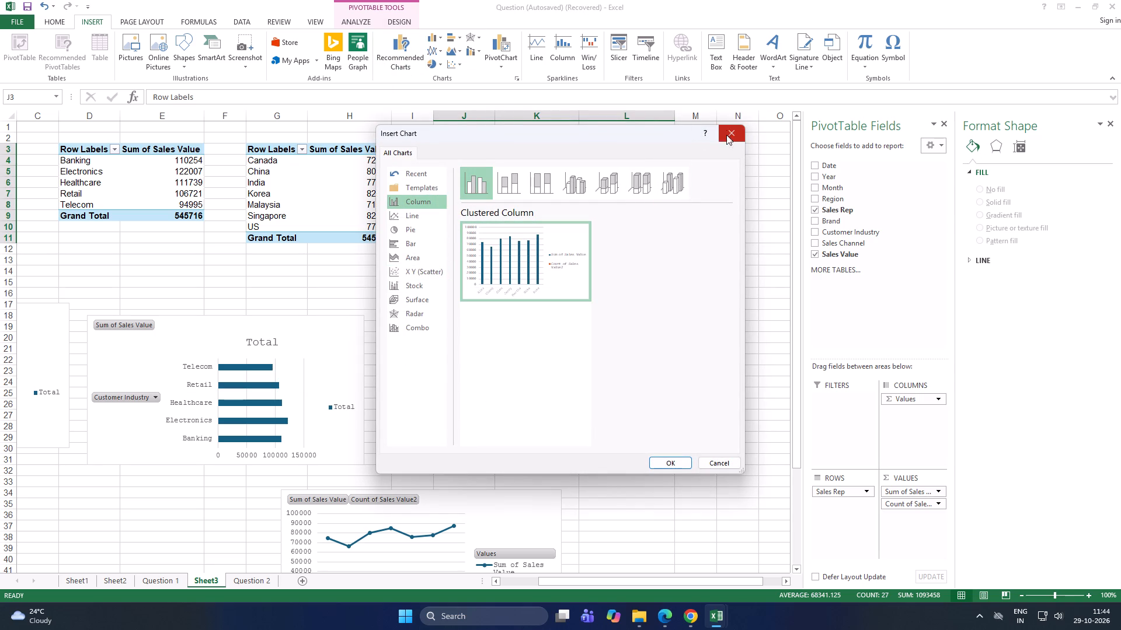
left_click(401, 313)
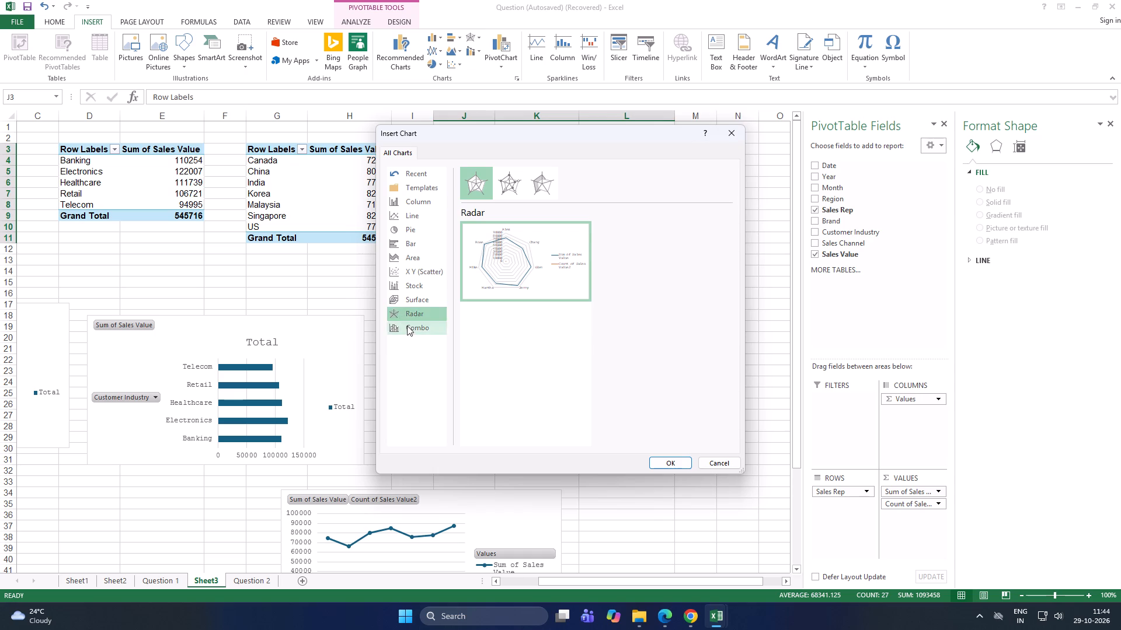
left_click(408, 328)
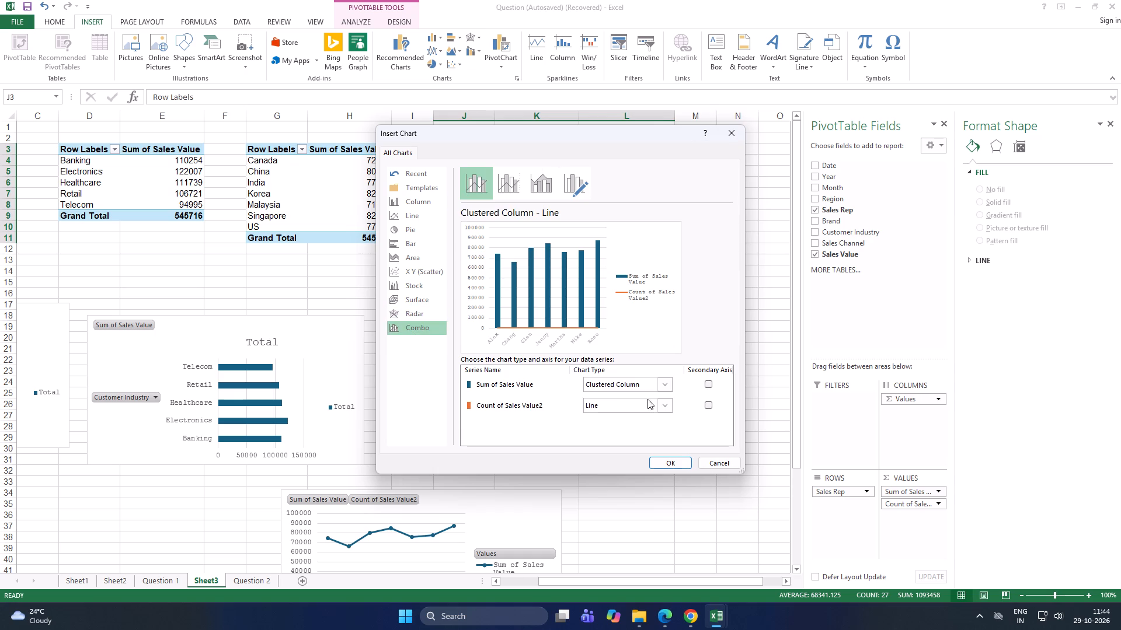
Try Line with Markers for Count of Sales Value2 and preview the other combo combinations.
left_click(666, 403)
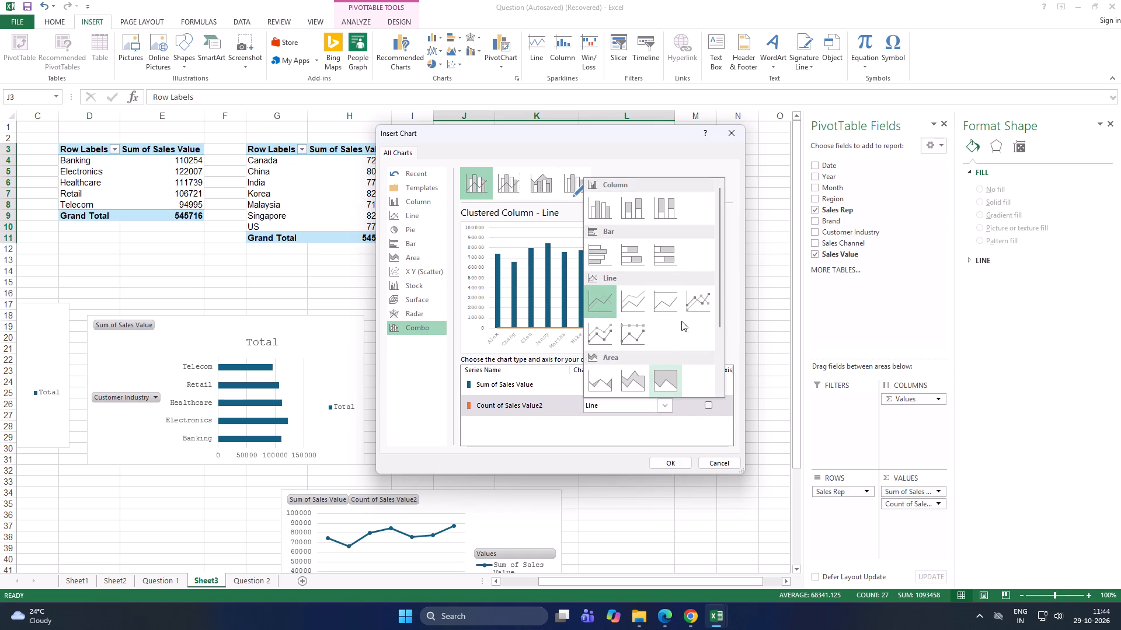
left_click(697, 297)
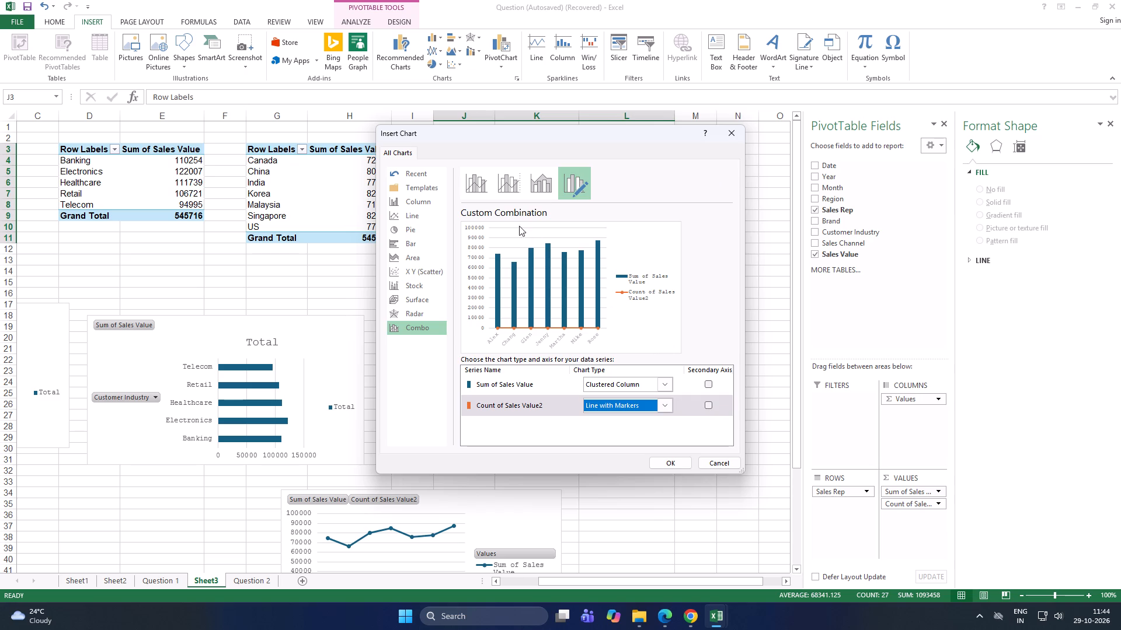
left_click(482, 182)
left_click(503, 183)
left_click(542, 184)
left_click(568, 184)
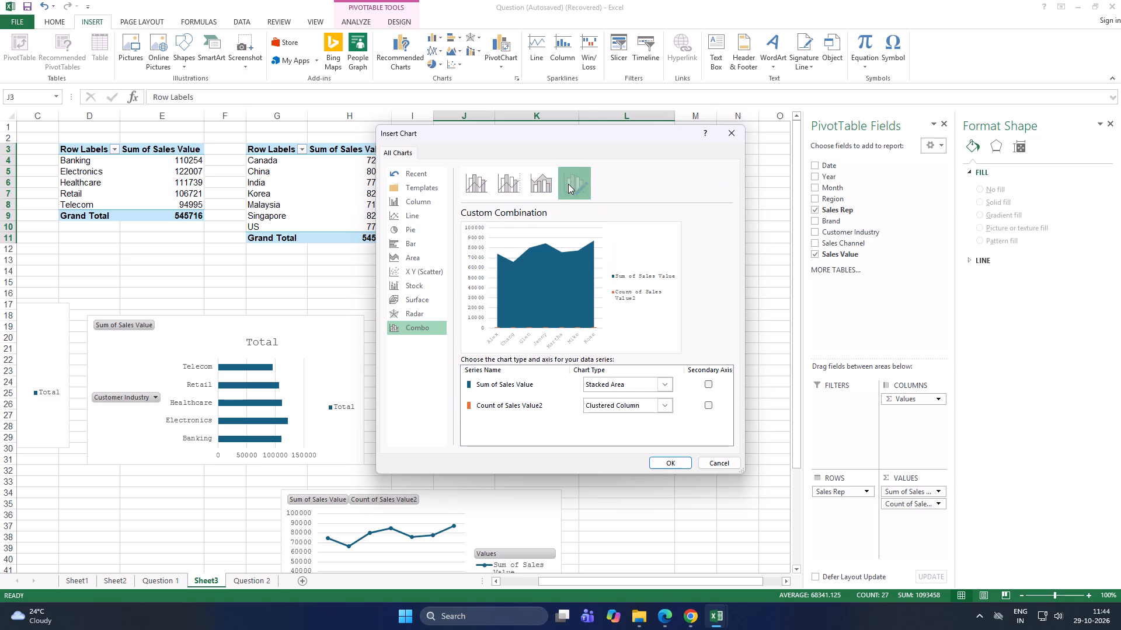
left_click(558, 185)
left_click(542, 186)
Insert the combo chart with Sum of Sales Value as clustered columns and Count of Sales Value2 as a line on separate axes.
left_click(509, 187)
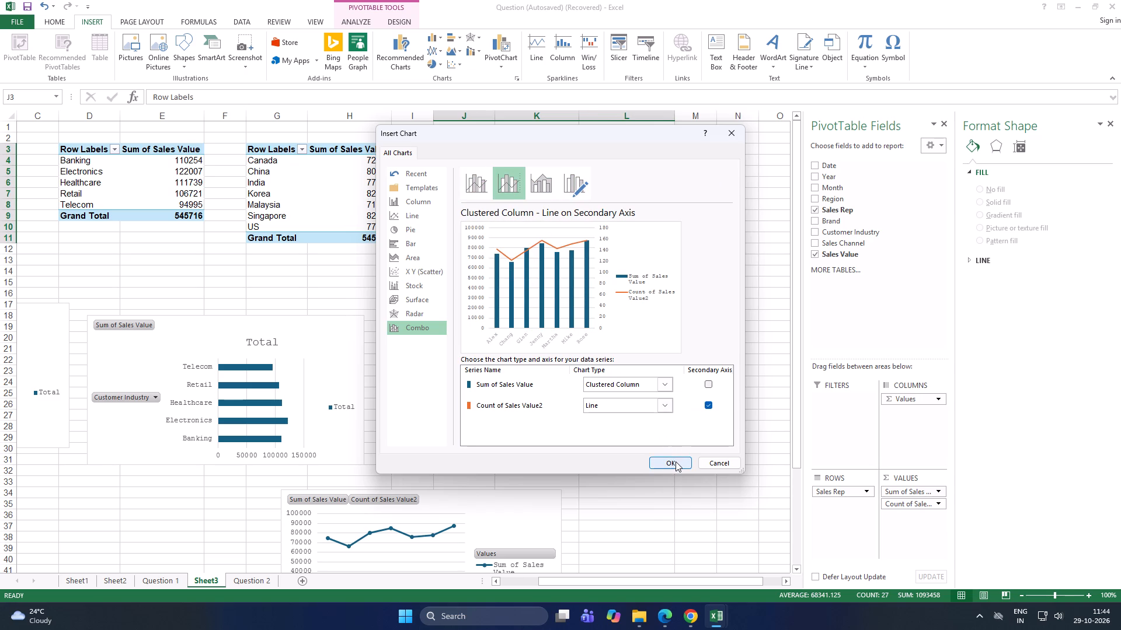
left_click(708, 384)
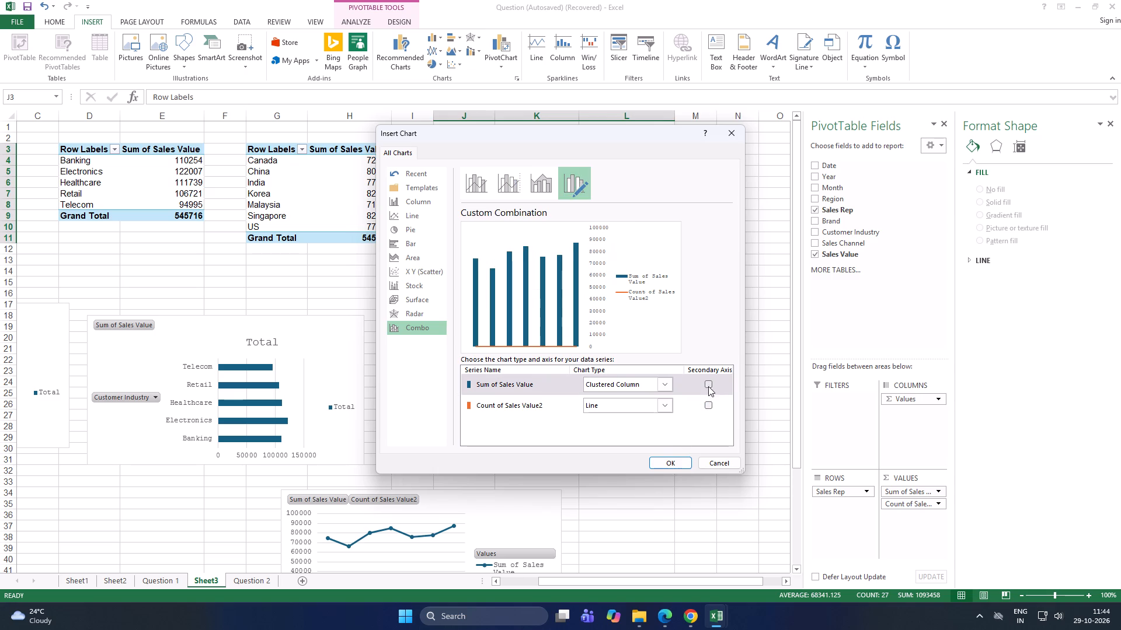
left_click(708, 381)
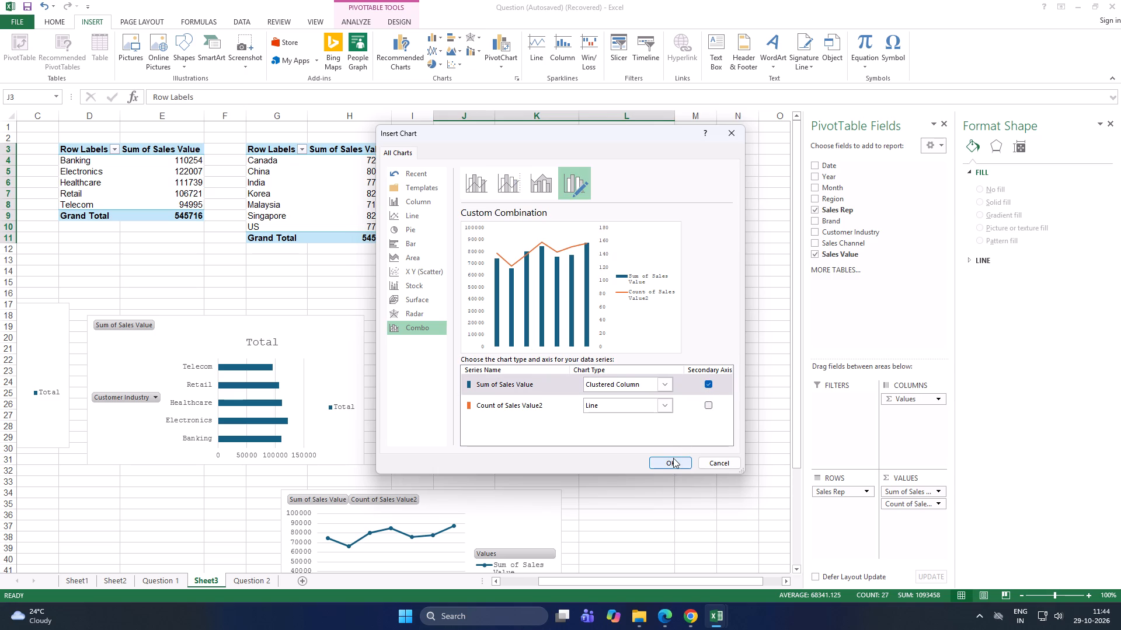
left_click(673, 458)
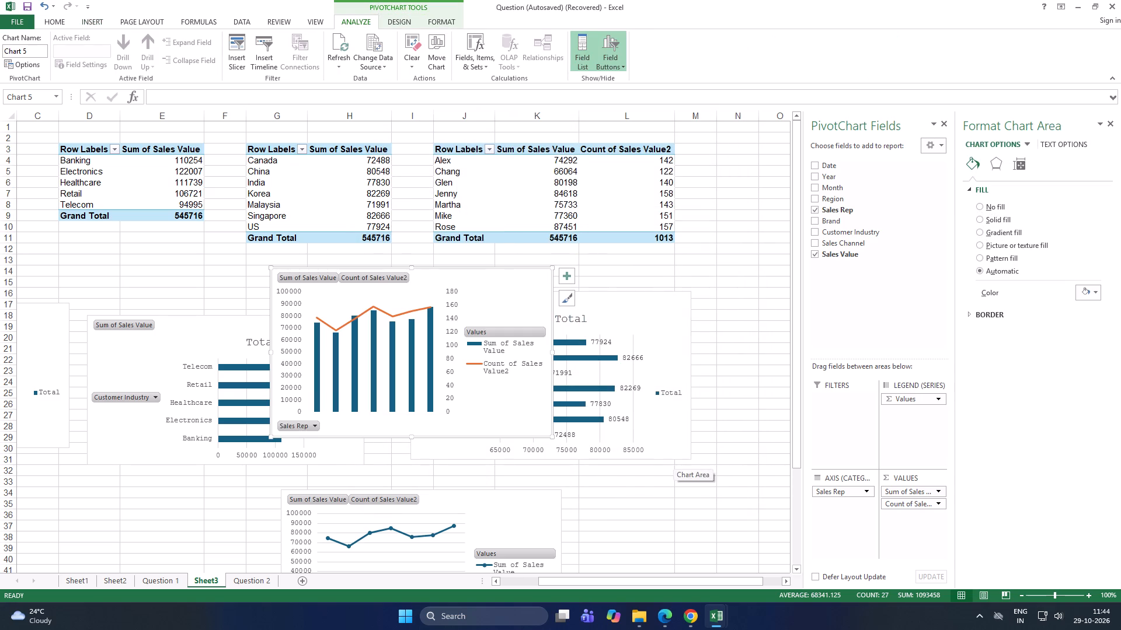
Add axis titles to the new sales rep combo chart.
left_click(570, 276)
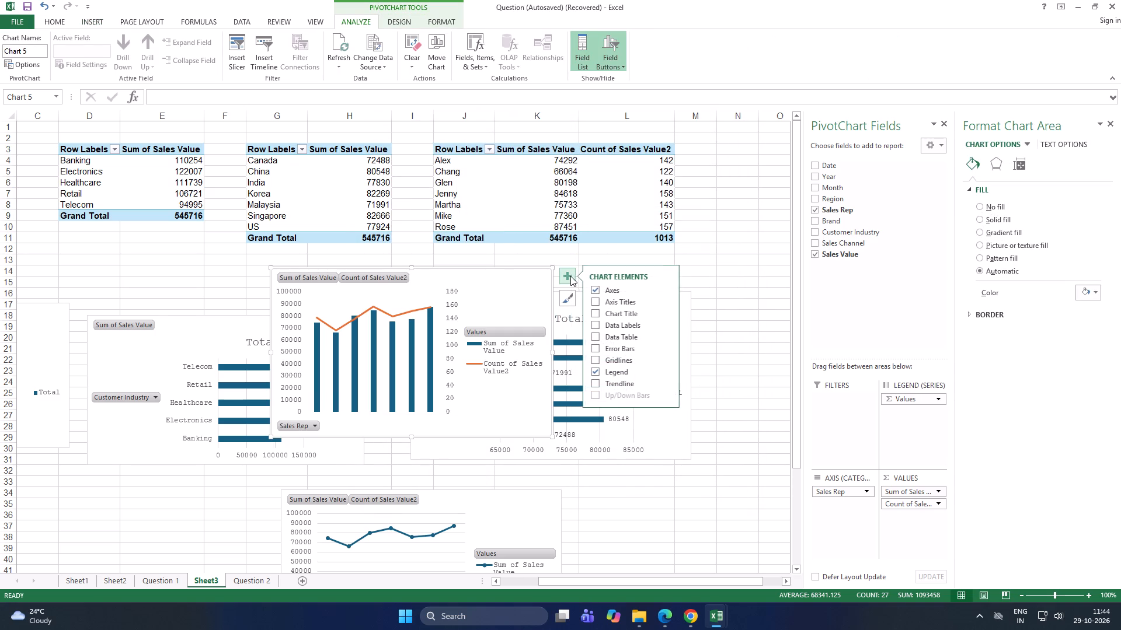
left_click(598, 317)
left_click(598, 317)
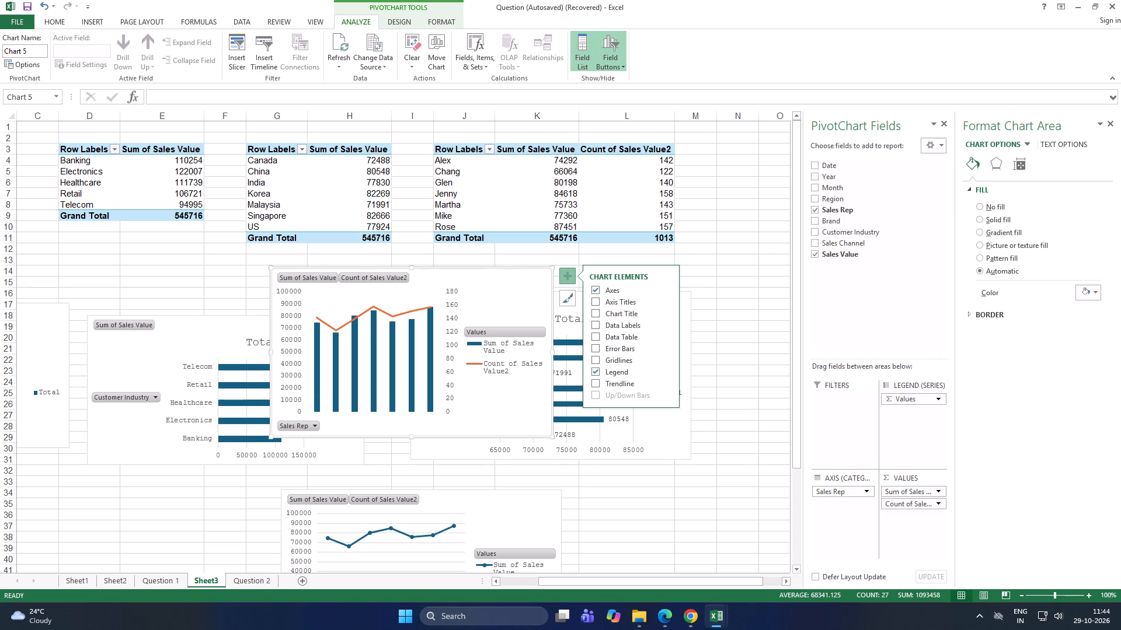
left_click(596, 303)
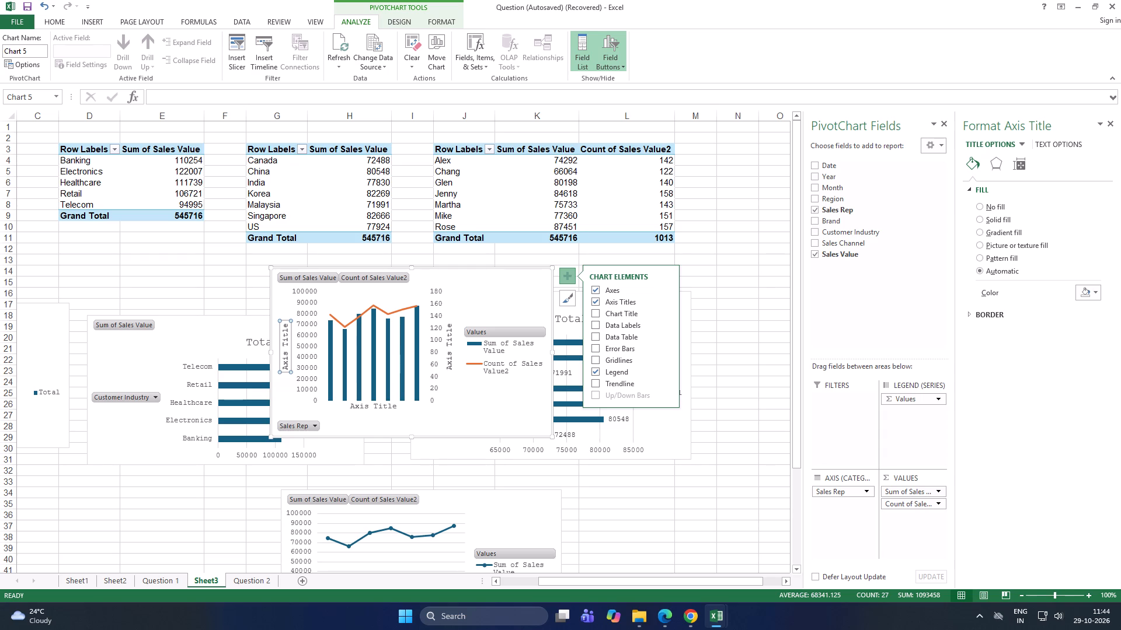
left_click(617, 502)
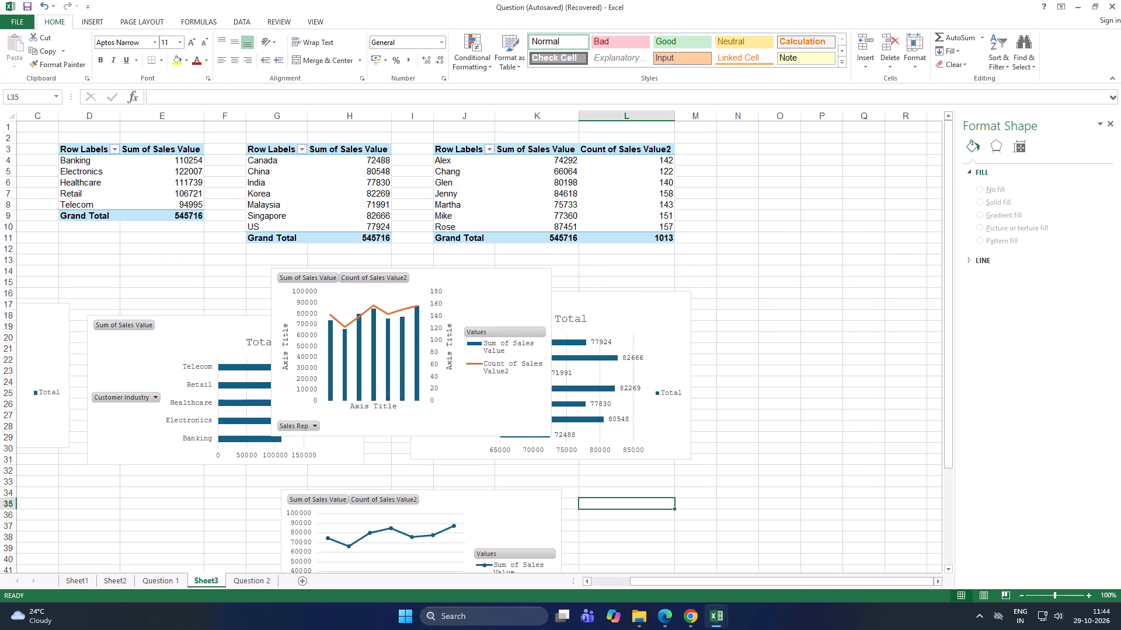
Widen the sales rep combo chart to about 19.4 cm.
left_click(531, 352)
left_click_drag(553, 353, 700, 353)
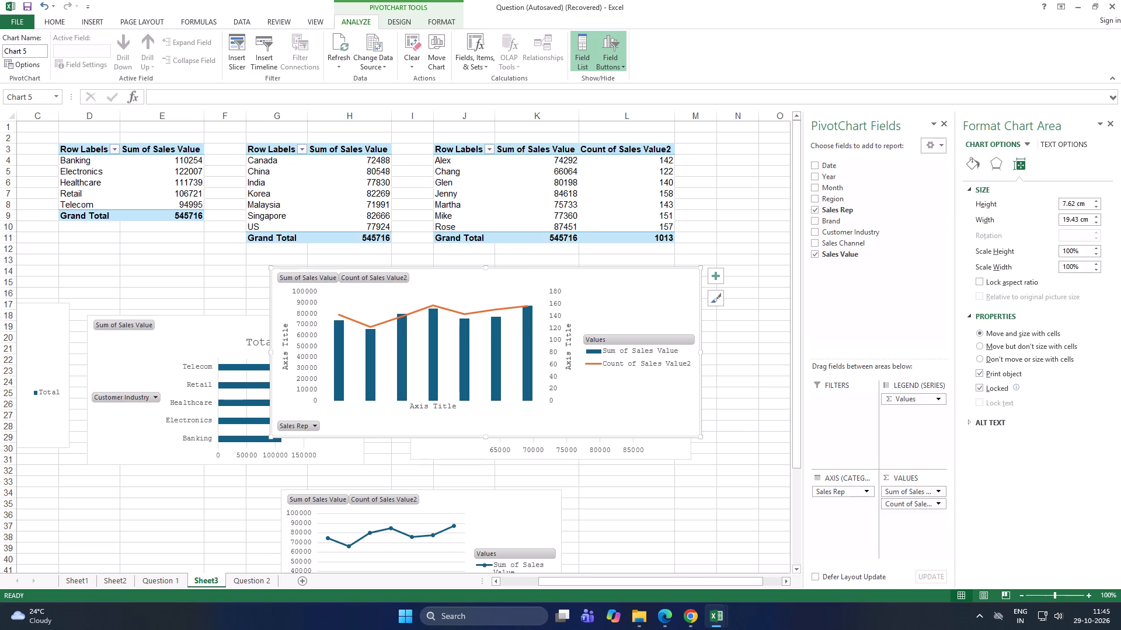
Turn on gridlines for the sales rep combo chart.
left_click(718, 277)
left_click(744, 359)
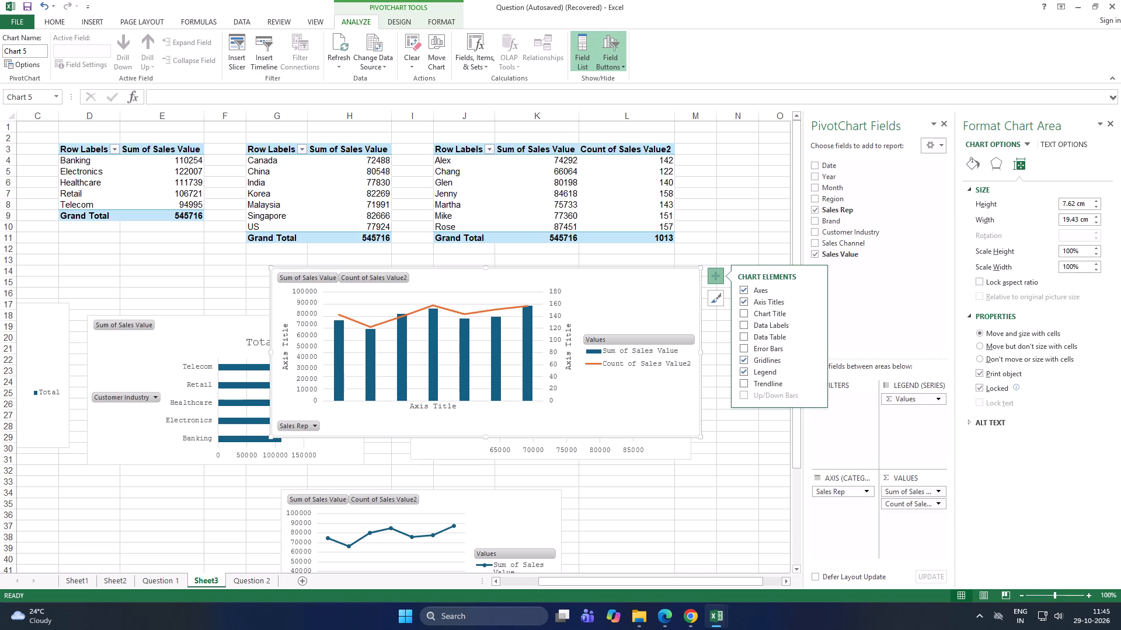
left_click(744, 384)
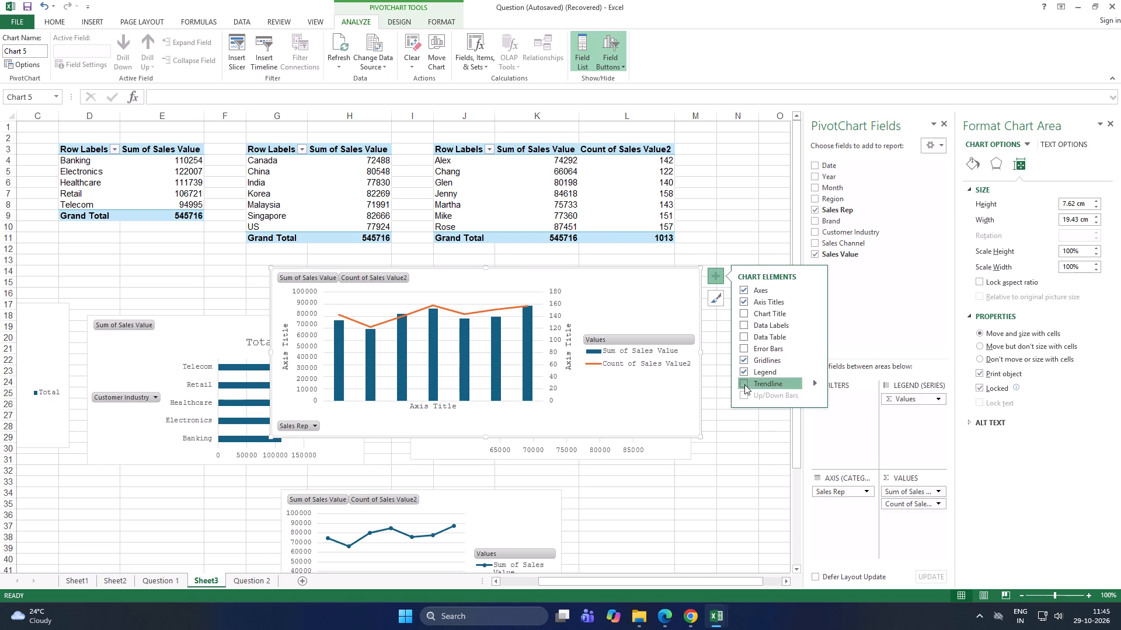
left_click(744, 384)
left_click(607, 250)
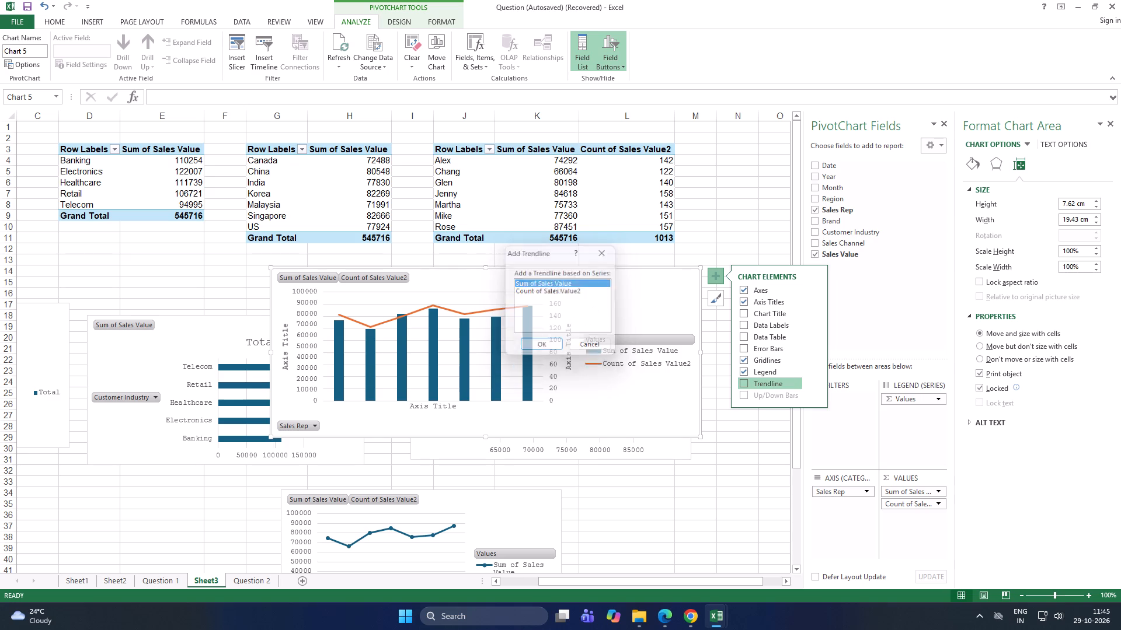
Add a chart title and data labels to the sales rep combo chart.
left_click(740, 313)
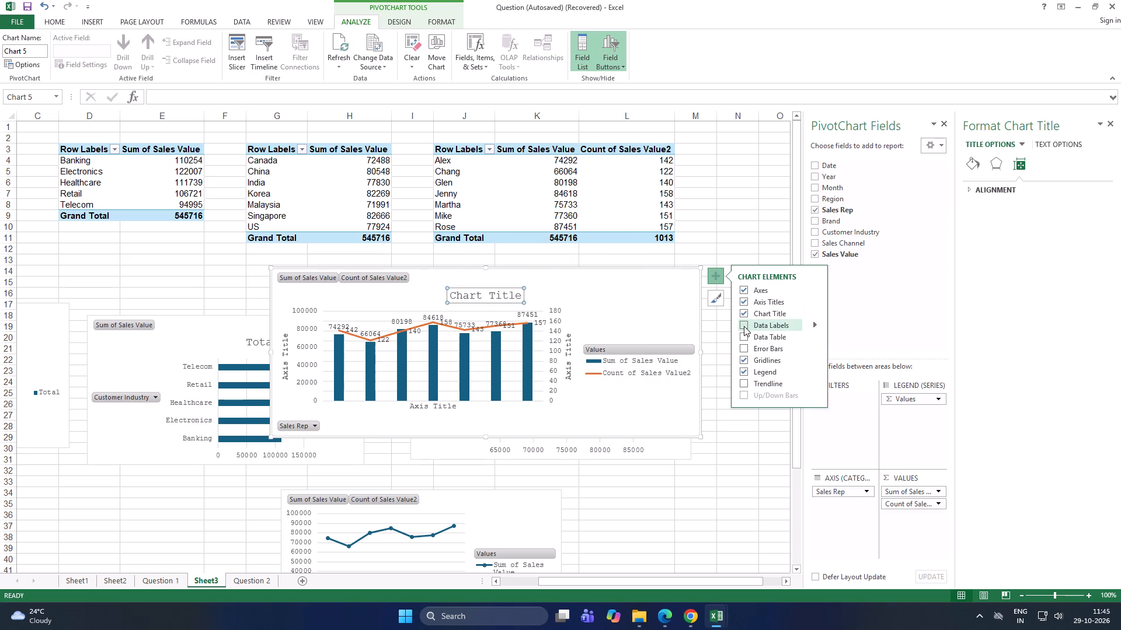
left_click(742, 327)
left_click(815, 323)
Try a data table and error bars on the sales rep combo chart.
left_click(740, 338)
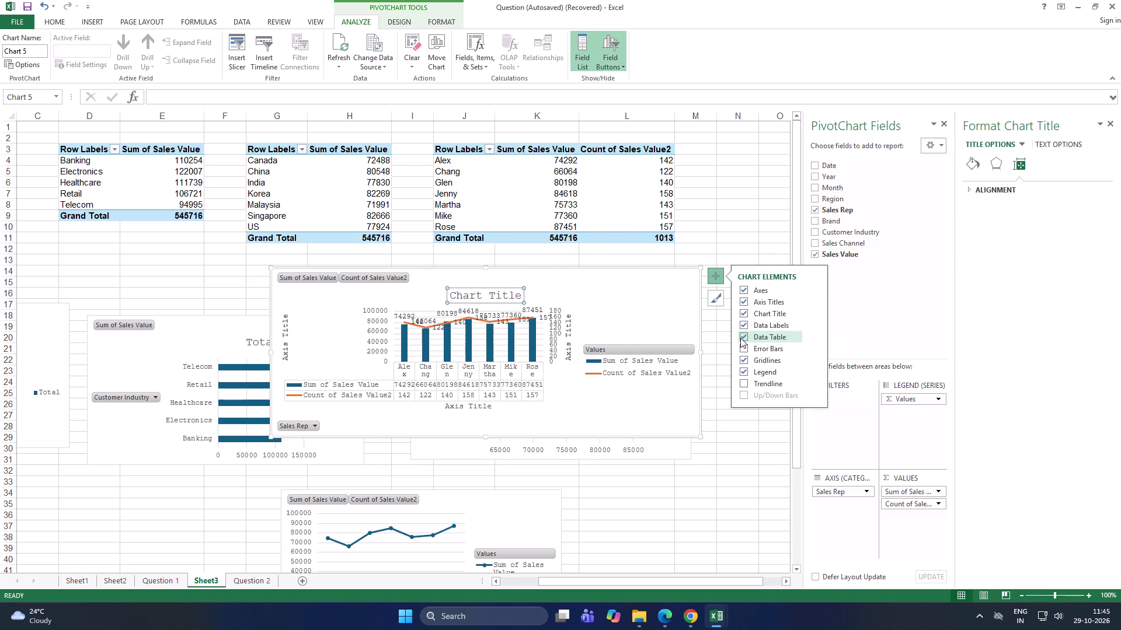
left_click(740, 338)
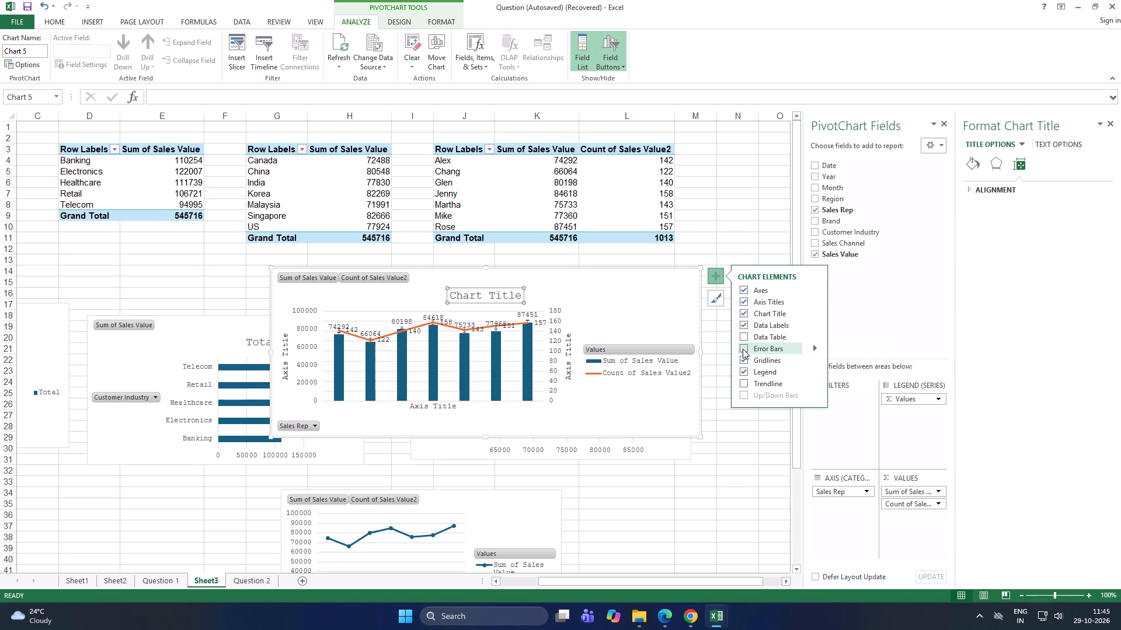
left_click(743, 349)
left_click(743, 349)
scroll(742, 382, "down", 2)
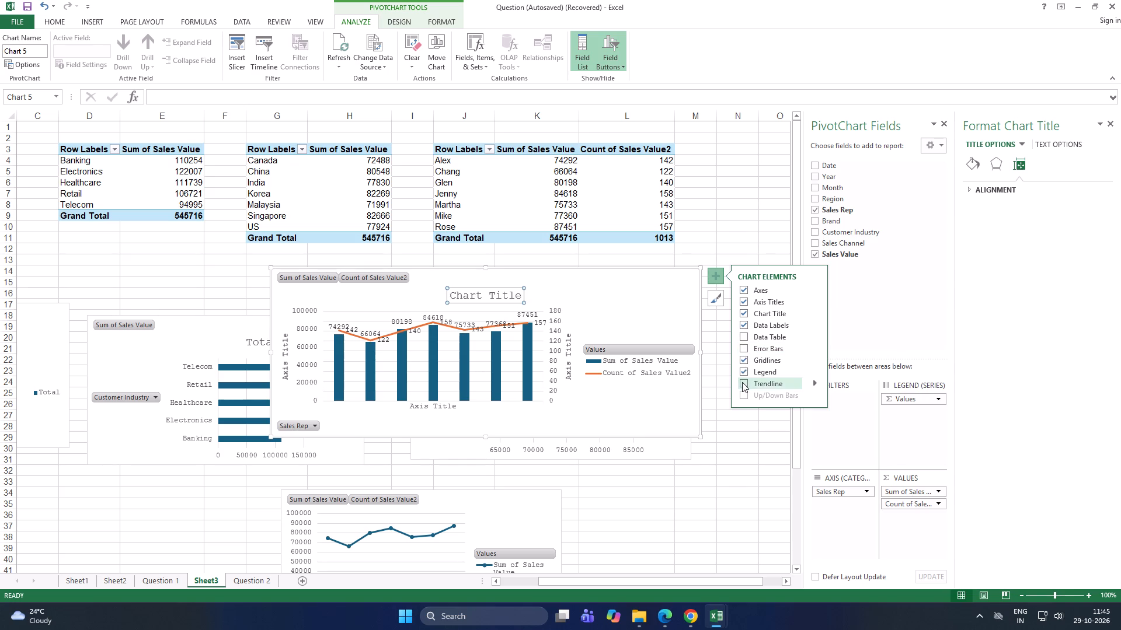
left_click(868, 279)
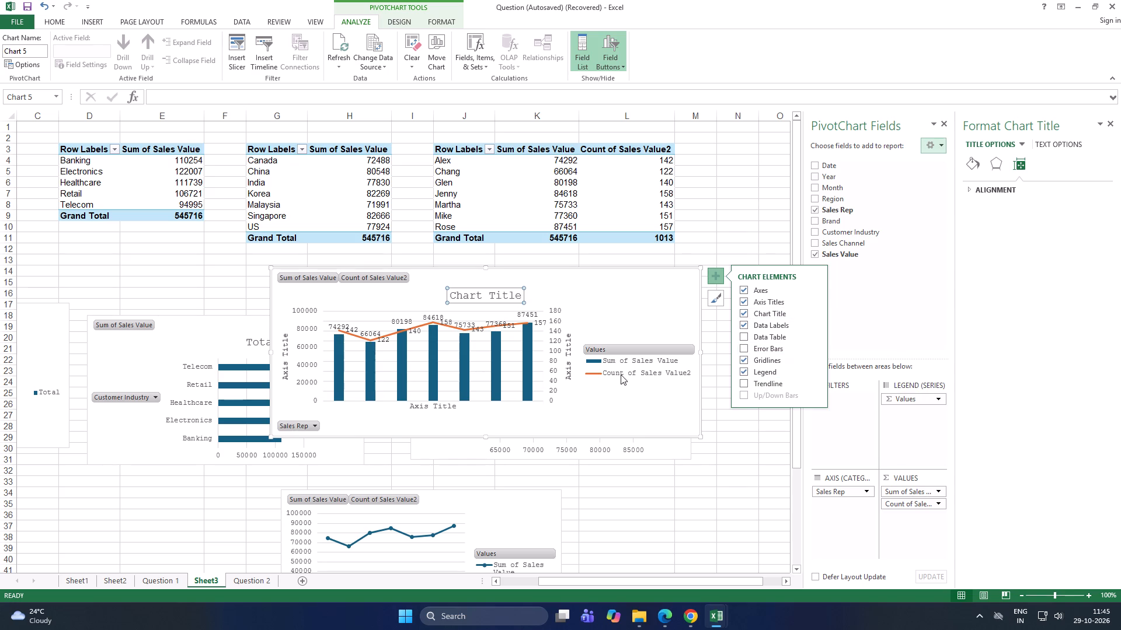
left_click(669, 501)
Move the combo chart beside the sales rep PivotTable, clear of the other charts, near columns M to W.
left_click_drag(545, 276, 813, 437)
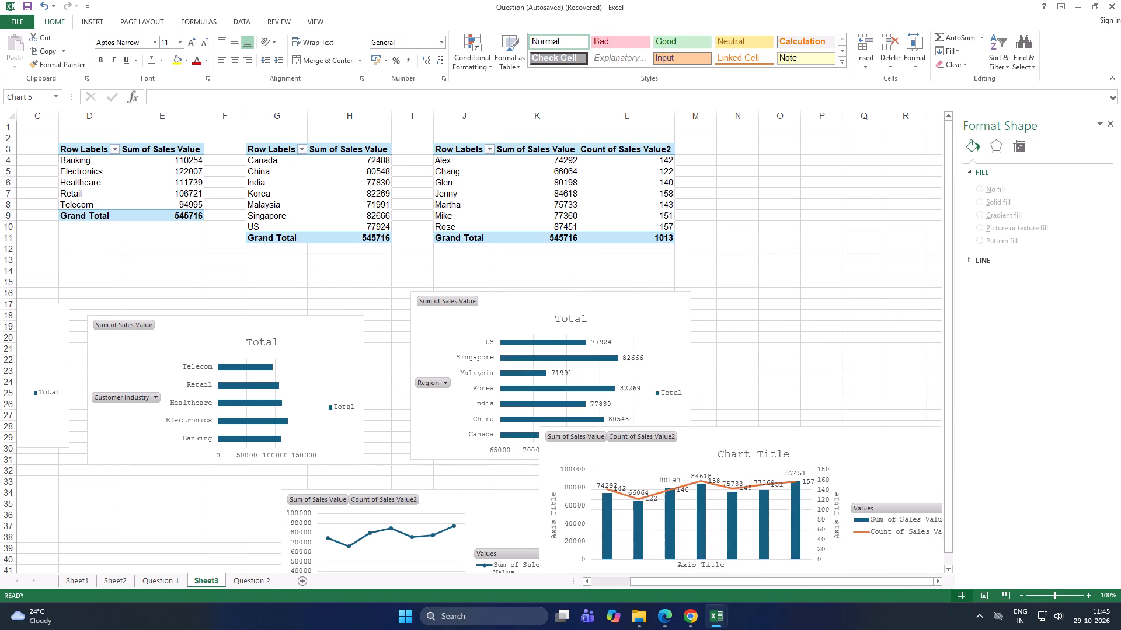
left_click_drag(813, 437, 792, 198)
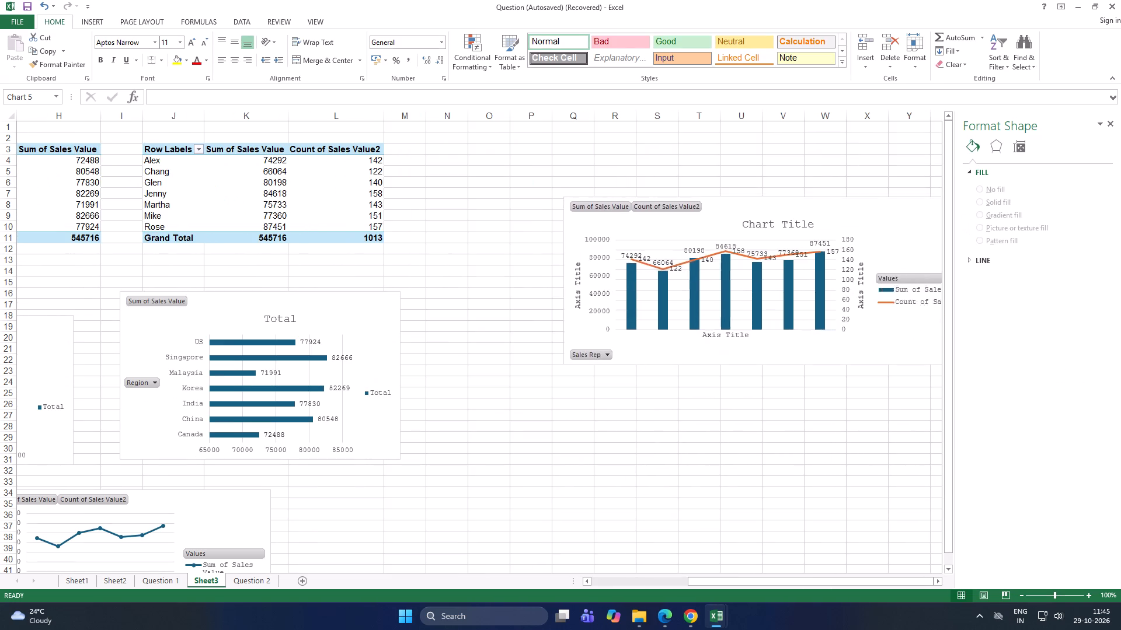
left_click_drag(792, 198, 686, 145)
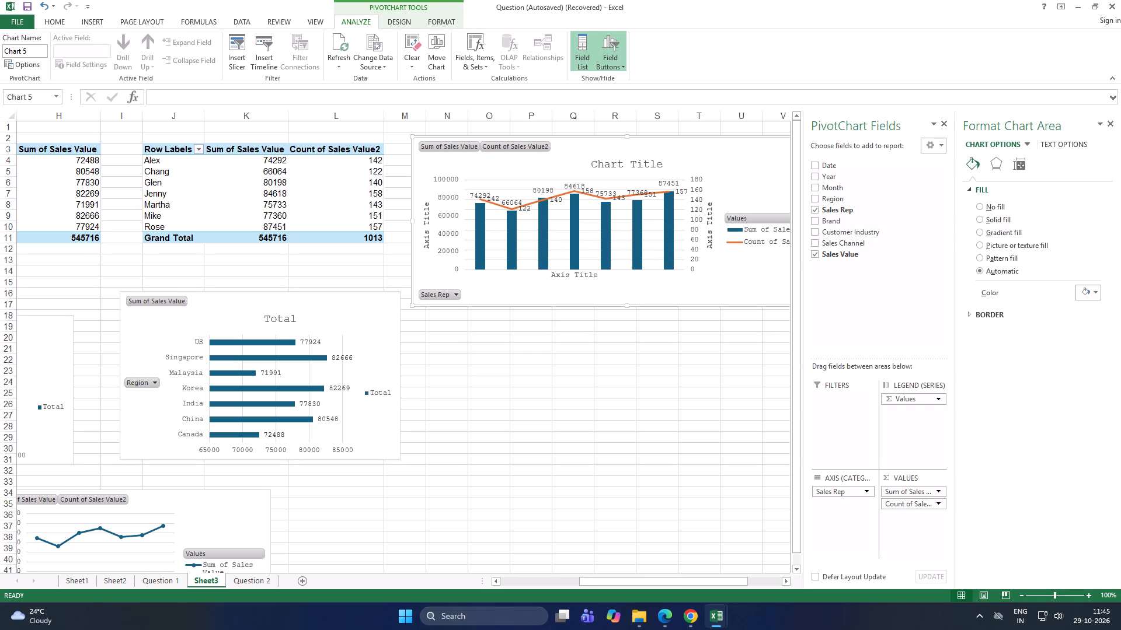
left_click(705, 384)
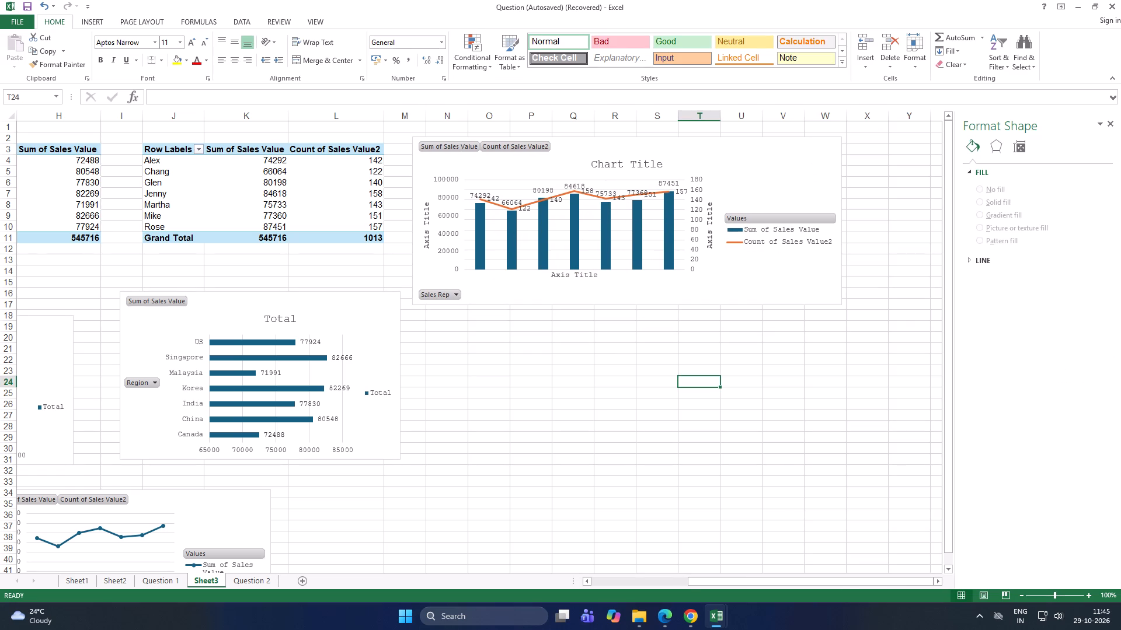
Delete the old sales rep line chart below the region bar chart.
left_click_drag(700, 583, 589, 580)
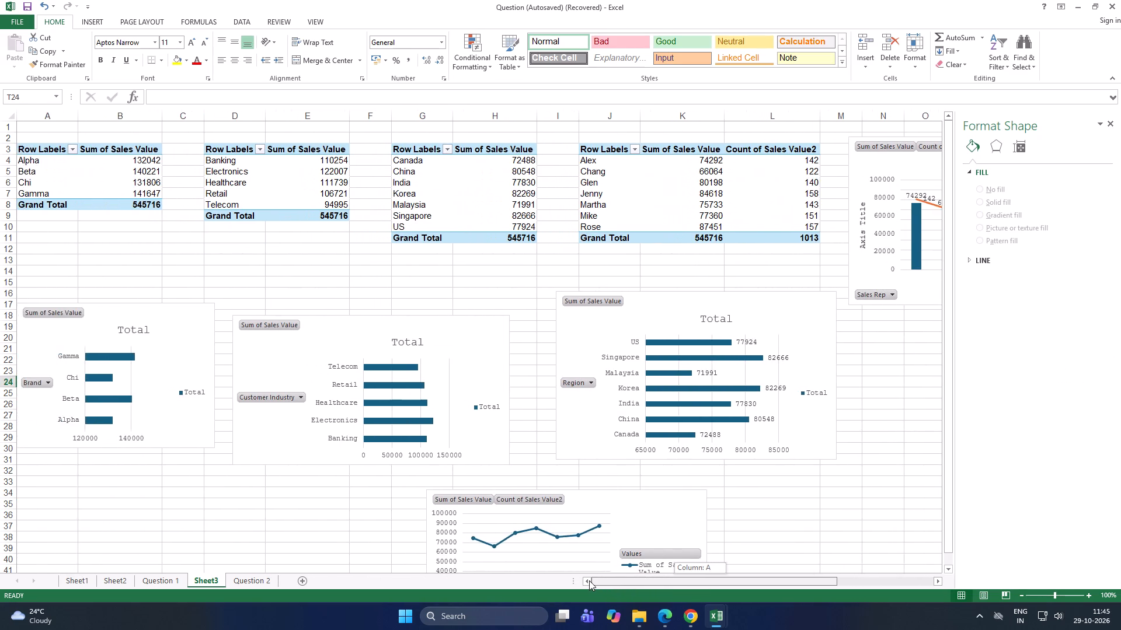
left_click_drag(589, 580, 635, 581)
scroll(573, 521, "down", 2)
left_click(474, 433)
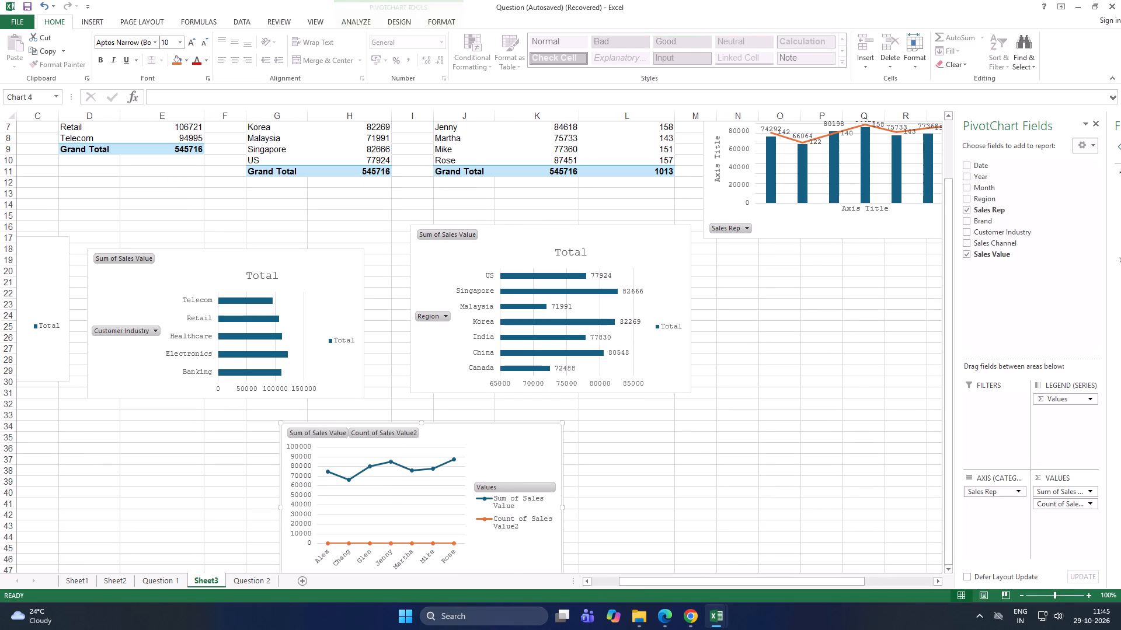
key("Delete")
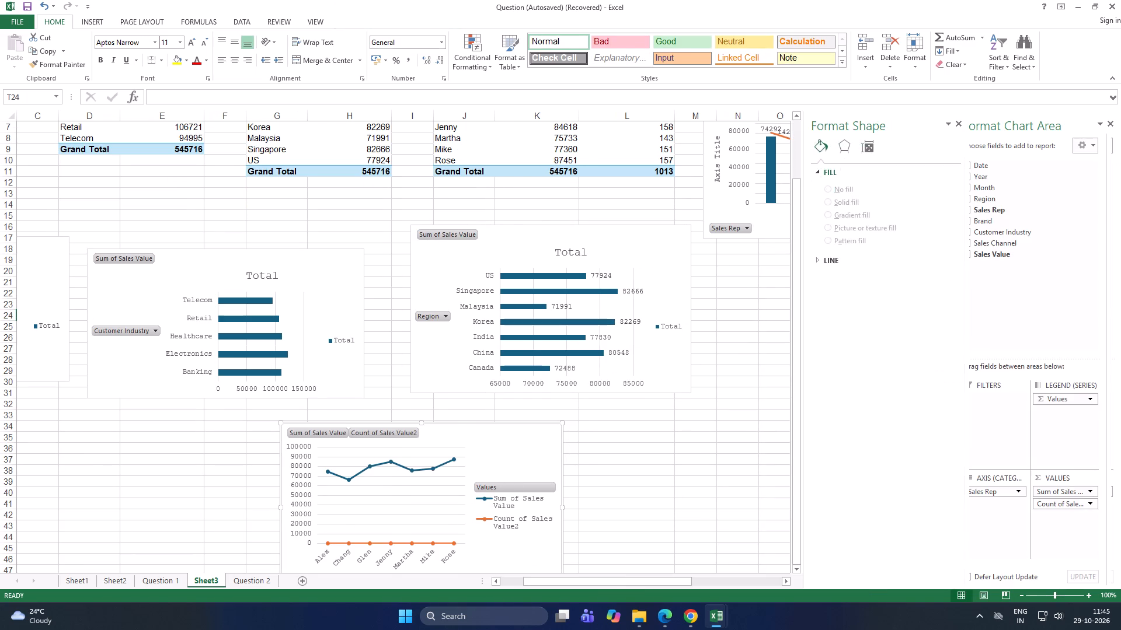
Compare the sales rep combo chart with the reference Sales Rep Performance - Value and Count chart on the Question 2 sheet.
scroll(755, 375, "up", 3)
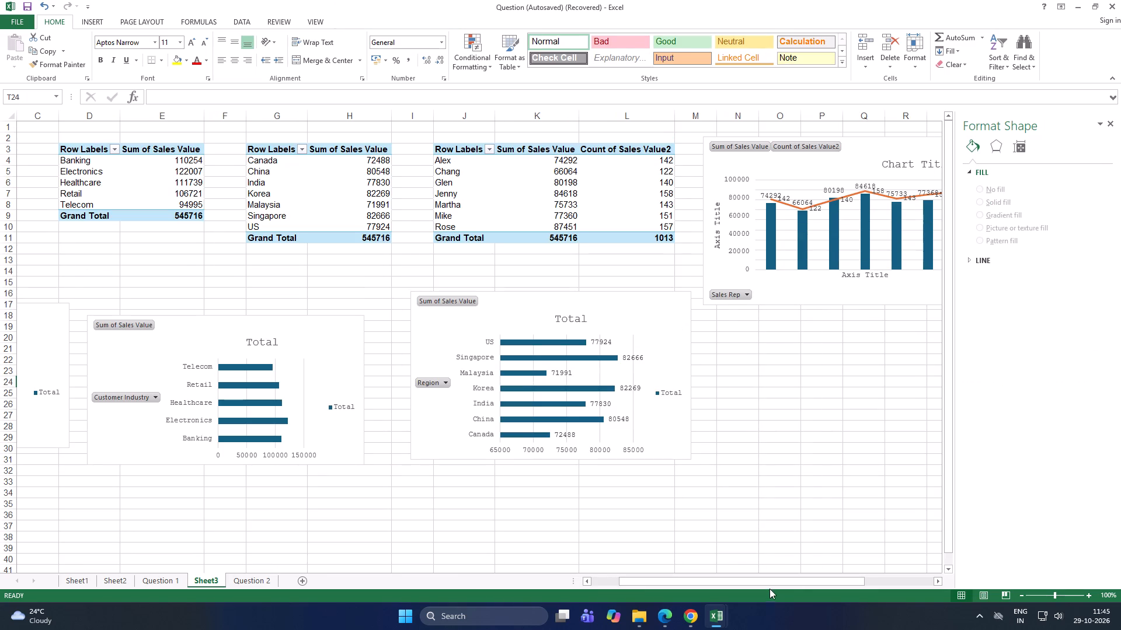
left_click_drag(753, 582, 823, 586)
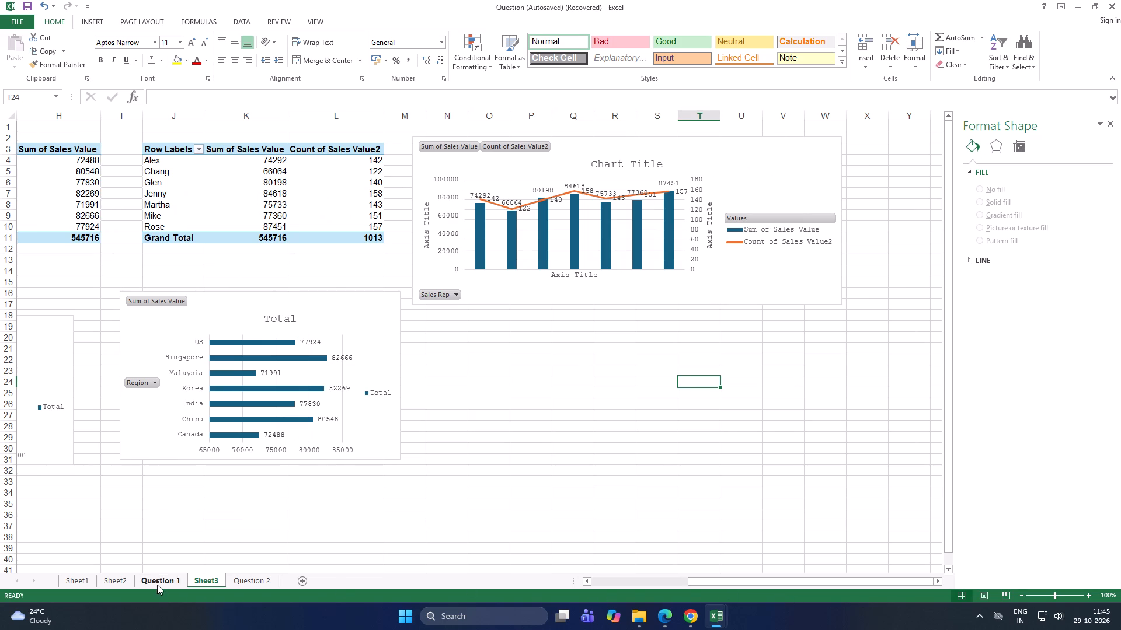
left_click(157, 584)
left_click(252, 584)
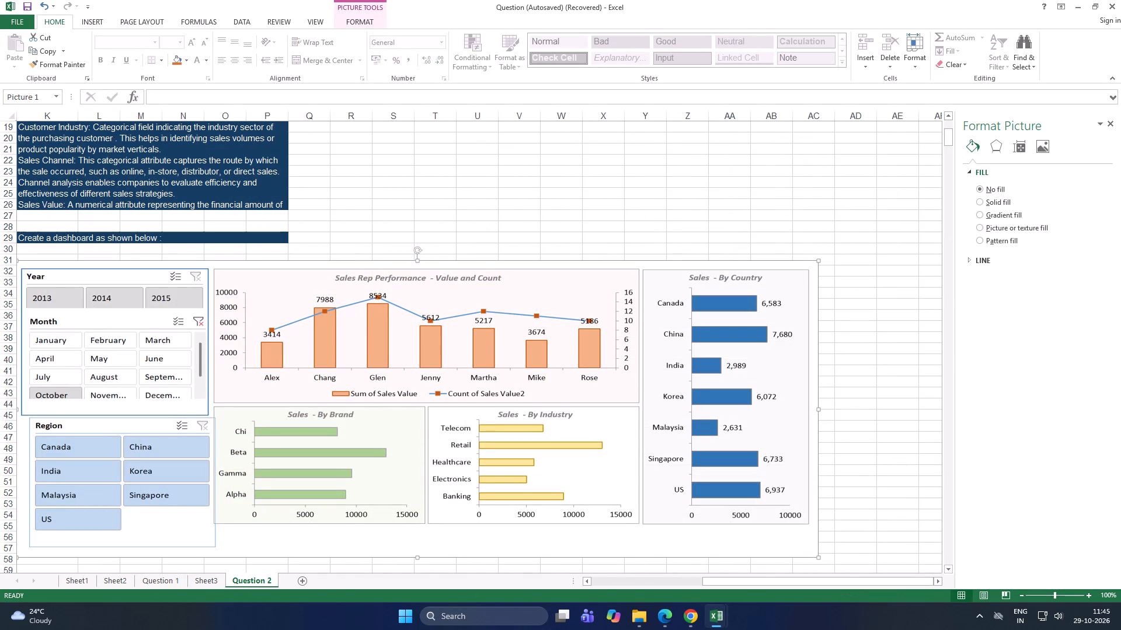
left_click(212, 582)
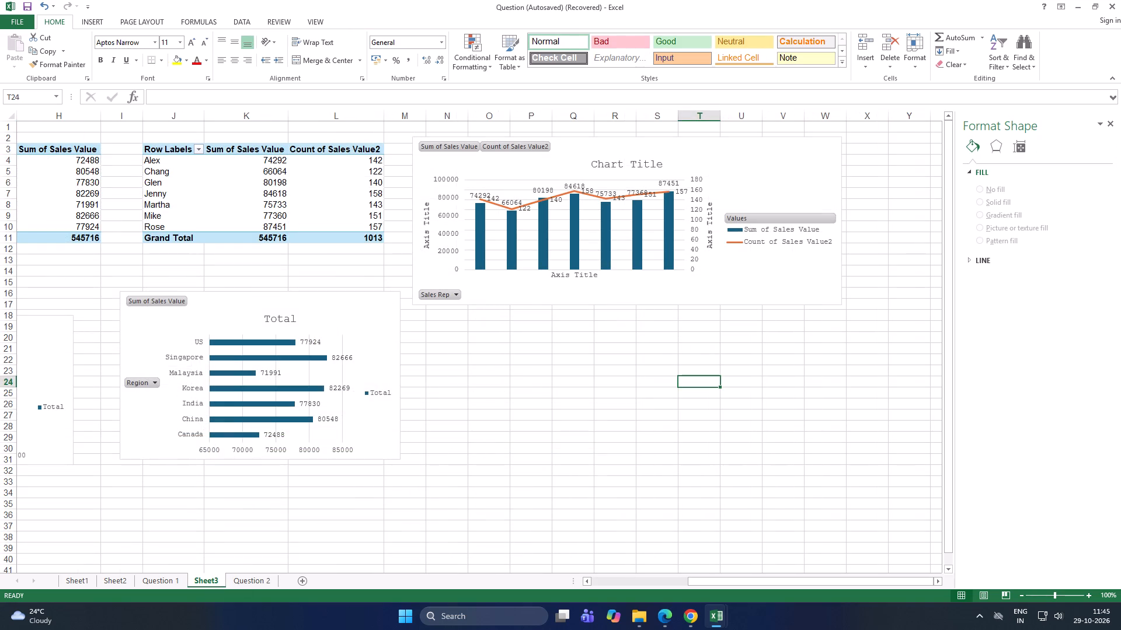
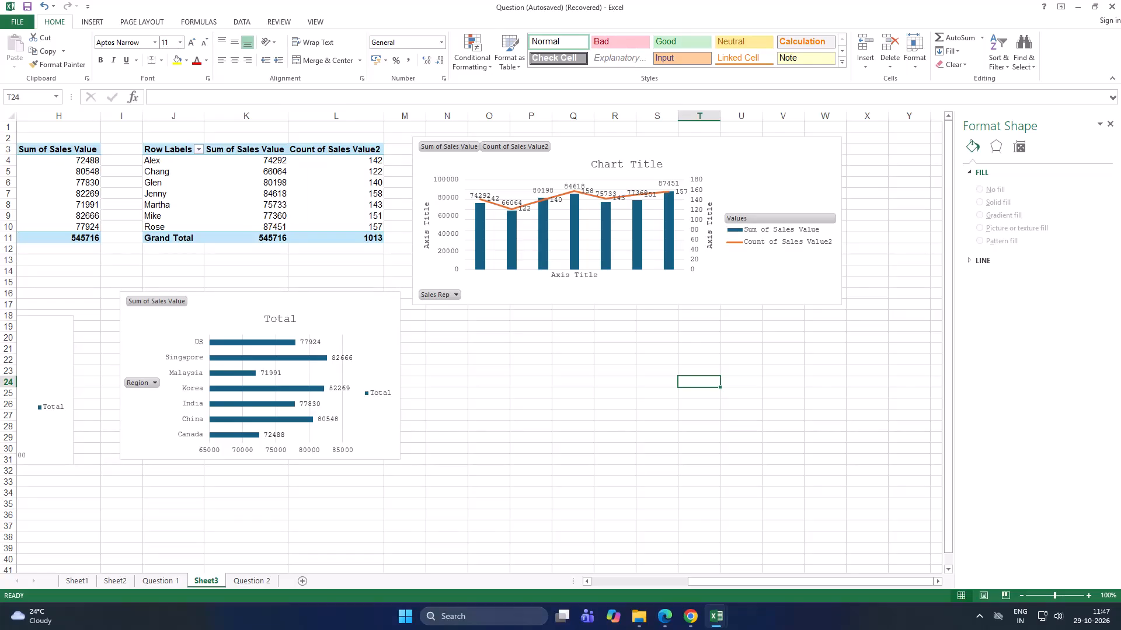
Switch to Chrome and go back one page from the Spreadsheet Modelling group's conversation list.
left_click(685, 619)
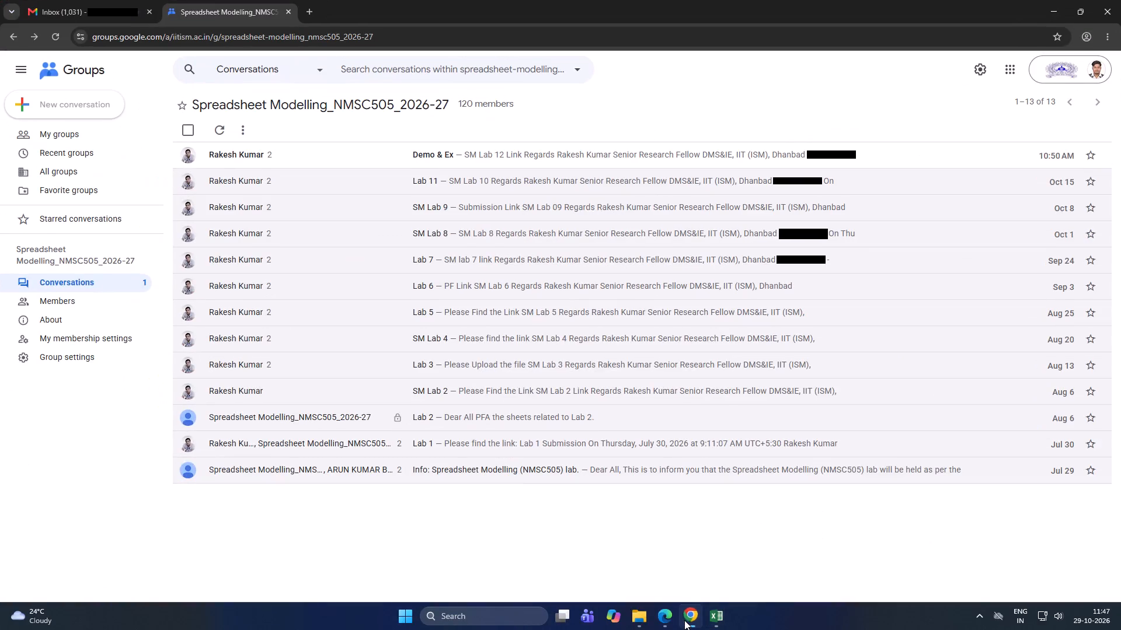
left_click(11, 37)
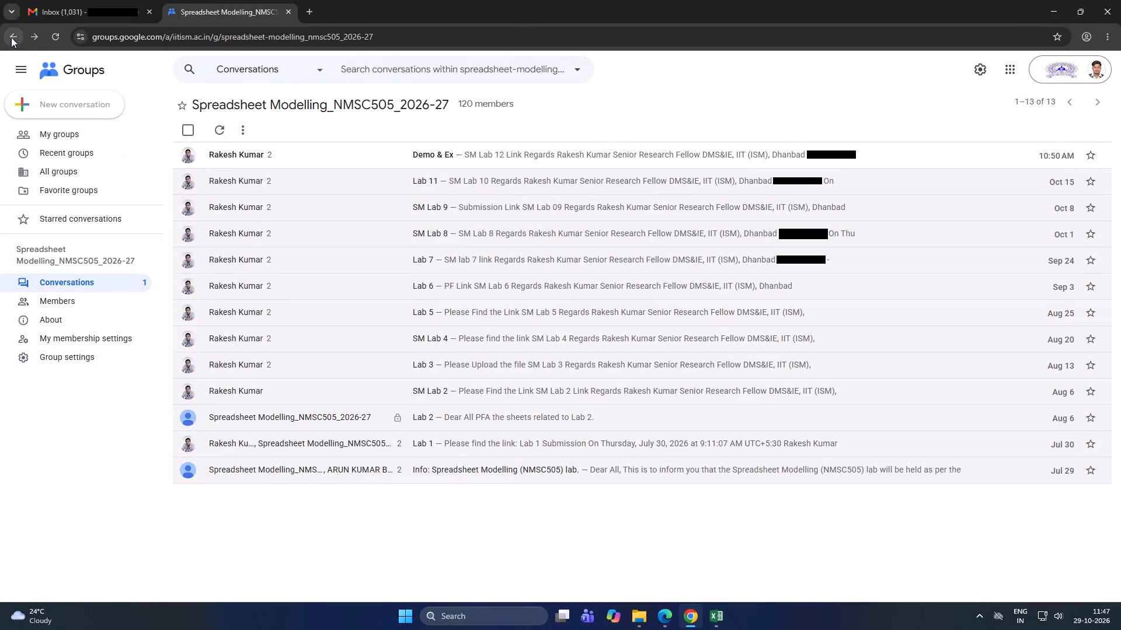
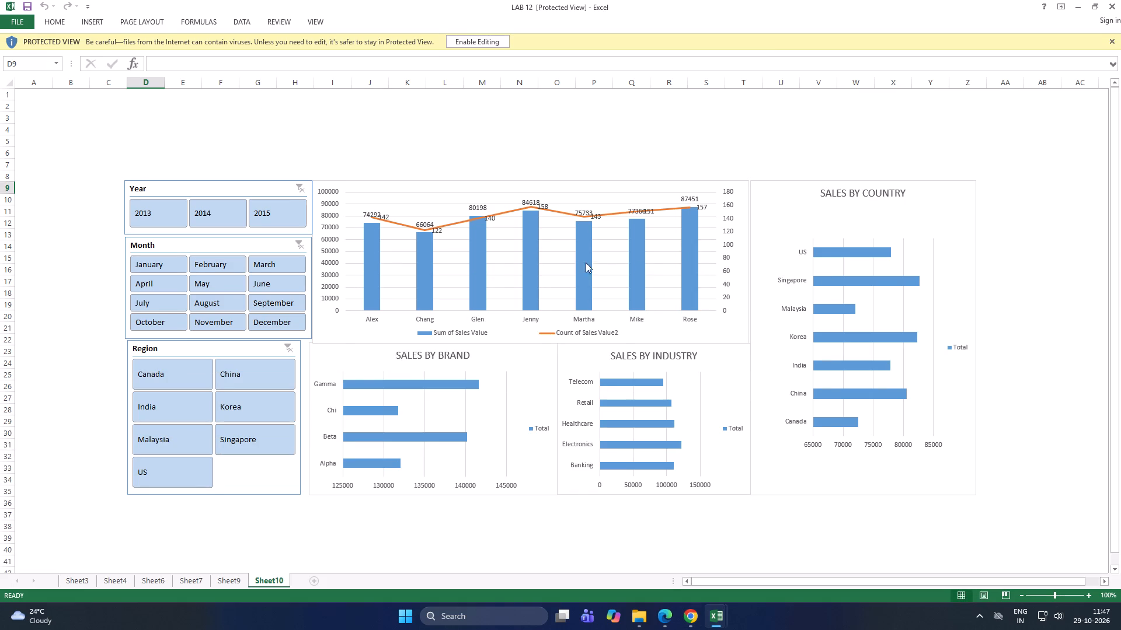
Inspect the country and industry charts on the LAB 12 dashboard and enable editing of the protected workbook.
left_click(882, 257)
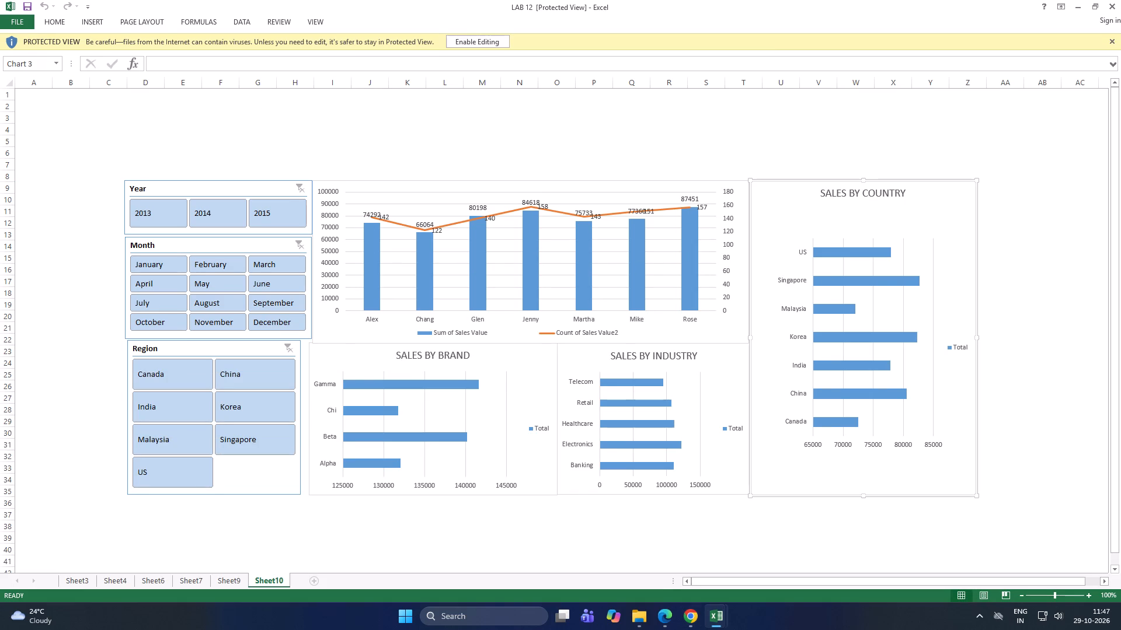
left_click(682, 370)
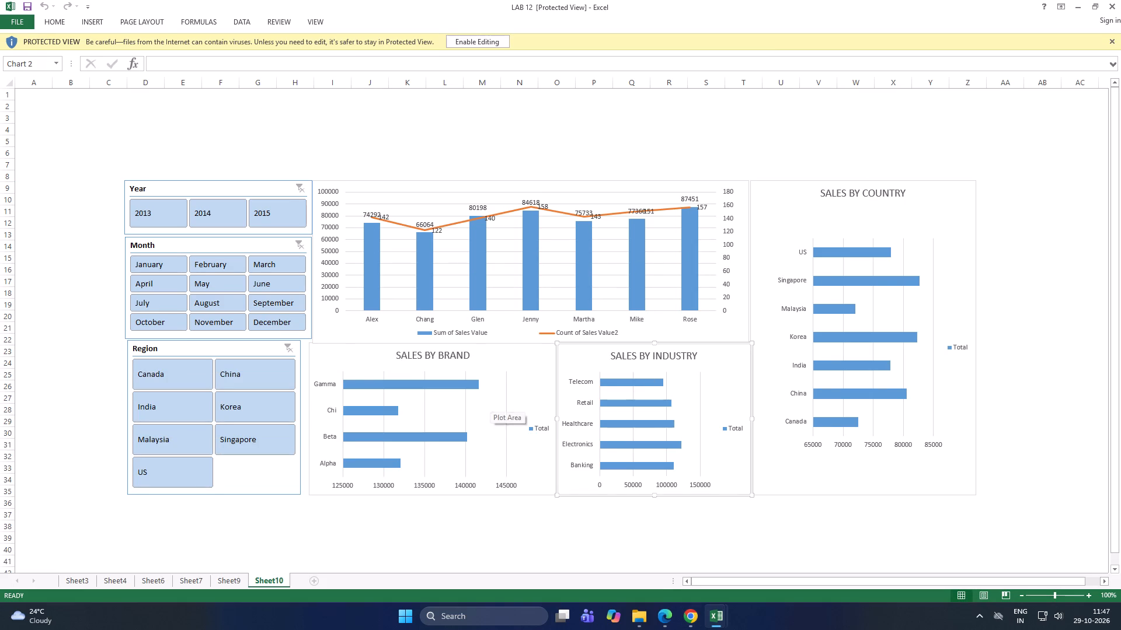
left_click(927, 236)
left_click(967, 197)
left_click(967, 197)
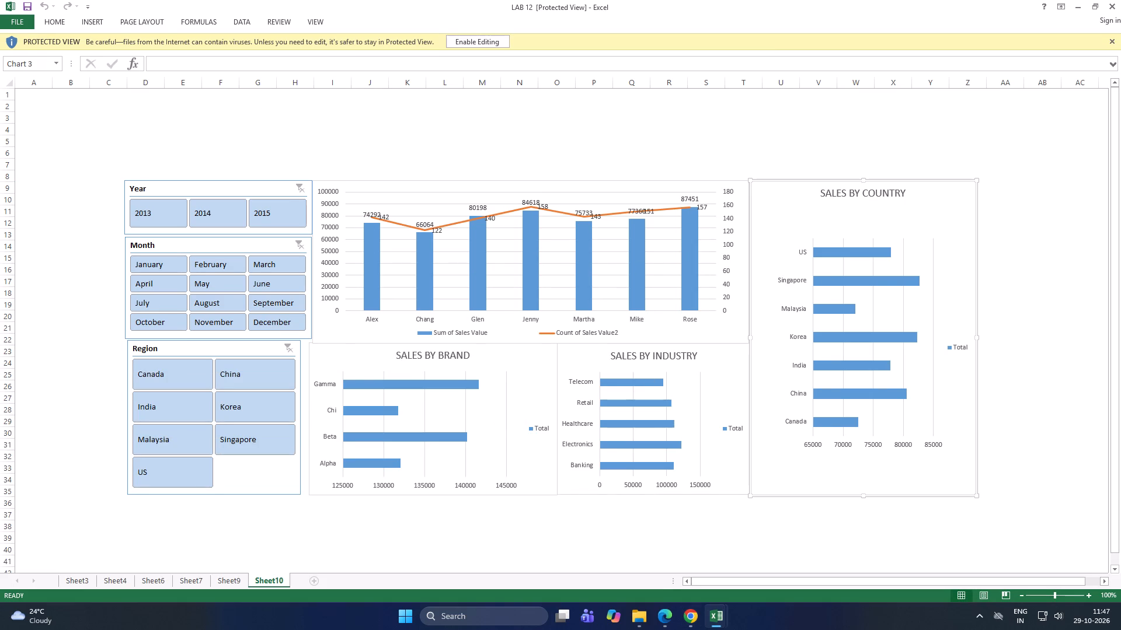
left_click(496, 43)
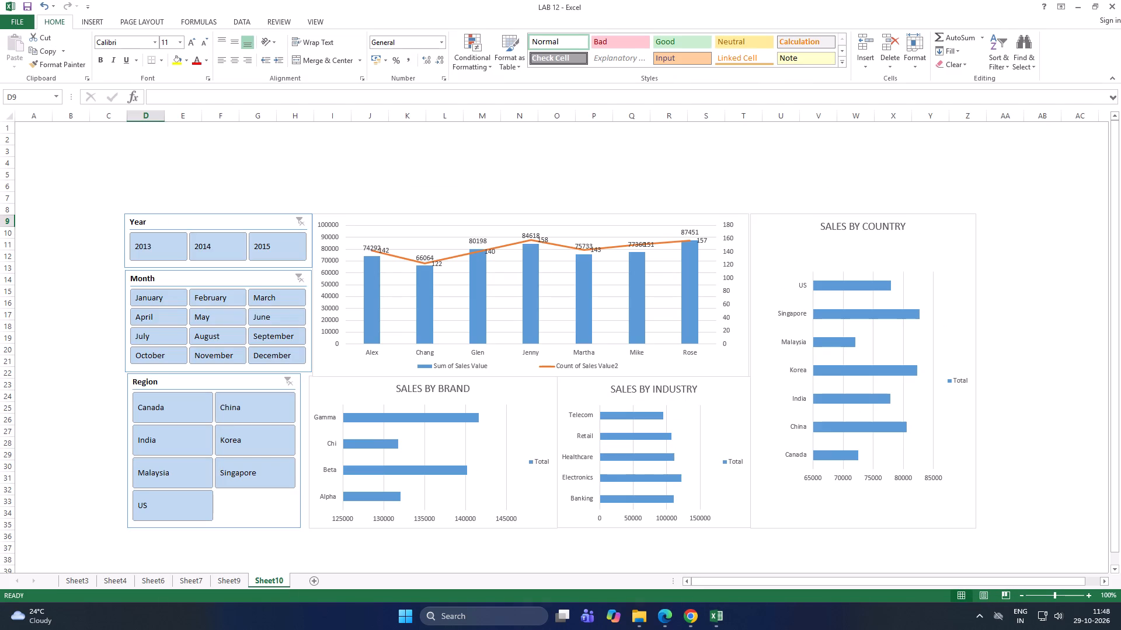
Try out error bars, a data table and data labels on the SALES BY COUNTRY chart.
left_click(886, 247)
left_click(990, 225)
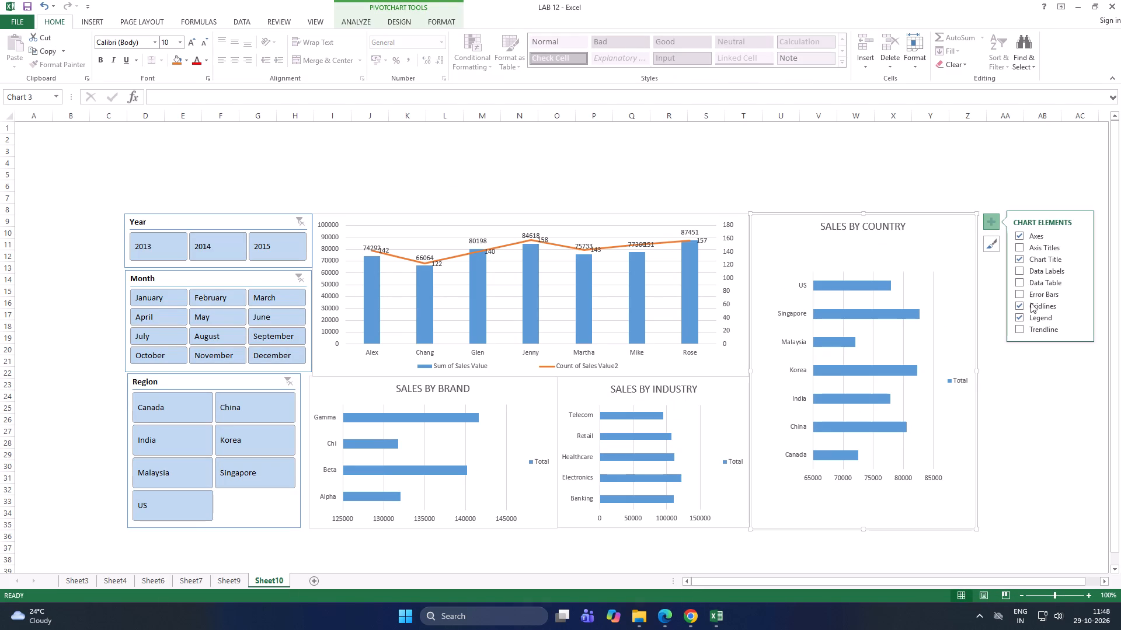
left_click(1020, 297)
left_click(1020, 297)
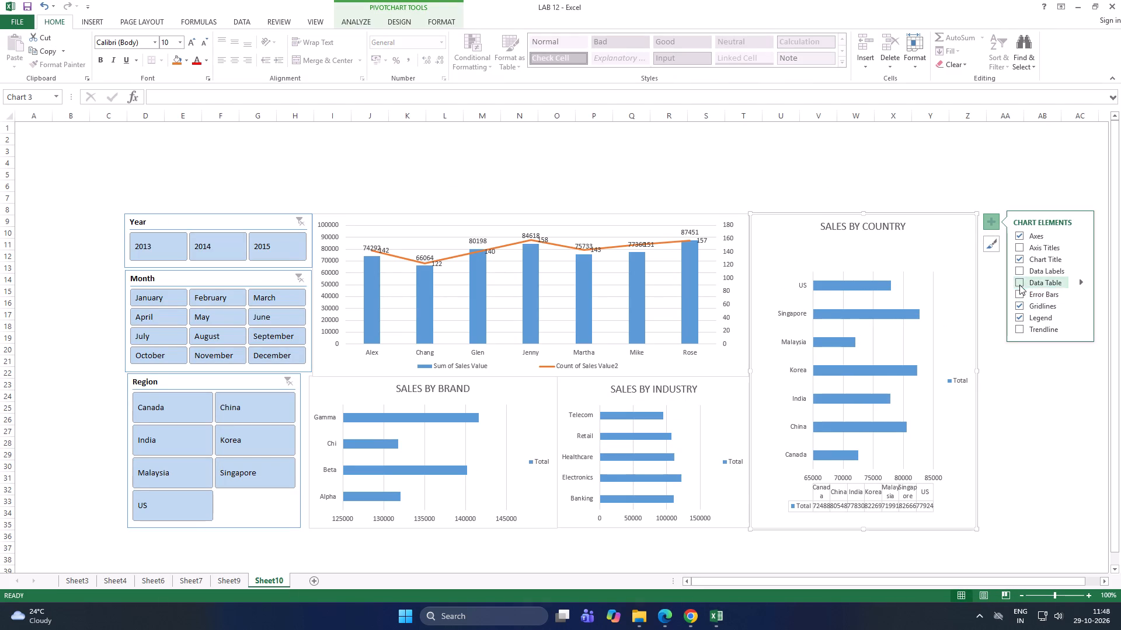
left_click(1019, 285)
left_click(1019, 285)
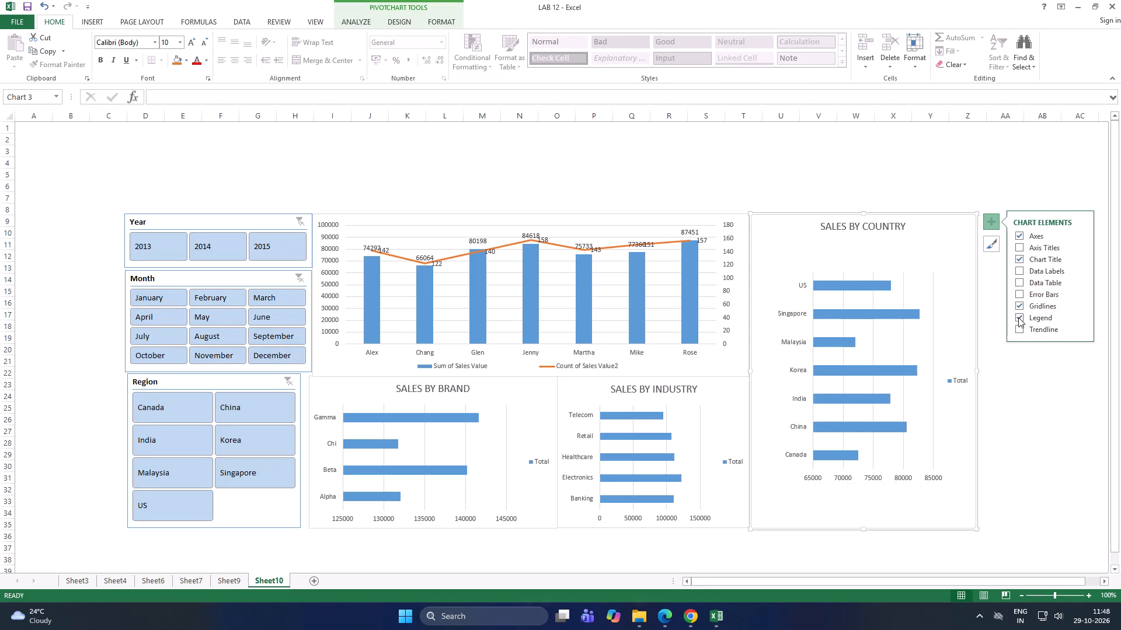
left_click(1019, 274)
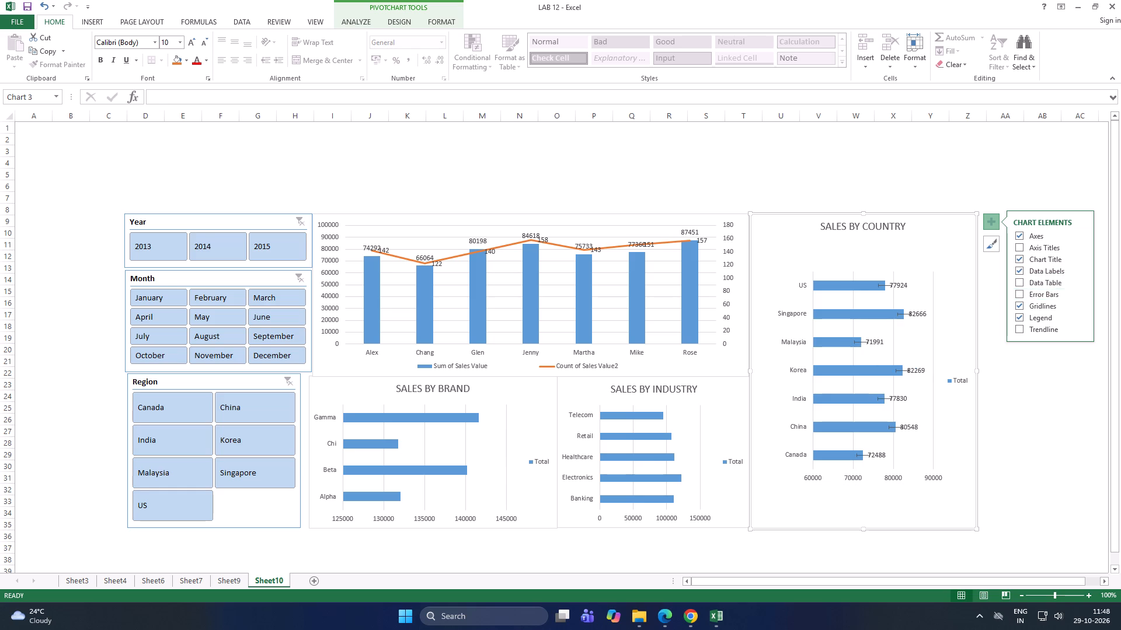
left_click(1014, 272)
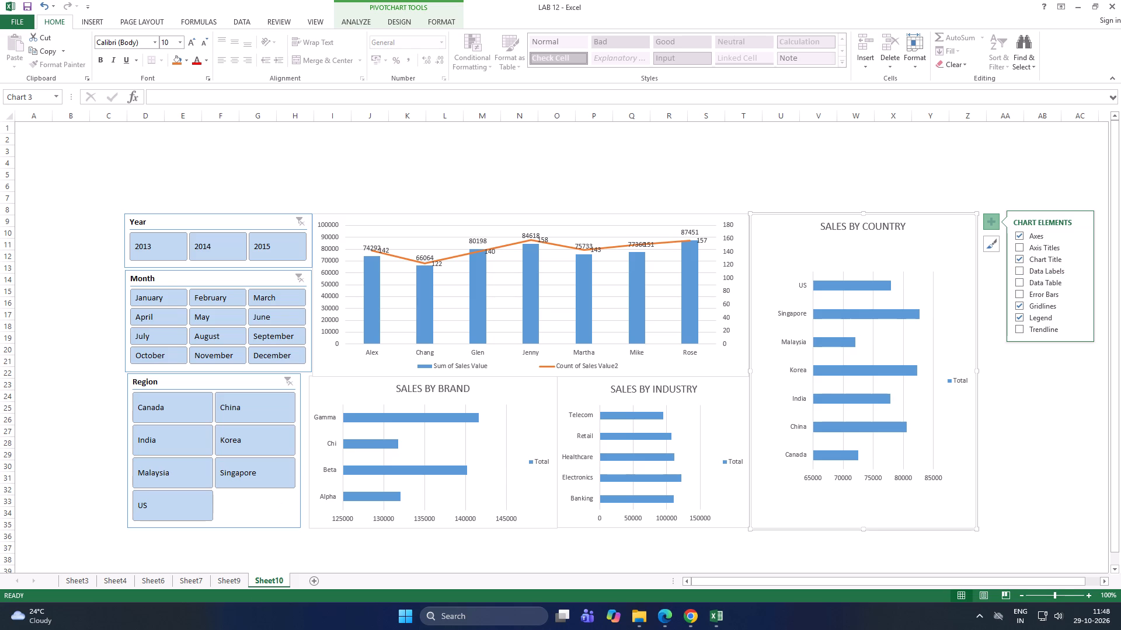
Examine the pivot tables on Sheet9 and the chart type settings of the sales rep combo chart on Sheet10.
left_click(230, 575)
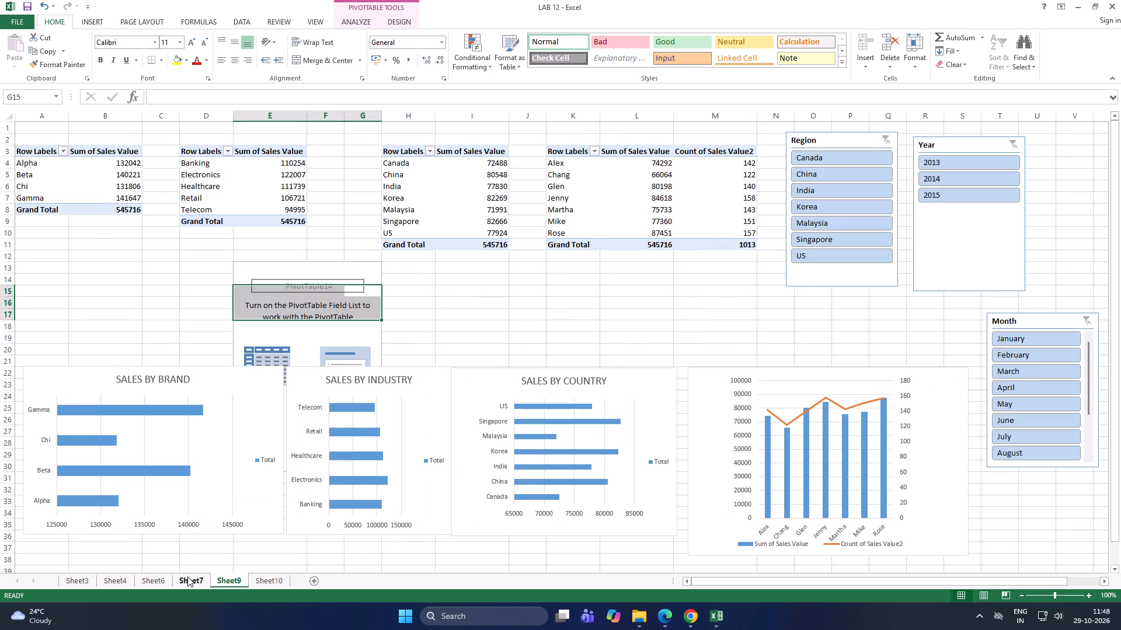
left_click(264, 583)
left_click(408, 337)
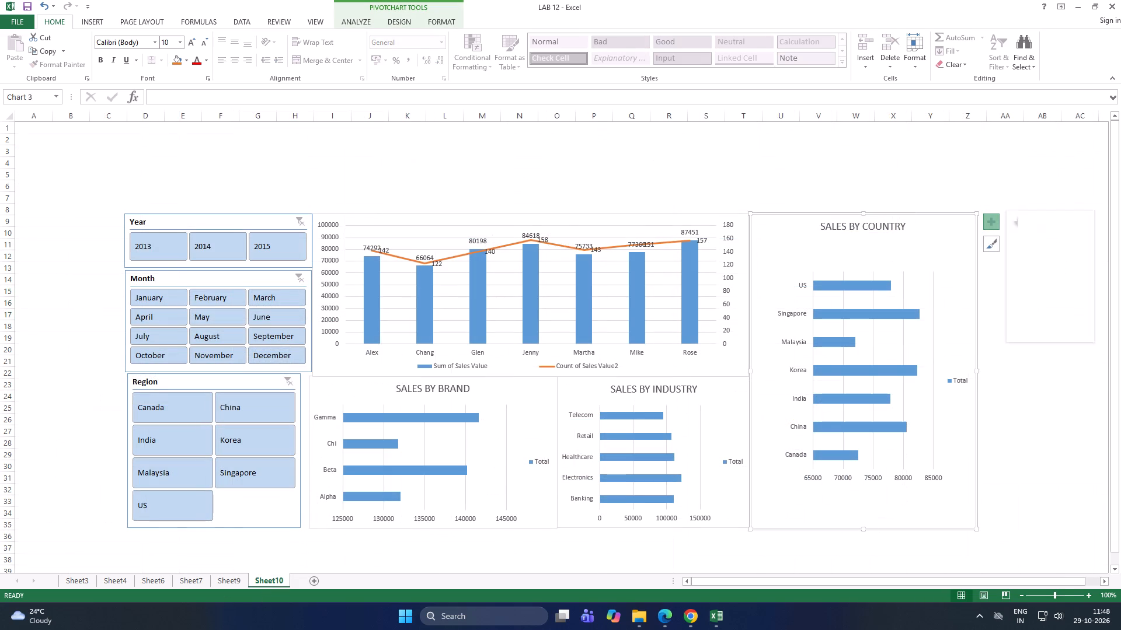
left_click(92, 21)
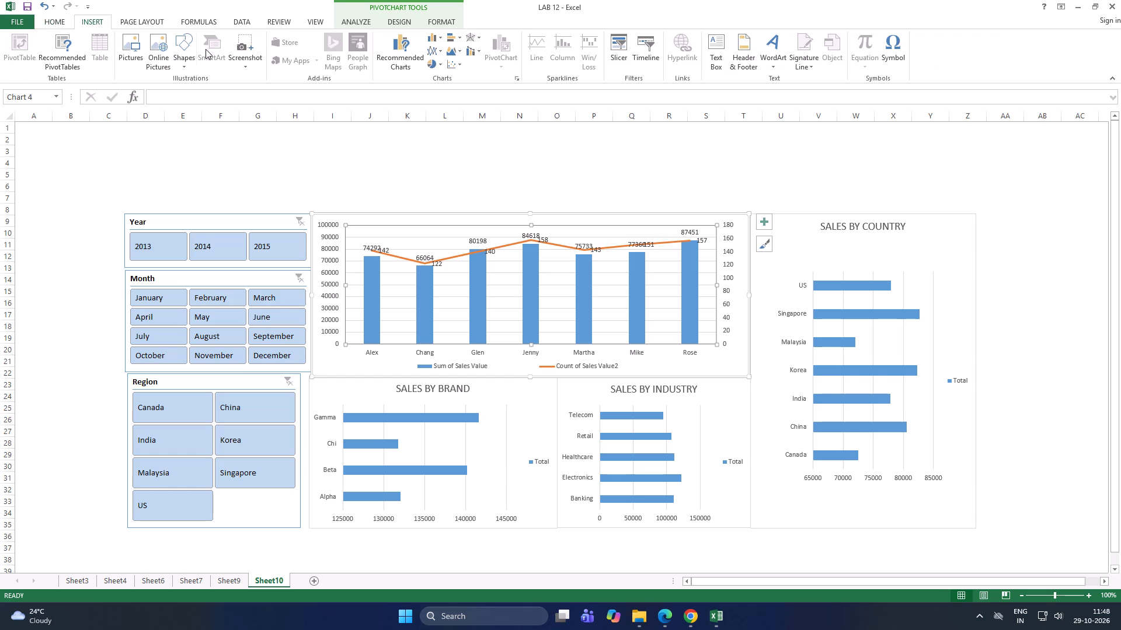
left_click(385, 45)
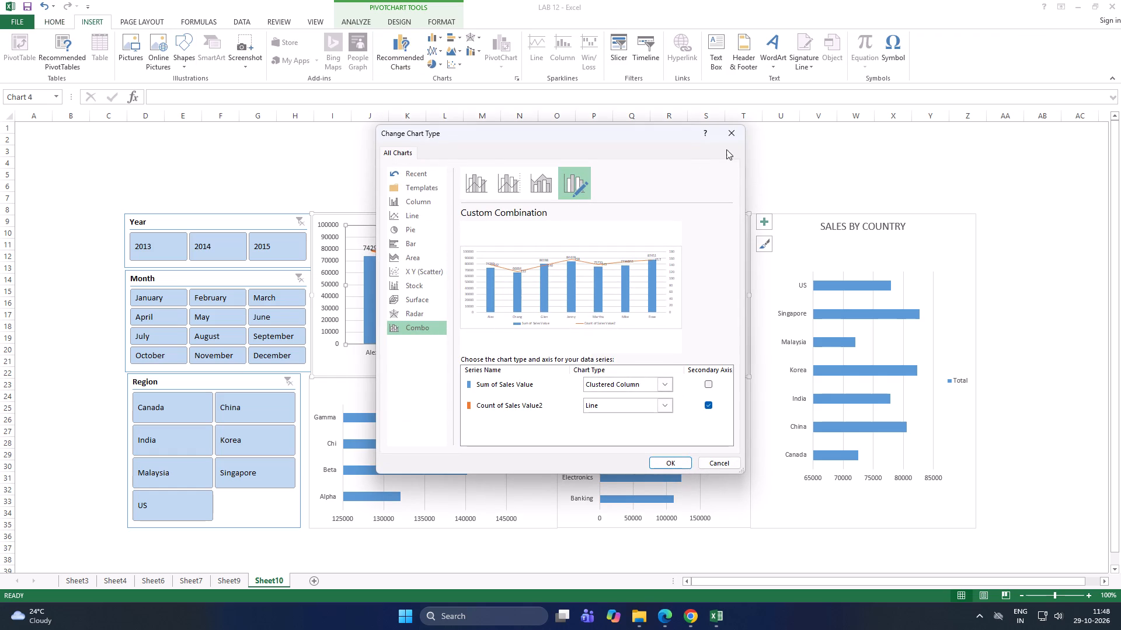
left_click(677, 470)
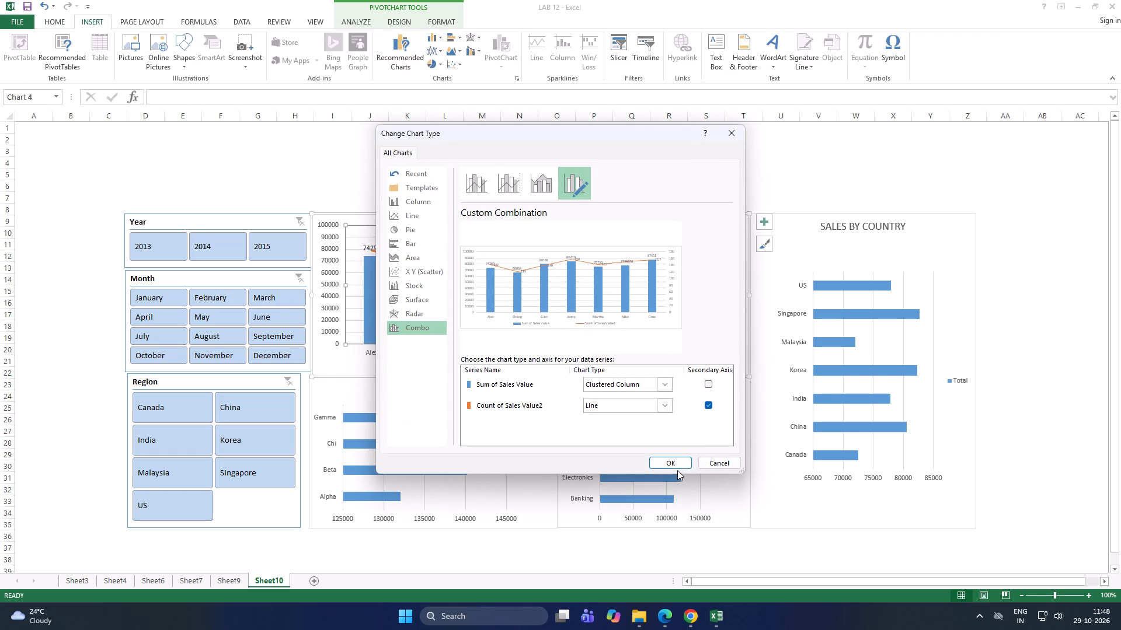
left_click(670, 464)
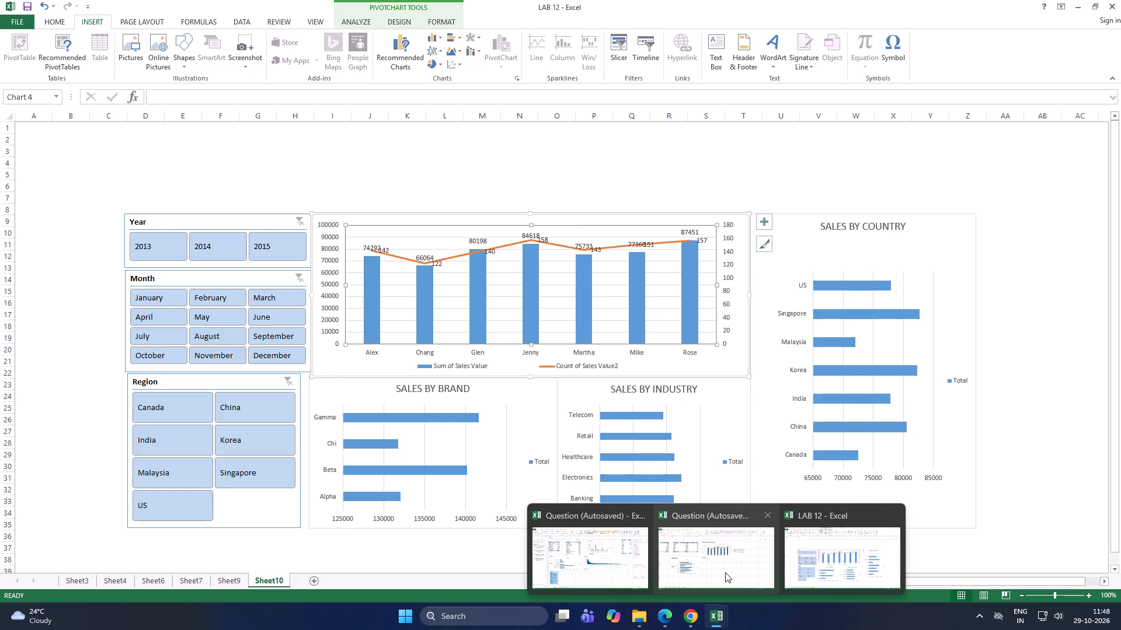
Switch to the recovered Question workbook and remove the data labels from the sales rep combo chart on Sheet3.
left_click(725, 568)
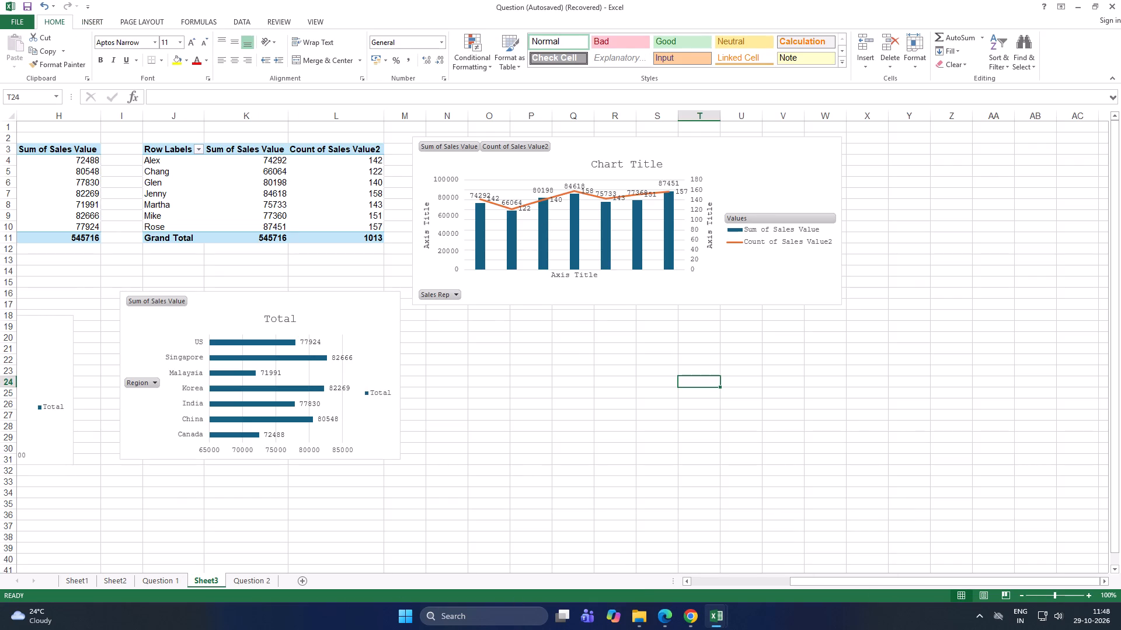
left_click(768, 178)
left_click(831, 166)
left_click(852, 147)
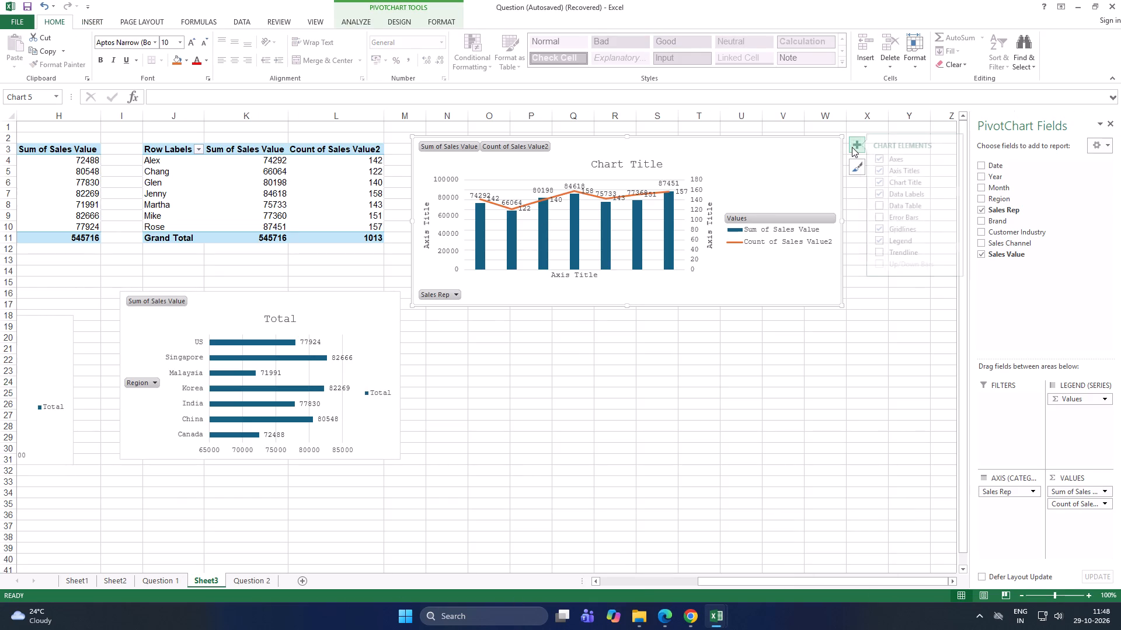
left_click(883, 194)
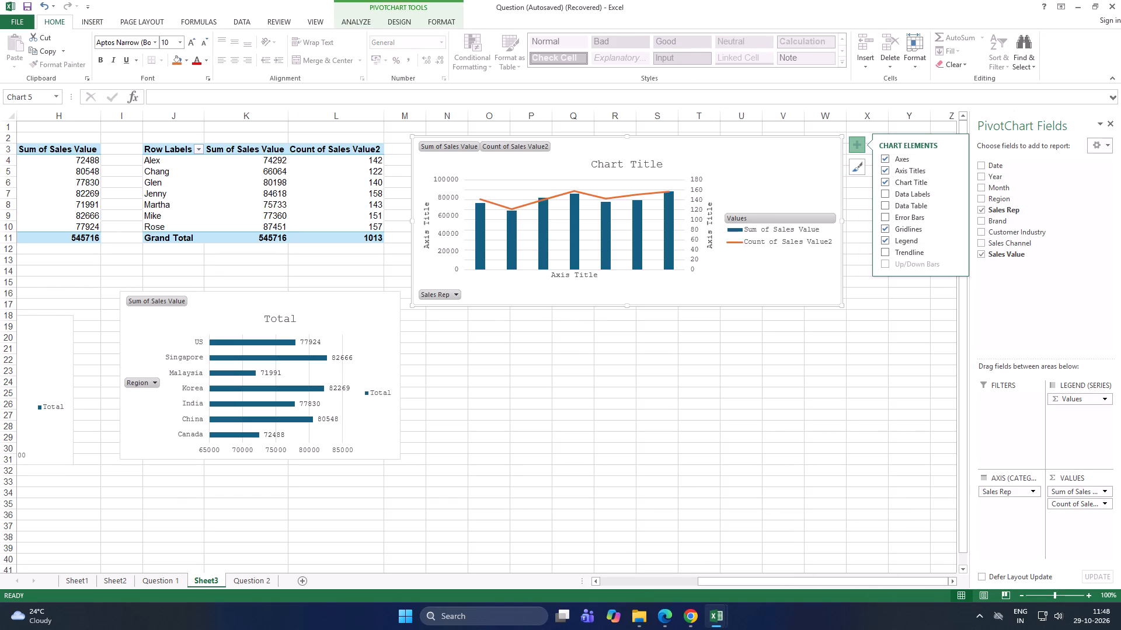
left_click(467, 471)
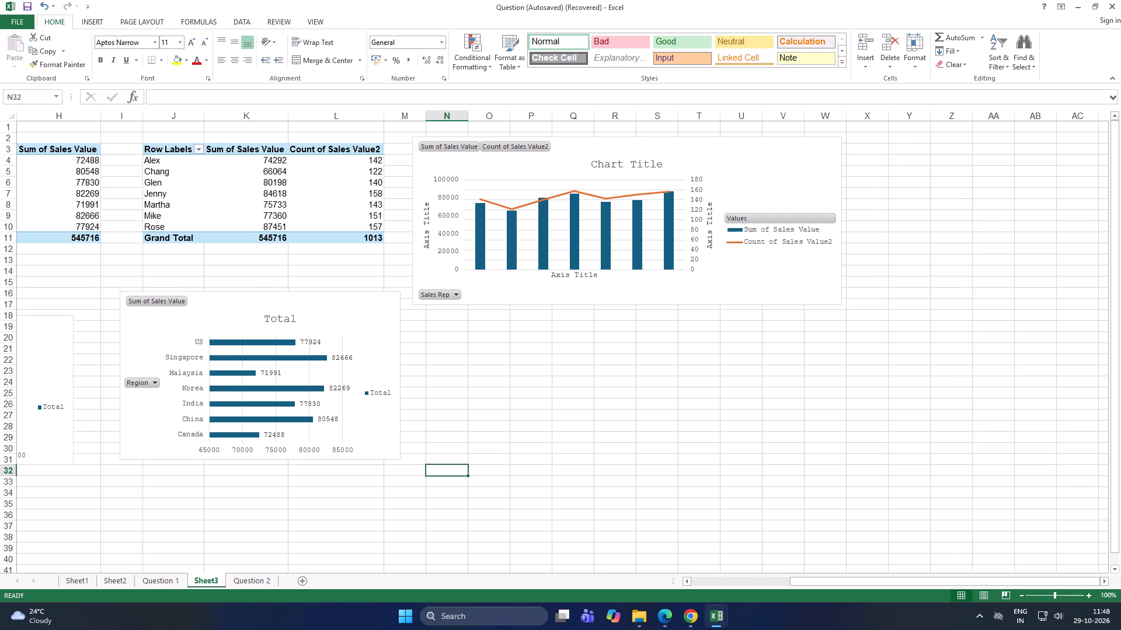
Remove the data labels from the Region bar chart on Sheet3.
left_click(357, 305)
left_click(364, 318)
left_click(422, 299)
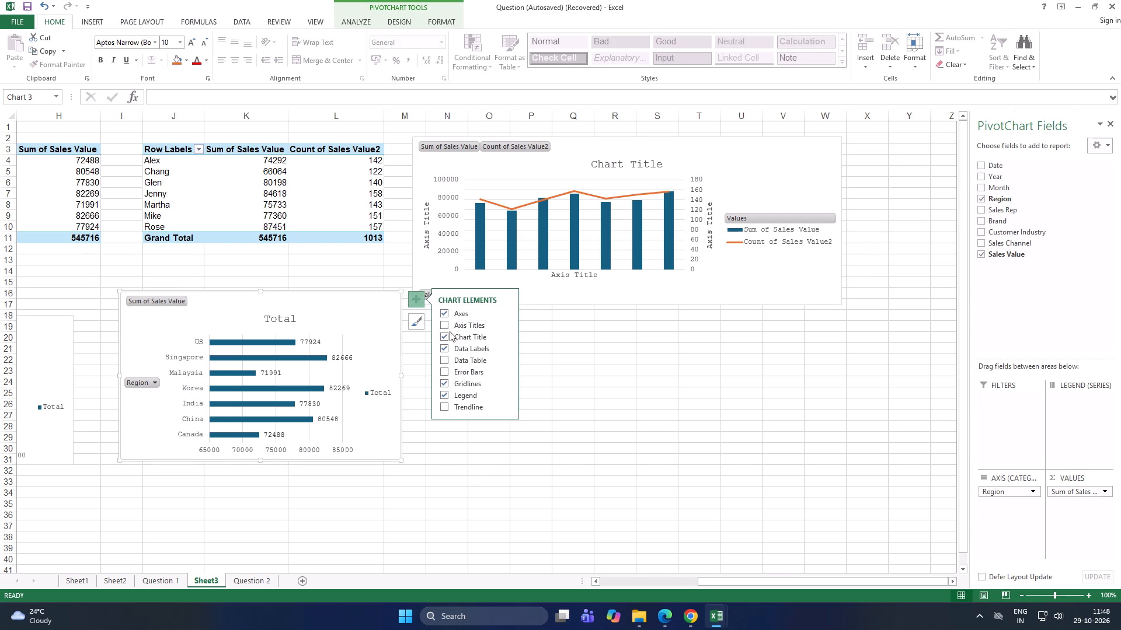
left_click(442, 349)
Add a new blank worksheet after Sheet3 and hide its gridlines.
scroll(683, 530, "up", 3)
left_click_drag(767, 584, 662, 582)
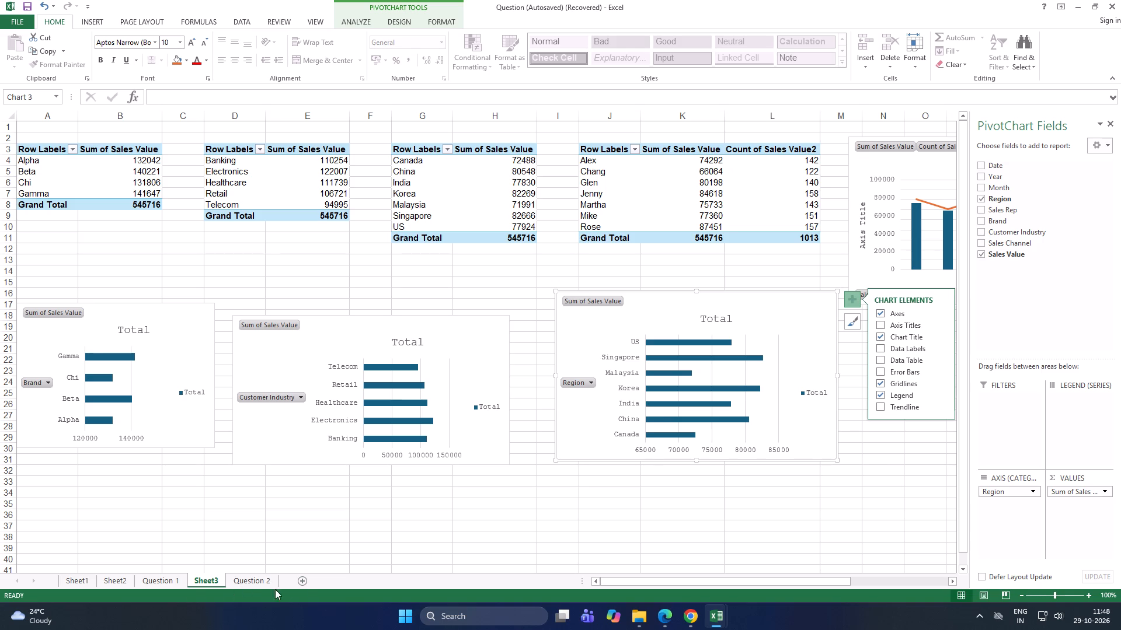
left_click(302, 580)
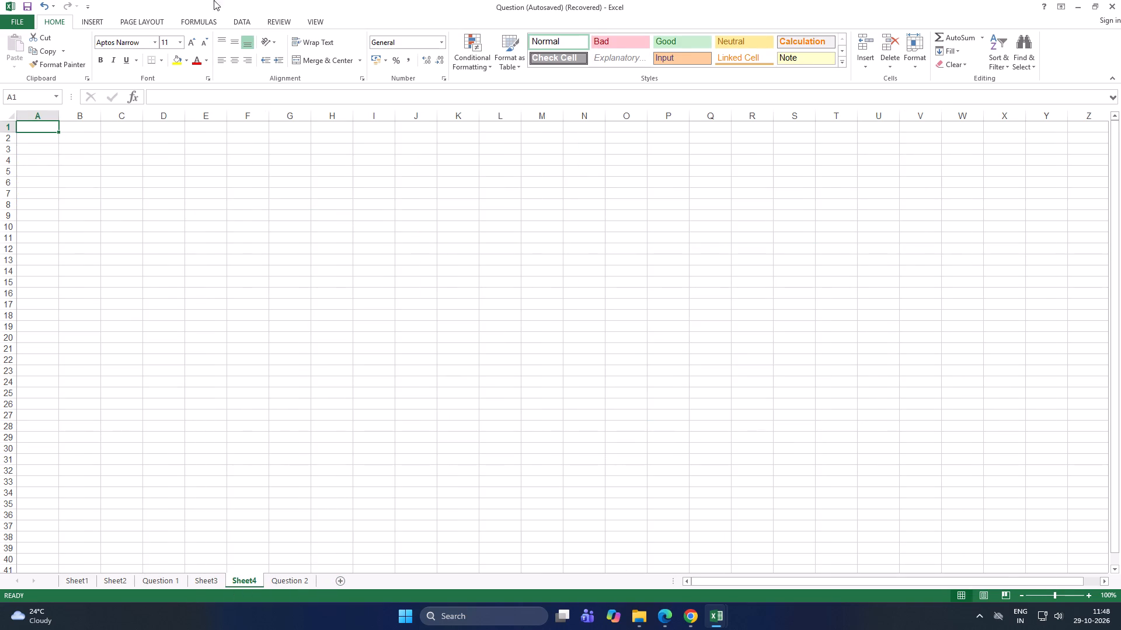
left_click(309, 20)
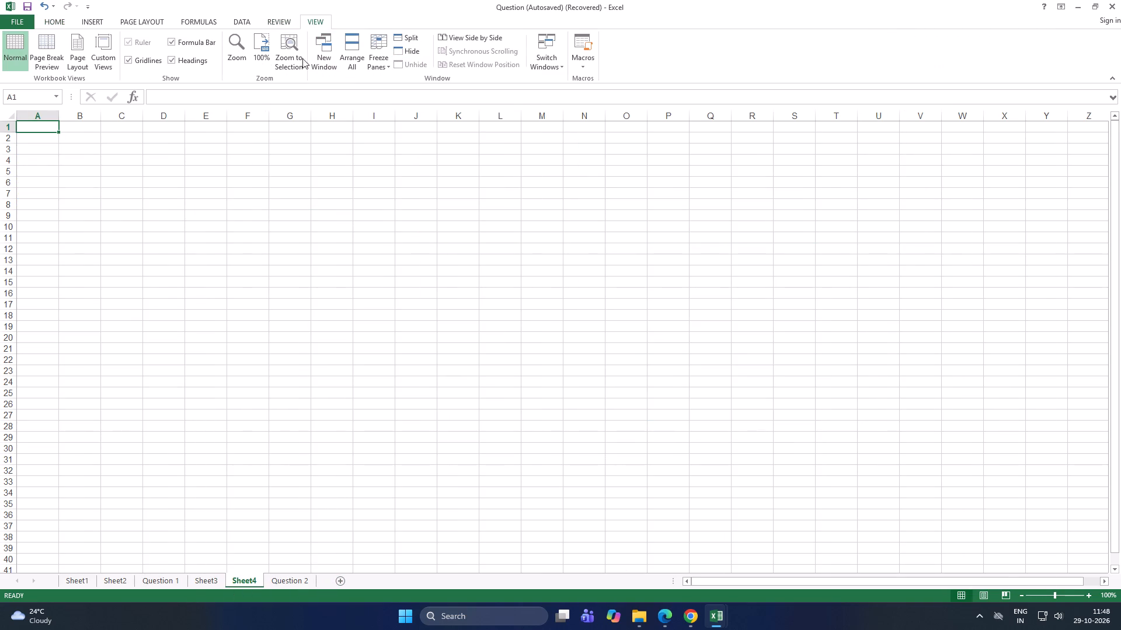
left_click(131, 60)
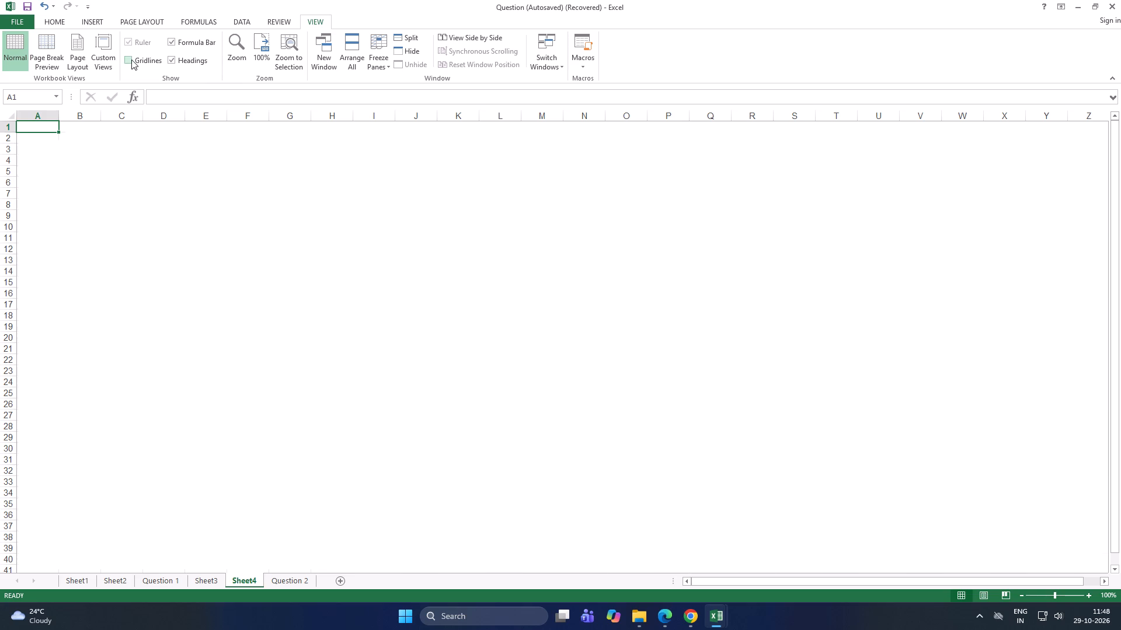
Insert a Region slicer for the Region pivot table on Sheet3.
left_click(212, 574)
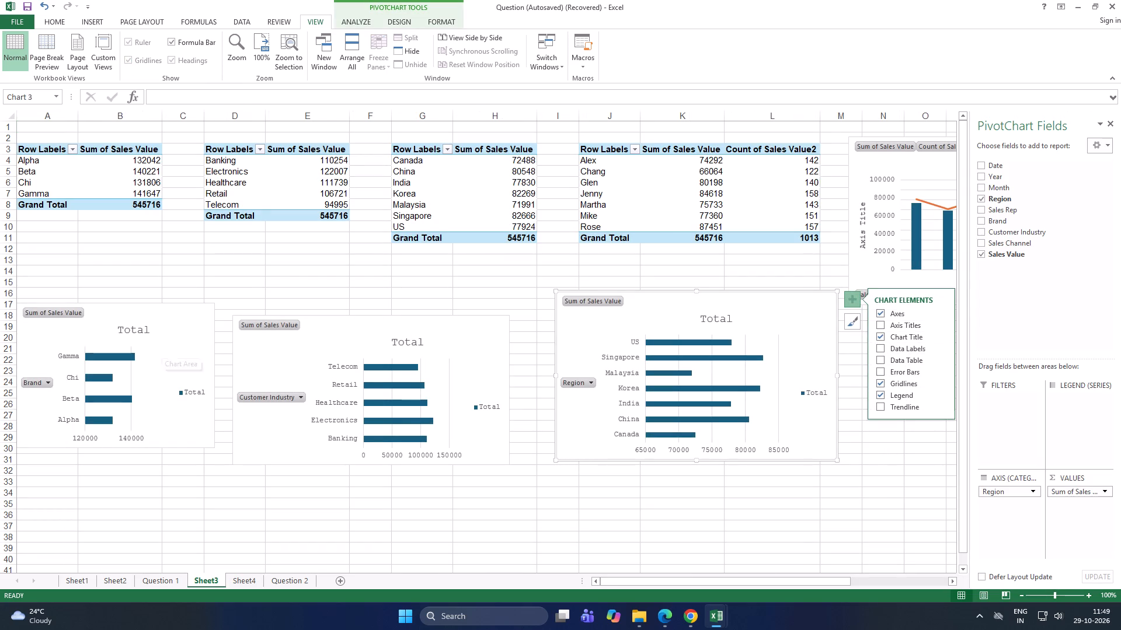
scroll(380, 348, "up", 1)
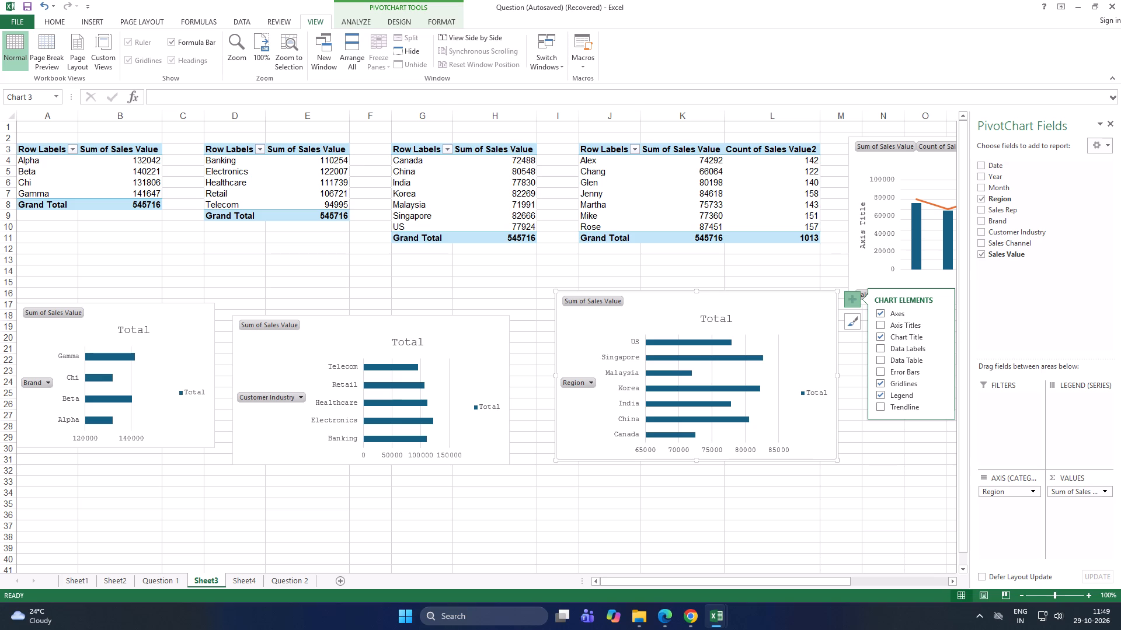
right_click(431, 154)
left_click(413, 144)
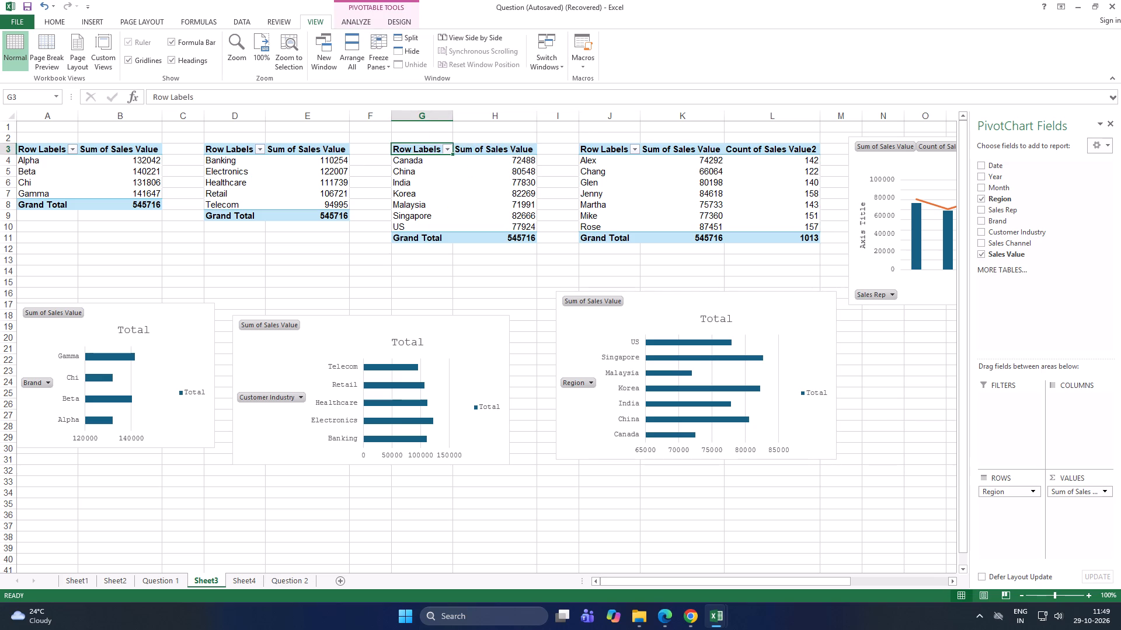
left_click_drag(412, 150, 496, 226)
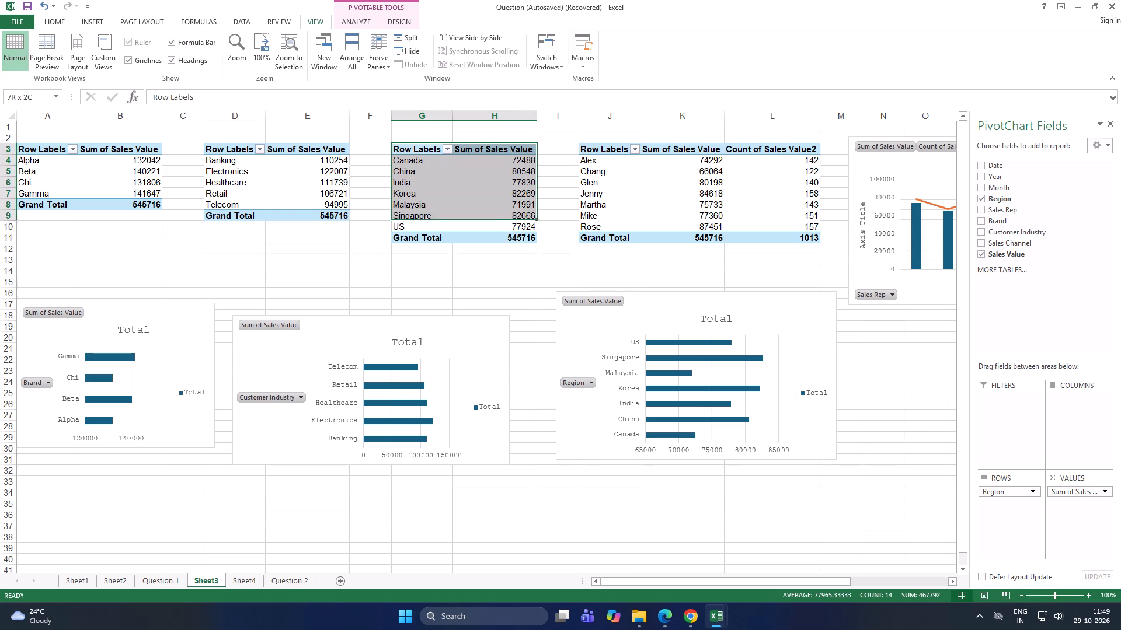
left_click_drag(496, 226, 497, 238)
left_click(349, 23)
left_click(325, 68)
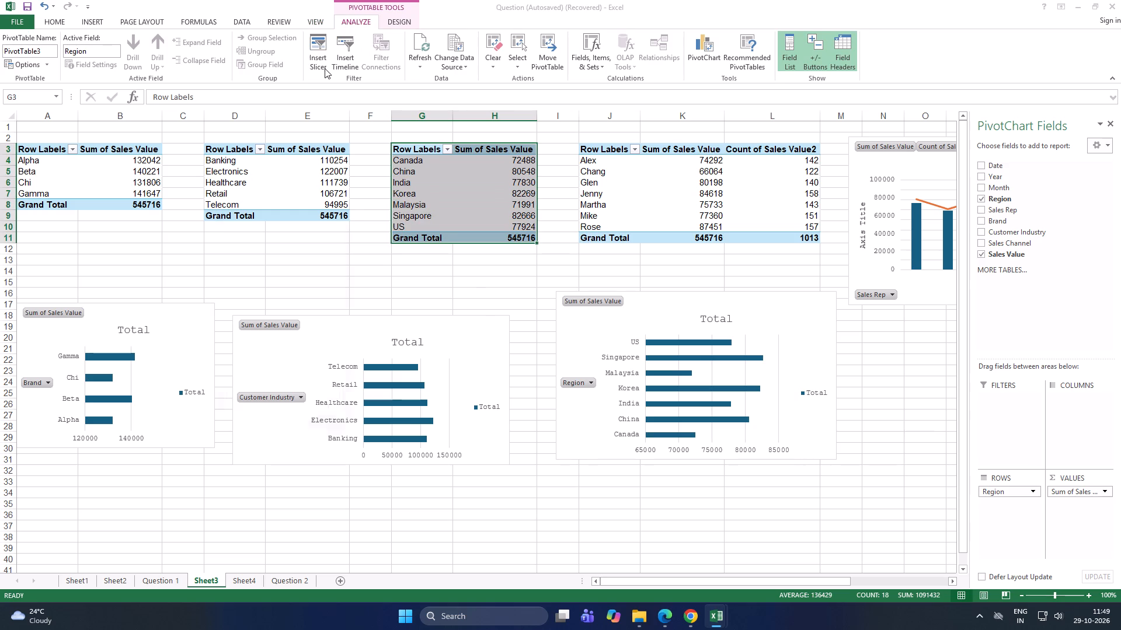
left_click(229, 241)
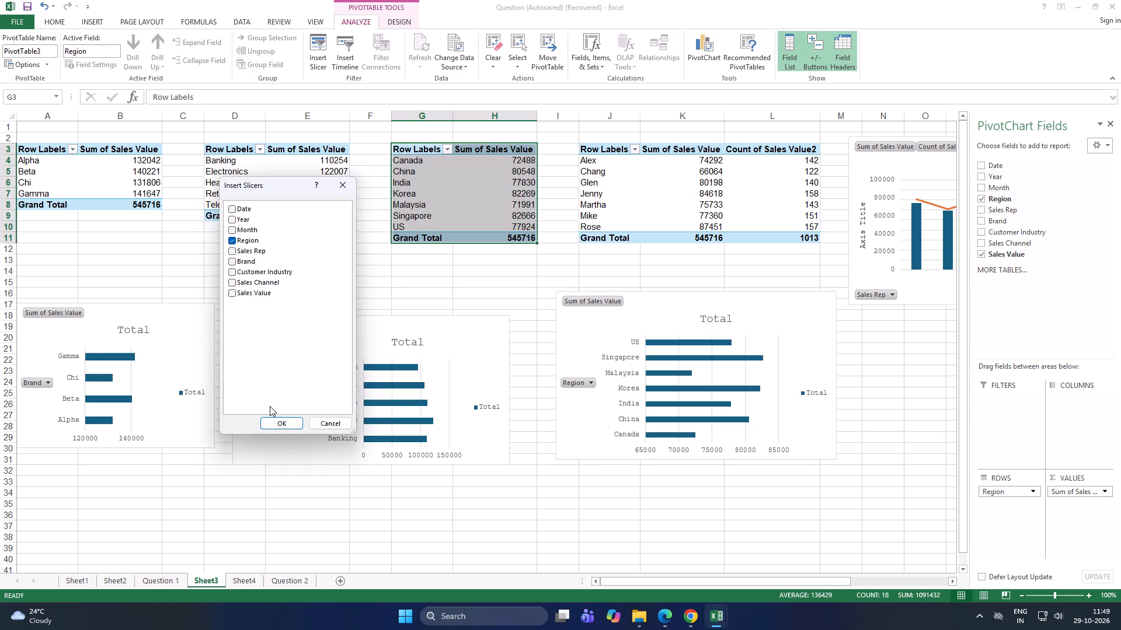
left_click(280, 423)
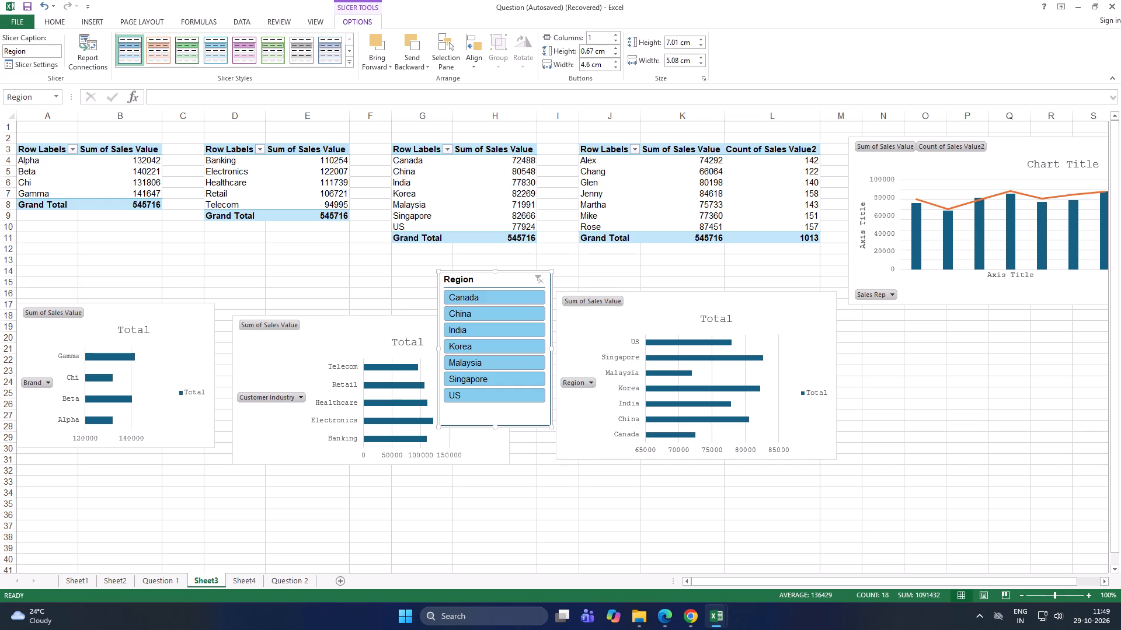
Insert Year and Month slicers from the Customer Industry pivot chart on Sheet3.
left_click(233, 146)
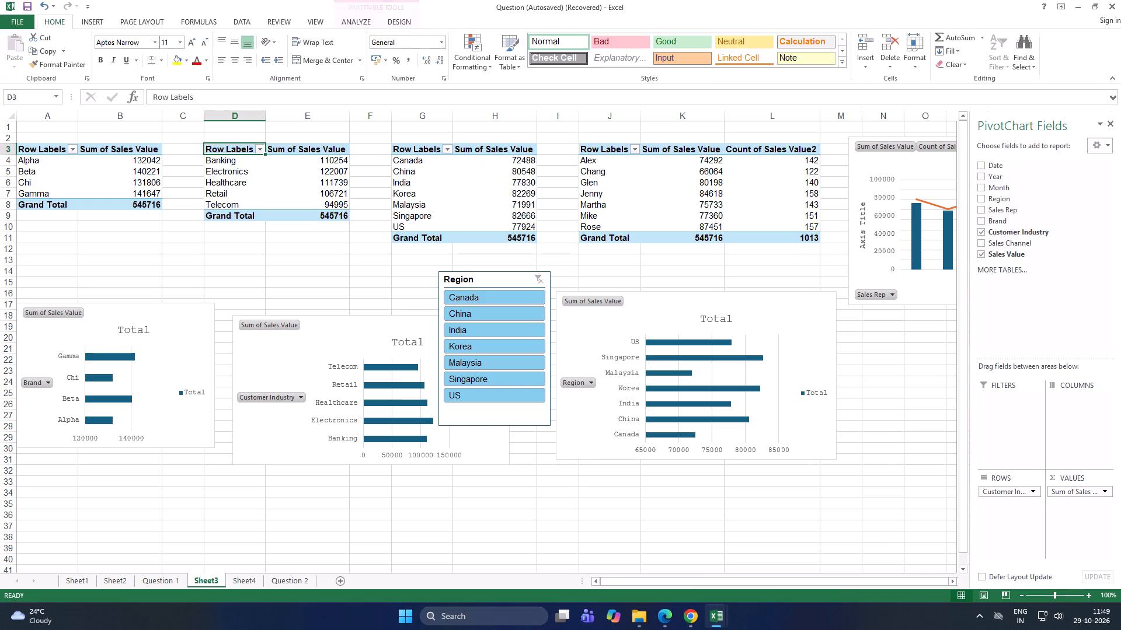
left_click(354, 19)
left_click_drag(348, 318, 349, 309)
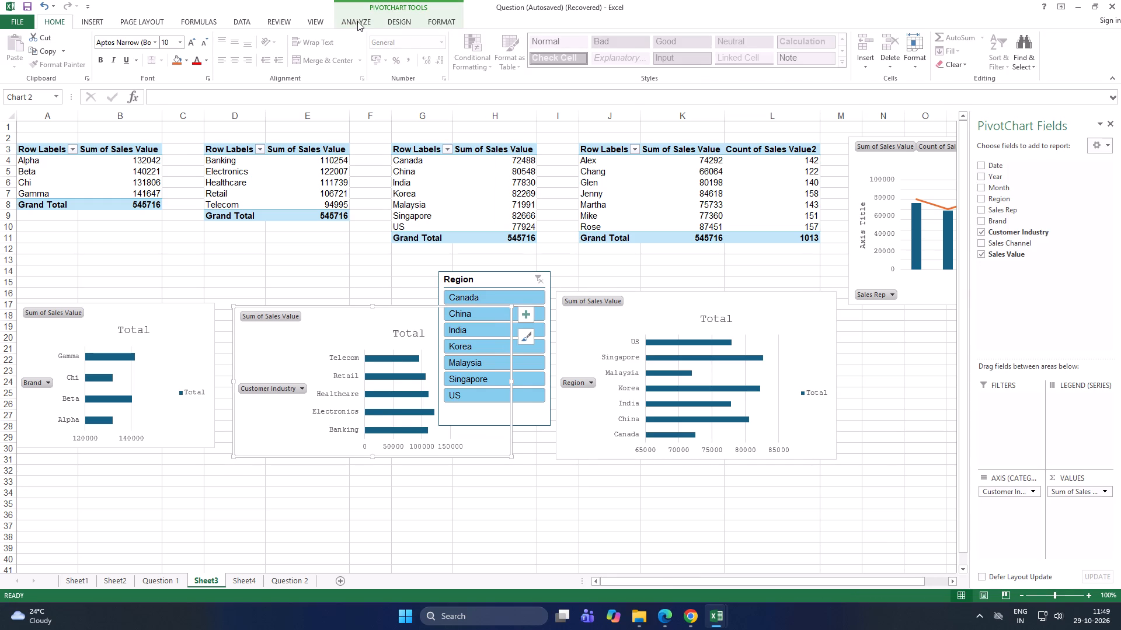
left_click(357, 21)
left_click(244, 53)
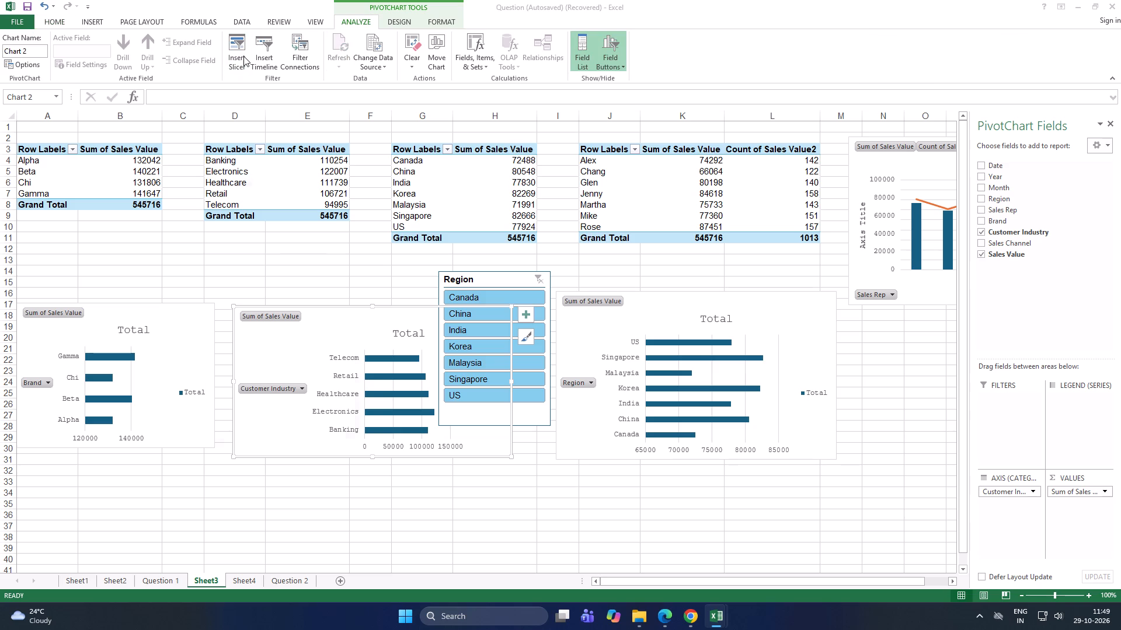
left_click(233, 220)
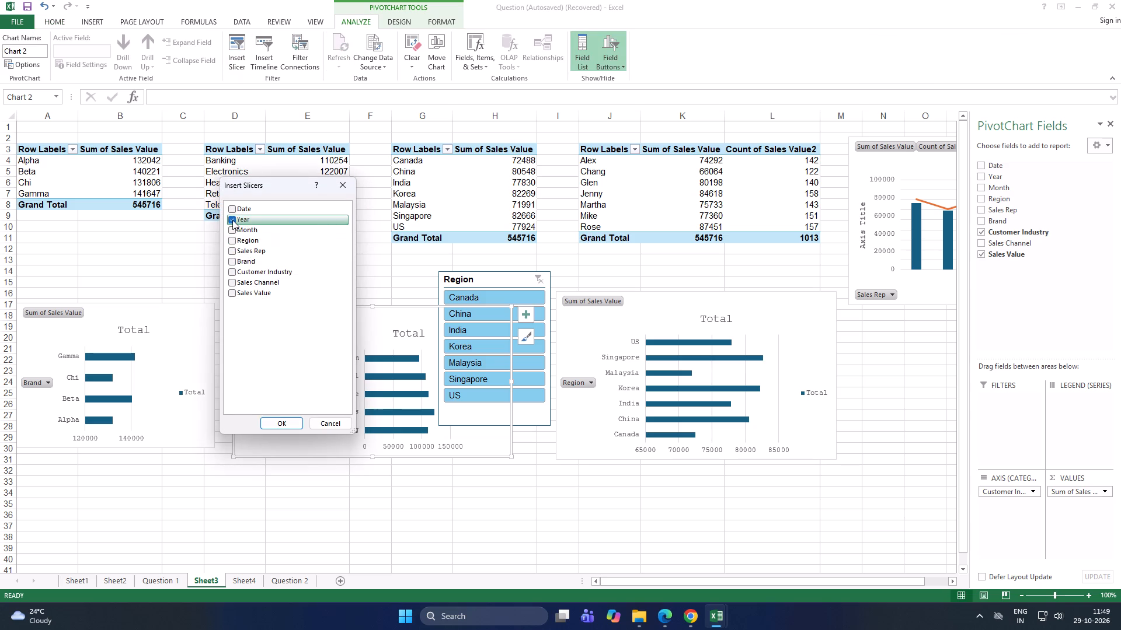
left_click(231, 210)
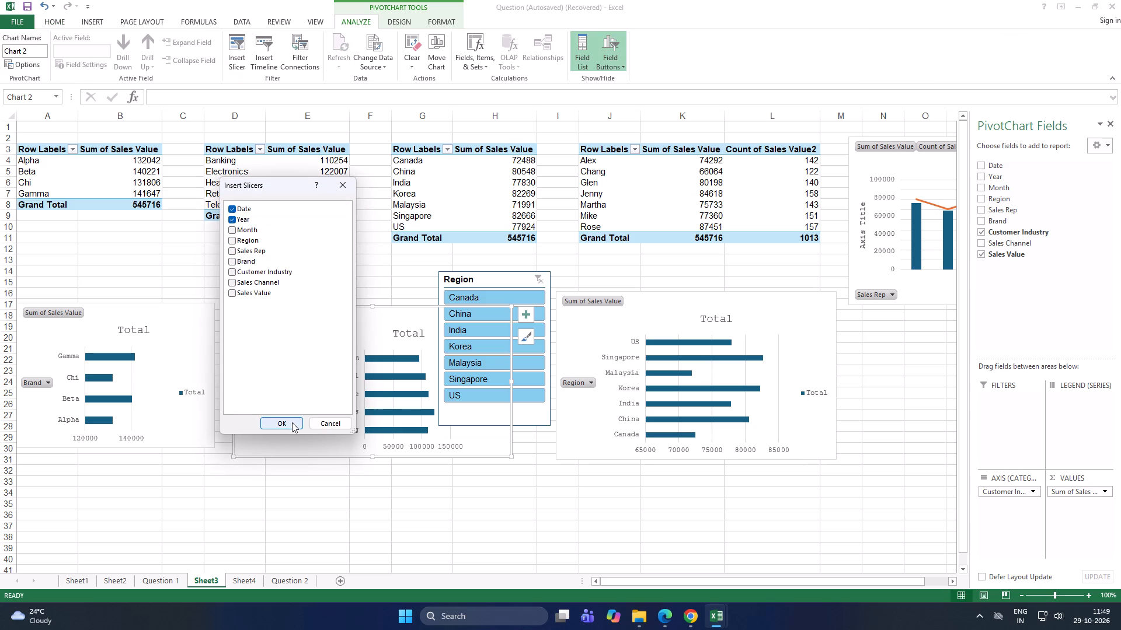
left_click(234, 229)
left_click(233, 210)
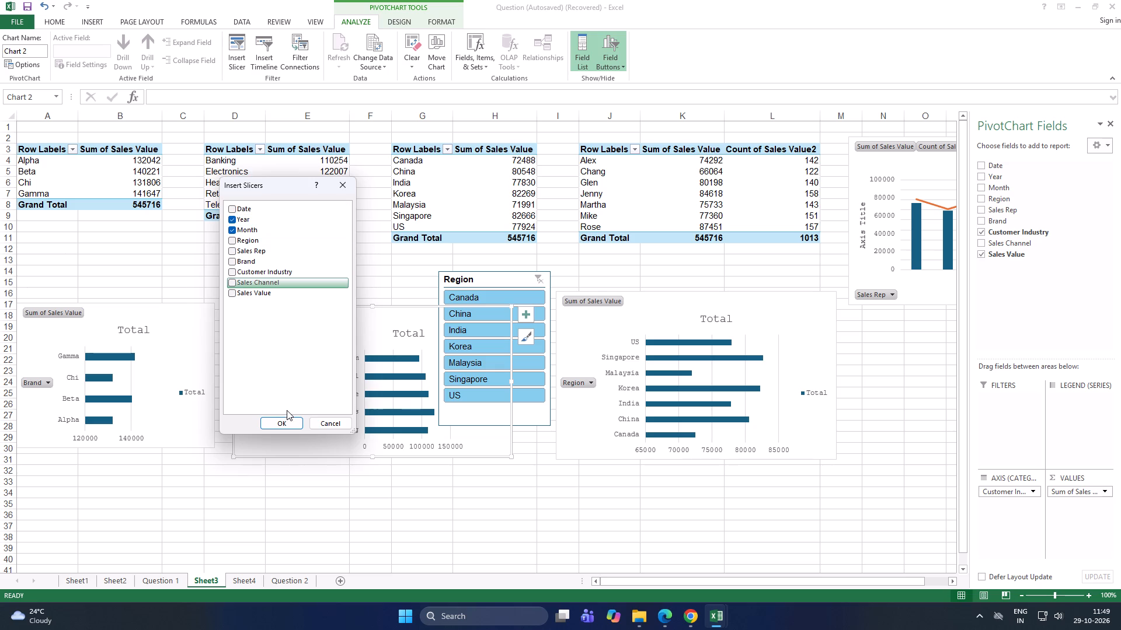
left_click(291, 421)
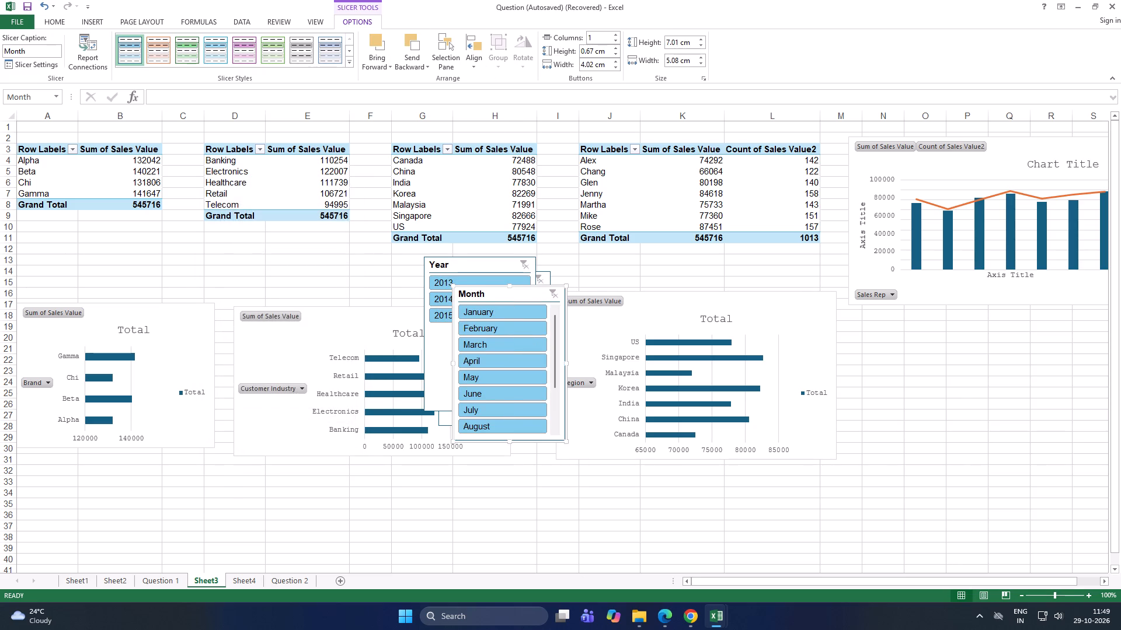
Separate the overlapping slicers on Sheet3 by moving Month and Year into the empty rows below the charts.
left_click_drag(493, 295, 548, 467)
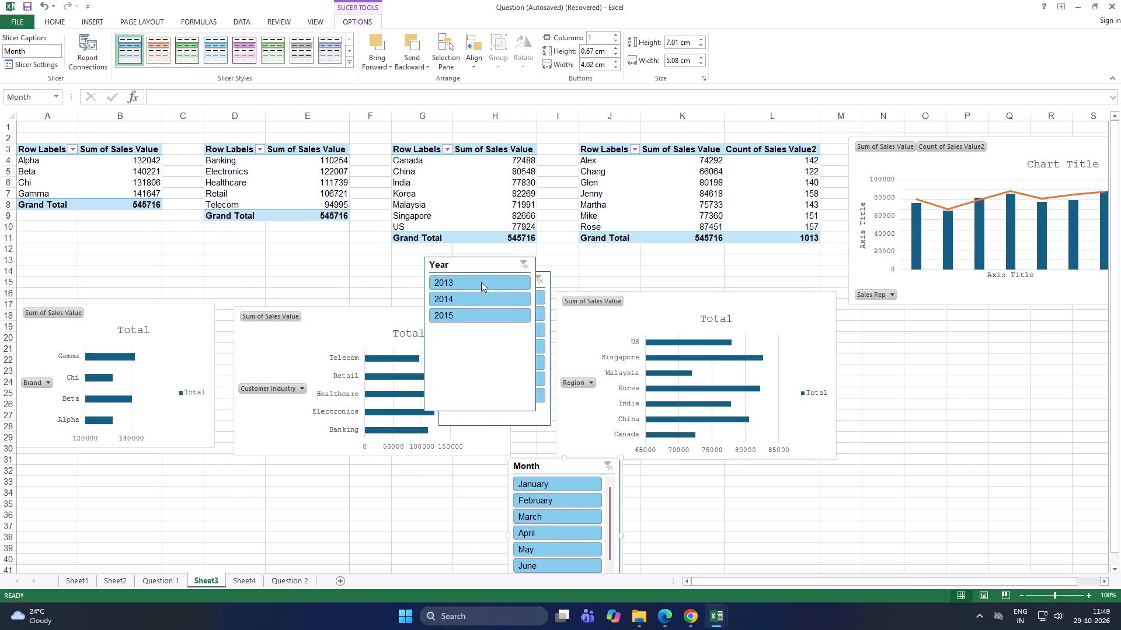
left_click_drag(474, 265, 401, 478)
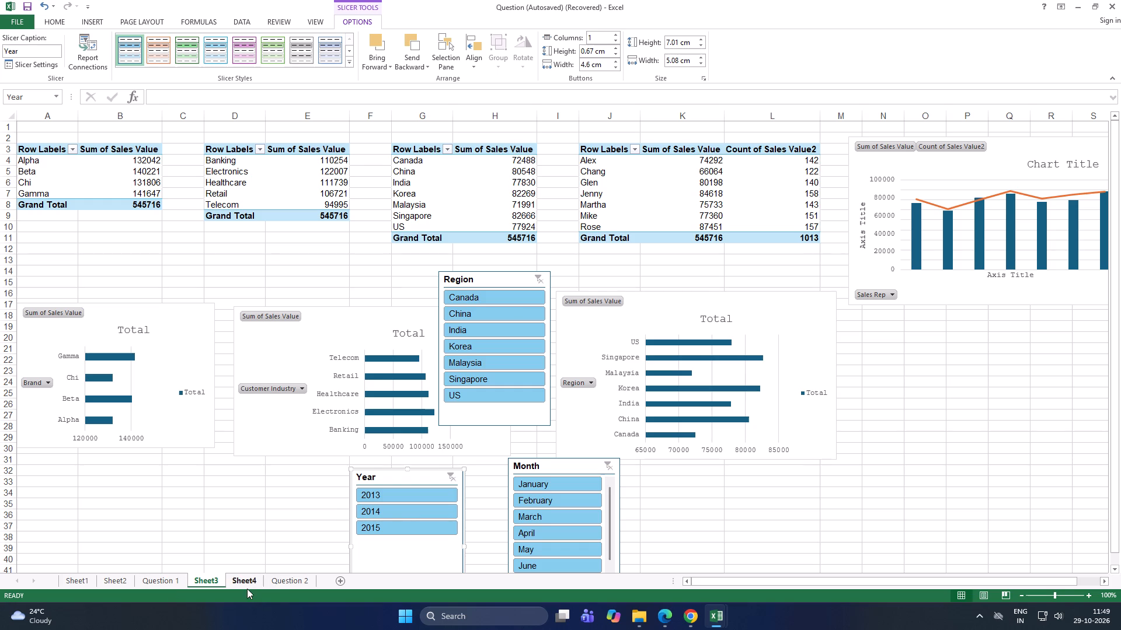
Copy the Month slicer from Sheet3 into the blank Sheet4 at cell A1.
left_click(533, 463)
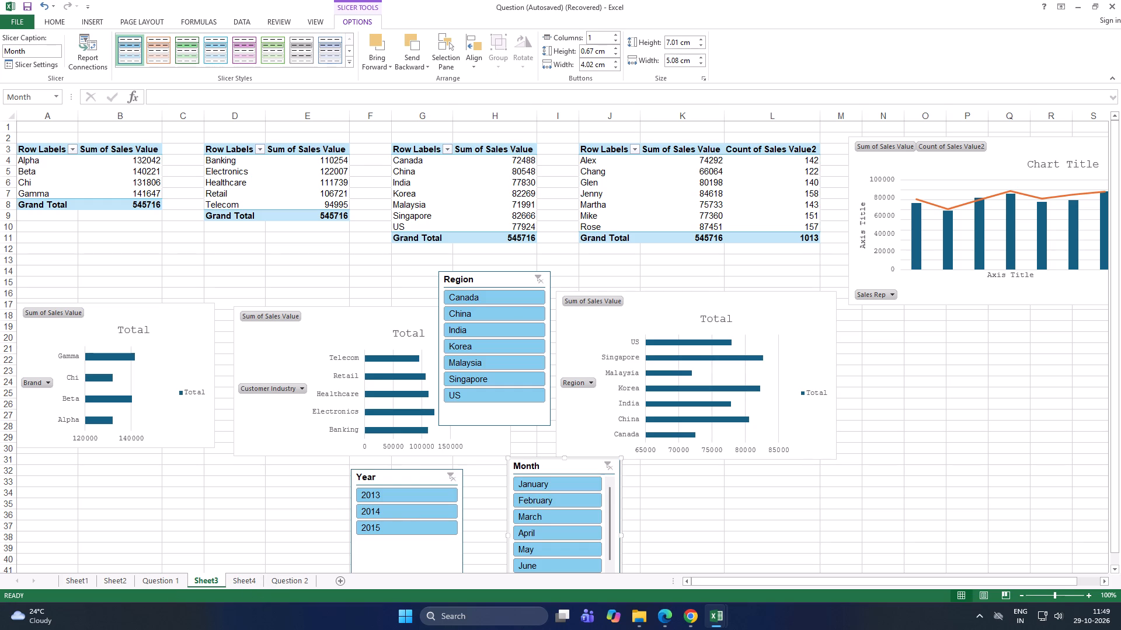
key("ctrl+c")
left_click(256, 583)
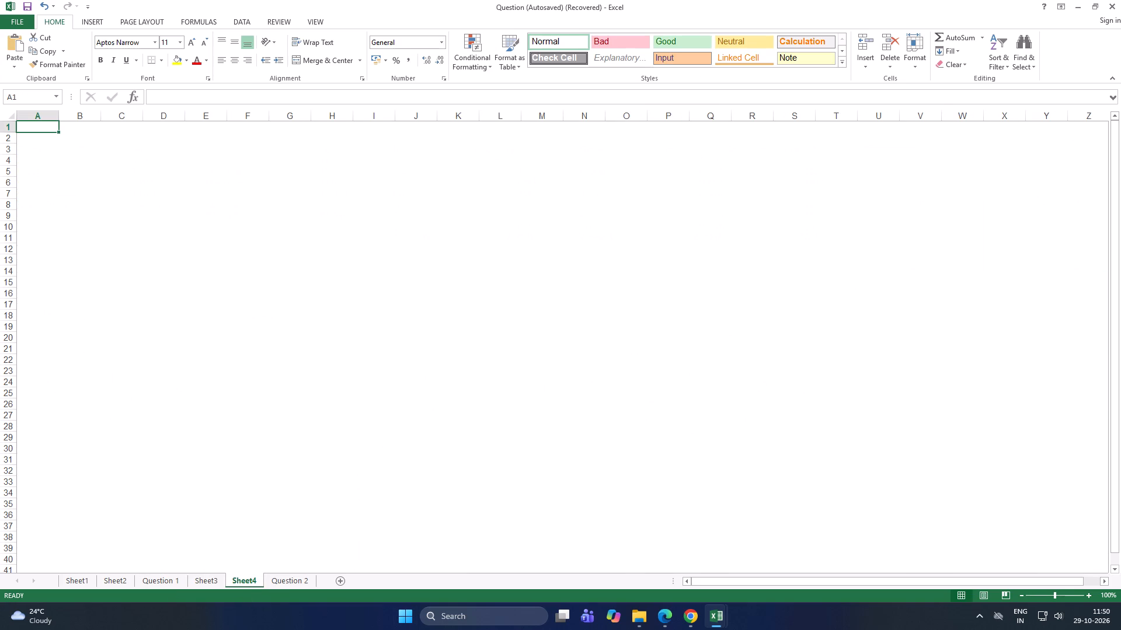
key("ctrl+v")
Copy the Year slicer from Sheet3 to Sheet4 and align it beside the Month slicer along the sheet's top edge.
left_click(219, 577)
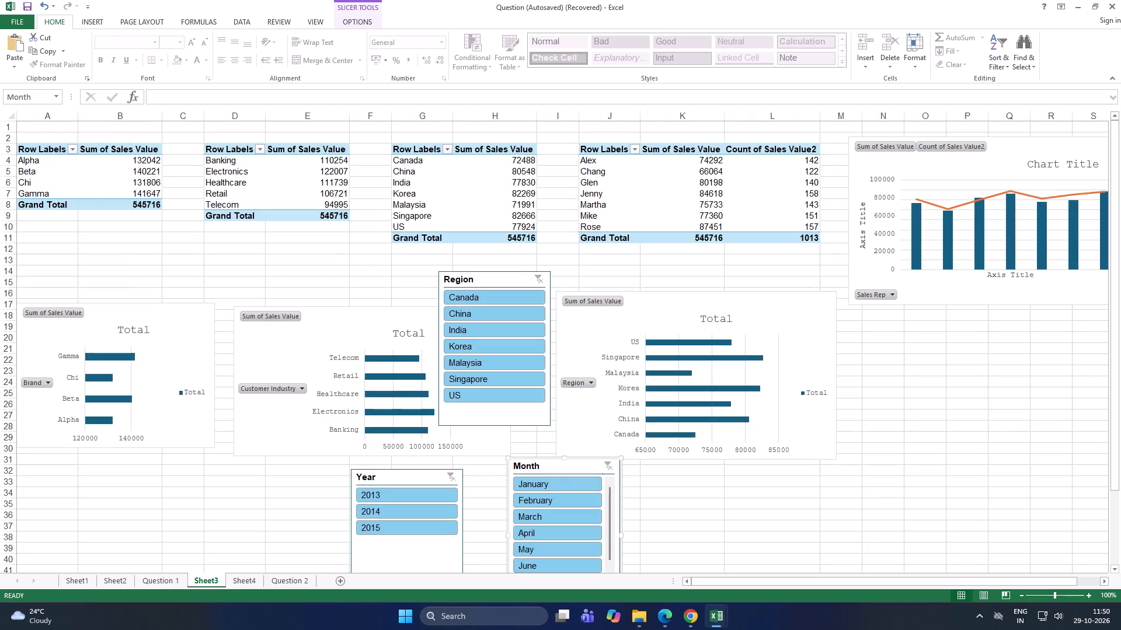
left_click(389, 470)
key("ctrl+c")
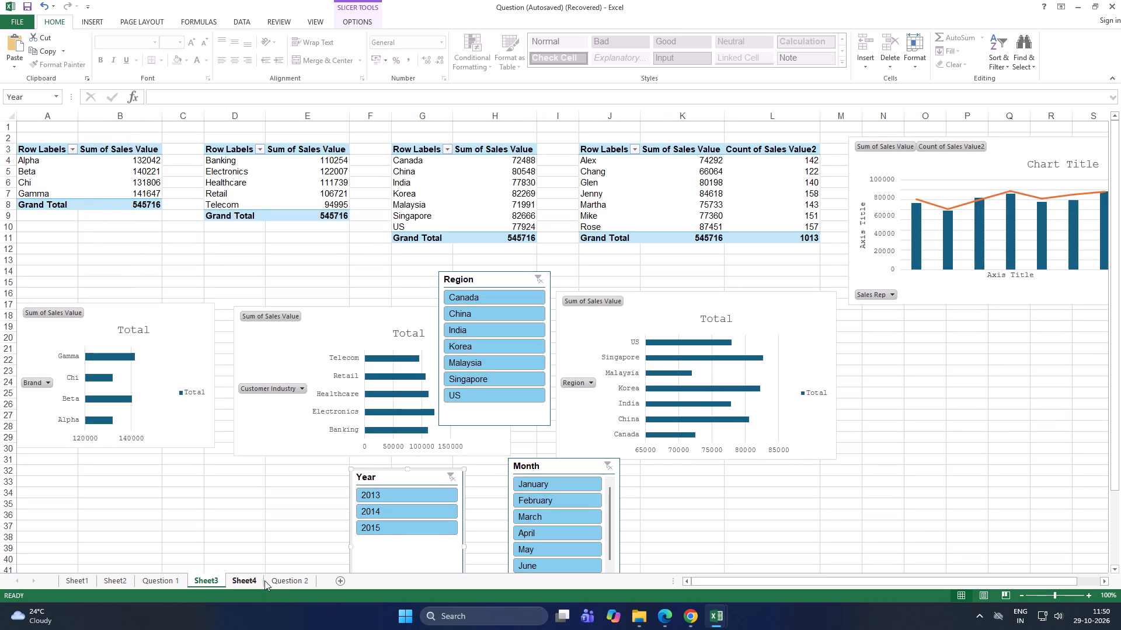
left_click(255, 580)
left_click(152, 132)
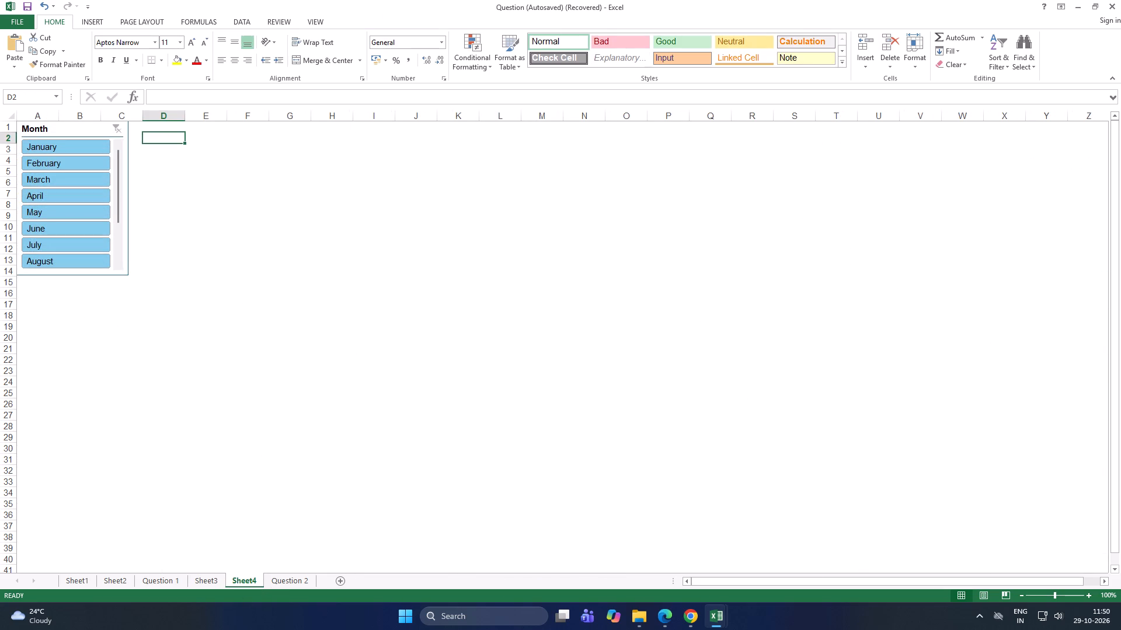
key("ctrl+v")
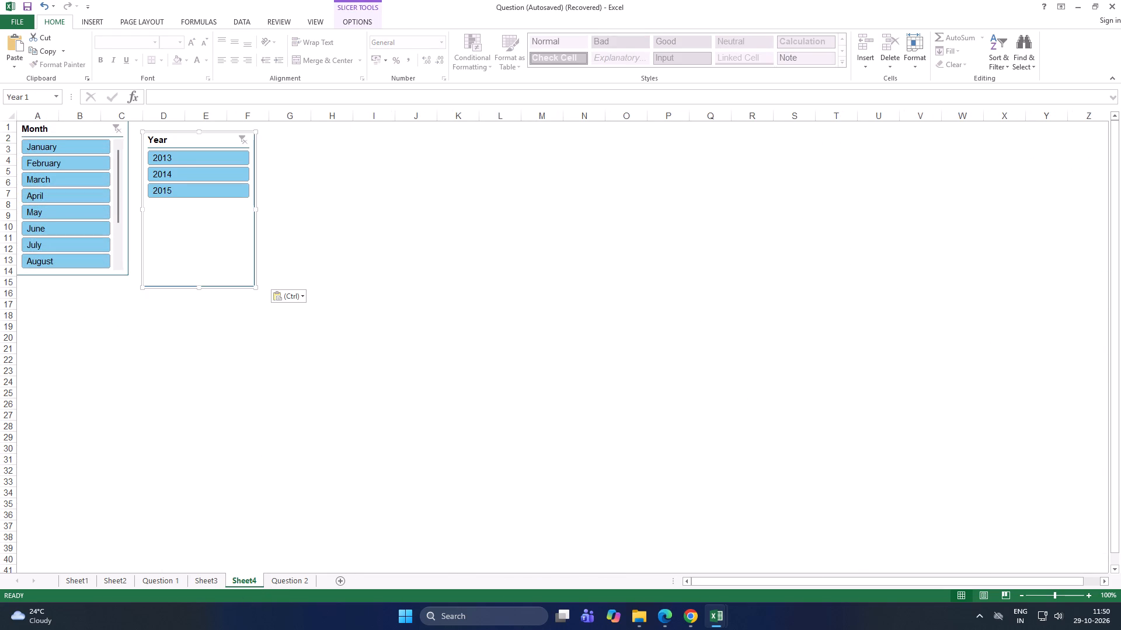
left_click_drag(180, 141, 169, 129)
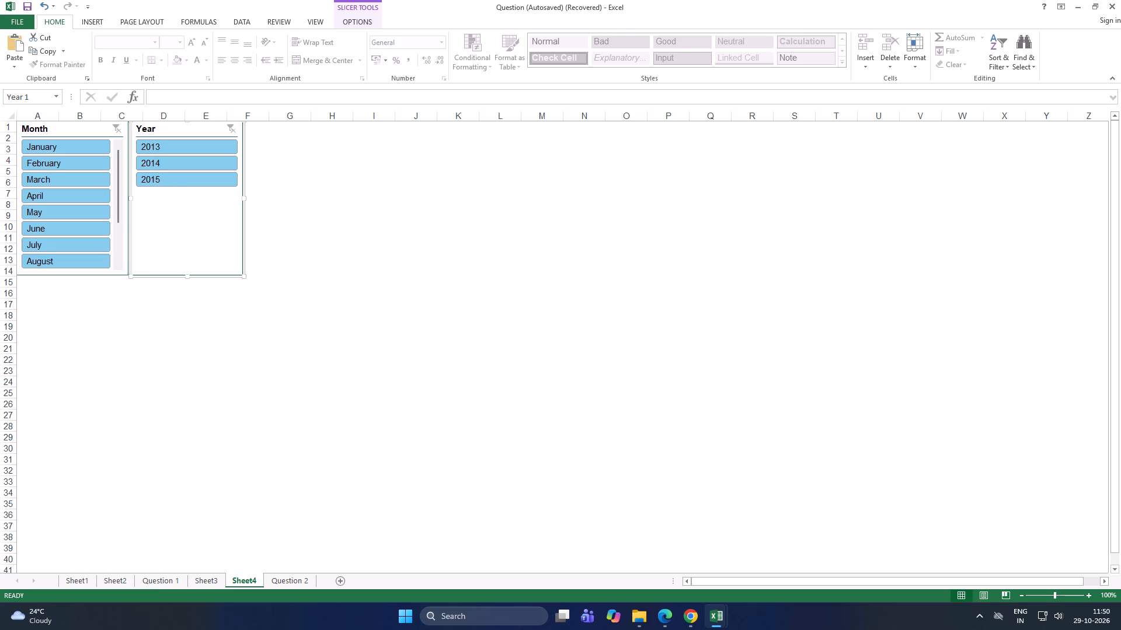
Copy the Region slicer from Sheet3 to Sheet4 at cell G1, next to the Year slicer.
left_click(210, 583)
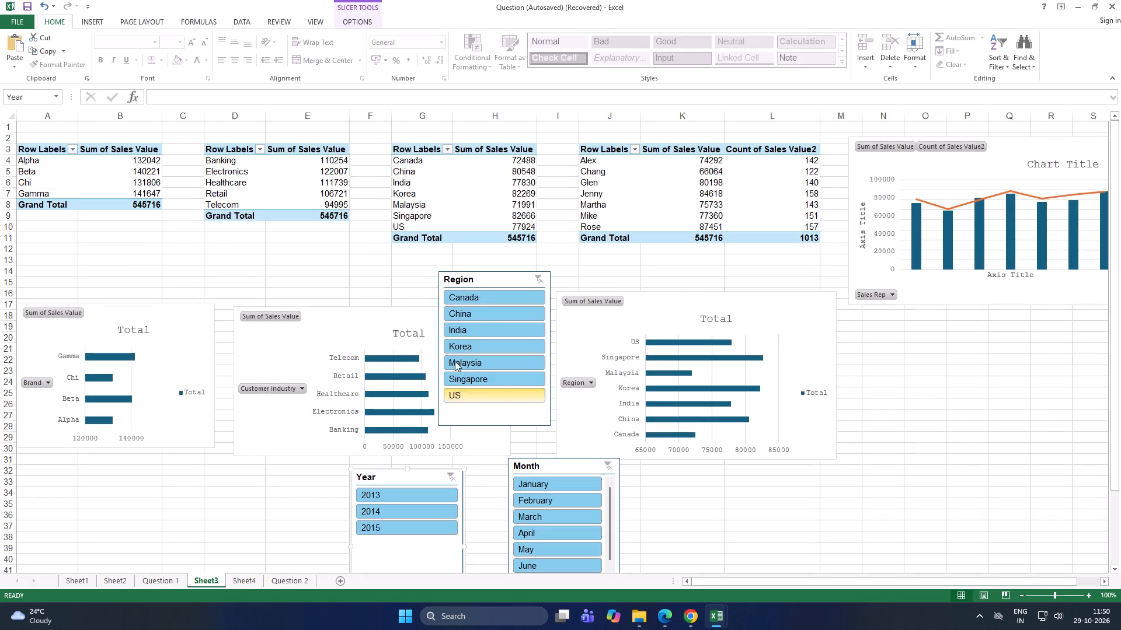
left_click(486, 276)
key("ctrl+c")
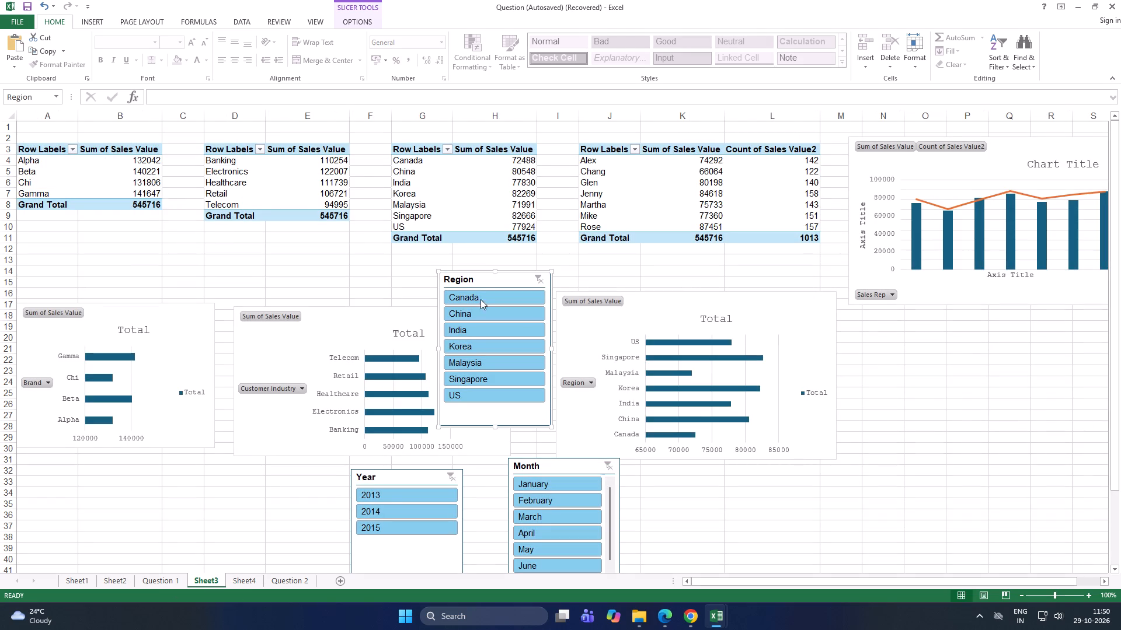
left_click(249, 578)
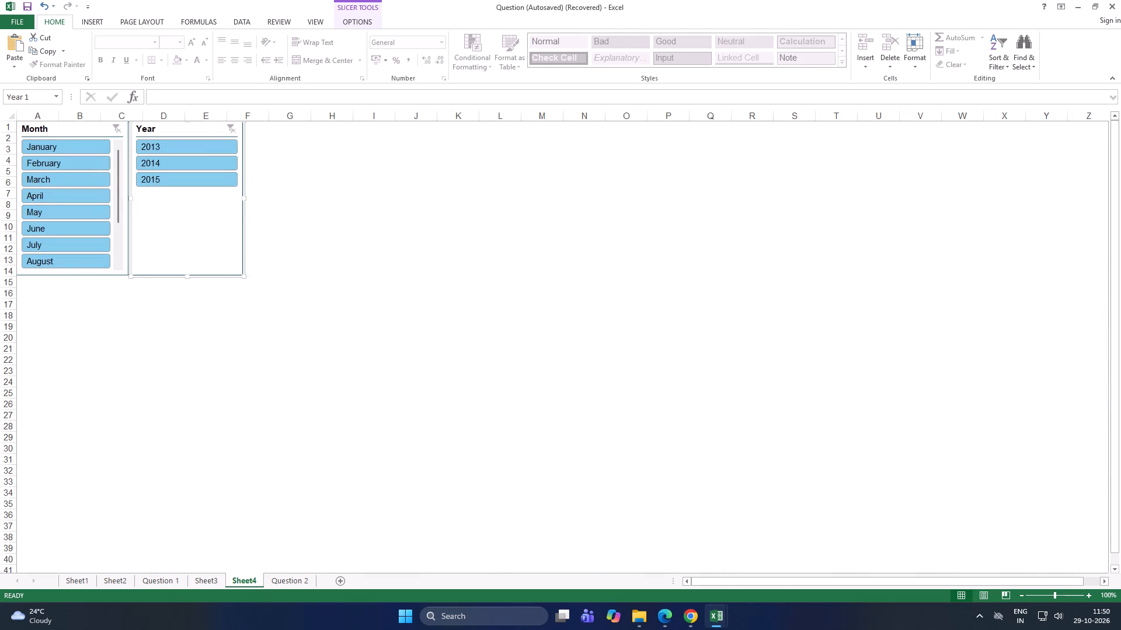
left_click(275, 127)
key("ctrl+v")
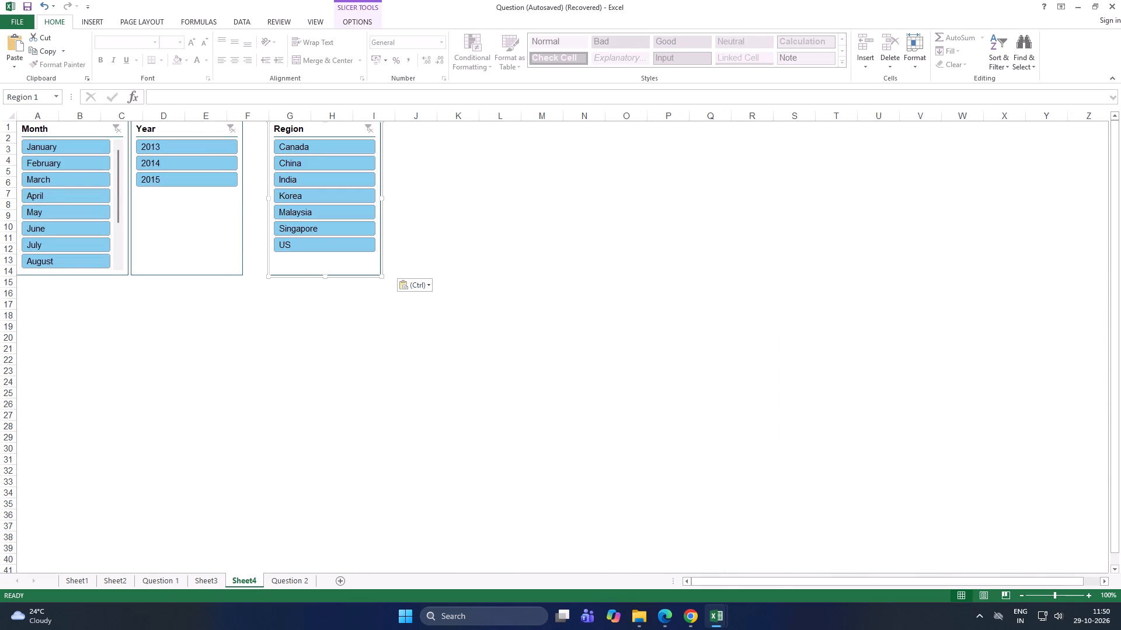
Copy the Region bar chart from Sheet3 to Sheet4 at A15, narrow it, and set it just below the slicers.
left_click(204, 586)
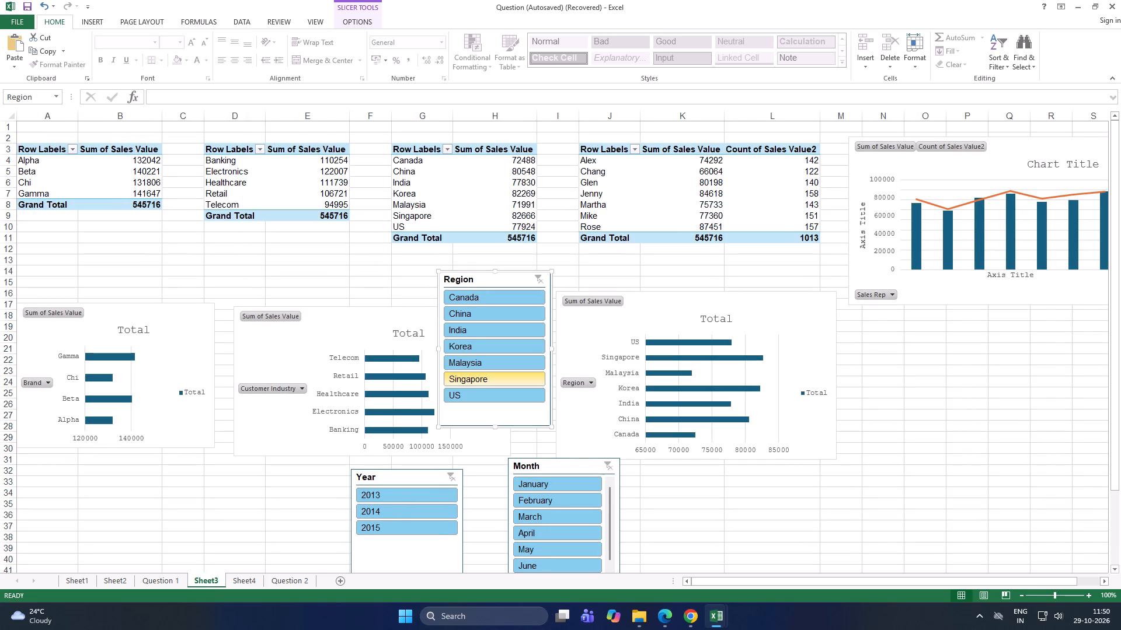
left_click(586, 318)
key("ctrl+c")
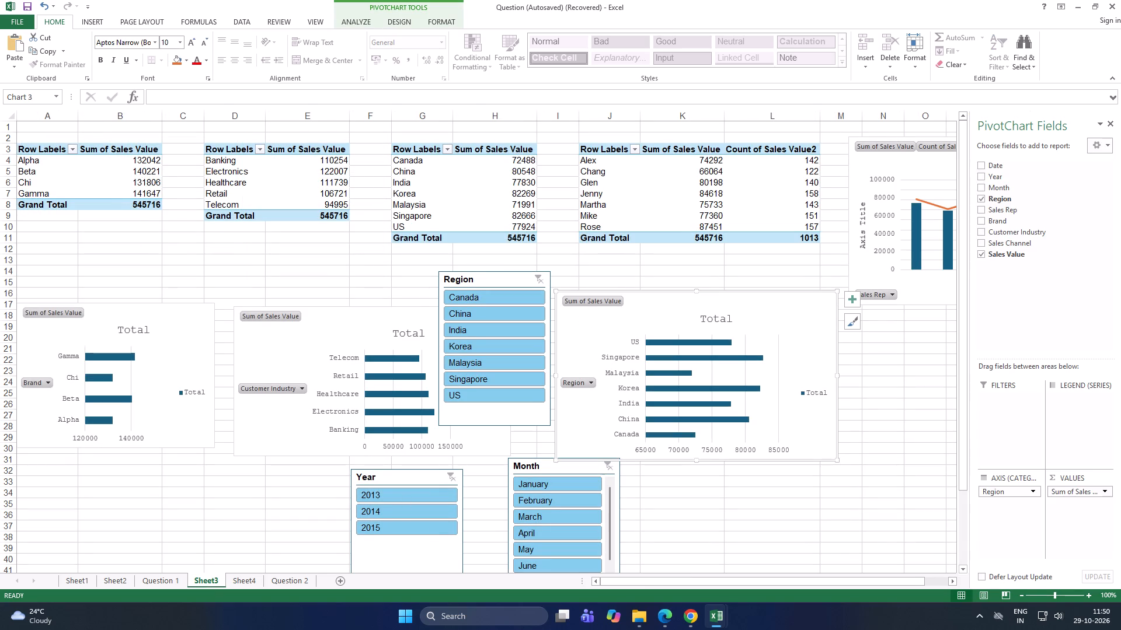
left_click(243, 580)
left_click(33, 286)
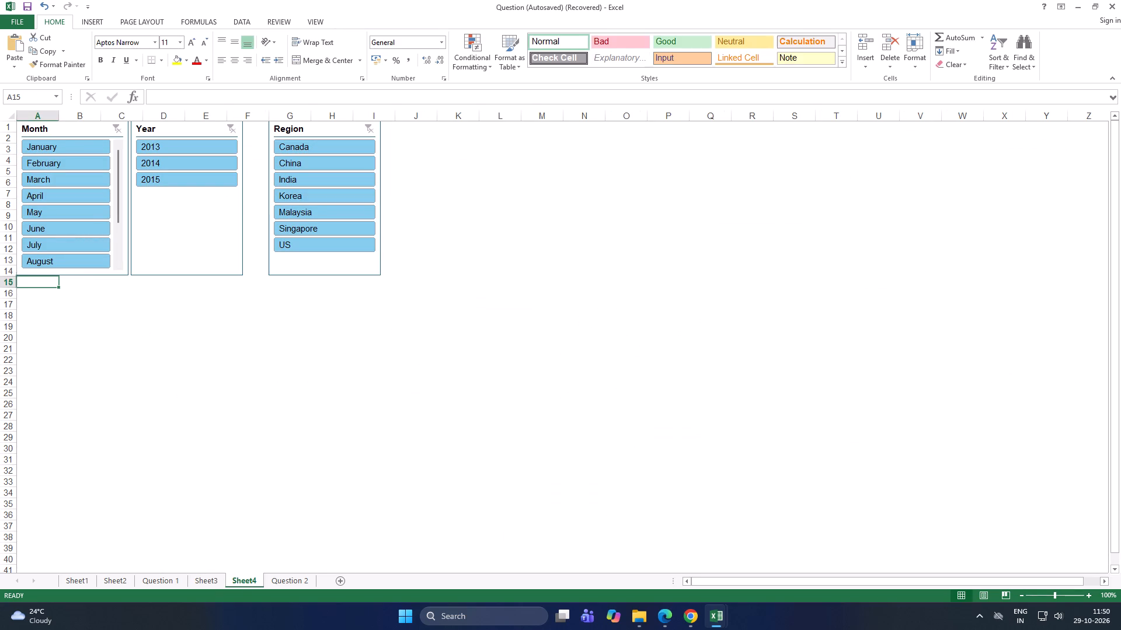
key("ctrl+v")
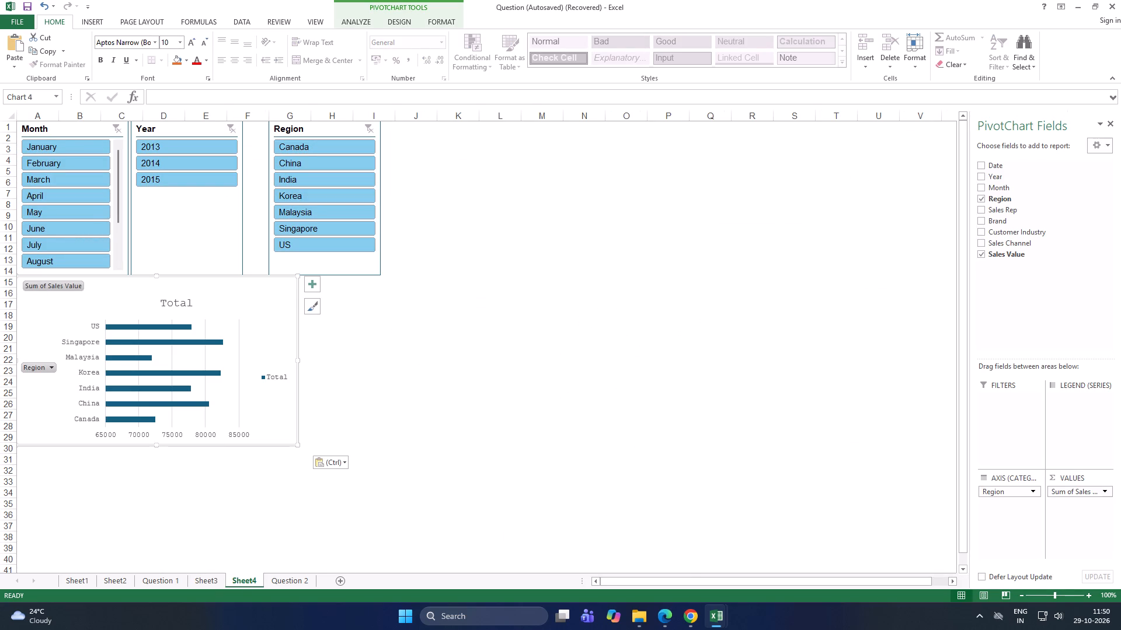
left_click_drag(298, 362, 263, 365)
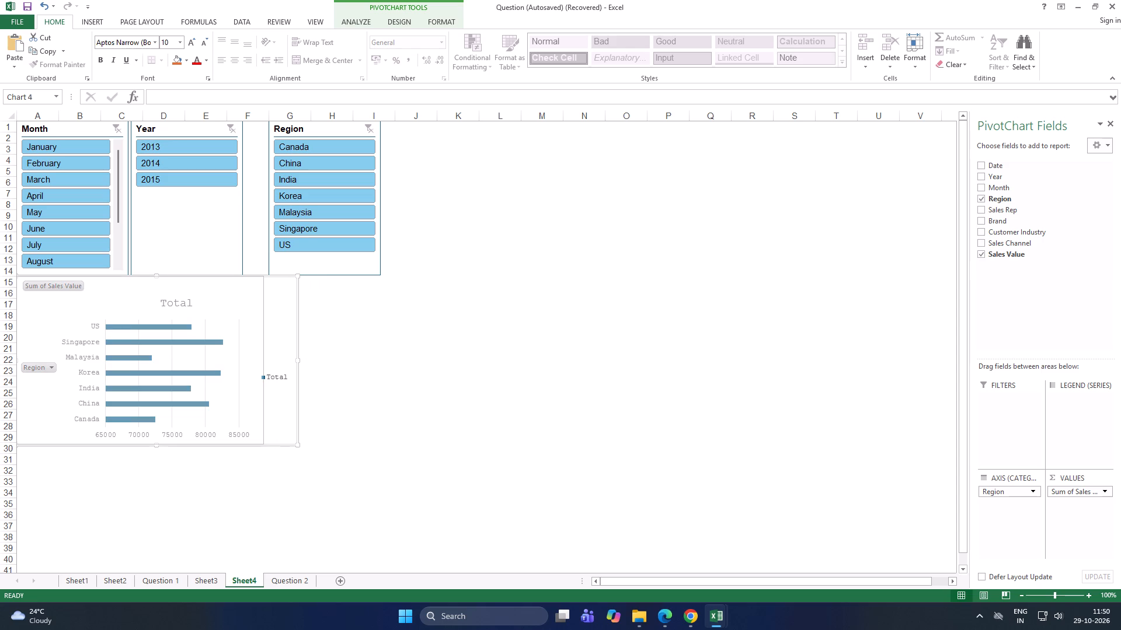
left_click_drag(173, 288, 166, 292)
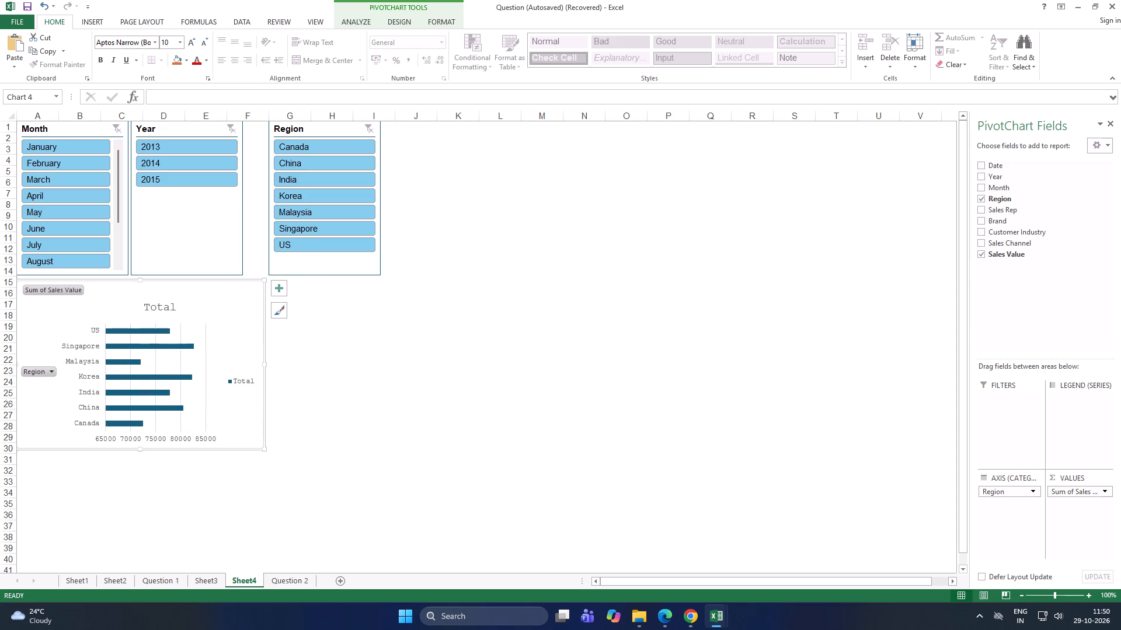
Copy the Customer Industry chart to Sheet4 at G15, beside the Region chart, and match its top and height to that chart.
left_click(200, 579)
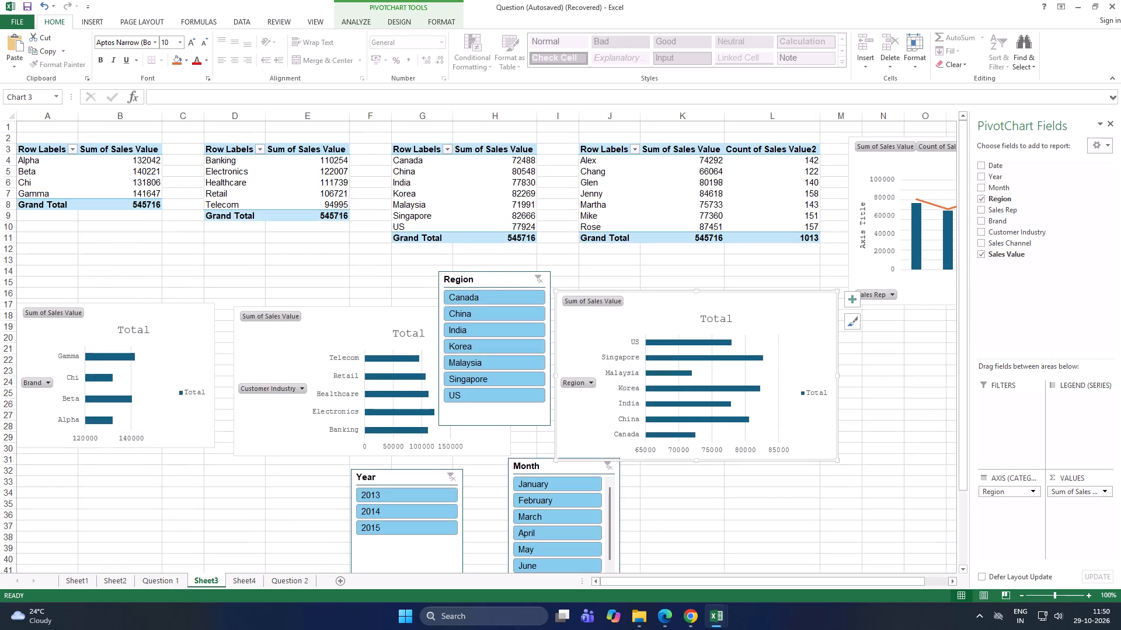
left_click(330, 327)
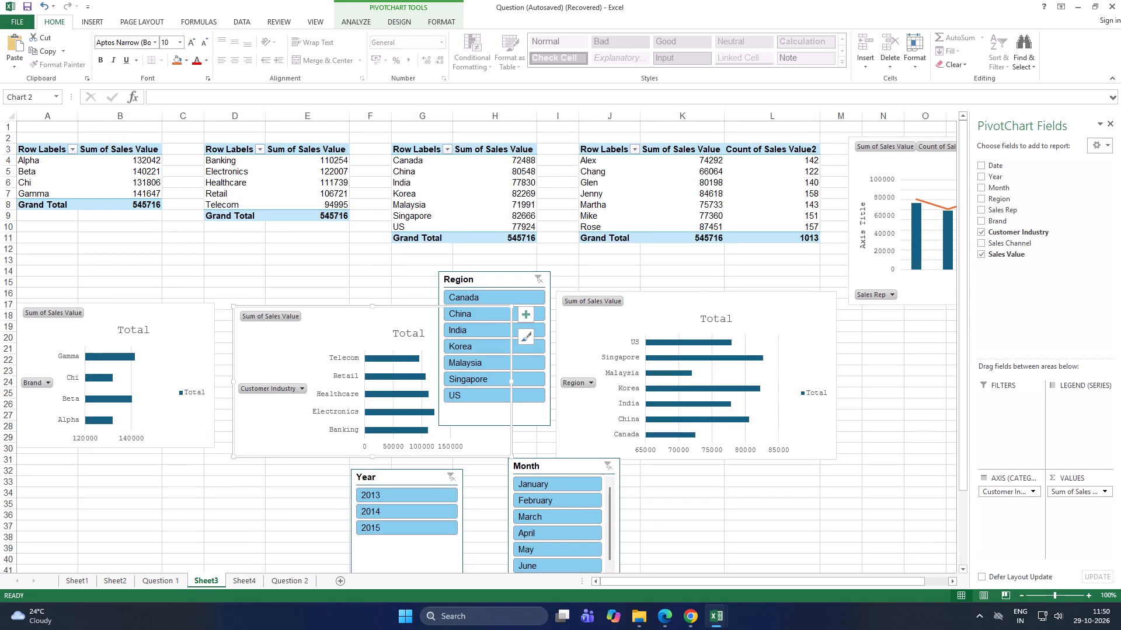
key("ctrl+c")
left_click(249, 579)
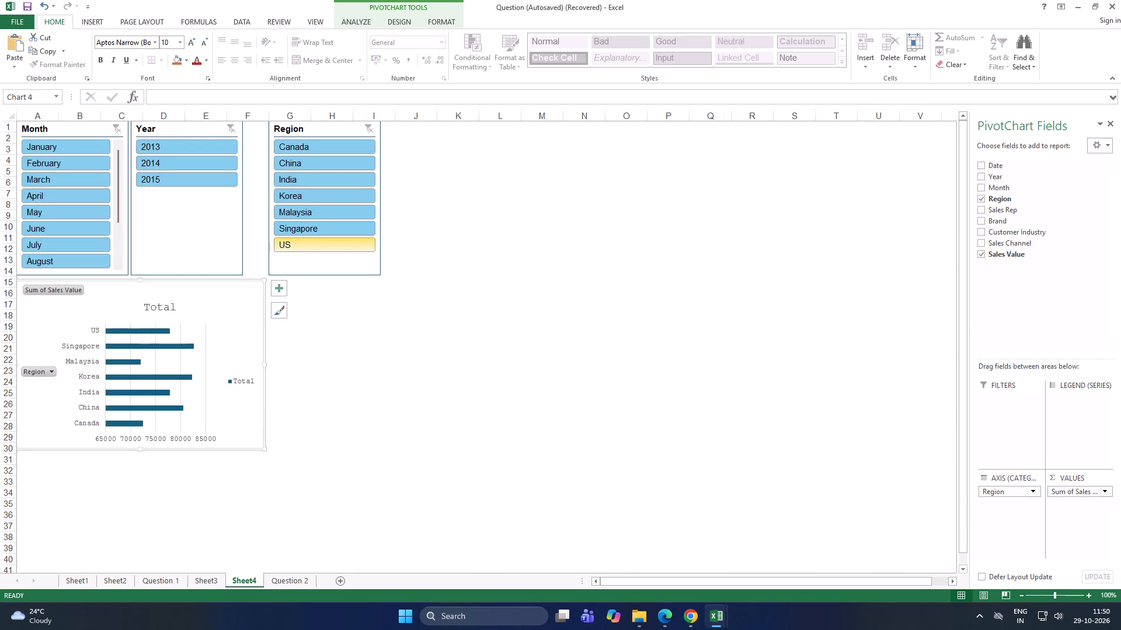
left_click(304, 285)
key("ctrl+v")
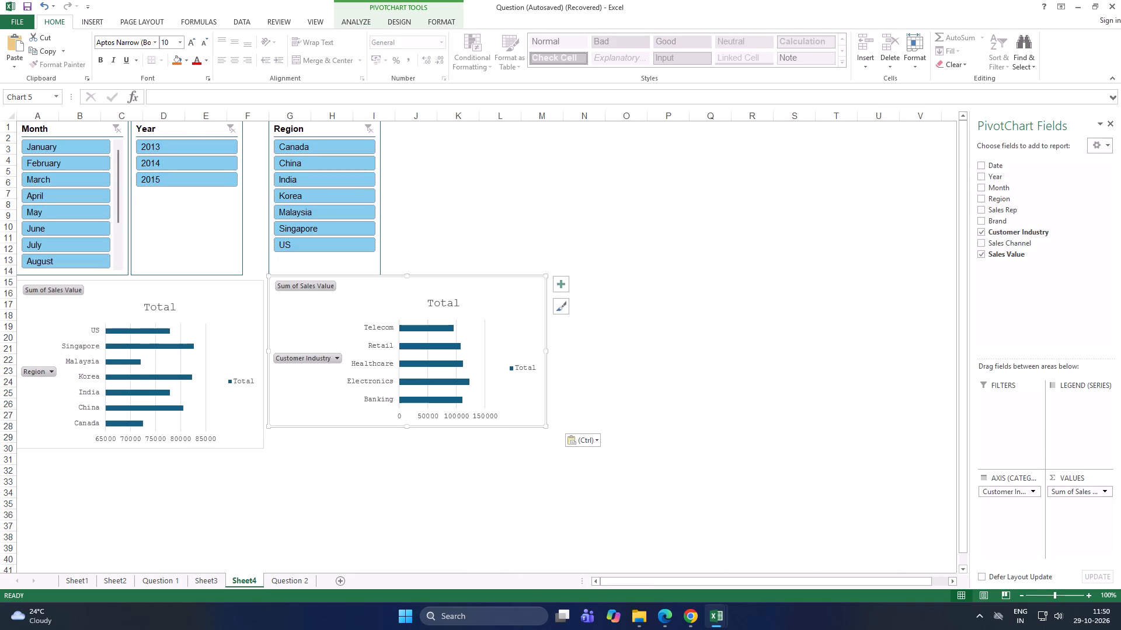
left_click_drag(357, 285, 357, 290)
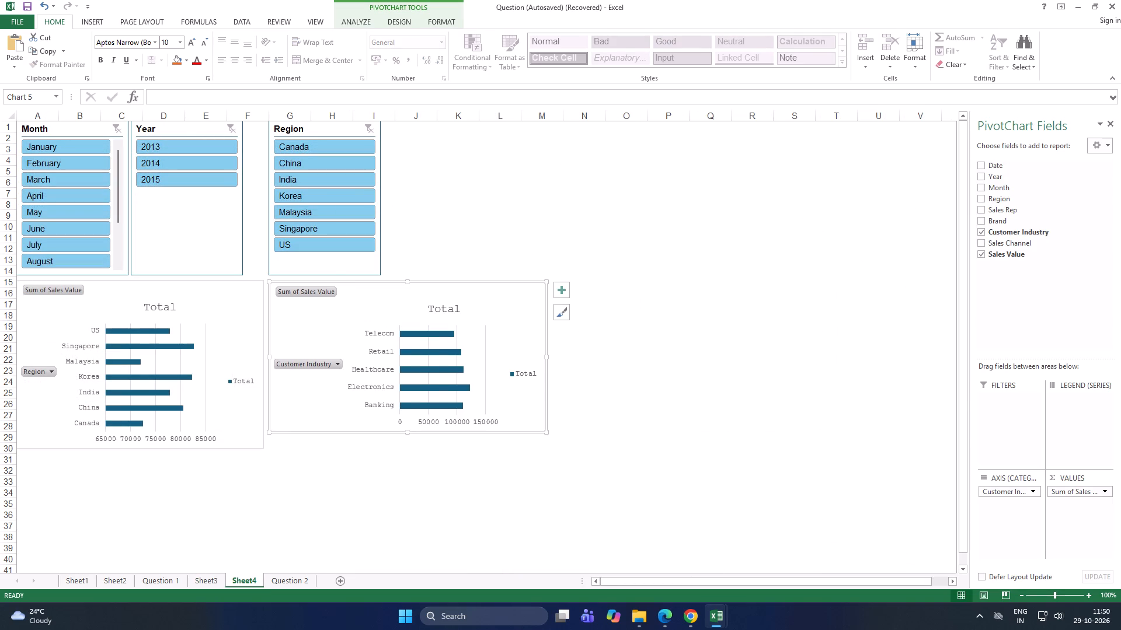
left_click_drag(407, 433, 409, 445)
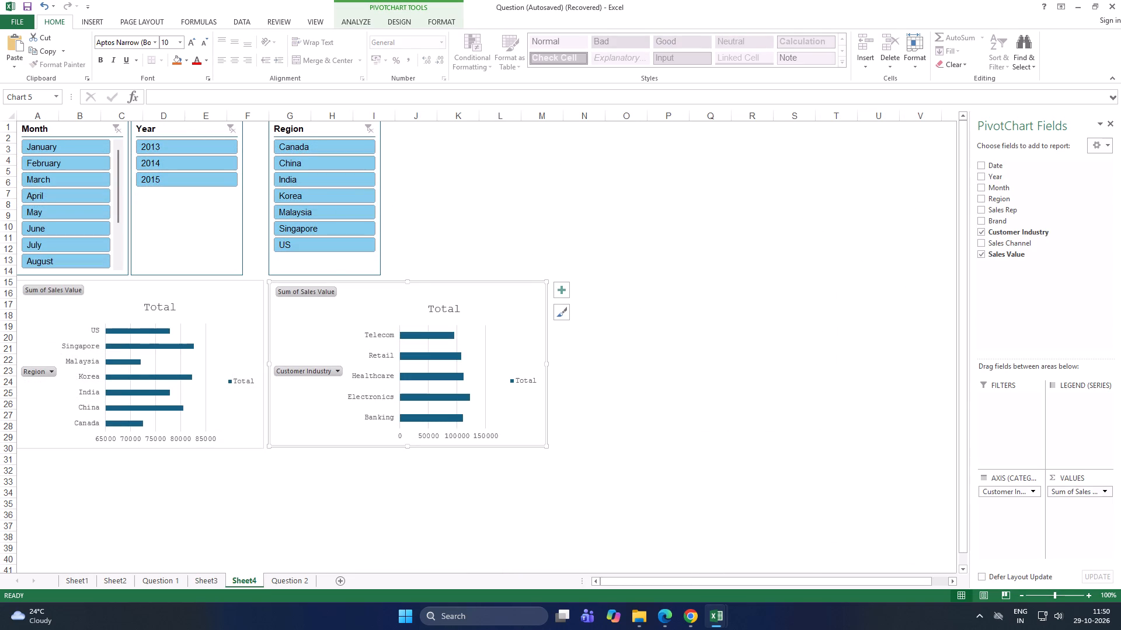
Copy the Brand bar chart from Sheet3 to Sheet4 at J1, widen it, and extend its height to match the slicers.
left_click(391, 129)
left_click(405, 127)
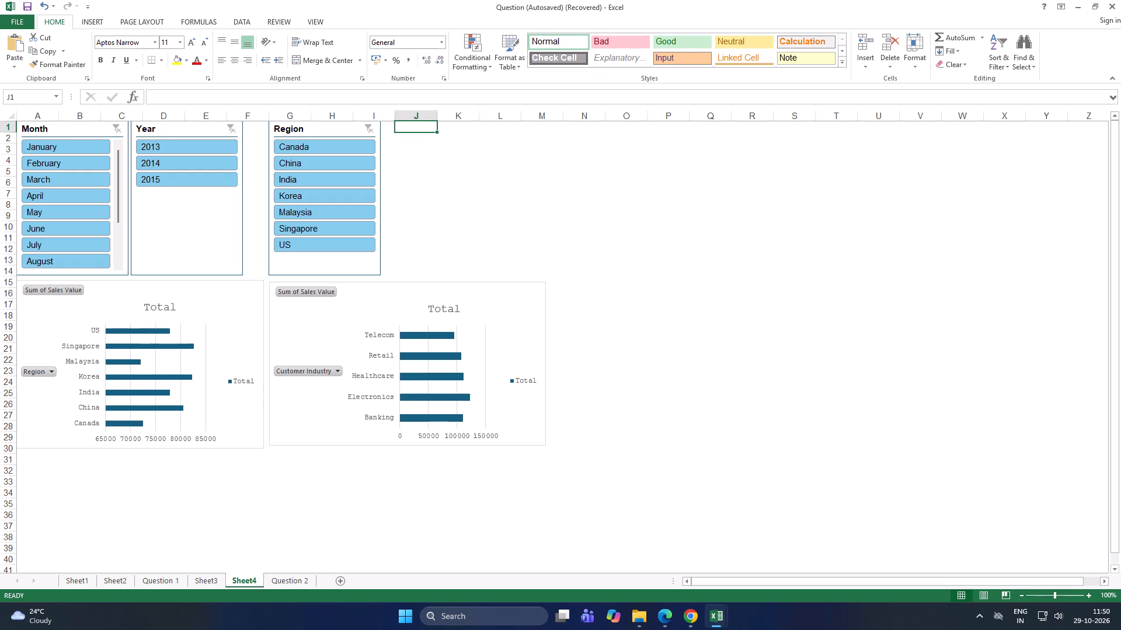
left_click(213, 579)
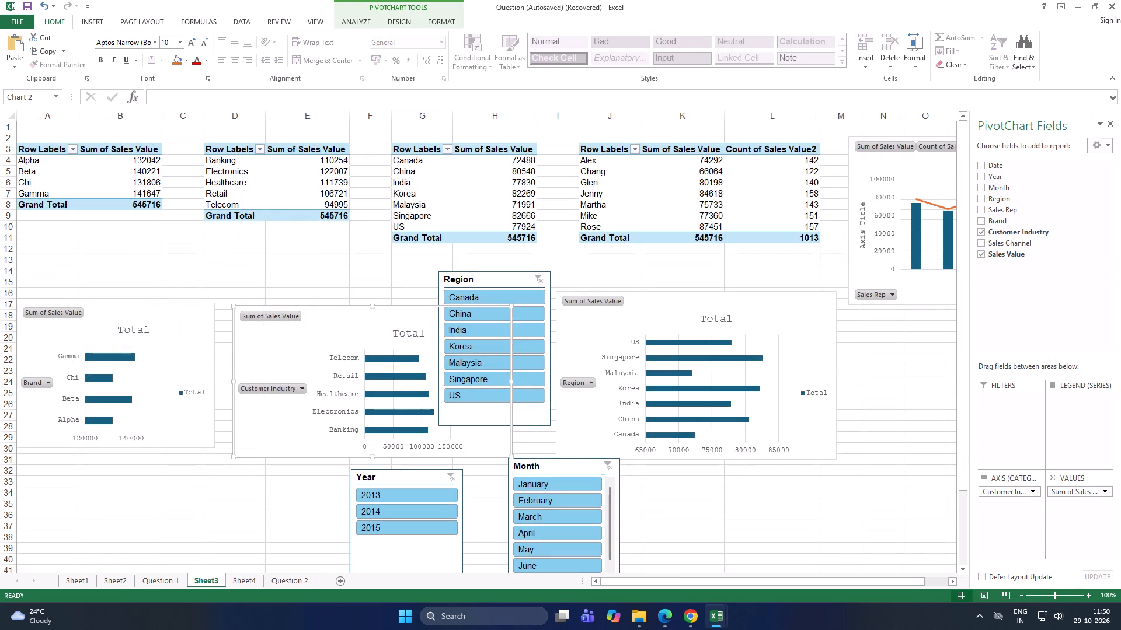
left_click(156, 323)
key("ctrl+c")
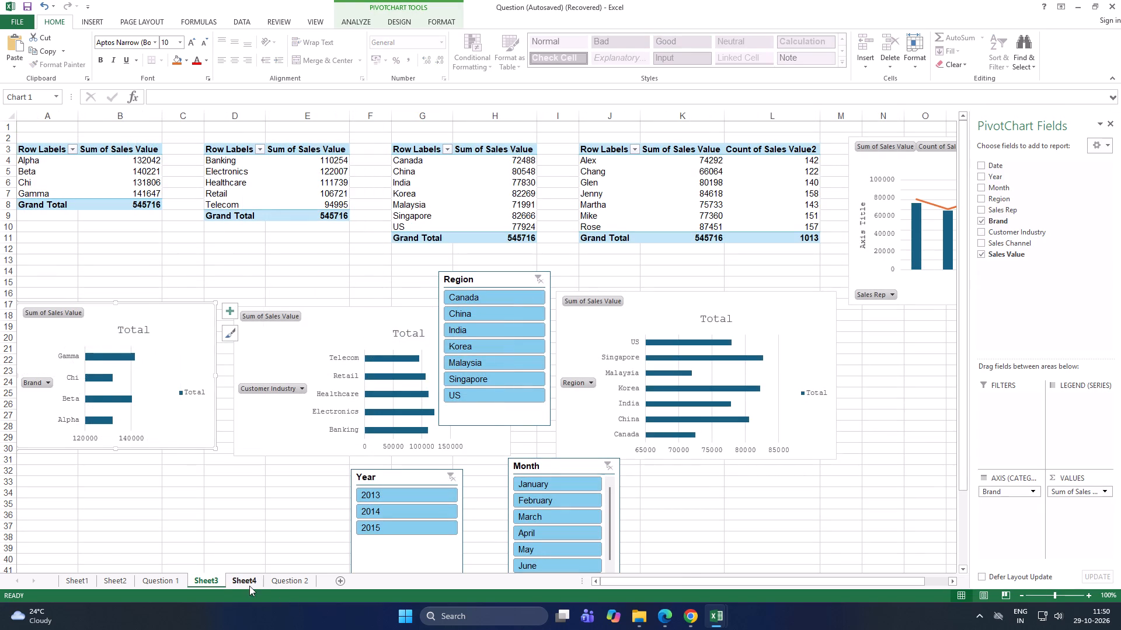
left_click(248, 585)
key("ctrl+v")
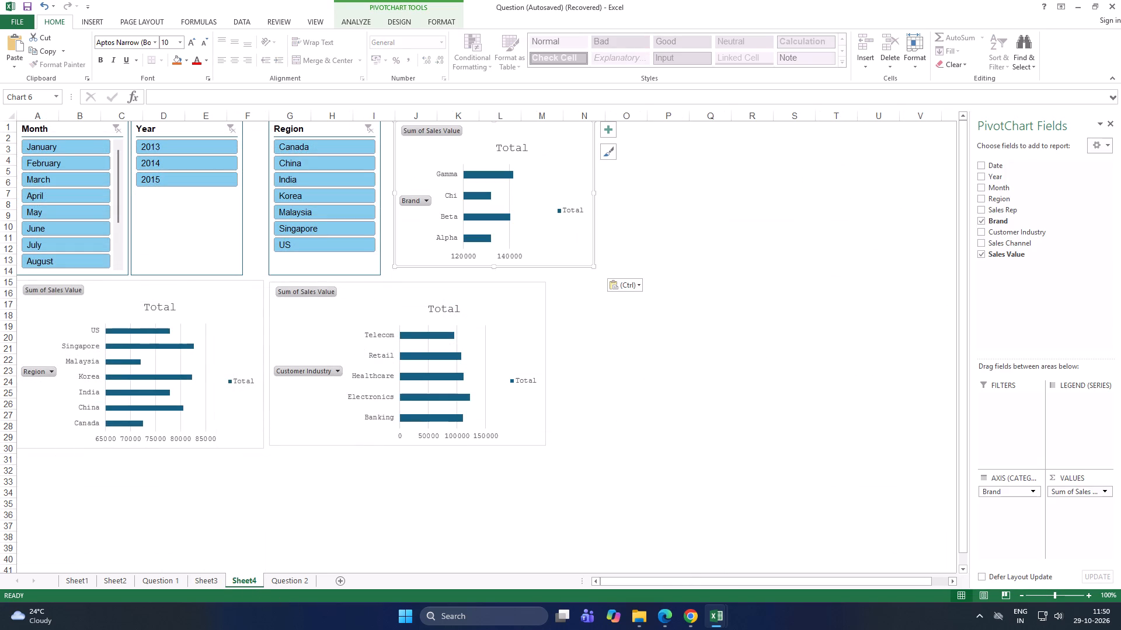
left_click_drag(594, 191, 635, 191)
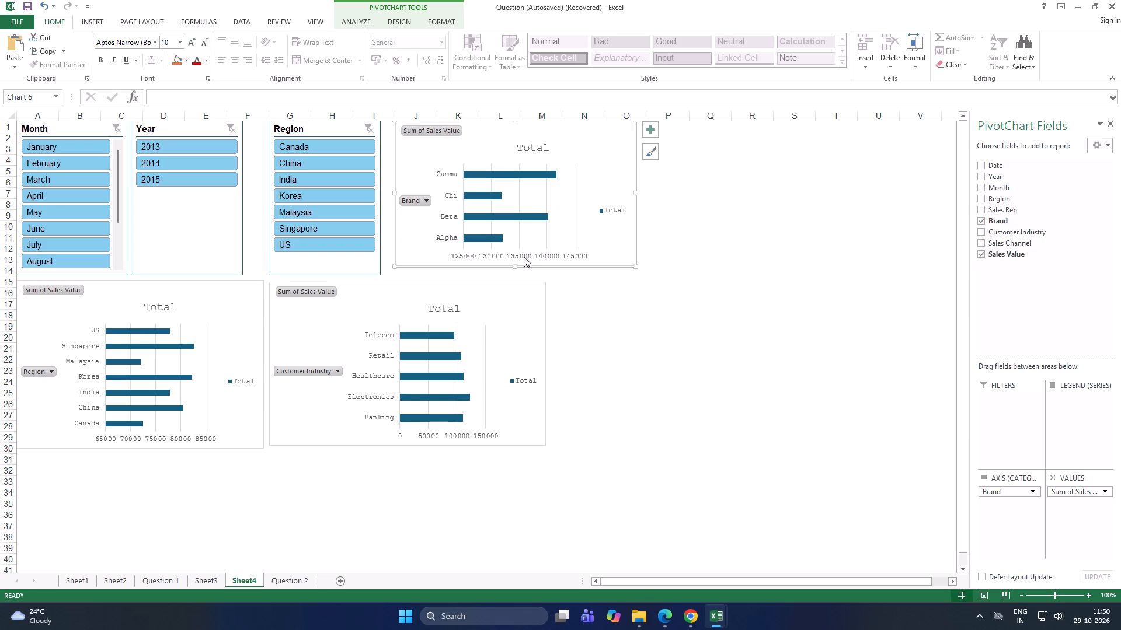
left_click_drag(515, 268, 518, 276)
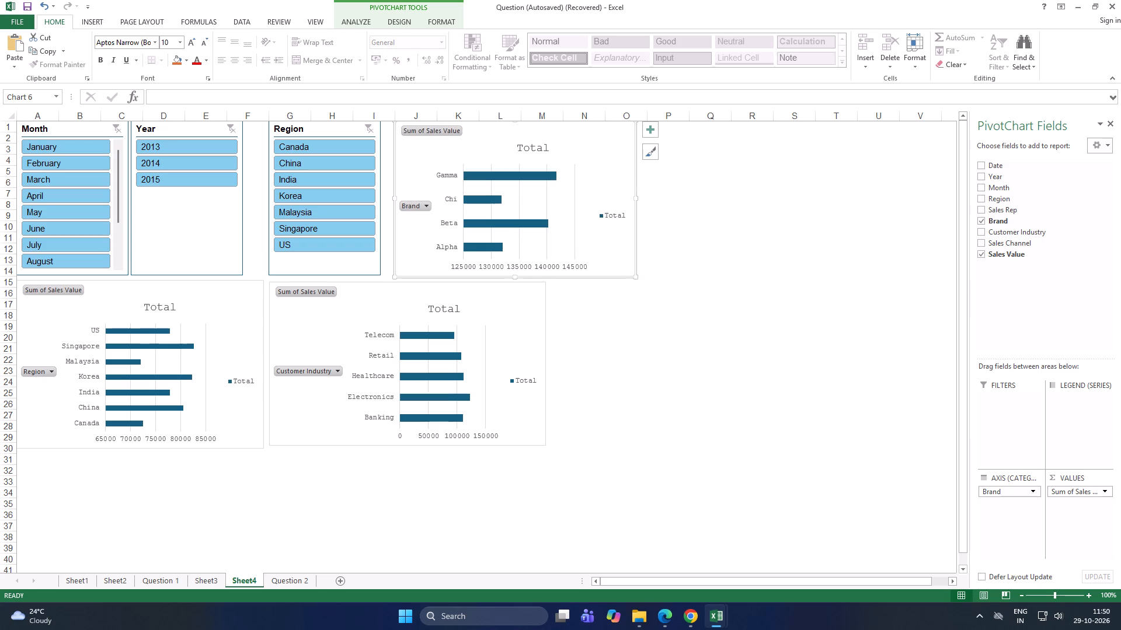
Copy the Sales Rep combo chart of sales value and count from Sheet3 to Sheet4 at cell N16.
left_click(279, 586)
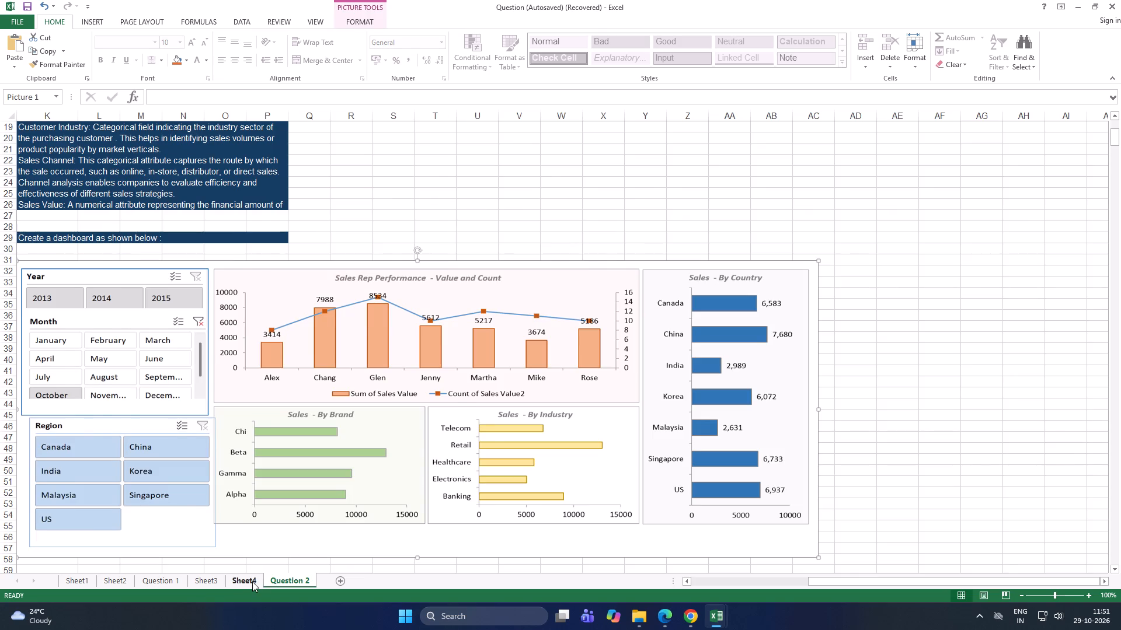
left_click(252, 582)
left_click(197, 581)
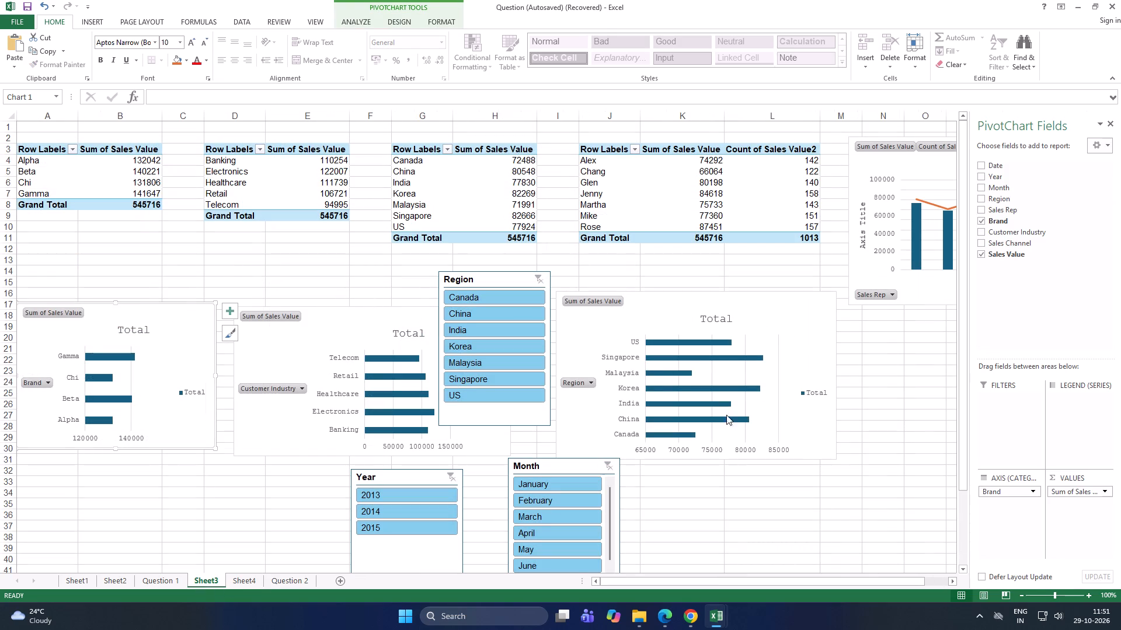
left_click_drag(658, 577, 716, 585)
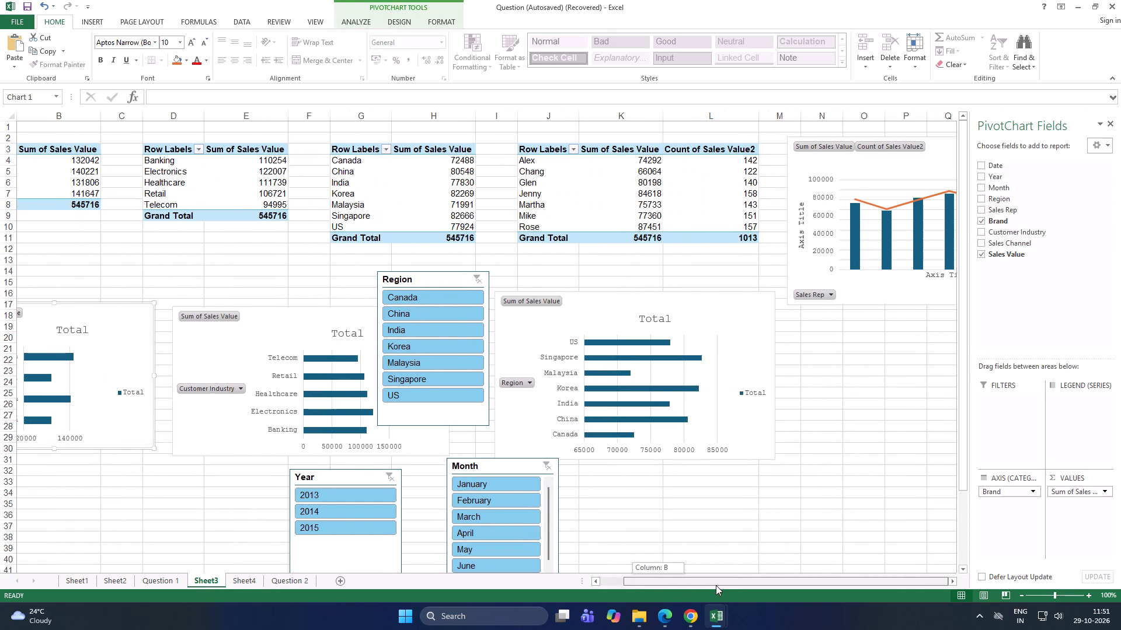
left_click_drag(716, 585, 723, 579)
left_click(841, 155)
key("ctrl+c")
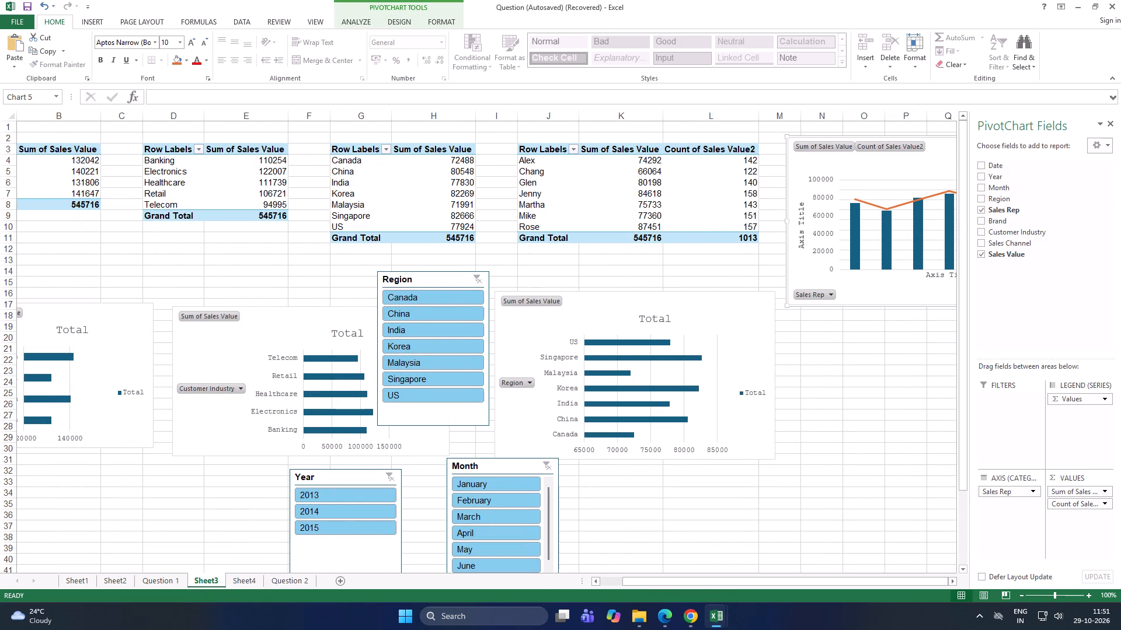
left_click(252, 583)
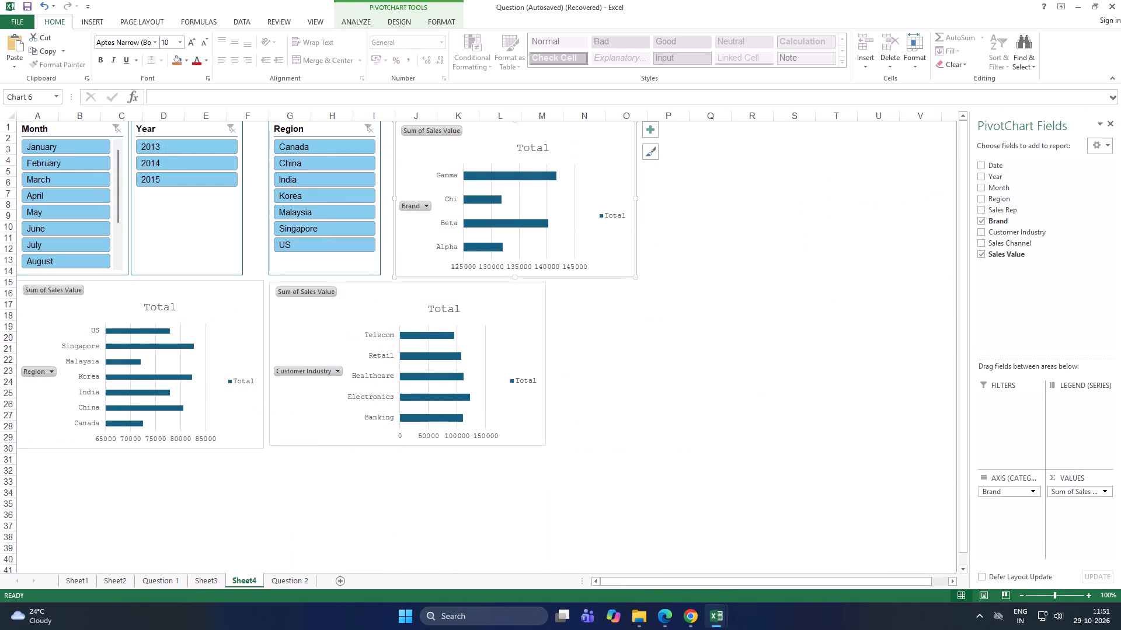
left_click(559, 288)
left_click(573, 286)
left_click(570, 289)
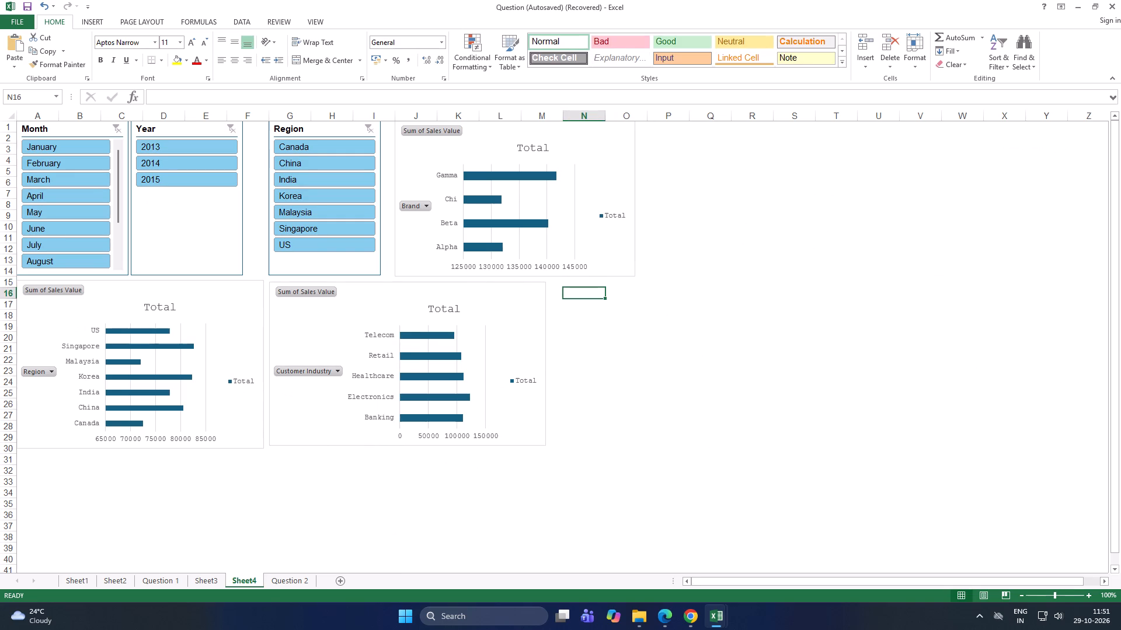
key("ctrl+v")
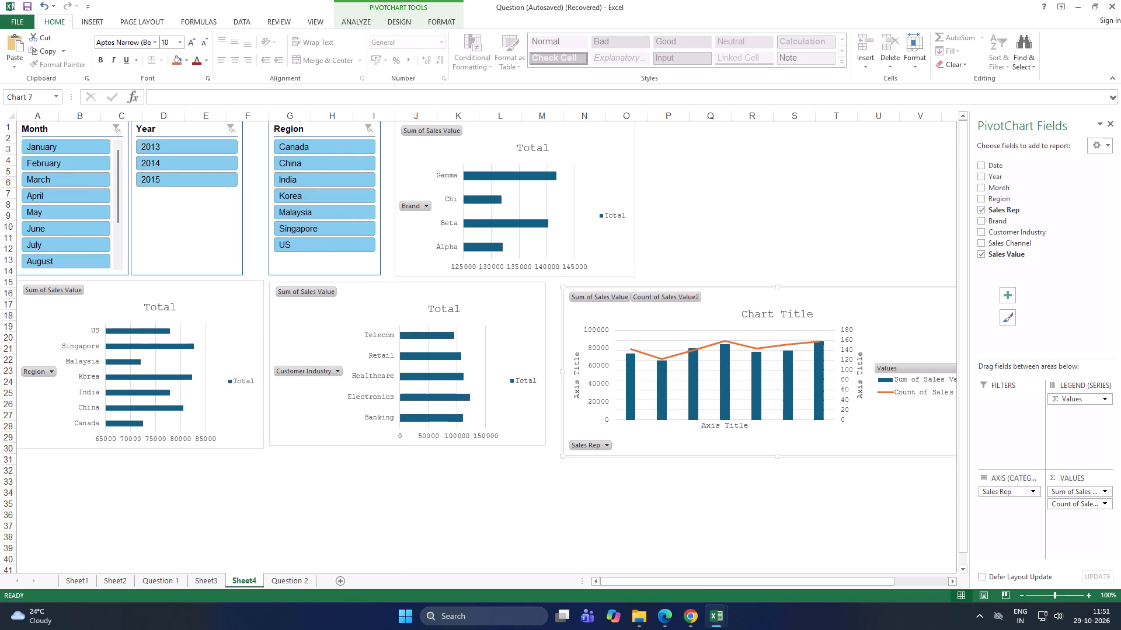
Move the Region slicer closer to the Year slicer, the Sales Rep chart beside it, and the Brand chart beside the Customer Industry chart.
left_click_drag(319, 132, 300, 134)
left_click_drag(476, 132, 511, 486)
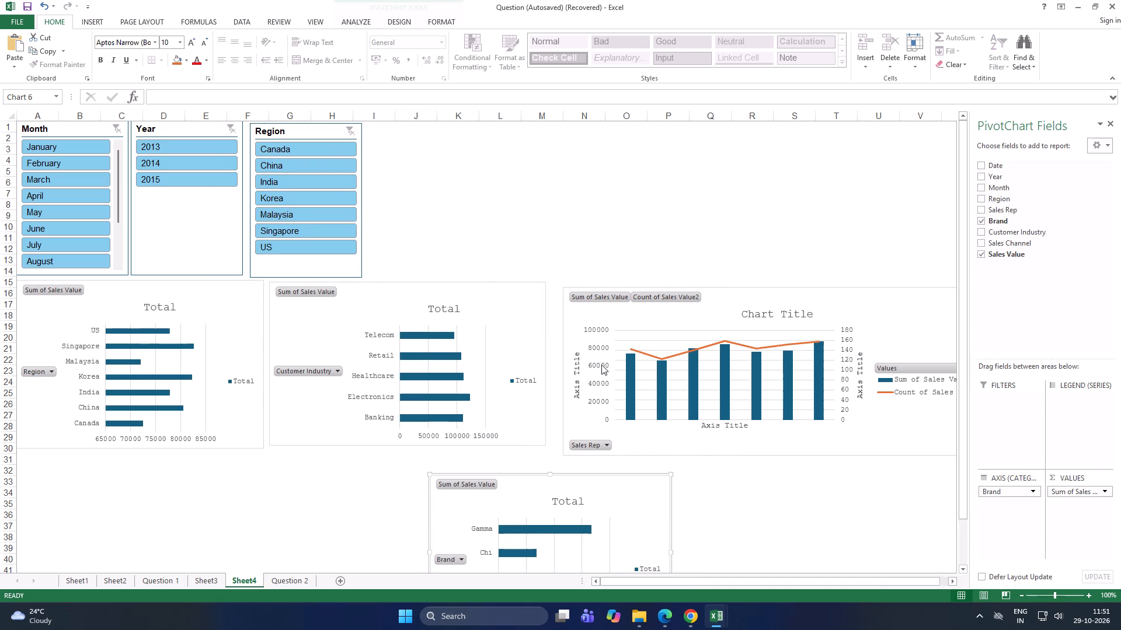
left_click_drag(659, 313, 459, 139)
left_click_drag(579, 482, 701, 295)
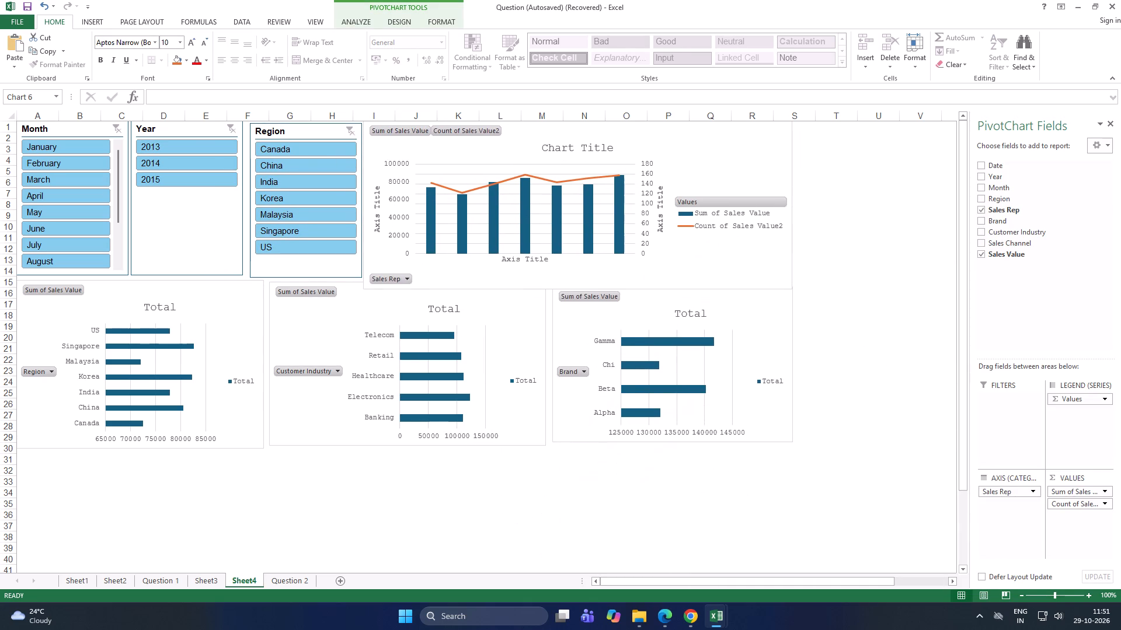
left_click_drag(701, 295, 700, 299)
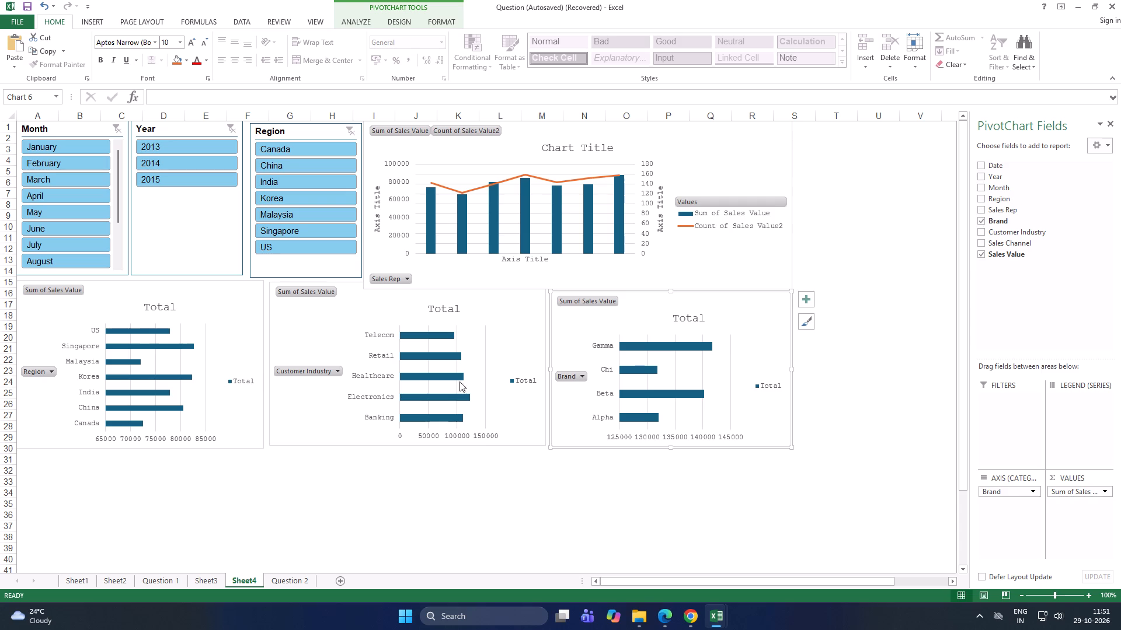
left_click(312, 323)
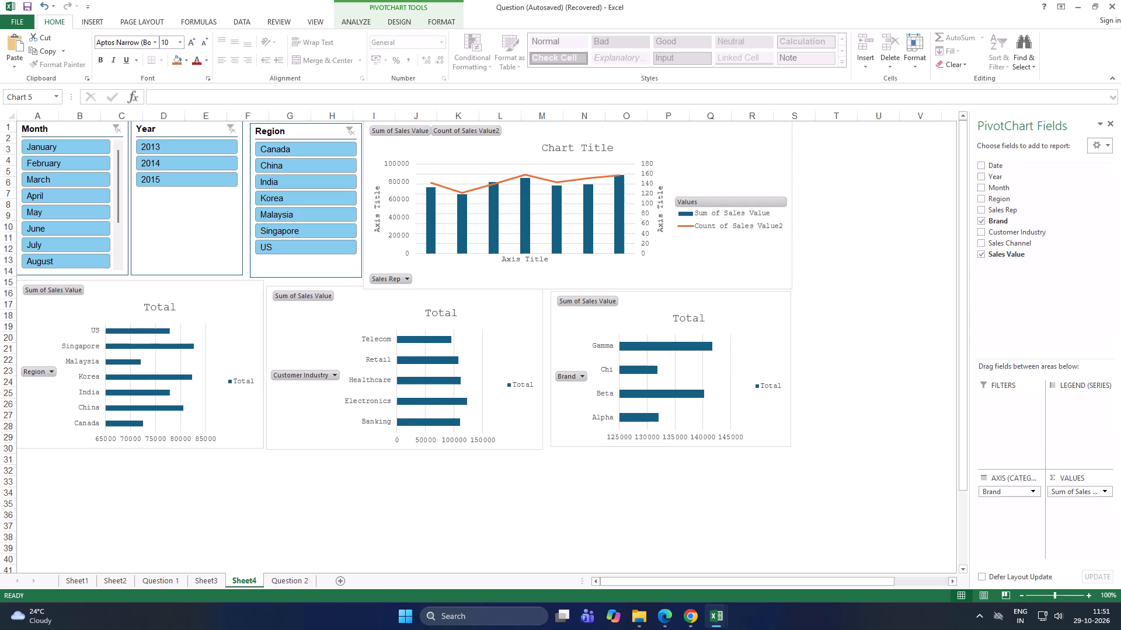
left_click(639, 314)
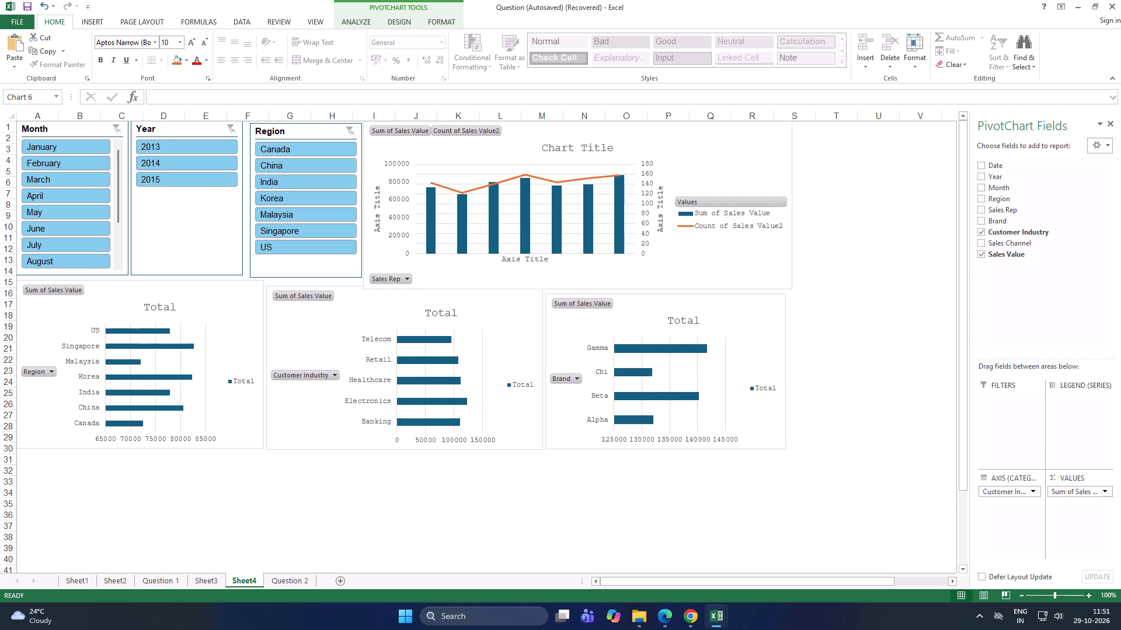
Shorten the Sales Rep chart from its bottom edge so it clears the charts below.
left_click(607, 279)
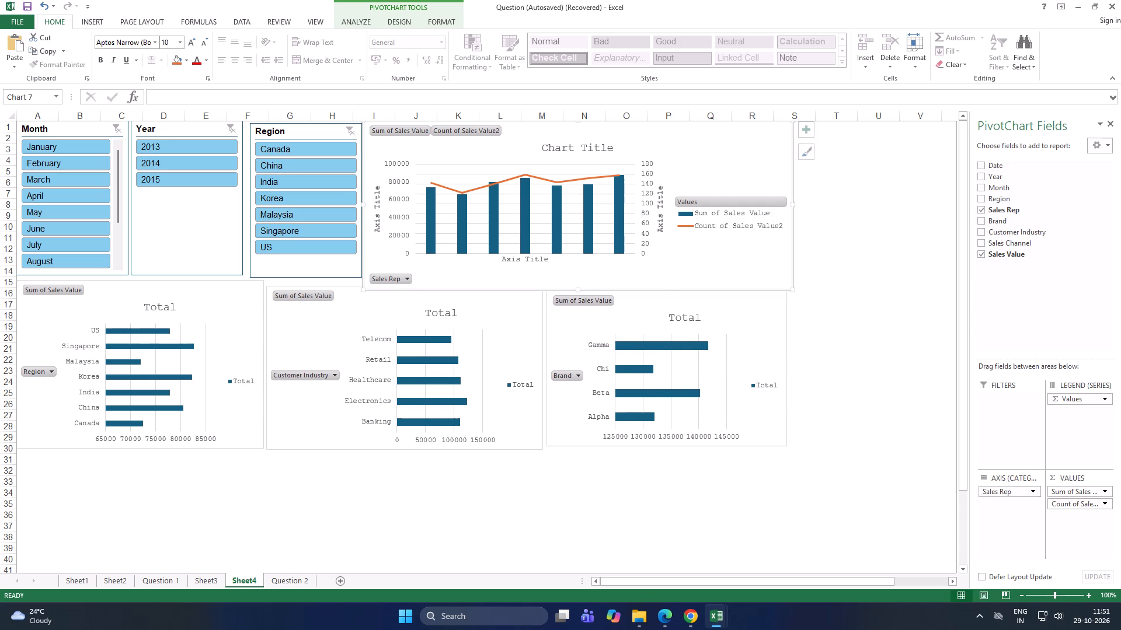
left_click_drag(579, 289, 580, 283)
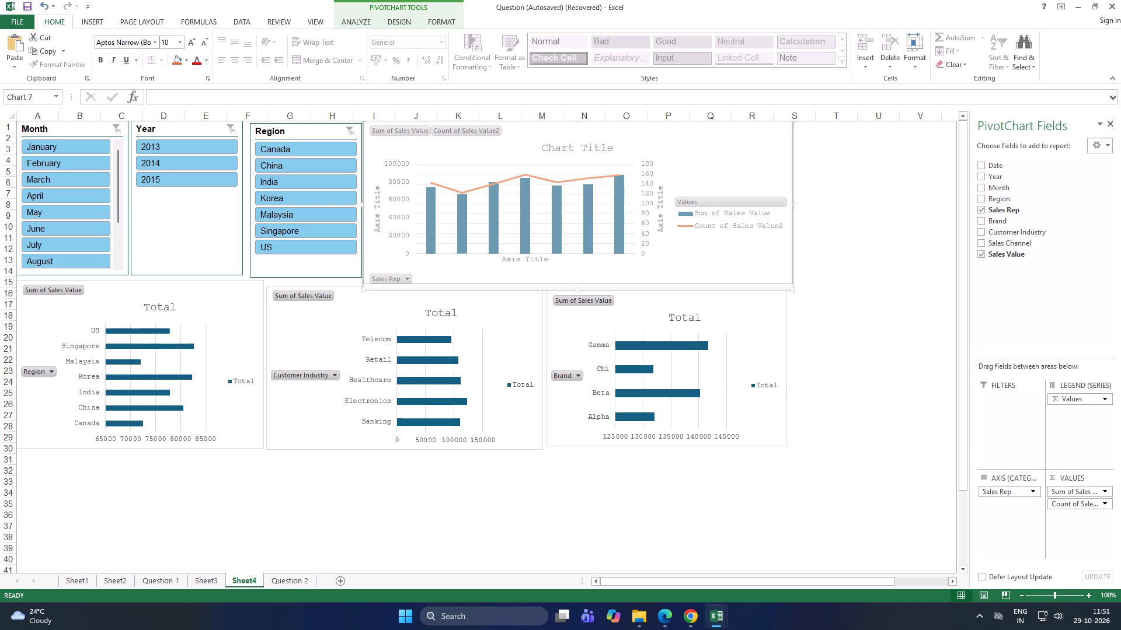
left_click_drag(580, 283, 581, 282)
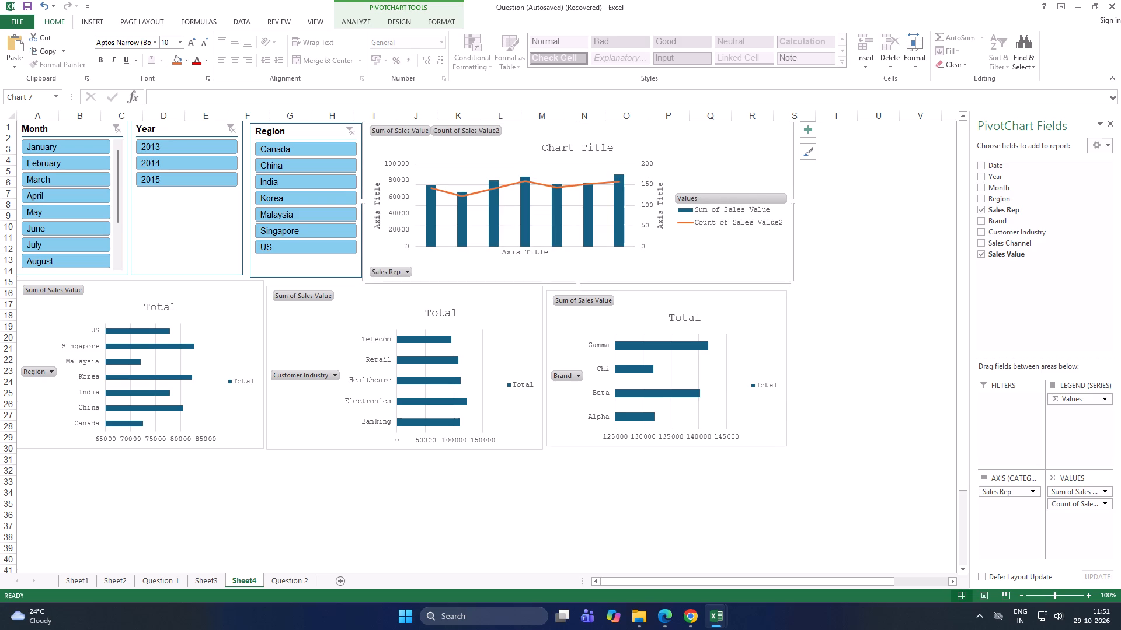
Widen the Brand chart slightly and match its top and height to the neighbouring Customer Industry chart.
left_click(776, 360)
left_click_drag(787, 369, 789, 368)
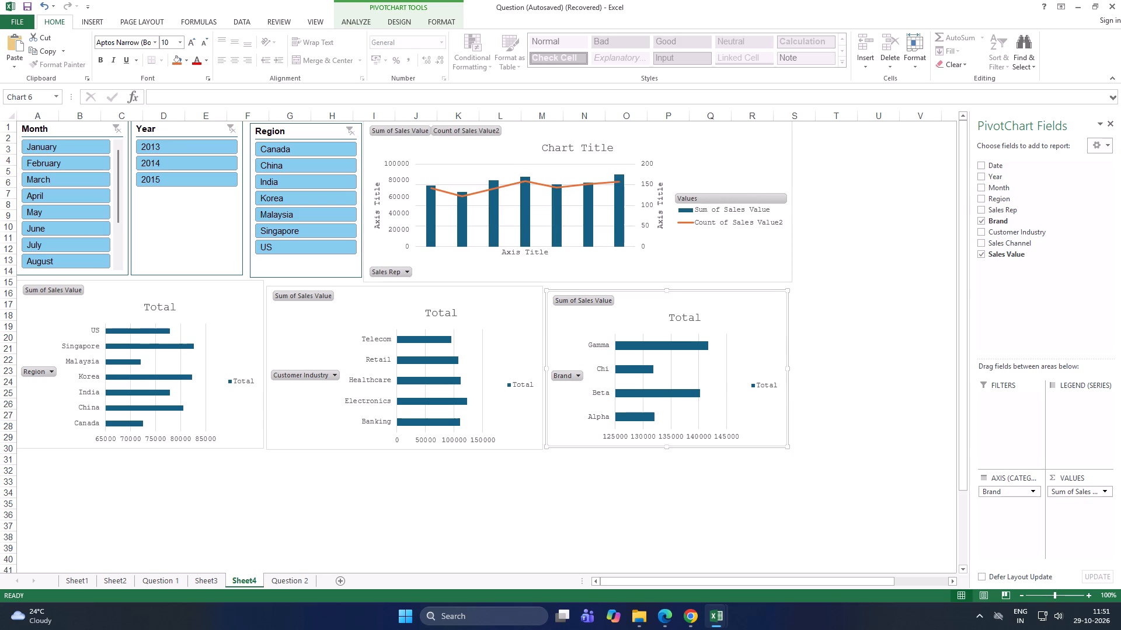
left_click_drag(789, 368, 795, 367)
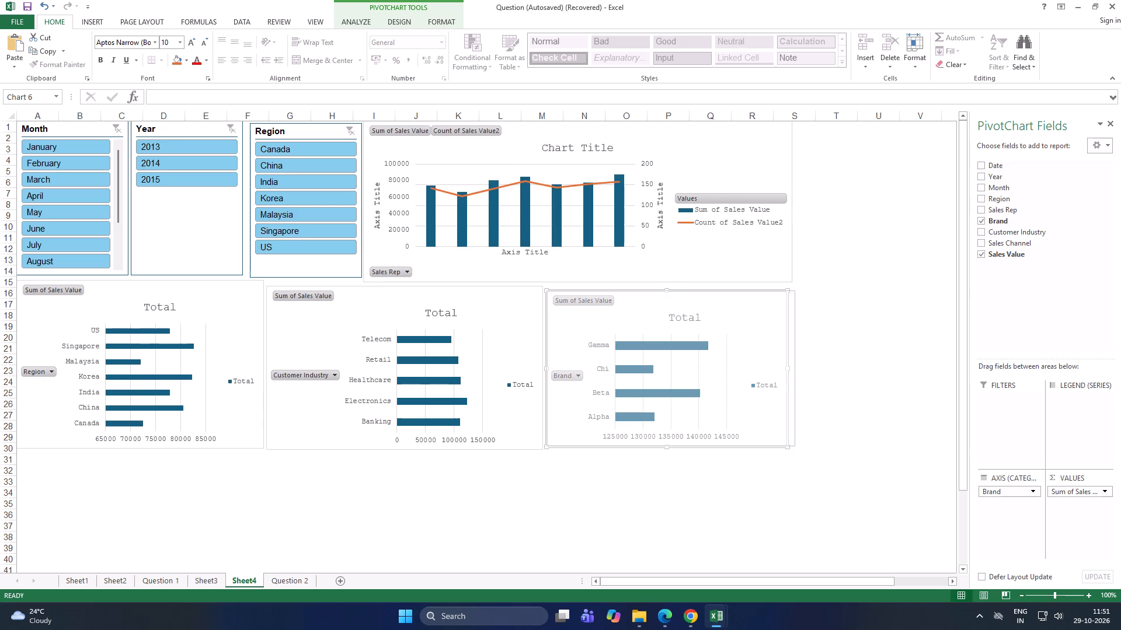
left_click(676, 304)
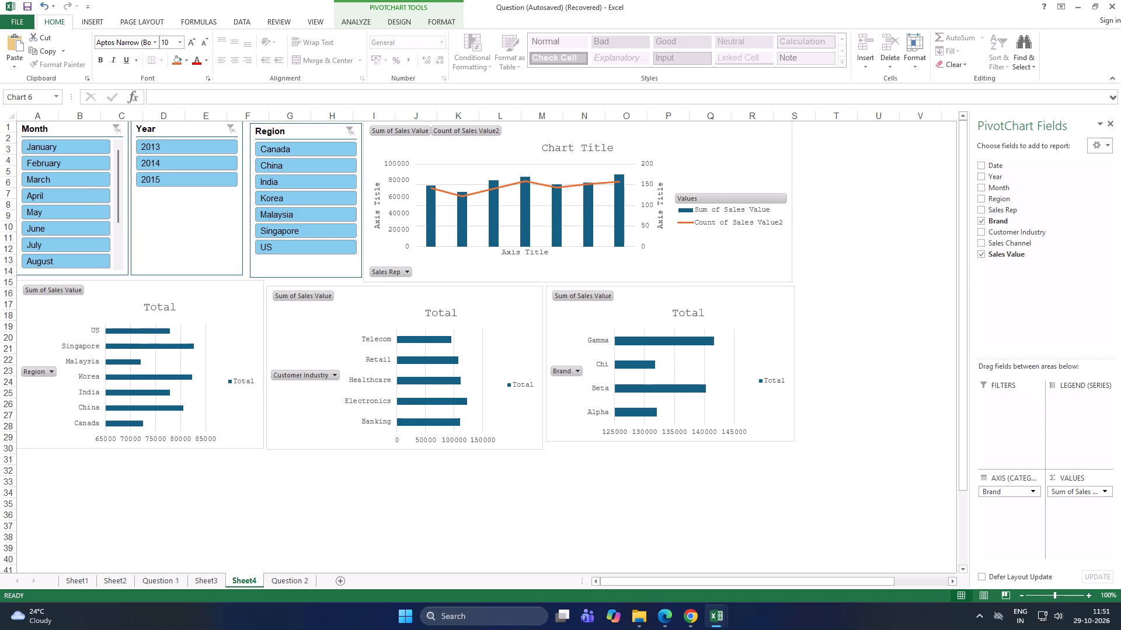
left_click_drag(670, 442, 669, 449)
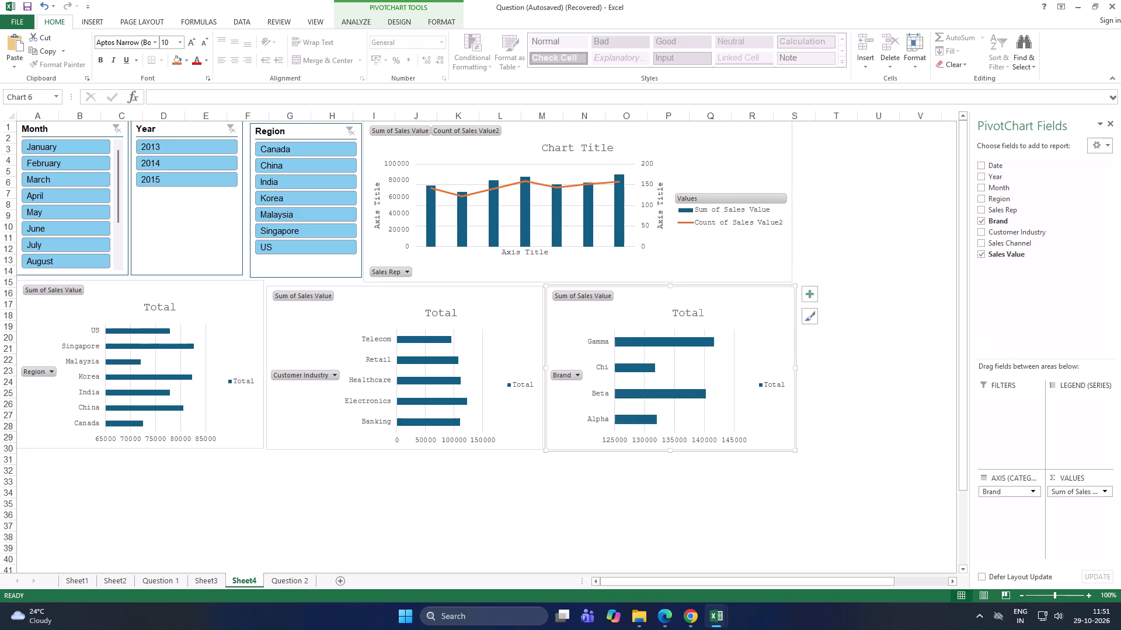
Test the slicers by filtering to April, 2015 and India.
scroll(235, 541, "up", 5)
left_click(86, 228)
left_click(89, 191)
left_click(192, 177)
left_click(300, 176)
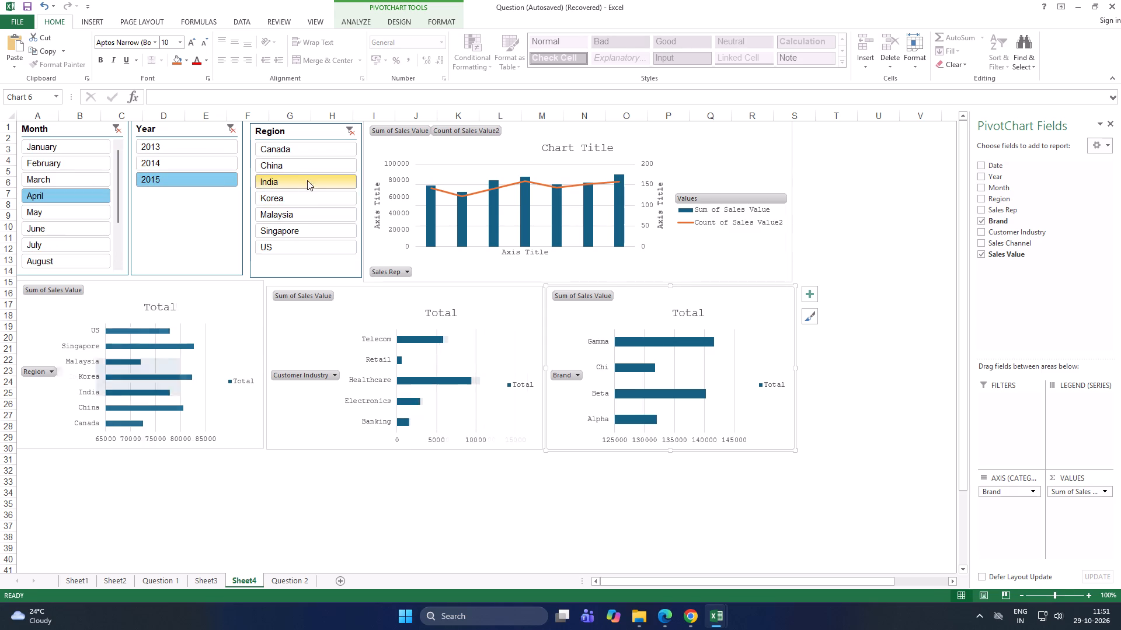
Connect the Year slicer to PivotTable1, PivotTable3 and PivotTable4 as well.
right_click(233, 129)
left_click(290, 257)
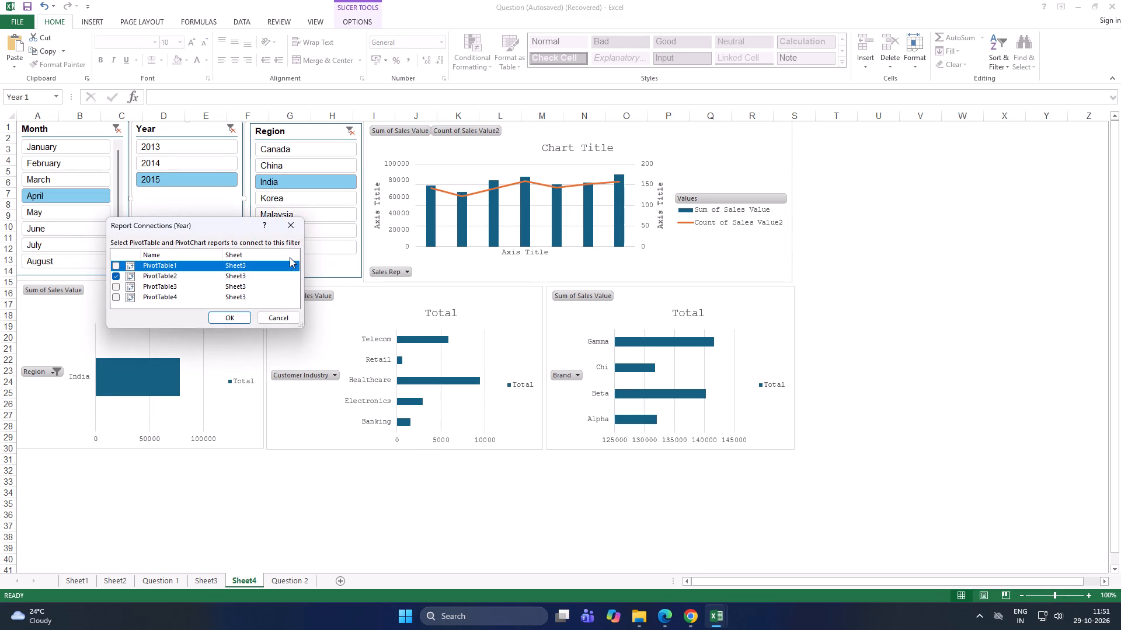
left_click(116, 268)
left_click(117, 286)
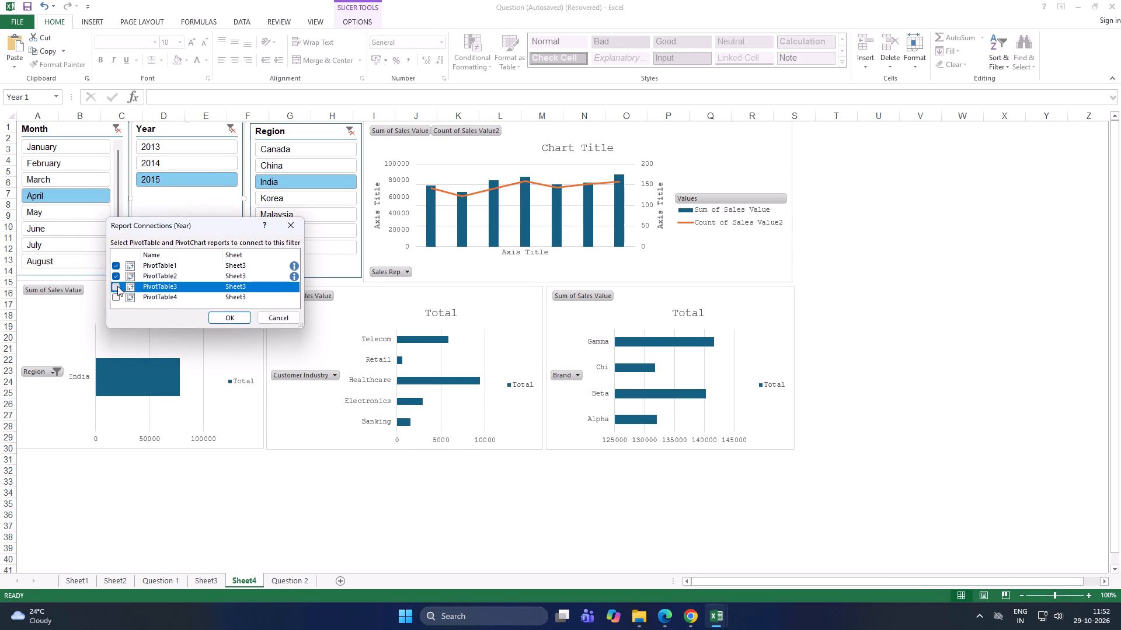
left_click(117, 300)
left_click(238, 316)
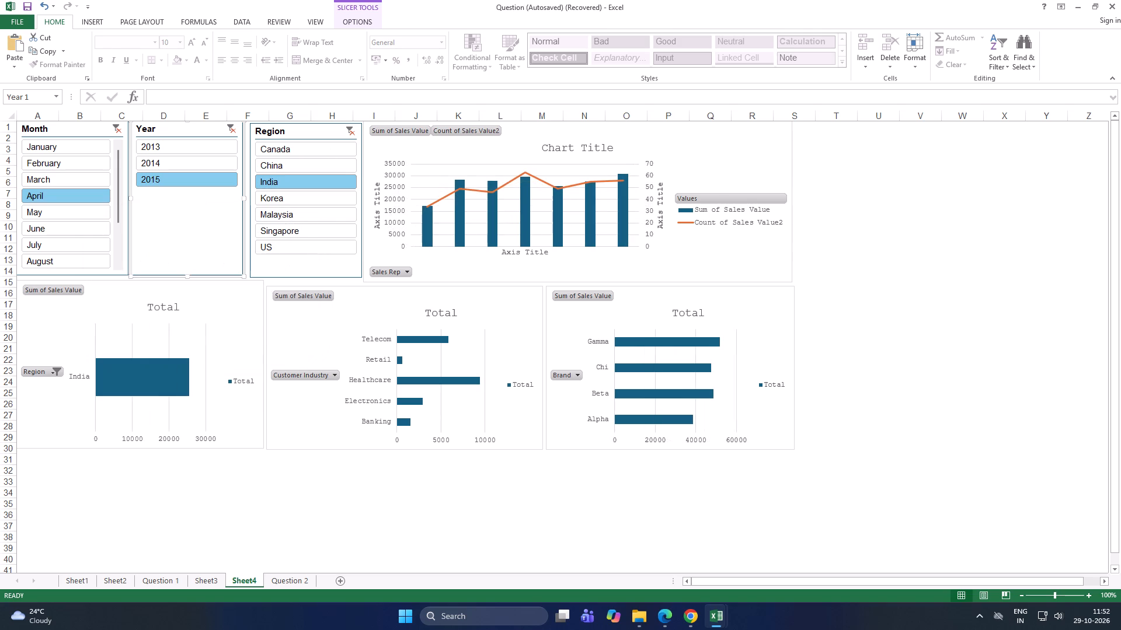
Connect the Region slicer to PivotTable1, PivotTable2 and PivotTable4 as well.
right_click(350, 133)
left_click(387, 263)
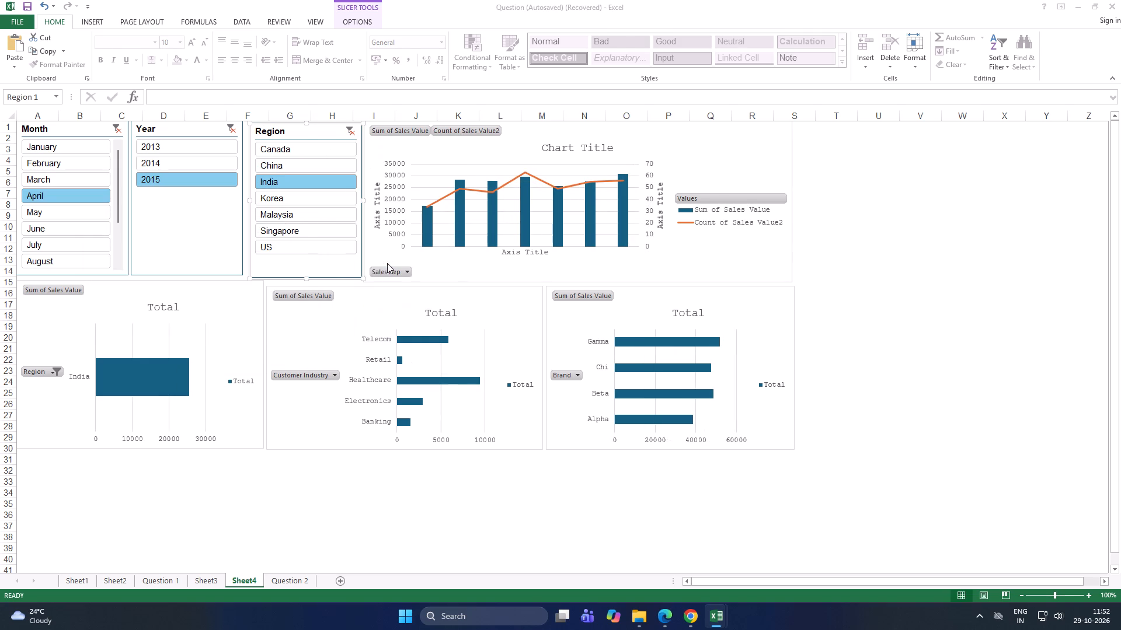
left_click(114, 266)
left_click(116, 273)
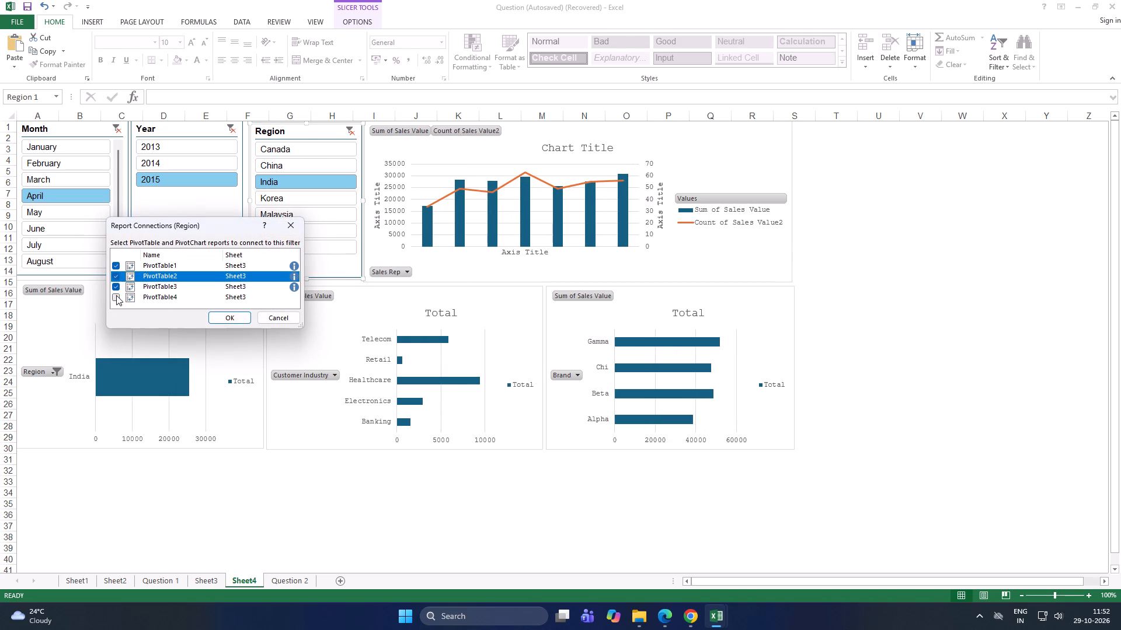
left_click(117, 296)
left_click(232, 316)
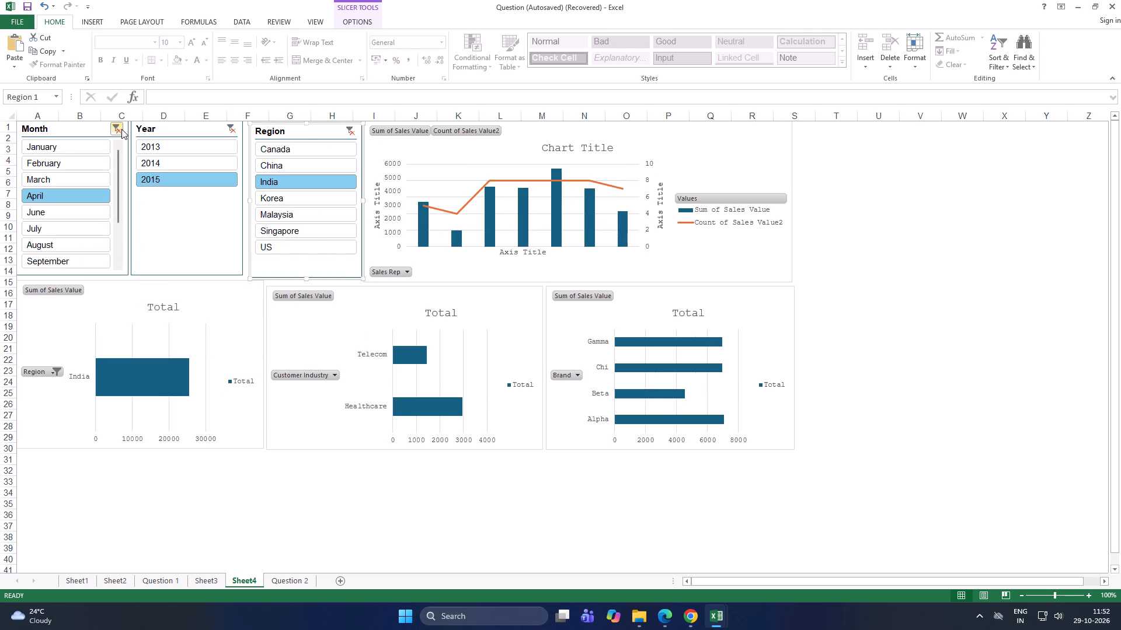
Connect the Month slicer to PivotTable1, PivotTable3 and PivotTable4 as well.
right_click(121, 129)
left_click(165, 257)
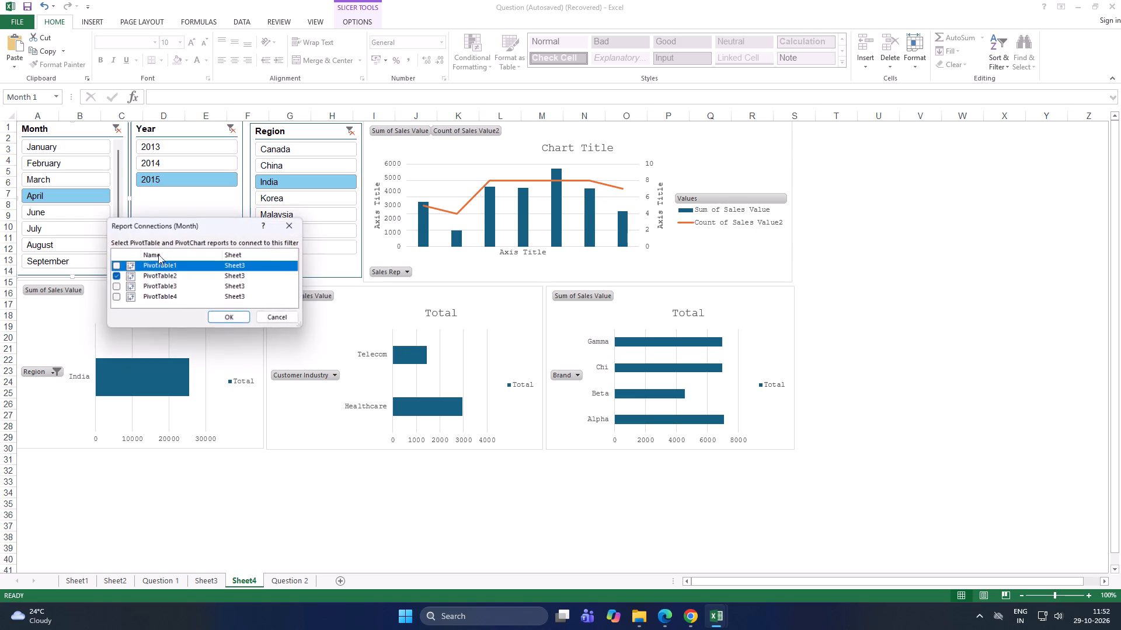
left_click(113, 264)
left_click(116, 284)
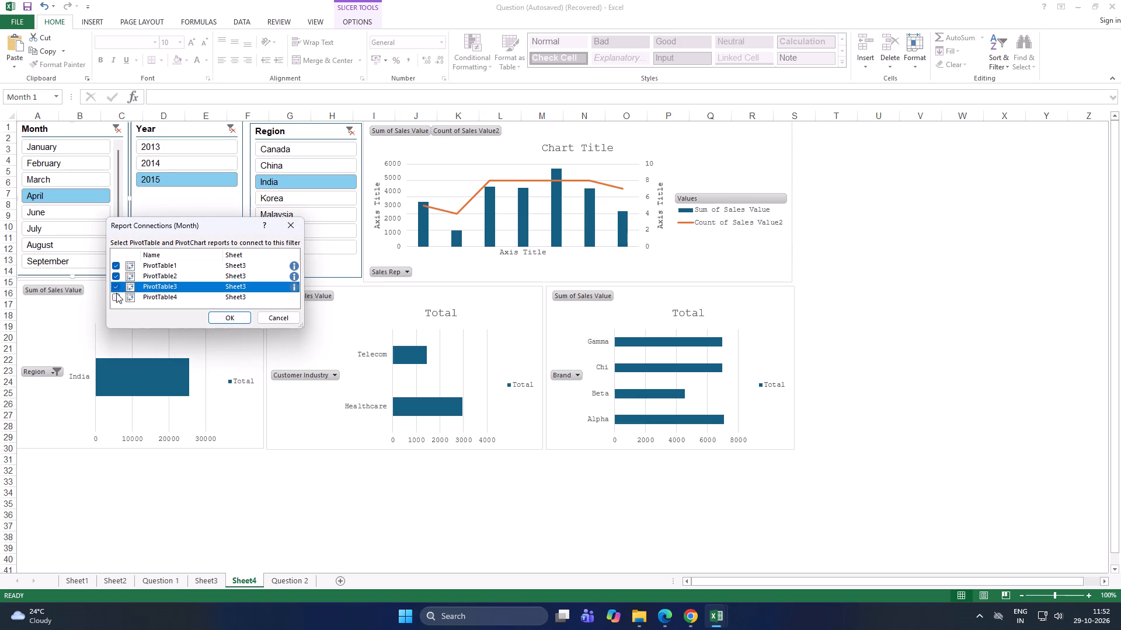
left_click(116, 293)
left_click(224, 318)
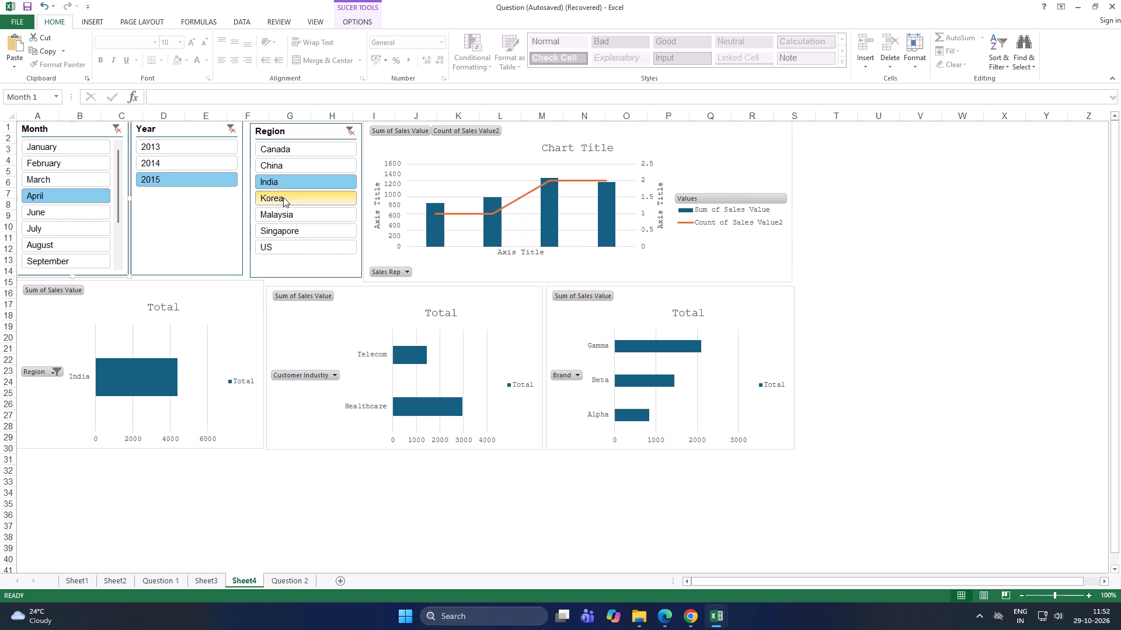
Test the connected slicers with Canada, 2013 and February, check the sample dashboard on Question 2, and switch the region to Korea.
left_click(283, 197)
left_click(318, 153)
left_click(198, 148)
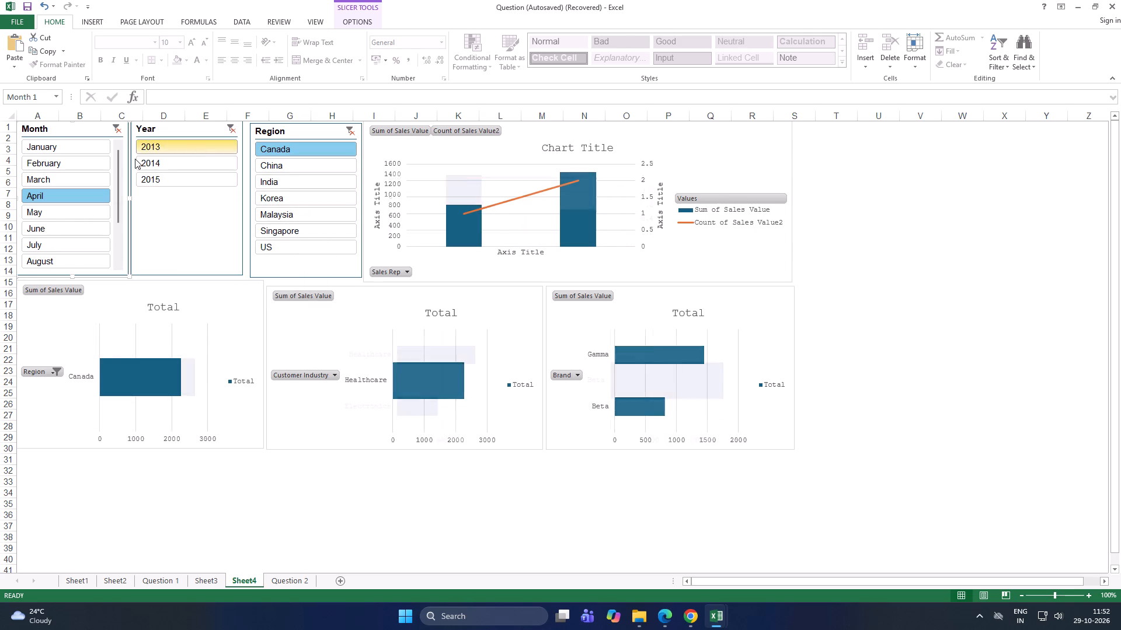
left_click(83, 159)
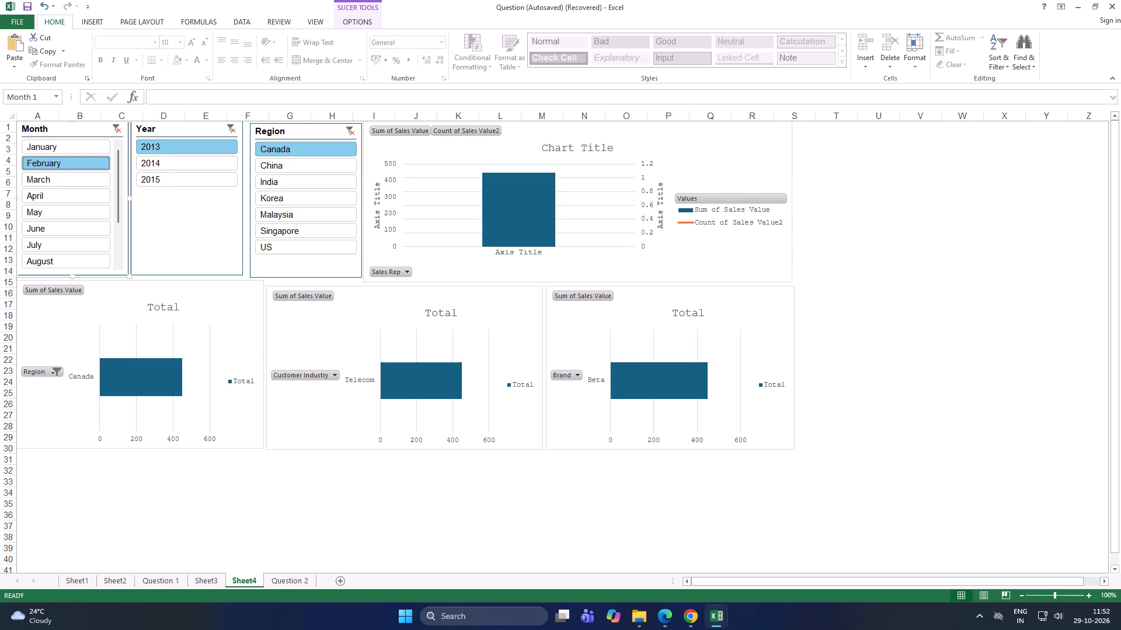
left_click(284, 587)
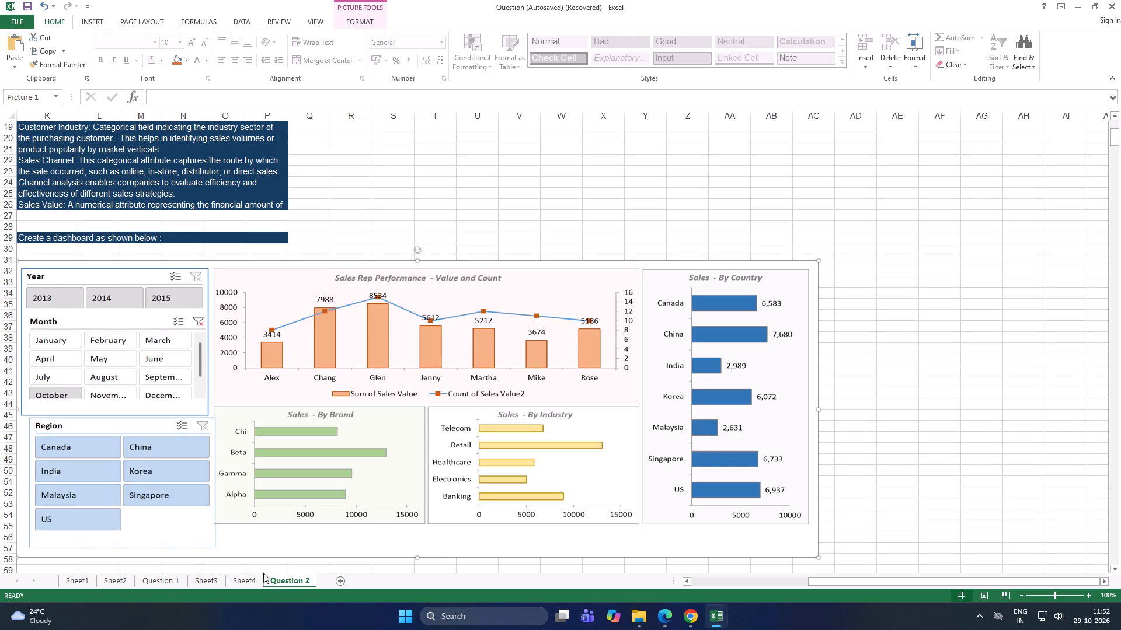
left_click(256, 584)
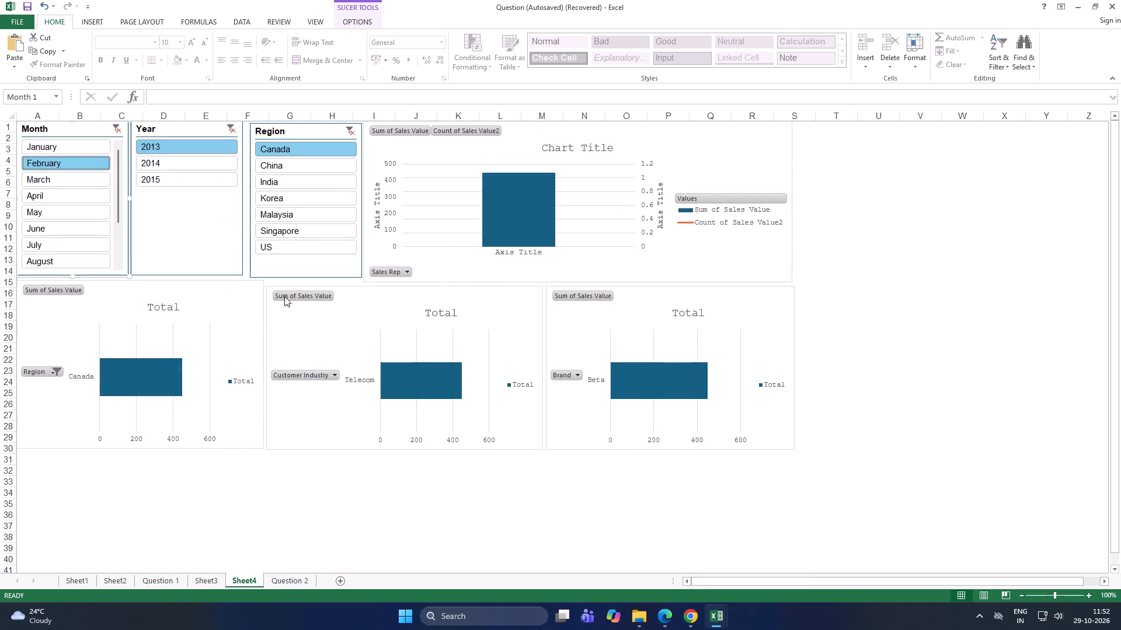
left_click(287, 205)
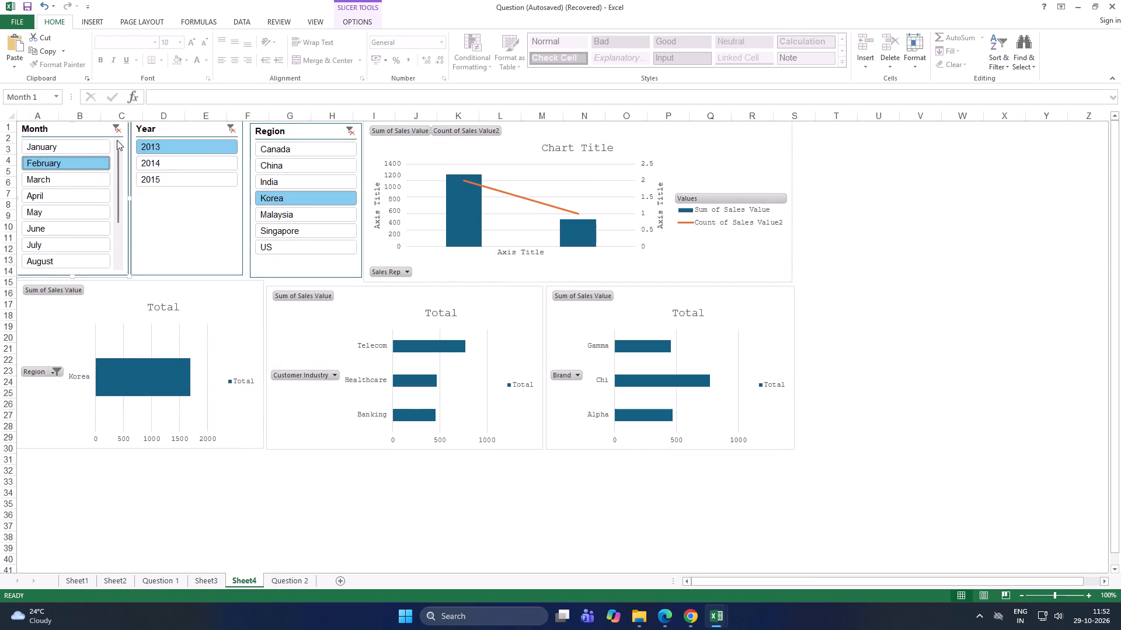
Clear the filters of the Month, Year and Region slicers.
left_click(117, 134)
left_click(235, 130)
left_click(350, 131)
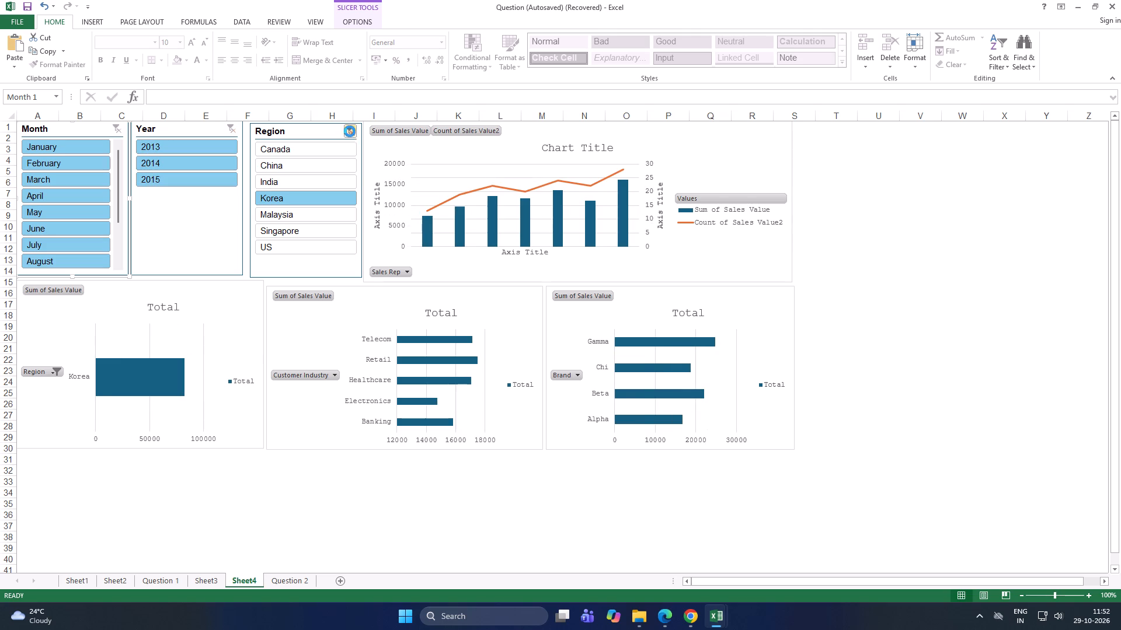
Open the Save As options for the workbook.
left_click(8, 18)
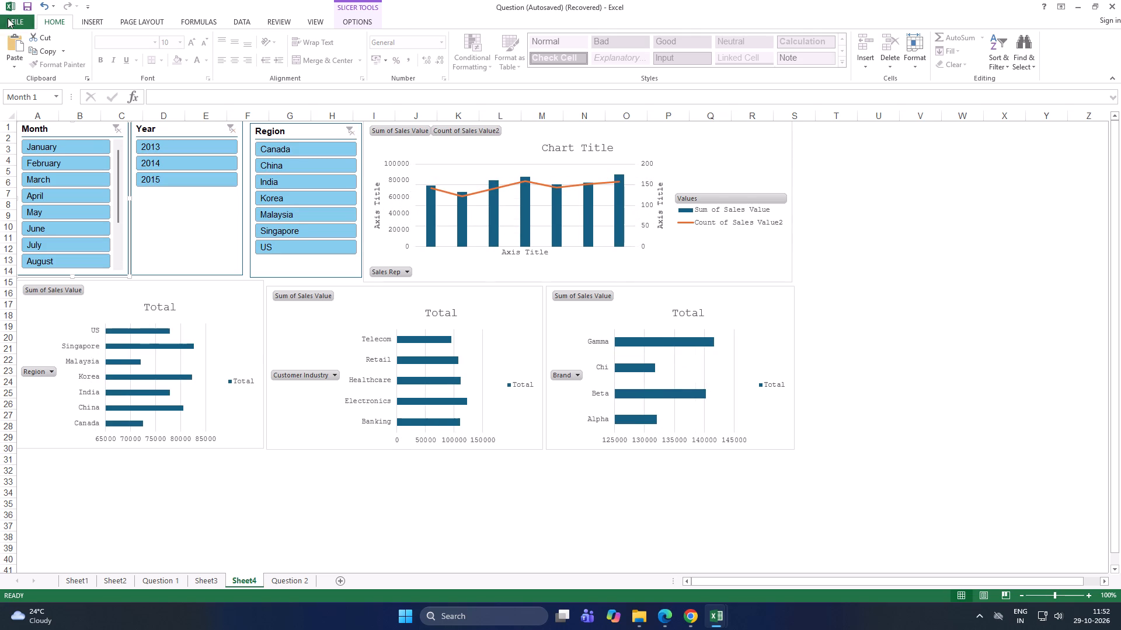
left_click(30, 135)
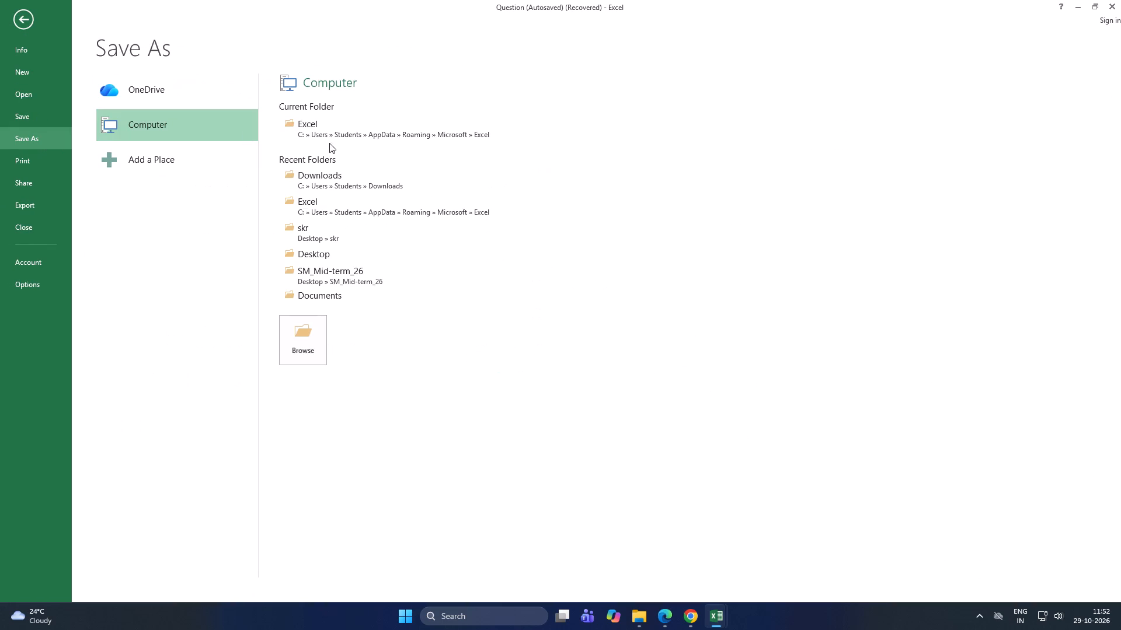
Save the workbook in the Downloads folder as an Excel Workbook, named with the student's roll number followed by "lab 12".
left_click(346, 174)
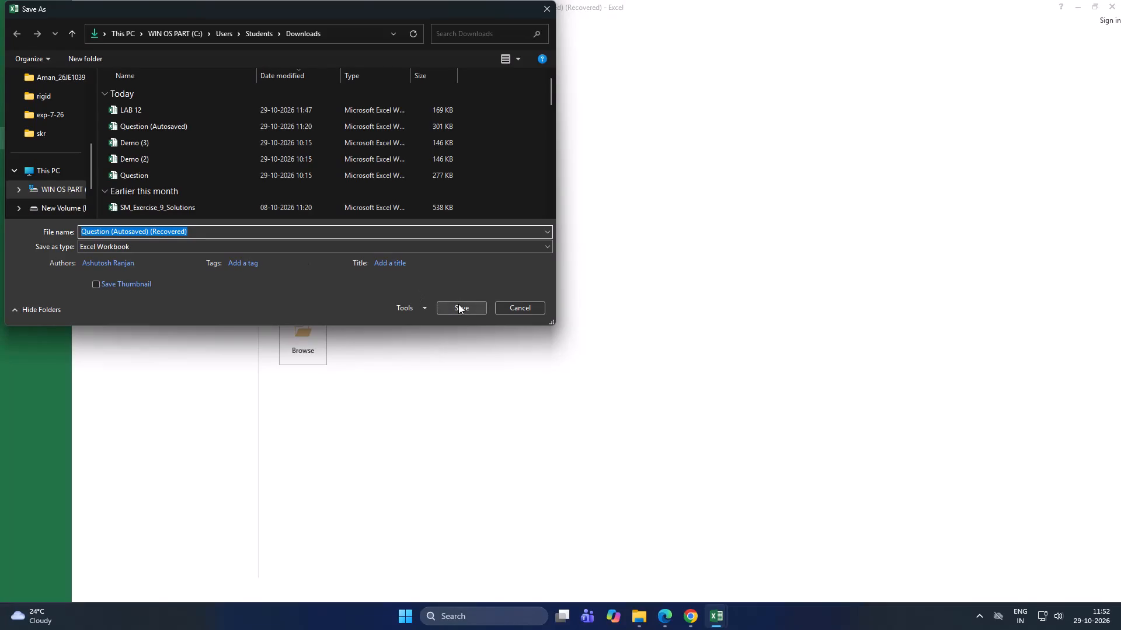
left_click(210, 230)
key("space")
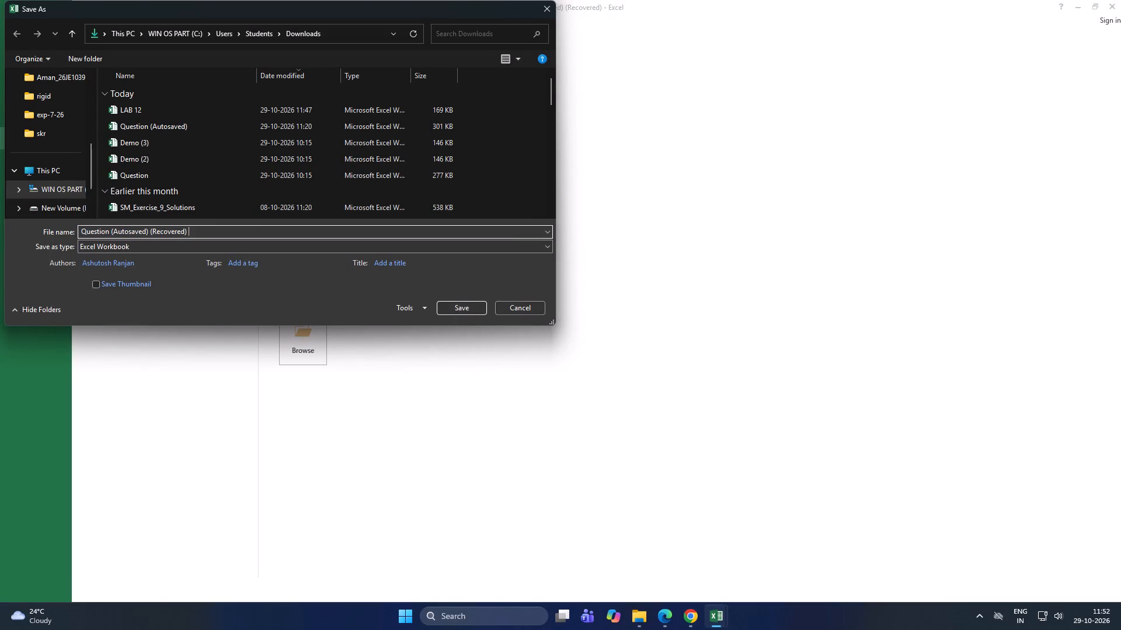
left_click_drag(210, 230, 26, 225)
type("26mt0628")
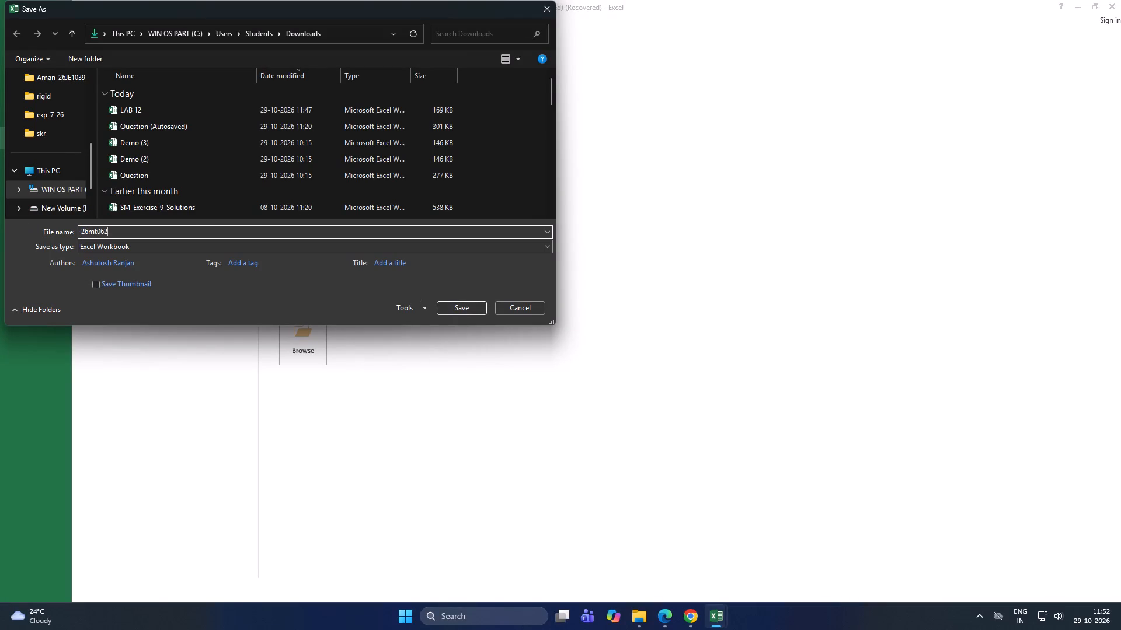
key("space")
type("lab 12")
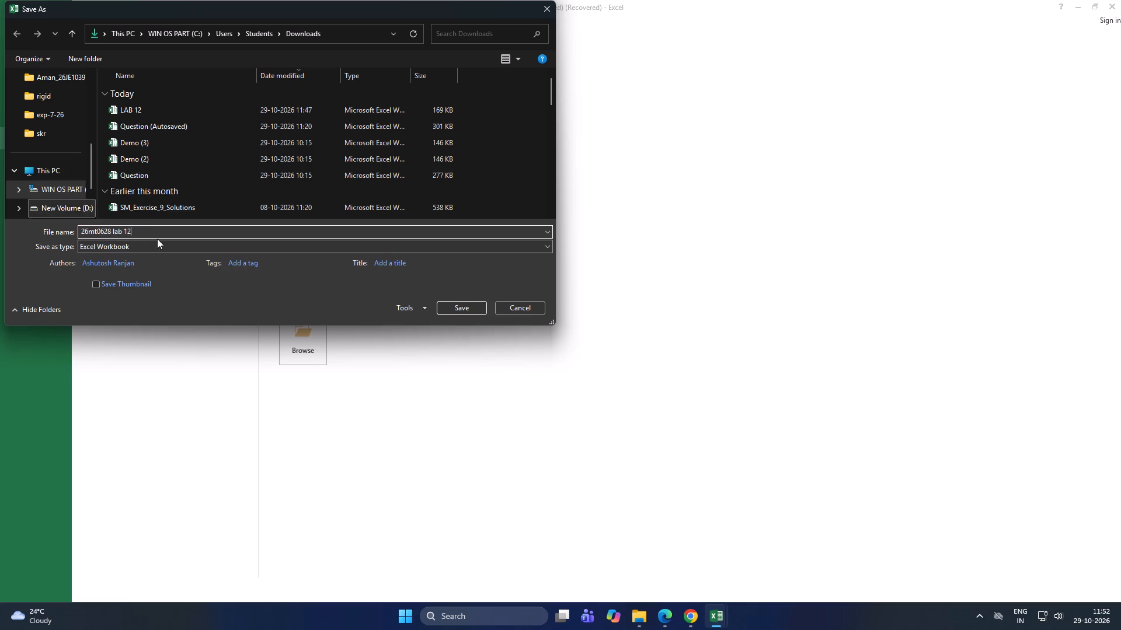
scroll(65, 198, "down", 1)
scroll(65, 183, "up", 3)
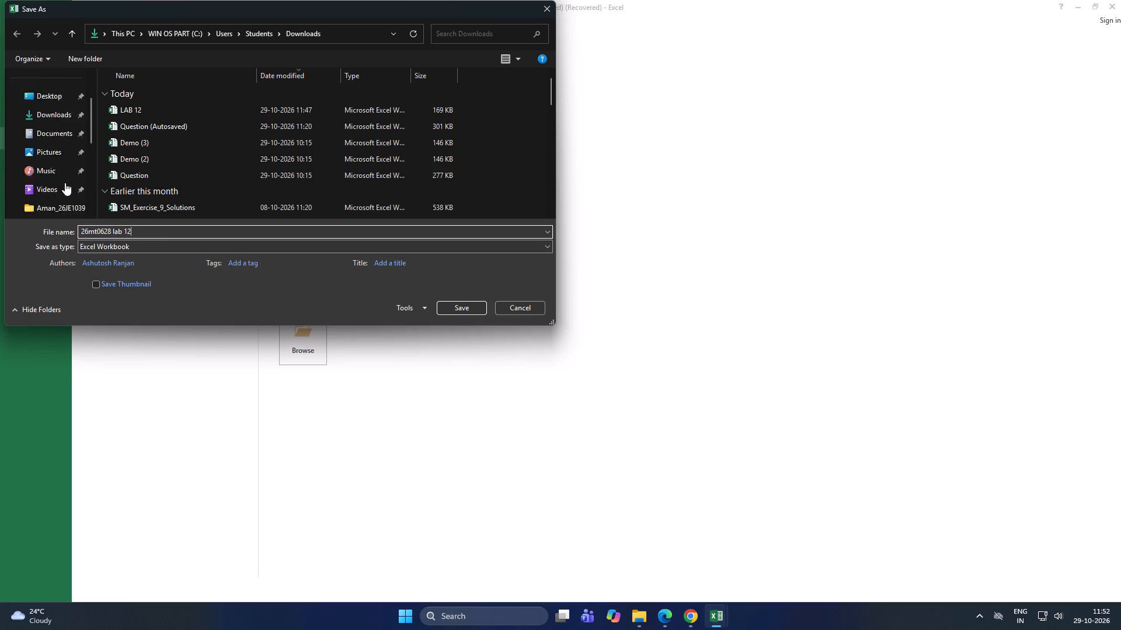
scroll(65, 183, "up", 1)
left_click(60, 173)
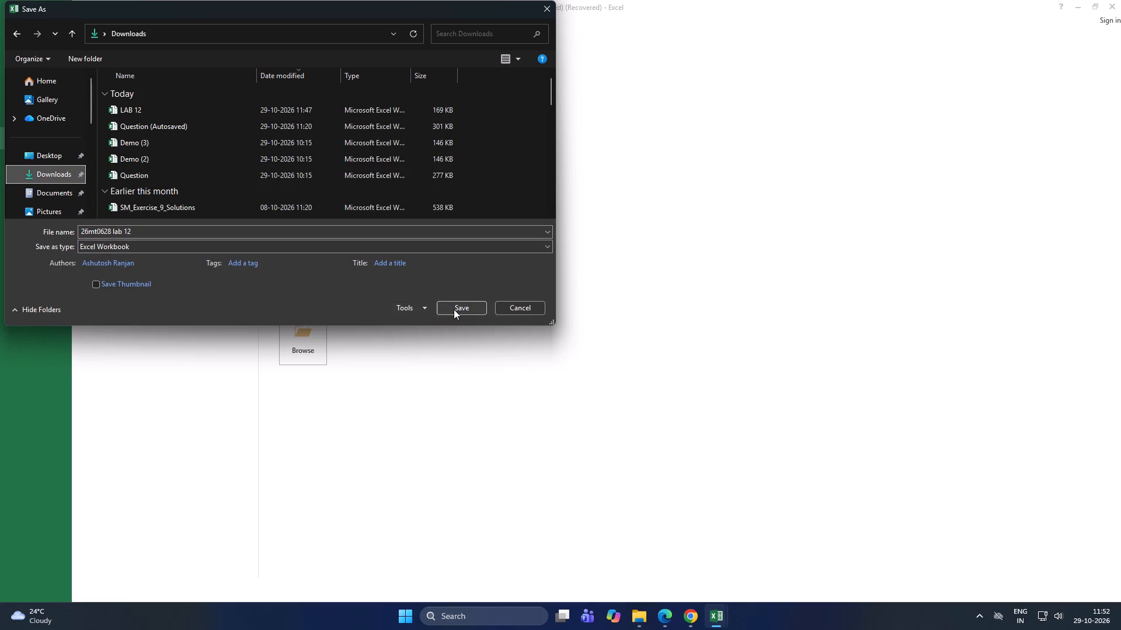
left_click(454, 309)
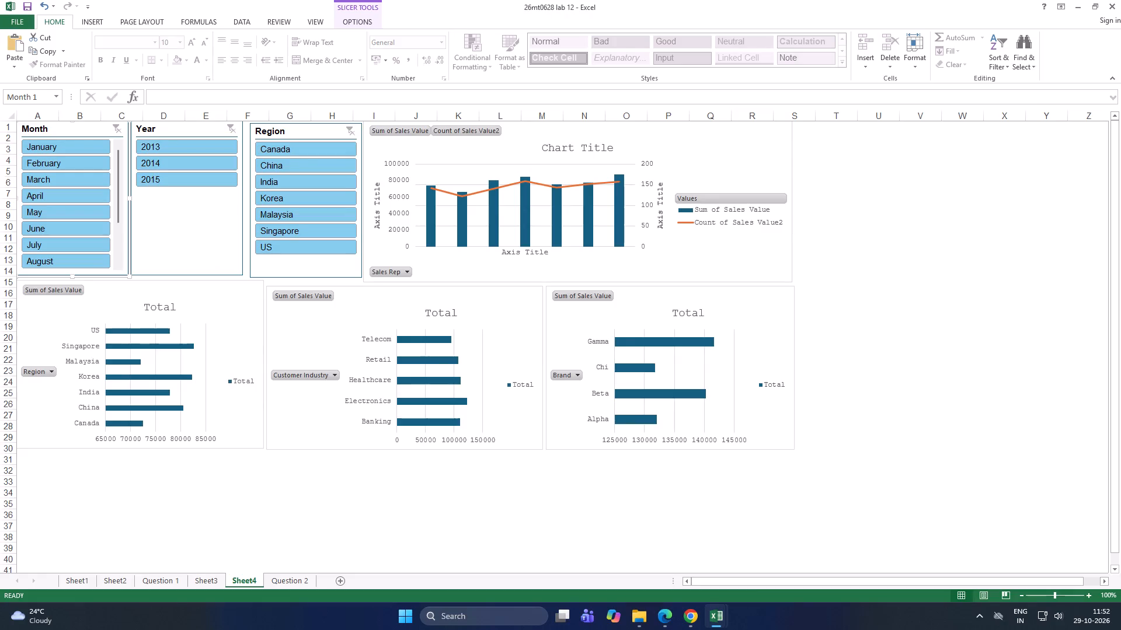
Switch to the Gmail inbox in Chrome.
left_click(693, 617)
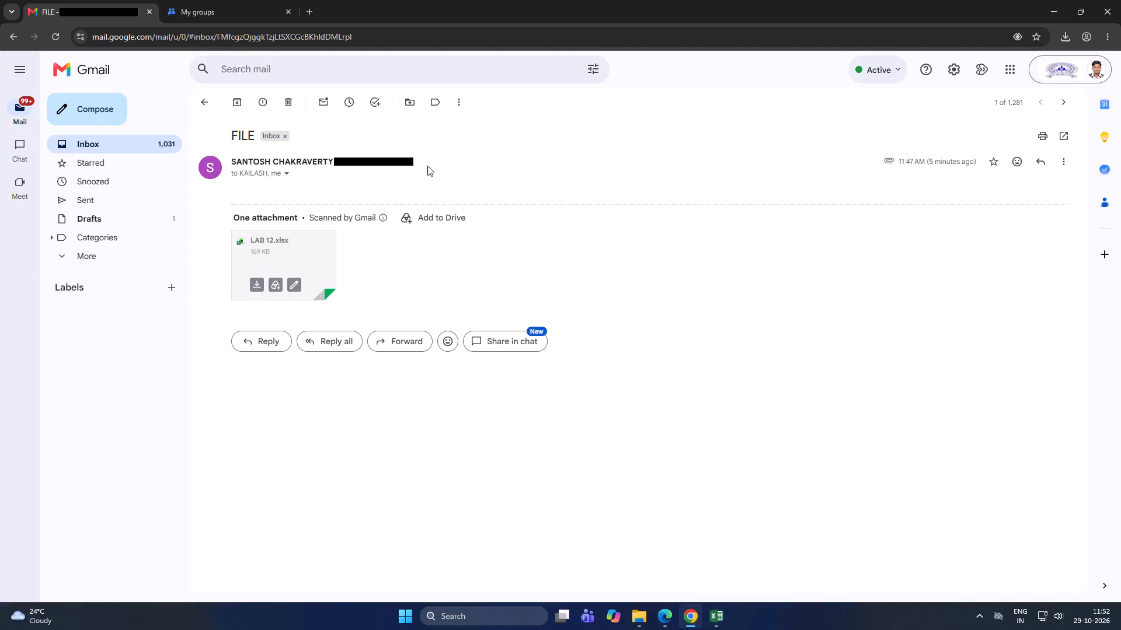
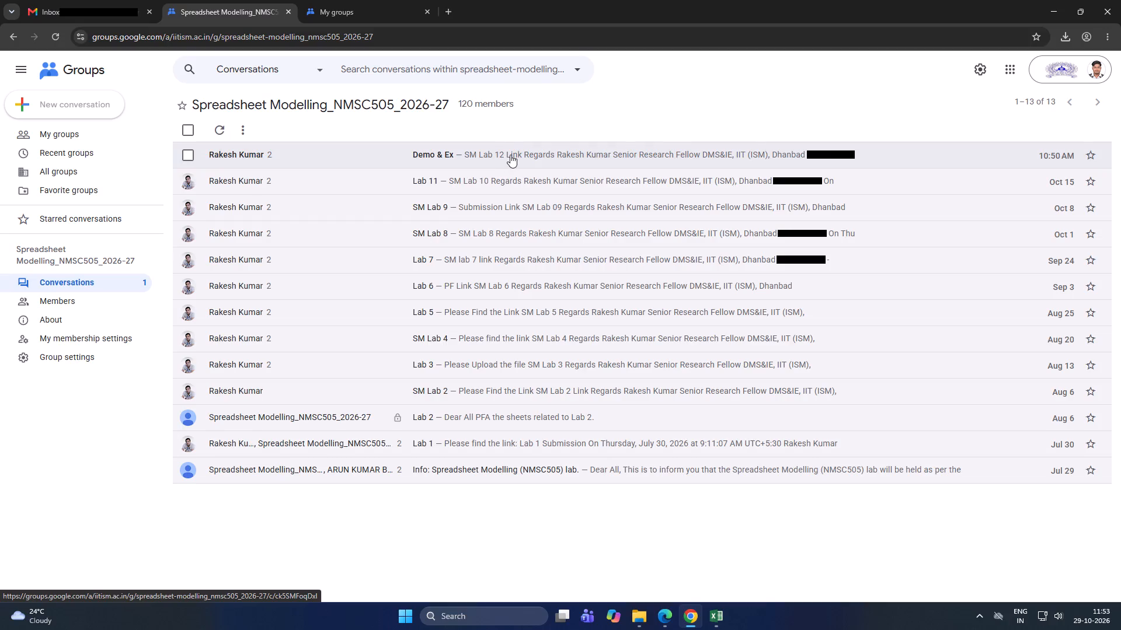
Open the SM Lab 12 submission form from the Demo & Ex conversation in the Spreadsheet Modelling group.
left_click(510, 155)
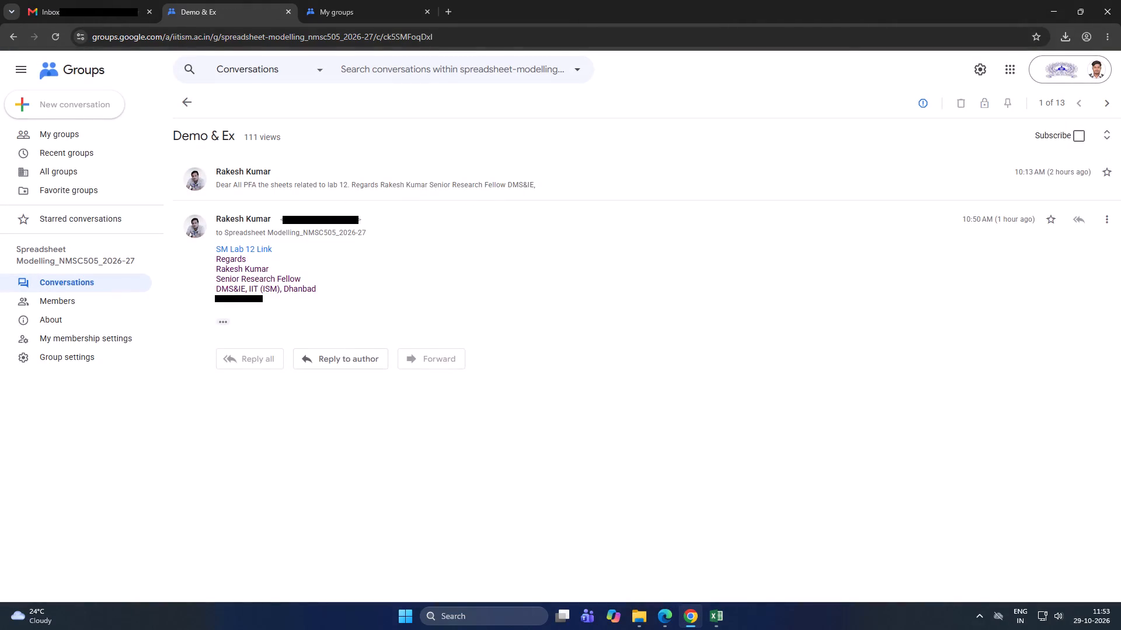
left_click(317, 172)
left_click(247, 414)
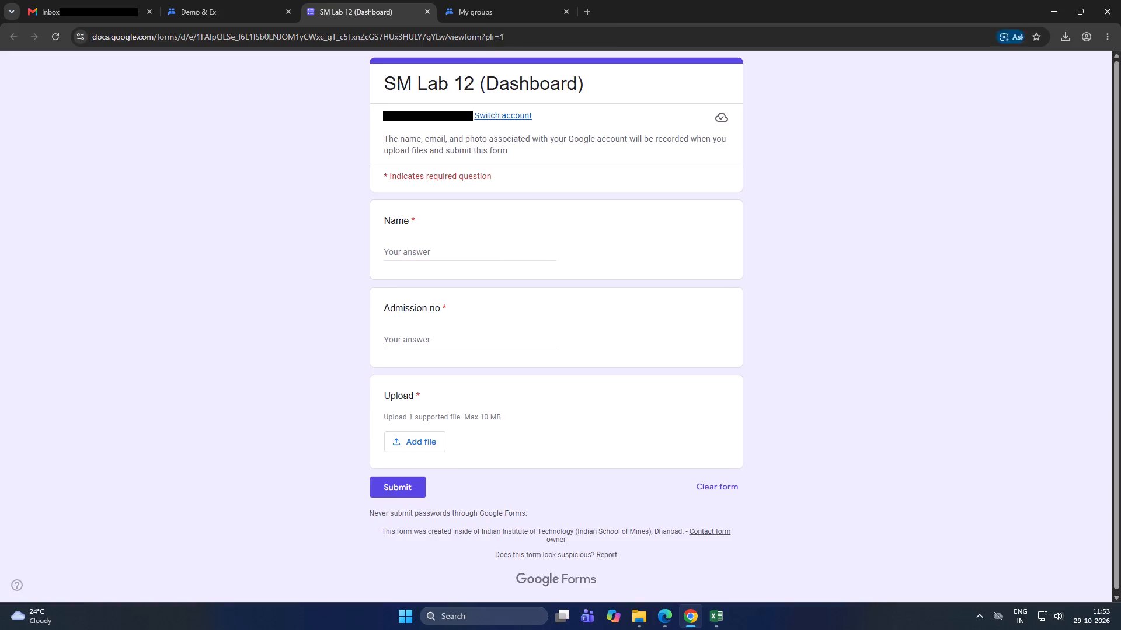
Enter the student's name in capital letters in the SM Lab 12 (Dashboard) form, replacing any lowercase text.
left_click(465, 250)
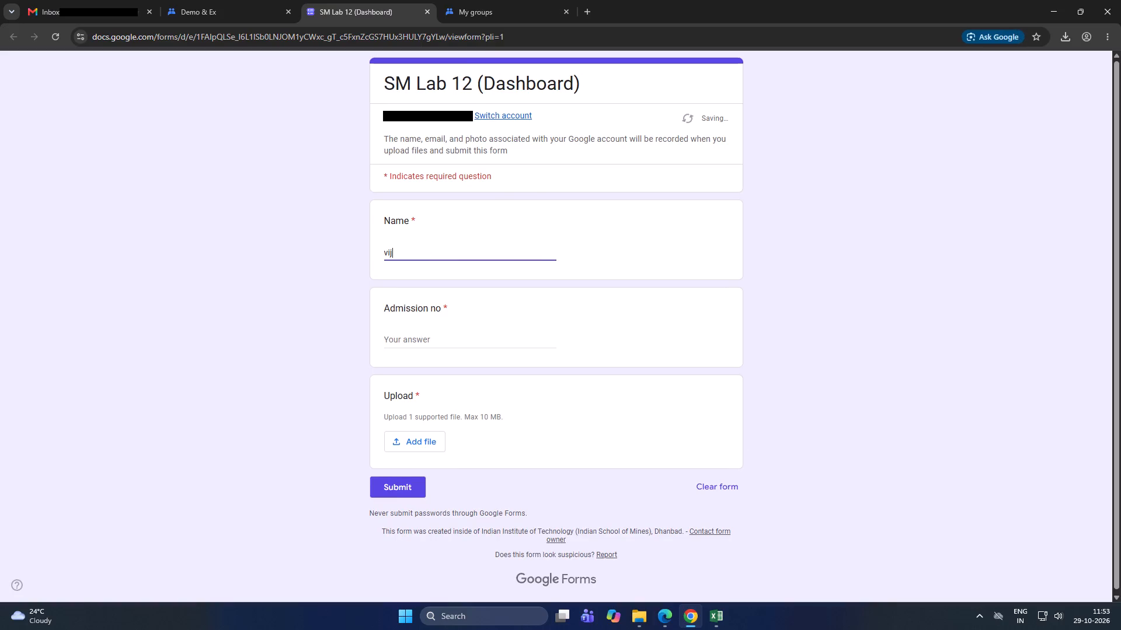
key("BackSpace")
key("BackSpace")
key("BackSpace")
key("BackSpace")
key("BackSpace")
key("BackSpace")
key("BackSpace")
key("BackSpace")
key("BackSpace")
key("BackSpace")
key("BackSpace")
key("BackSpace")
key("BackSpace")
key("BackSpace")
key("BackSpace")
key("BackSpace")
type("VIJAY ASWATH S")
Enter the student's admission number in the form.
left_click(444, 335)
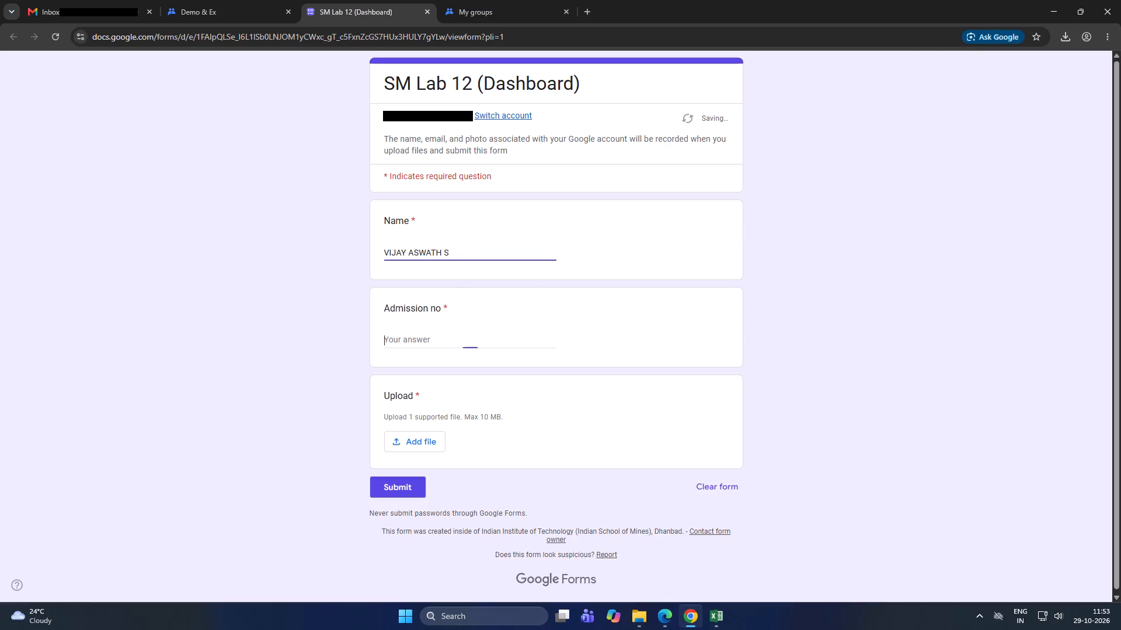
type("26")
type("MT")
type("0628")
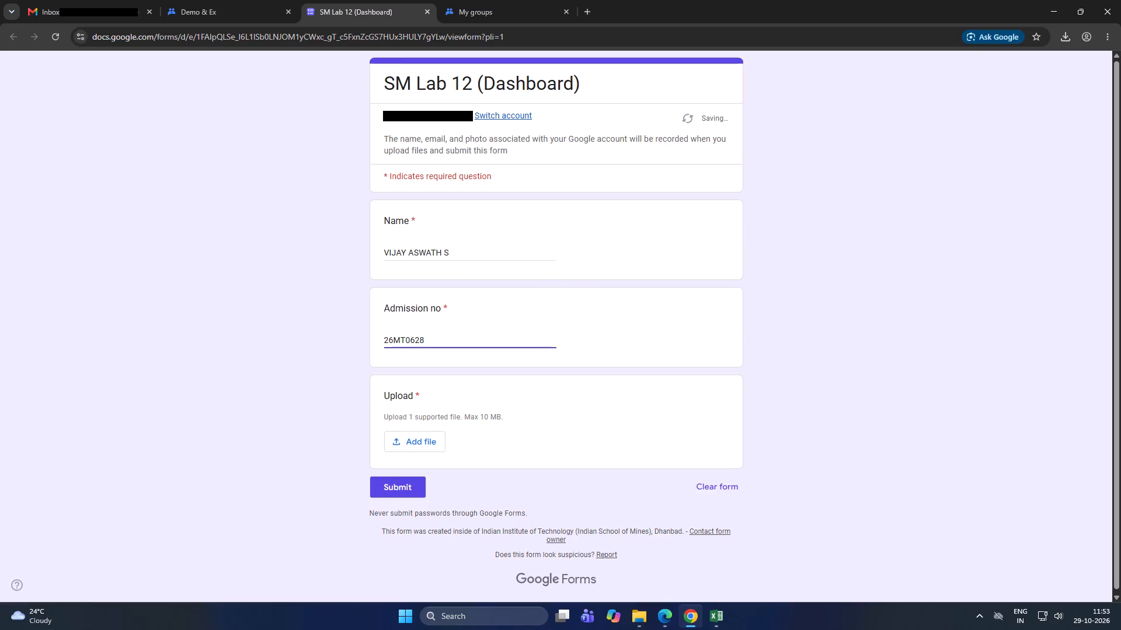
Upload the lab 12 Excel workbook named with the admission number from Downloads to the form's Upload question.
left_click(415, 445)
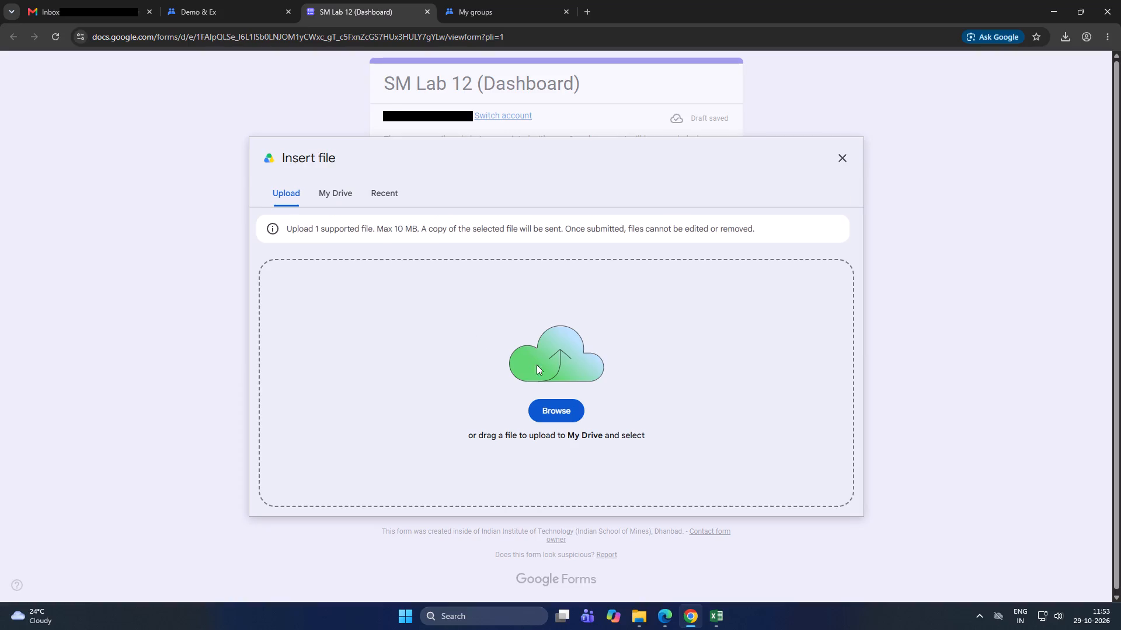
left_click(565, 414)
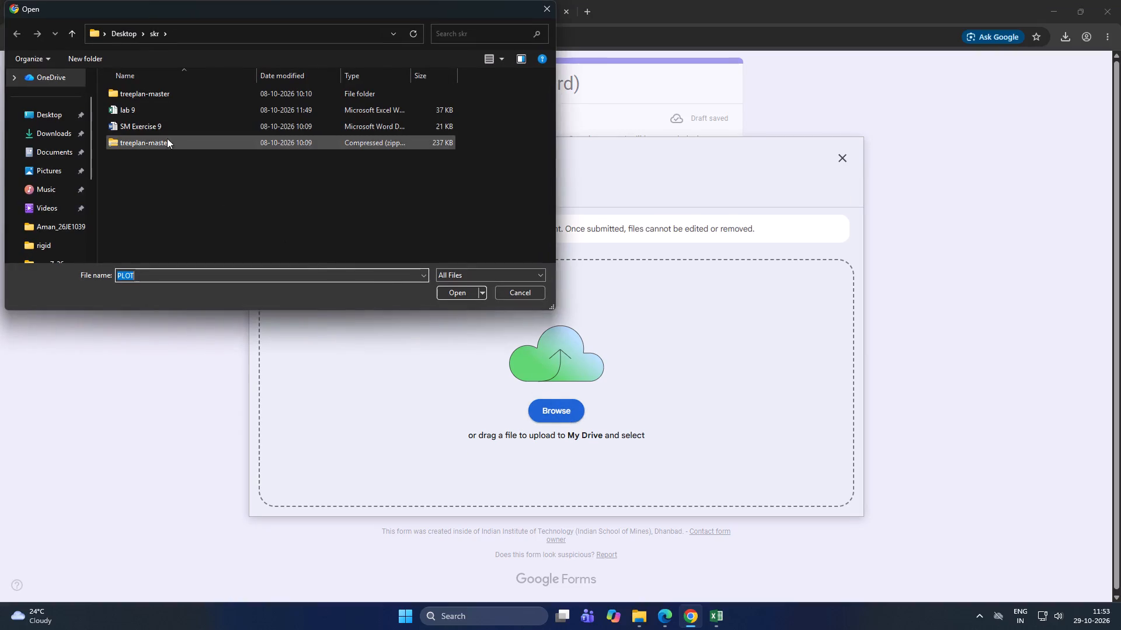
left_click(54, 136)
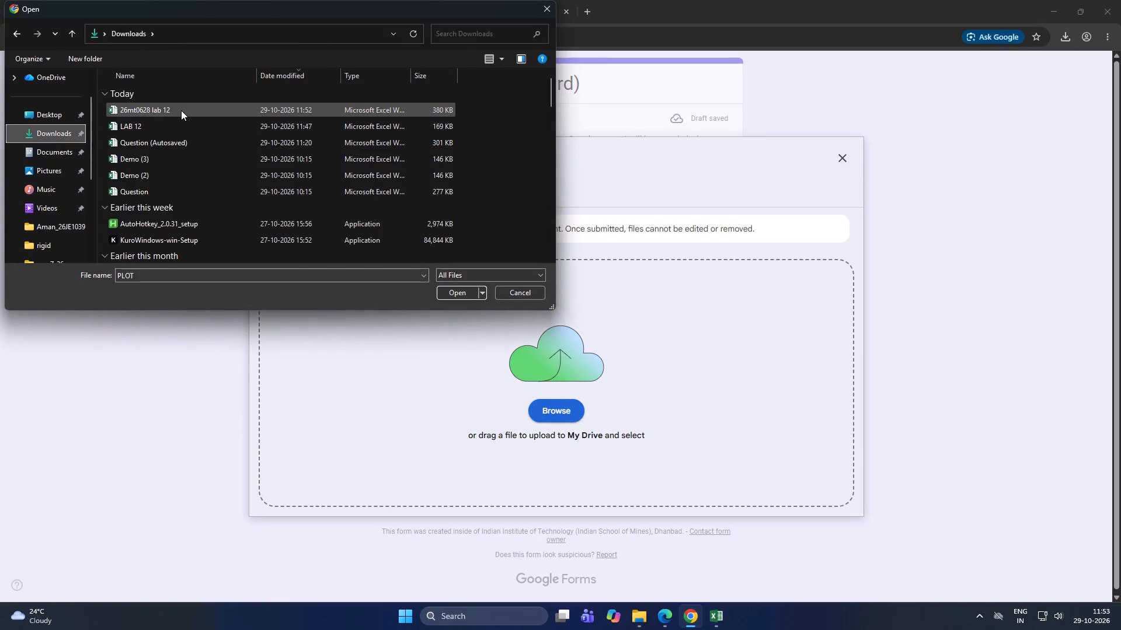
left_click(181, 110)
left_click(448, 290)
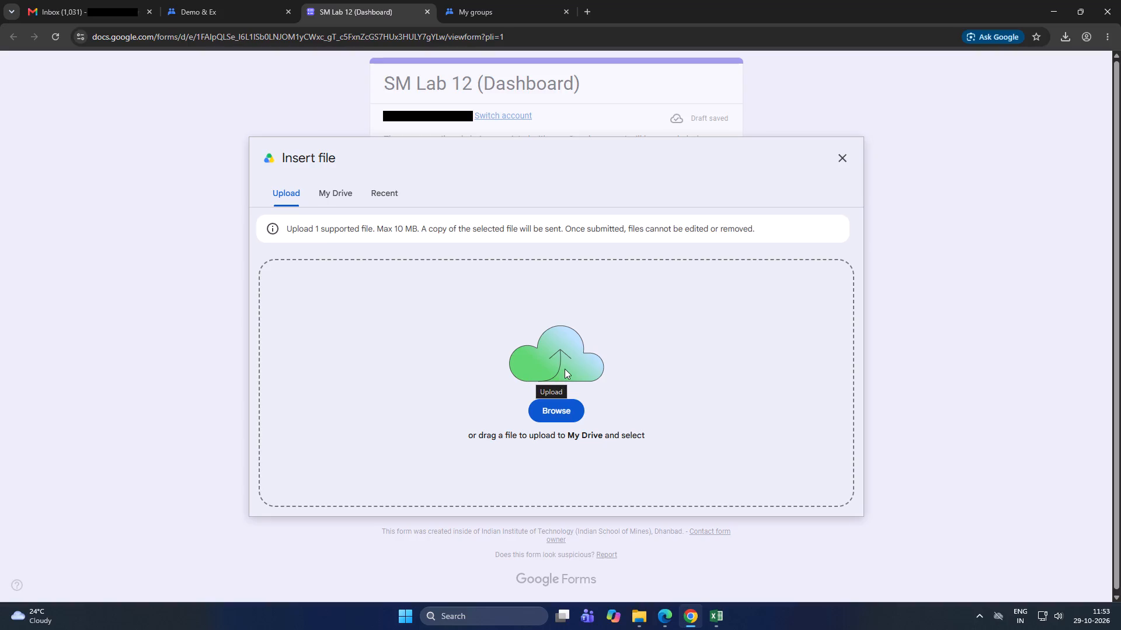
left_click(559, 411)
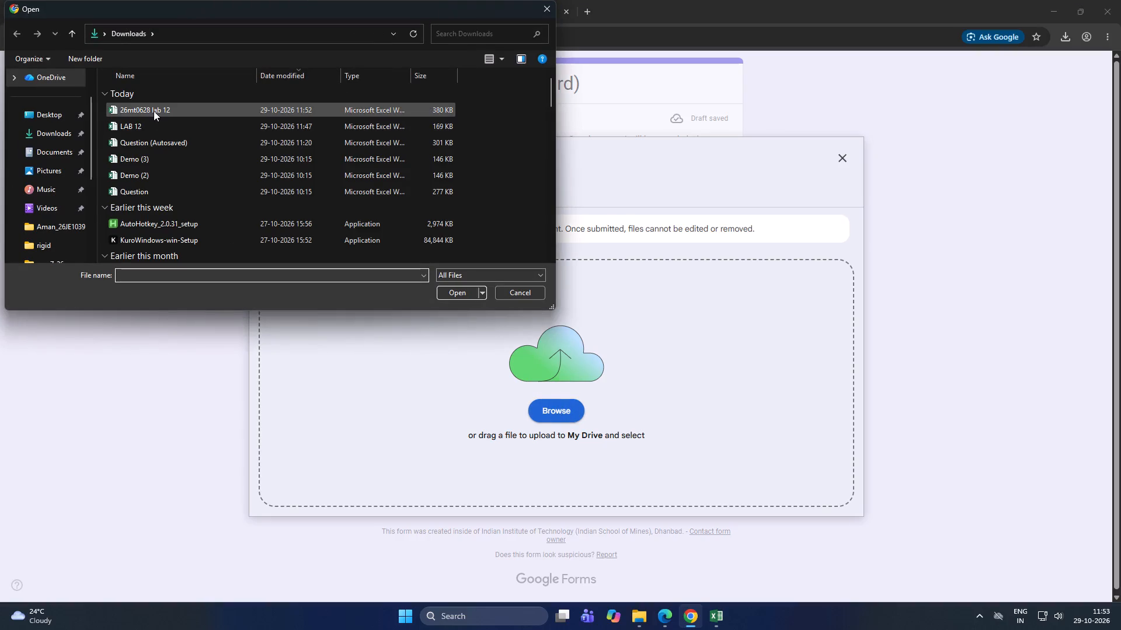
left_click(154, 111)
left_click(459, 295)
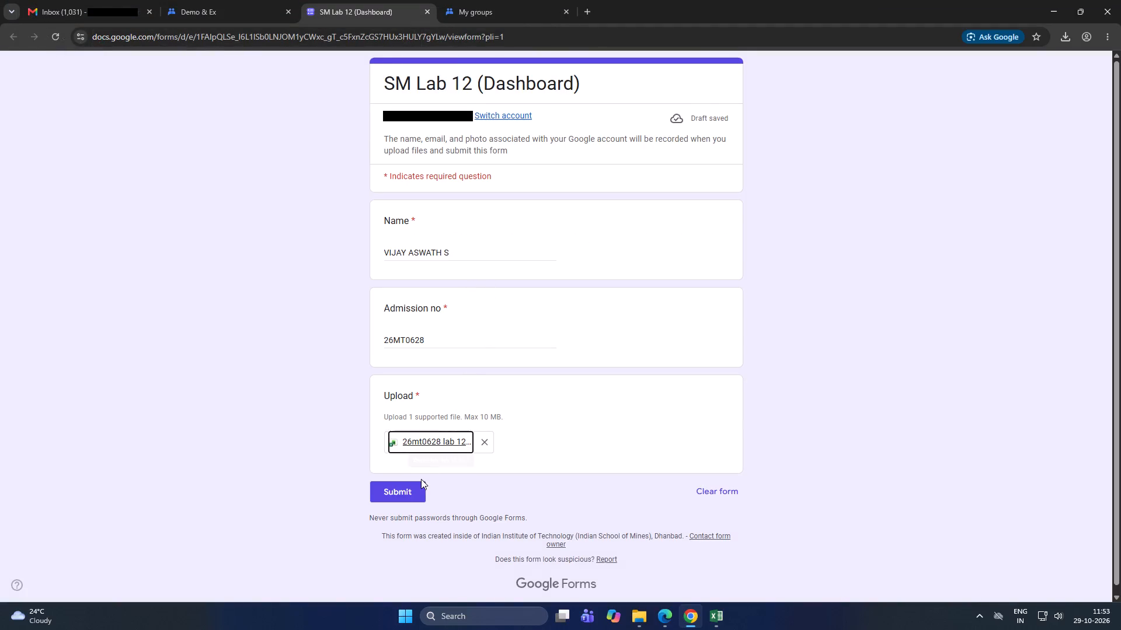
Submit the completed SM Lab 12 (Dashboard) form.
left_click(403, 498)
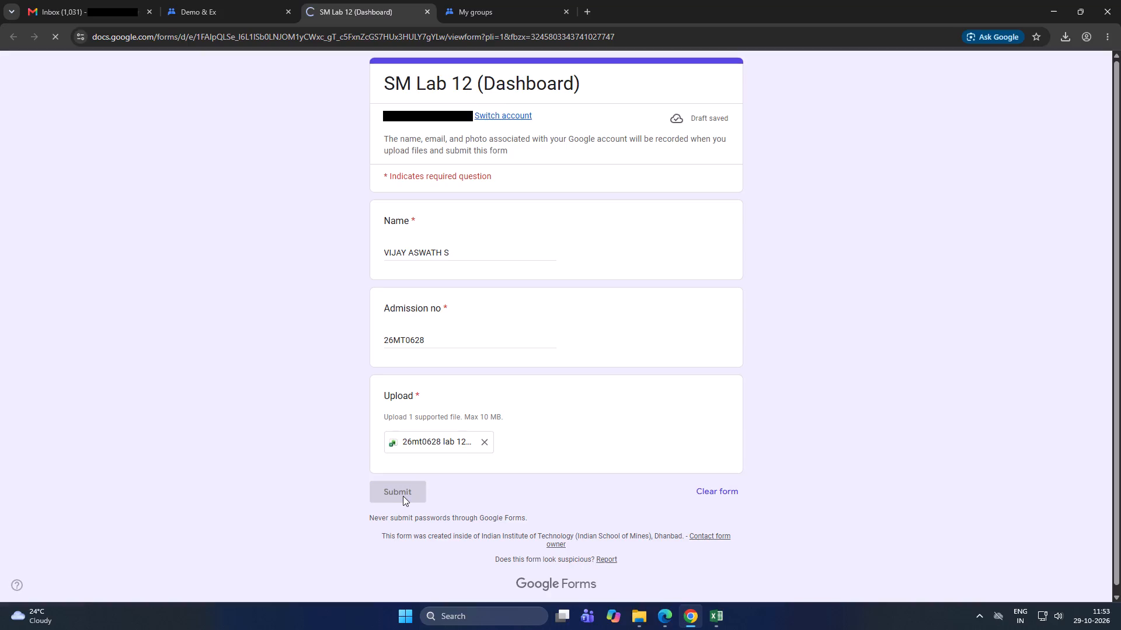
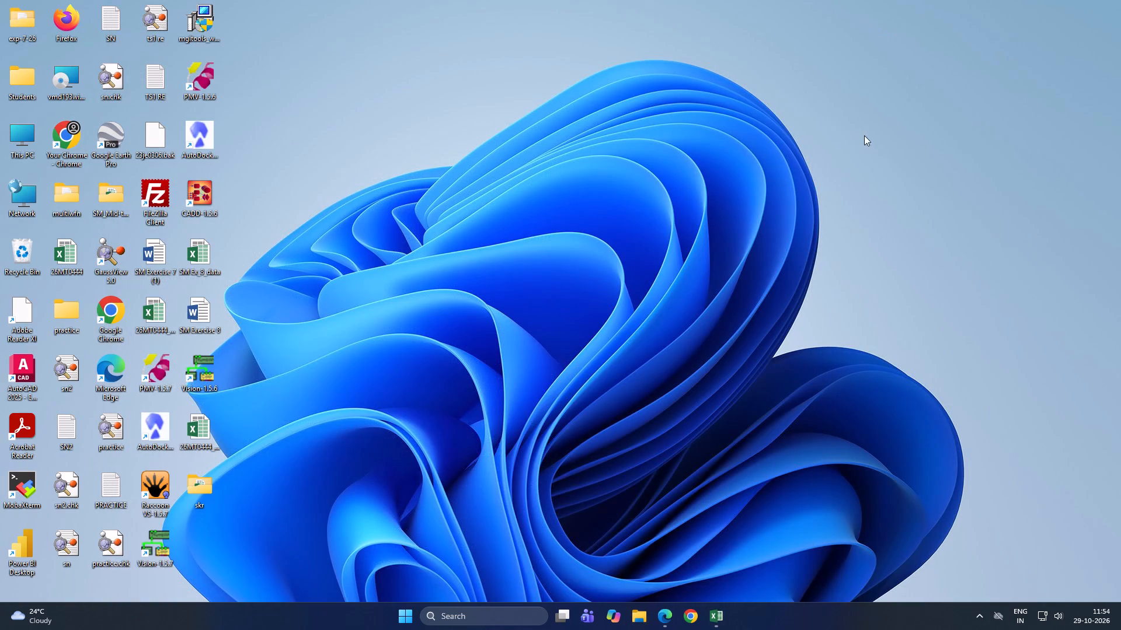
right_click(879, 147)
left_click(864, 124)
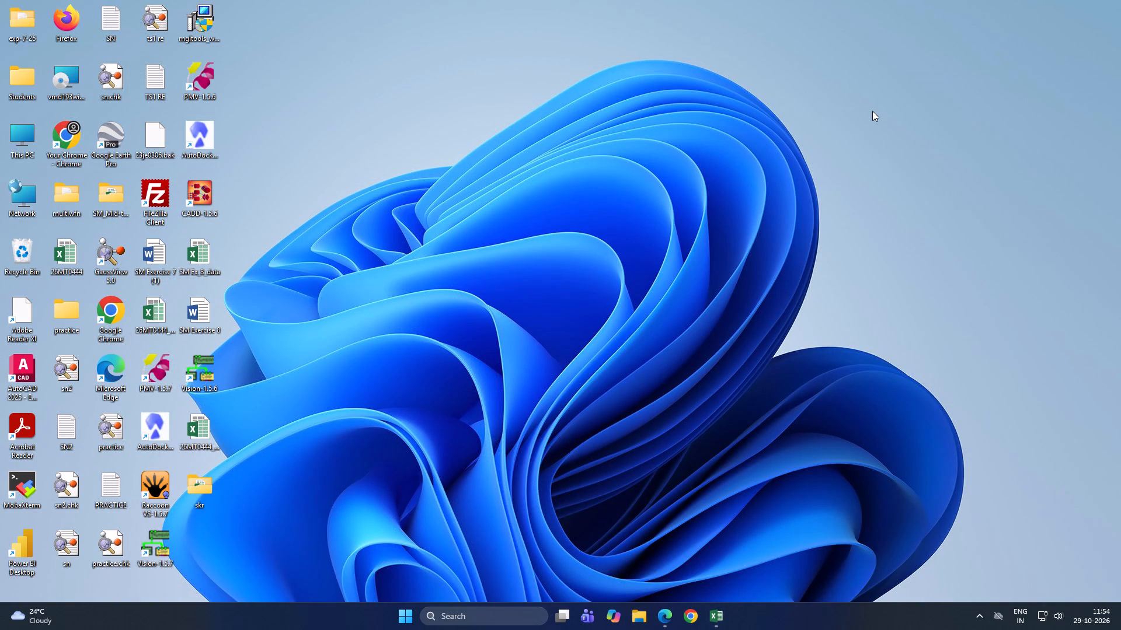